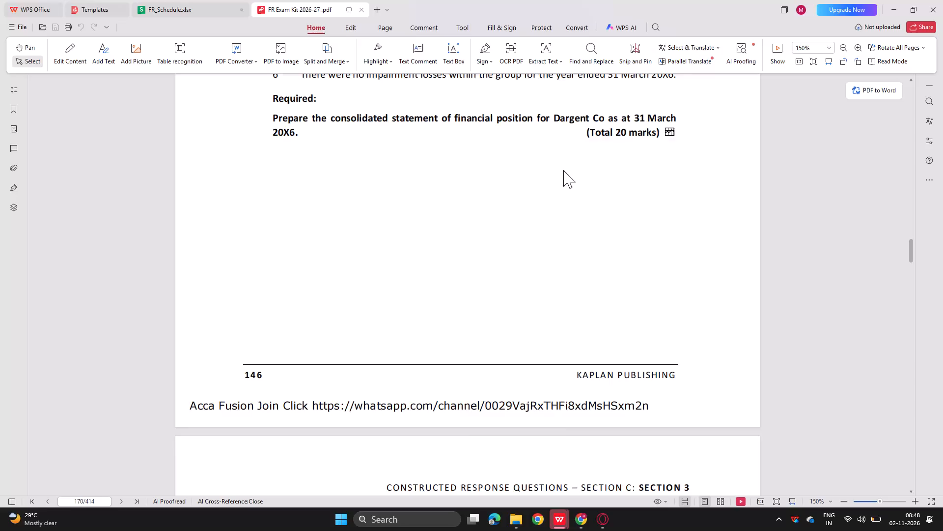
# Find question 431 Dargent Co in the exam kit PDF and create a blank spreadsheet workbook for its answer.
pyautogui.scroll(8, 563, 170)
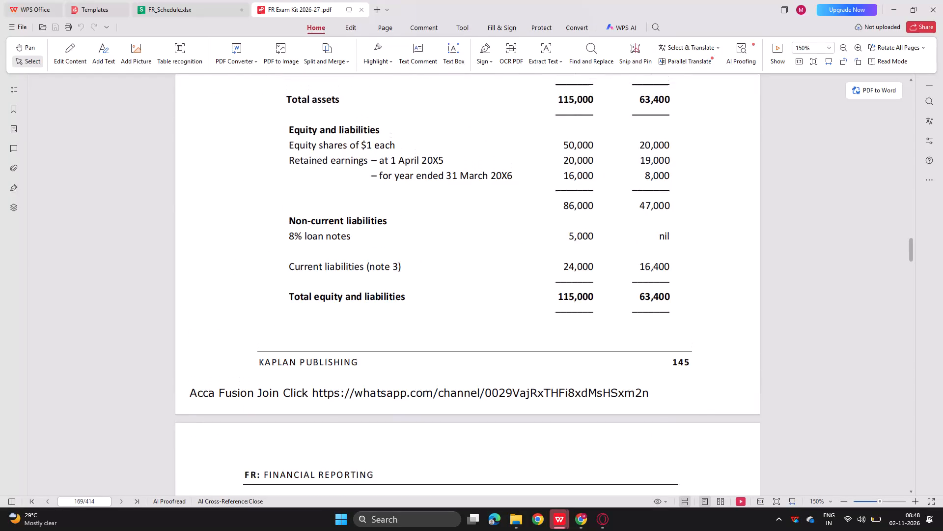
pyautogui.scroll(8, 563, 170)
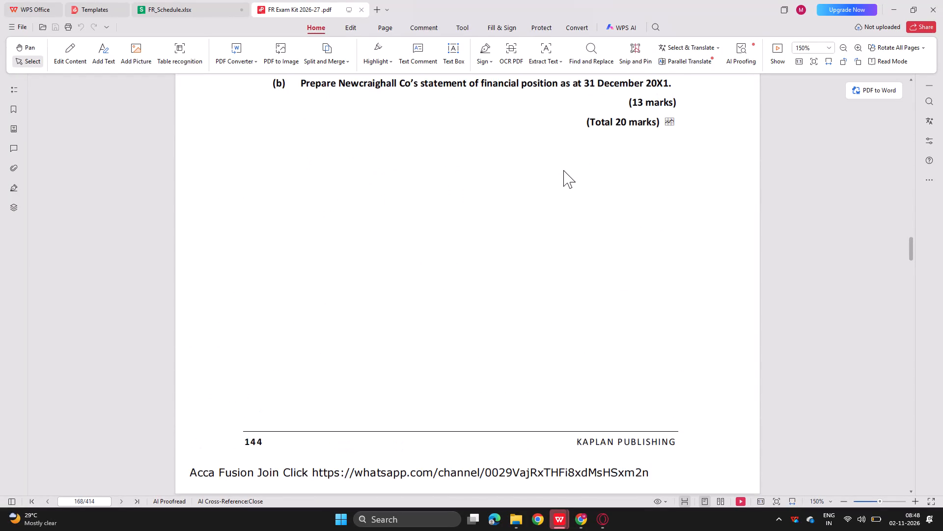
pyautogui.scroll(-8, 563, 170)
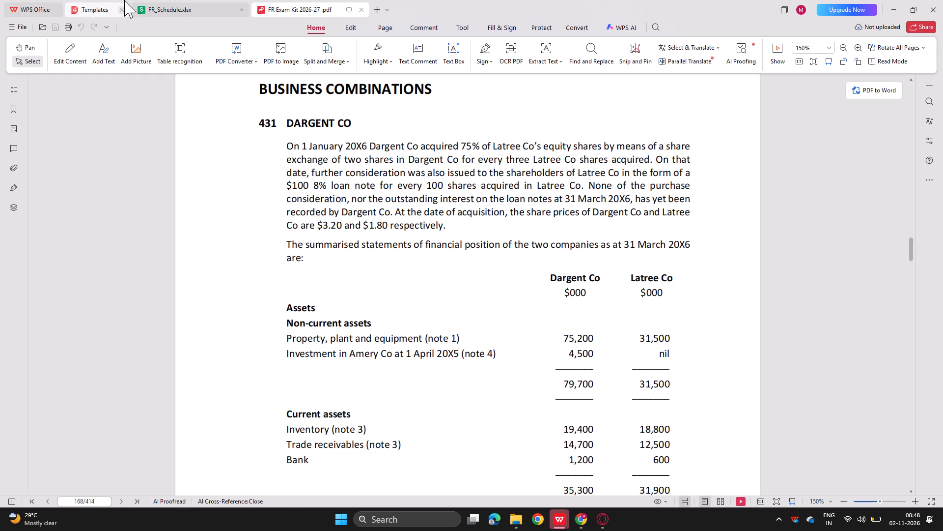
pyautogui.click(34, 0)
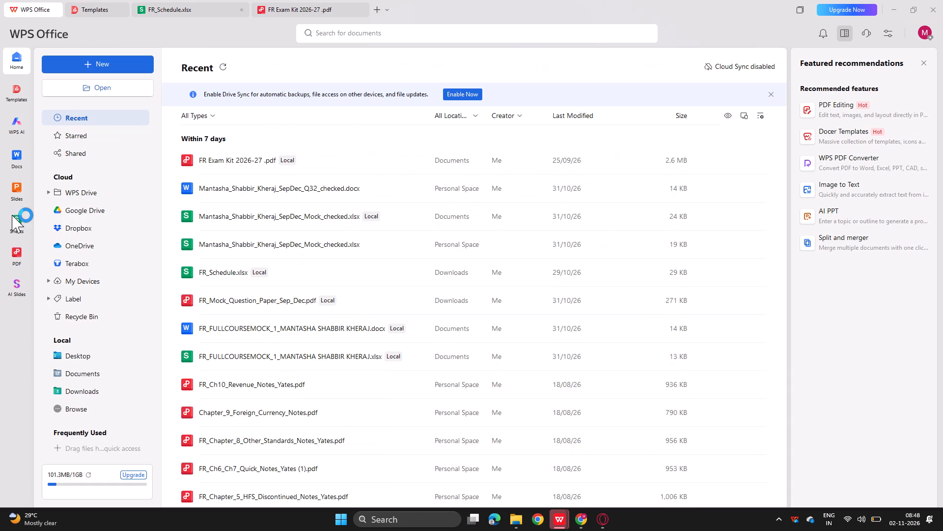
pyautogui.click(13, 224)
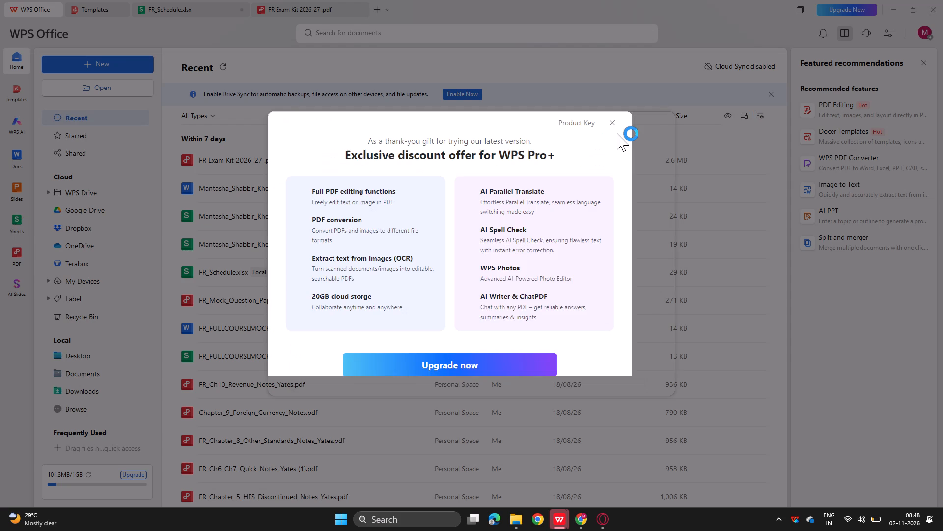
pyautogui.click(653, 119)
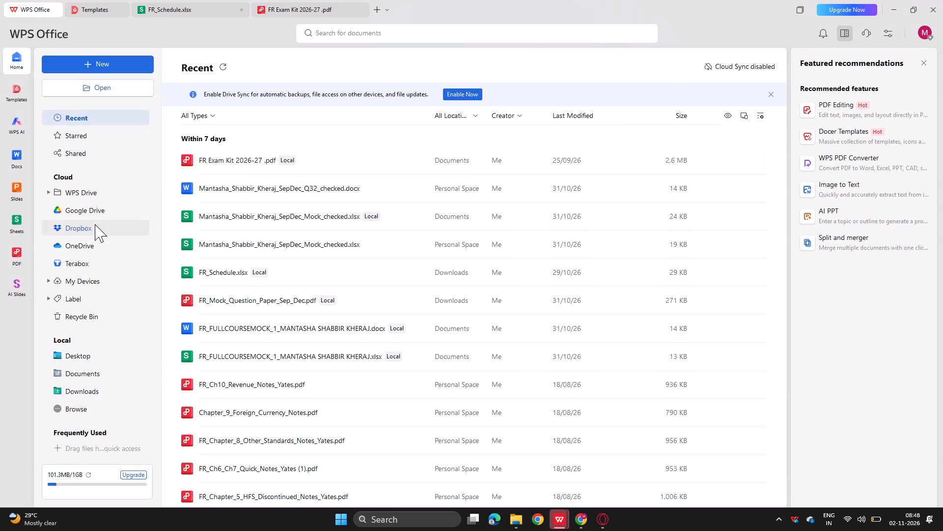
pyautogui.click(17, 223)
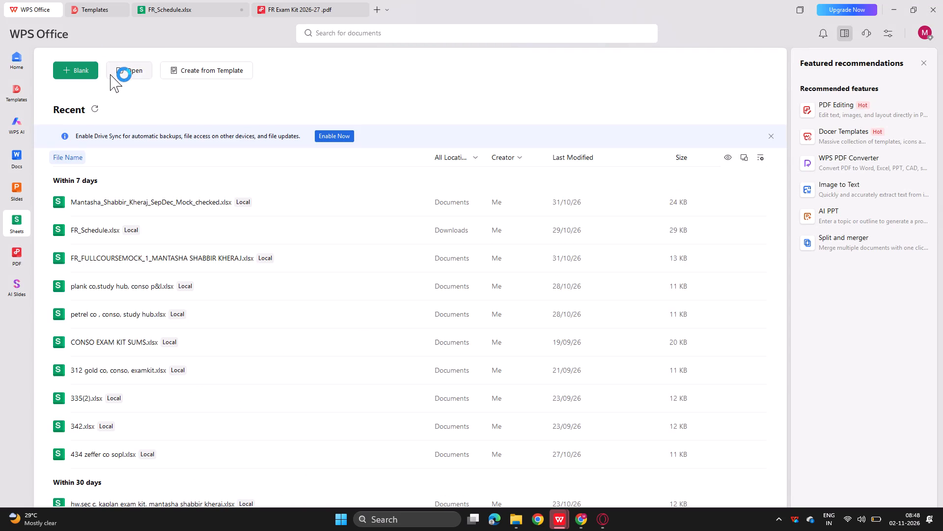
pyautogui.click(77, 71)
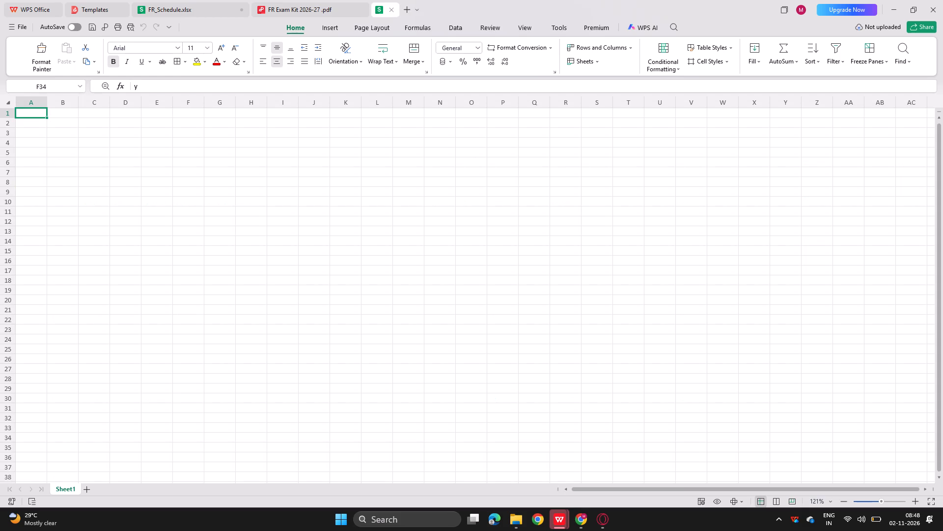
# Enter the statement of financial position labels nca, ppe and goodwill in cells B2 to B4.
pyautogui.hscroll(4, 248, 325)
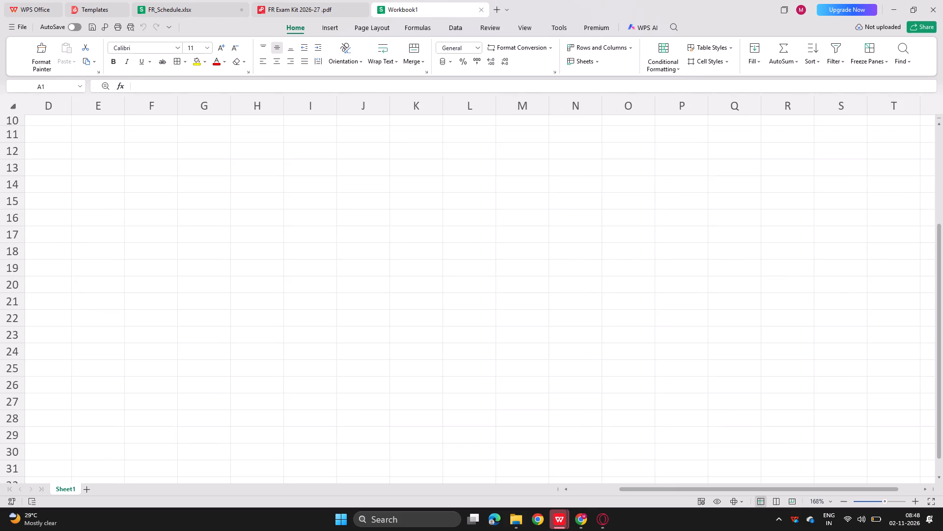
pyautogui.hscroll(11, 248, 325)
pyautogui.scroll(3, 158, 202)
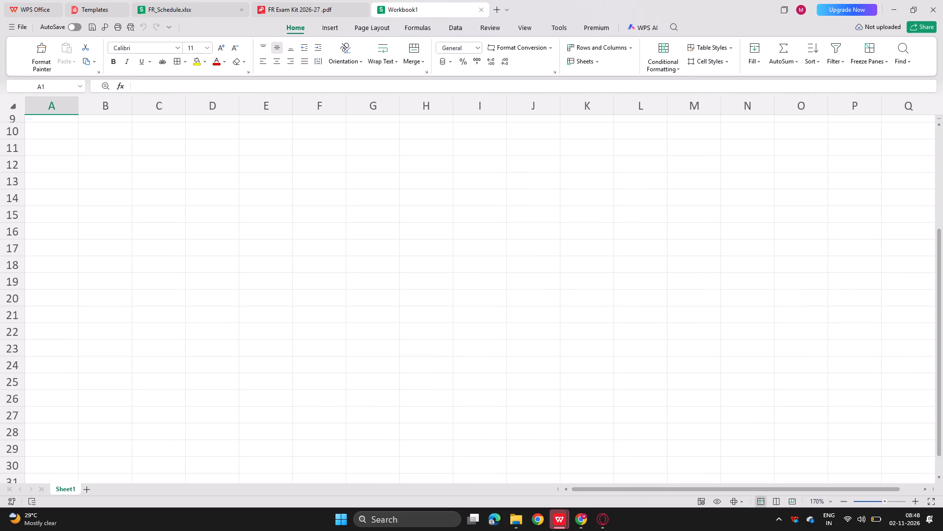
pyautogui.scroll(9, 158, 202)
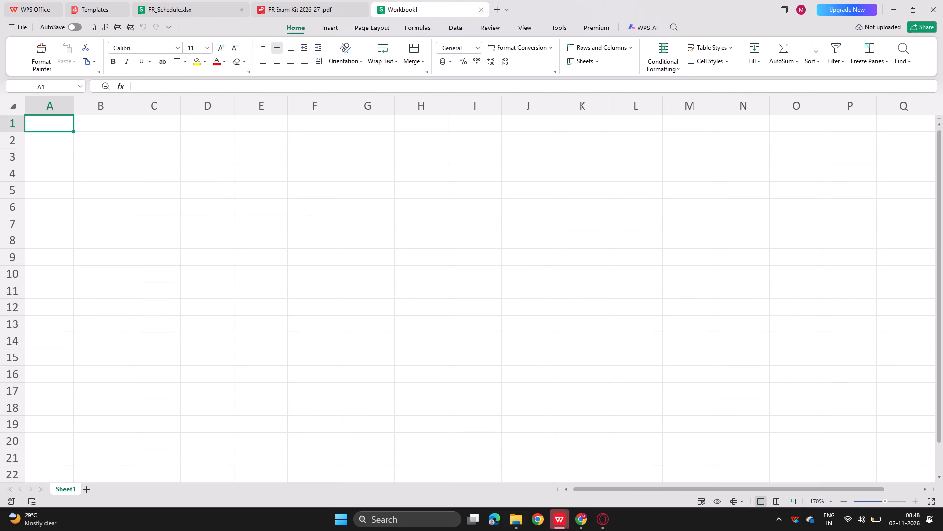
pyautogui.click(100, 139)
pyautogui.write('nca')
pyautogui.press('Return')
pyautogui.press('o')
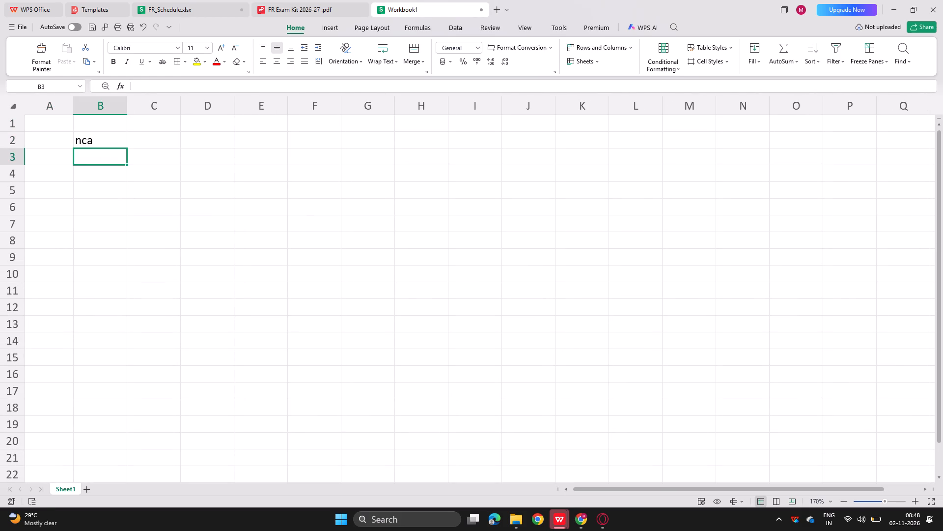
pyautogui.press('BackSpace')
pyautogui.write('ppe')
pyautogui.press('Return')
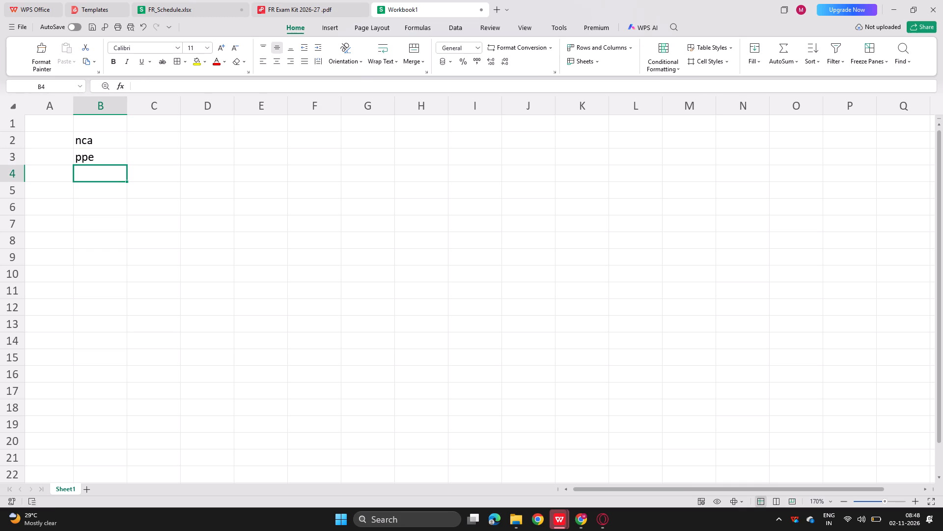
pyautogui.write('goodwill')
pyautogui.press('Return')
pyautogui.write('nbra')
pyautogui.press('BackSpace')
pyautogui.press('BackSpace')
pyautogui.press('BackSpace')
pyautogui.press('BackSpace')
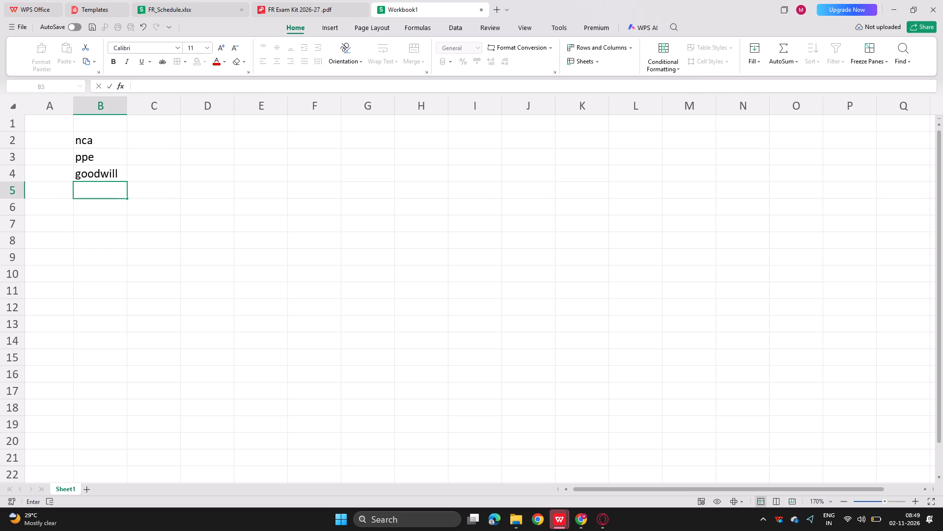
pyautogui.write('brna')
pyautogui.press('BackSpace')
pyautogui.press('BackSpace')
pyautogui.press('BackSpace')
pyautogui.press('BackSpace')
# Enter the heading "workings:" in cell B26, leaving blank rows below the statement labels.
pyautogui.press('Return')
pyautogui.press('Return')
pyautogui.press('Return')
pyautogui.press('Return')
pyautogui.press('Return')
pyautogui.press('Return')
pyautogui.press('Return')
pyautogui.press('Return')
pyautogui.press('Return')
pyautogui.press('Return')
pyautogui.press('Return')
pyautogui.press('Return')
pyautogui.press('Return')
pyautogui.press('Return')
pyautogui.press('Return')
pyautogui.press('Return')
pyautogui.press('Return')
pyautogui.press('Return')
pyautogui.press('Return')
pyautogui.press('Return')
pyautogui.press('Return')
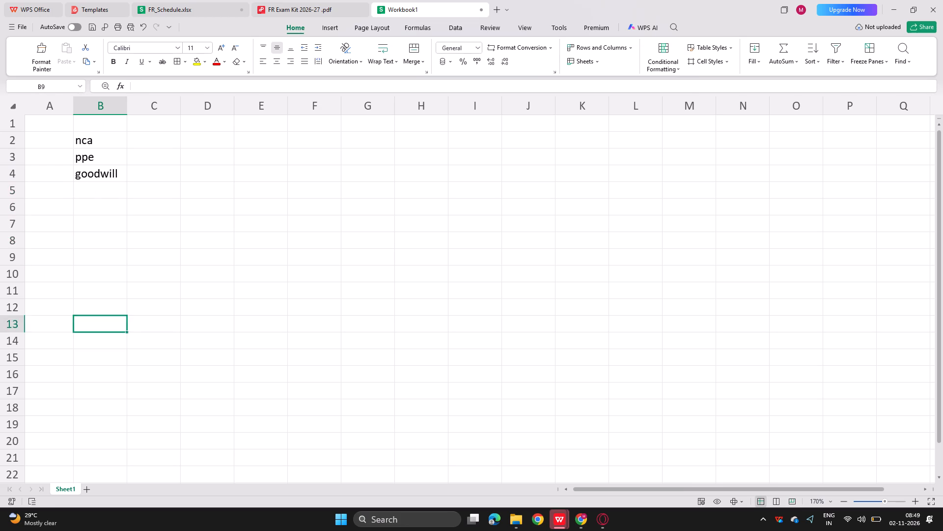
pyautogui.press('Return')
pyautogui.scroll(-1, 103, 442)
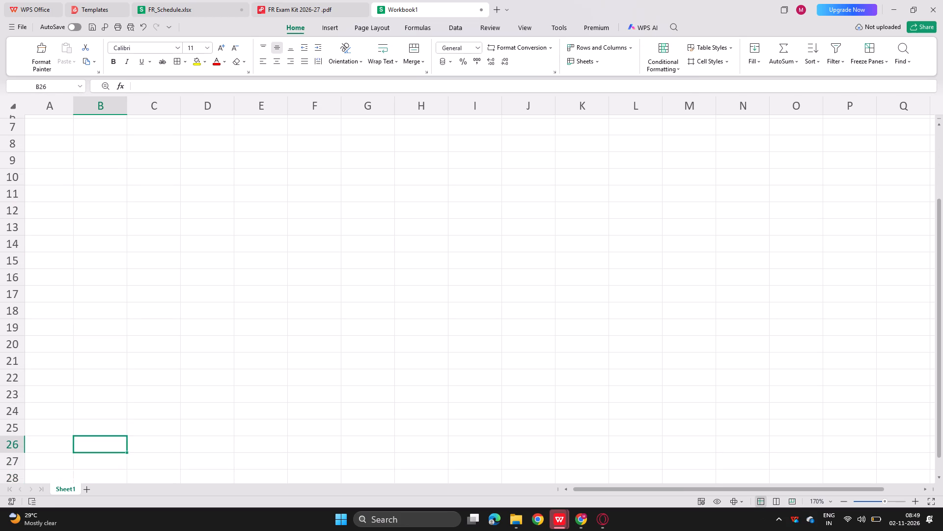
pyautogui.scroll(-2, 103, 442)
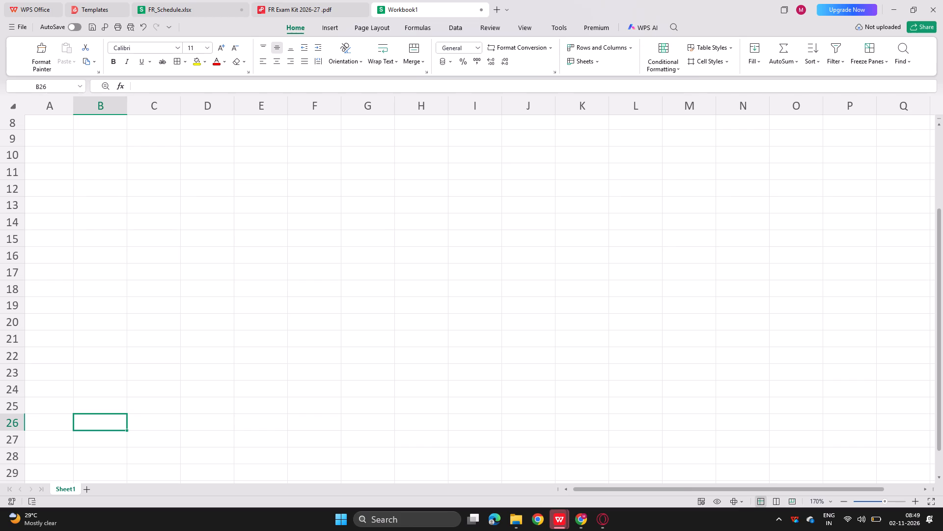
pyautogui.click(95, 382)
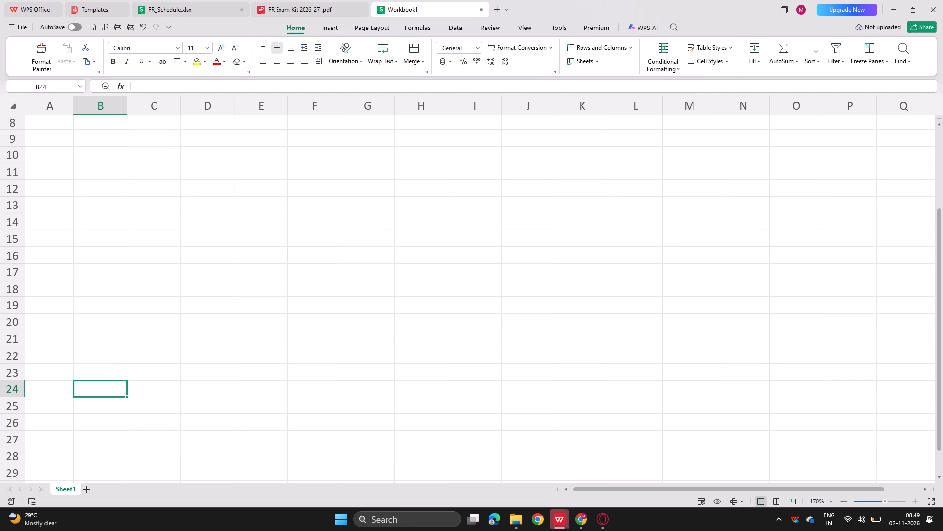
pyautogui.click(100, 376)
pyautogui.scroll(3, 107, 425)
pyautogui.scroll(-1, 107, 425)
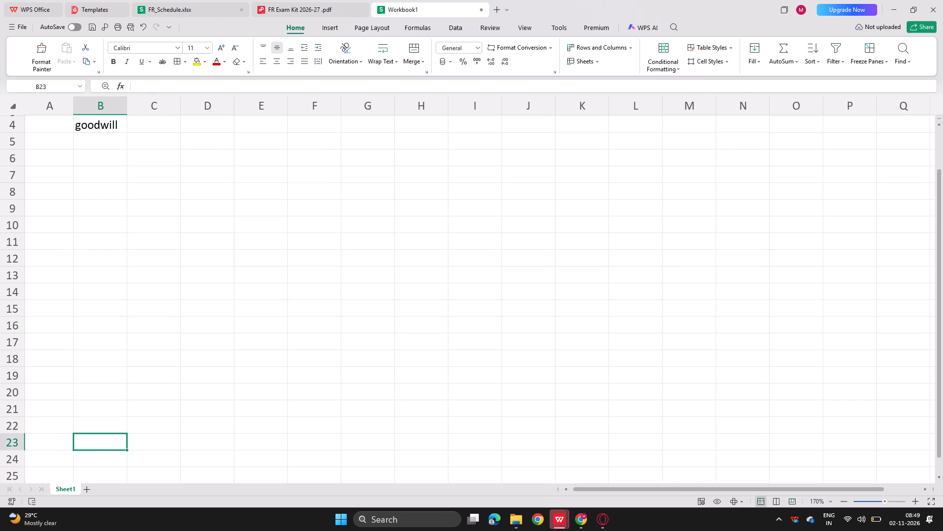
pyautogui.scroll(-1, 107, 425)
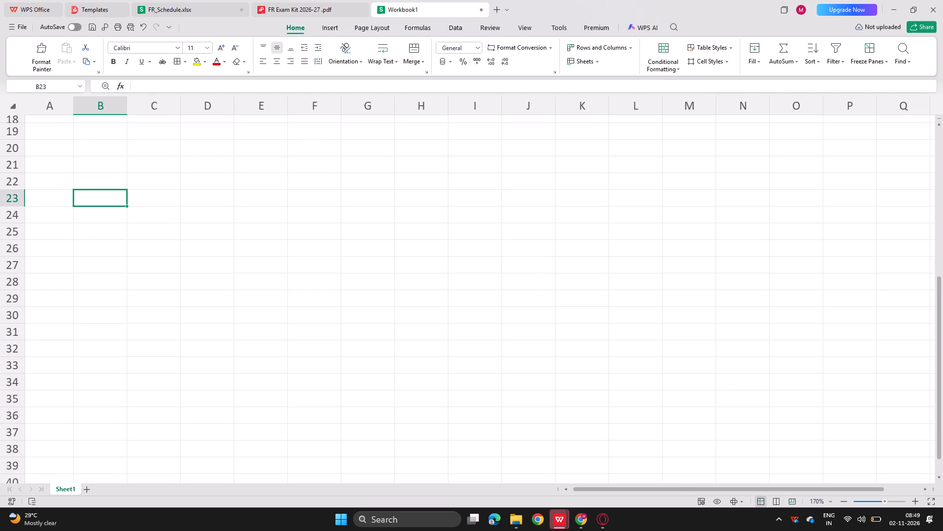
pyautogui.click(97, 253)
pyautogui.write('wokr')
pyautogui.press('BackSpace')
pyautogui.press('BackSpace')
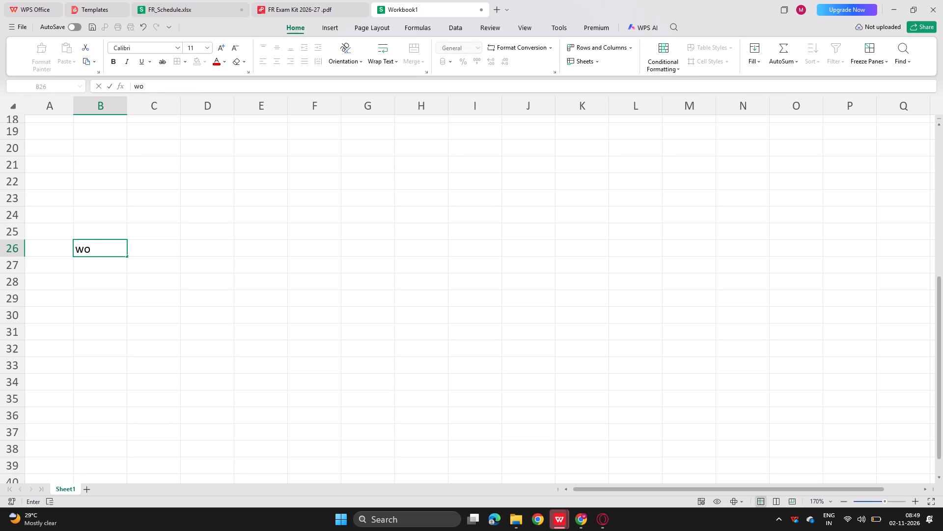
pyautogui.write('rkings:')
pyautogui.press('Return')
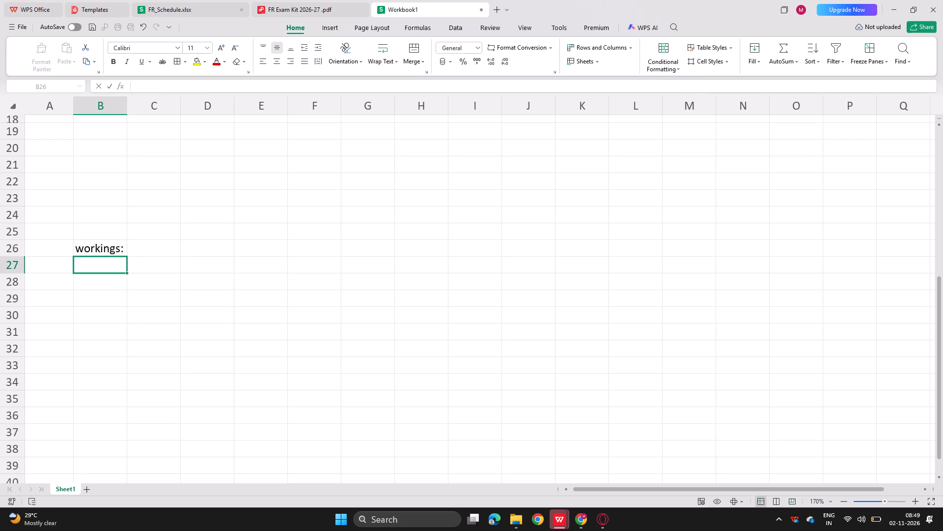
# Label the first working in row 27 with "wn 1" in column B and "group structue" in column C.
pyautogui.write('qwm')
pyautogui.press('BackSpace')
pyautogui.press('BackSpace')
pyautogui.press('BackSpace')
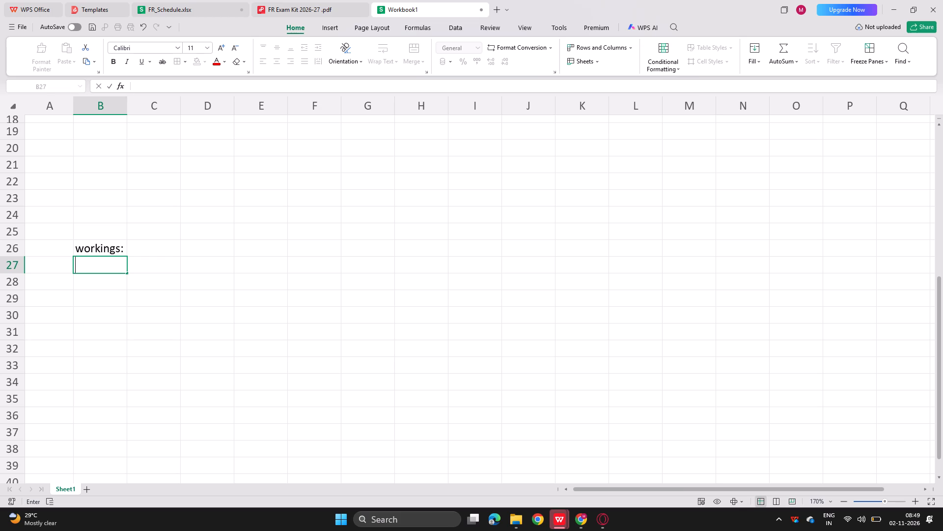
pyautogui.write('wn 1')
pyautogui.press('Right')
pyautogui.write('gorup srt')
pyautogui.press('BackSpace')
pyautogui.press('BackSpace')
pyautogui.press('BackSpace')
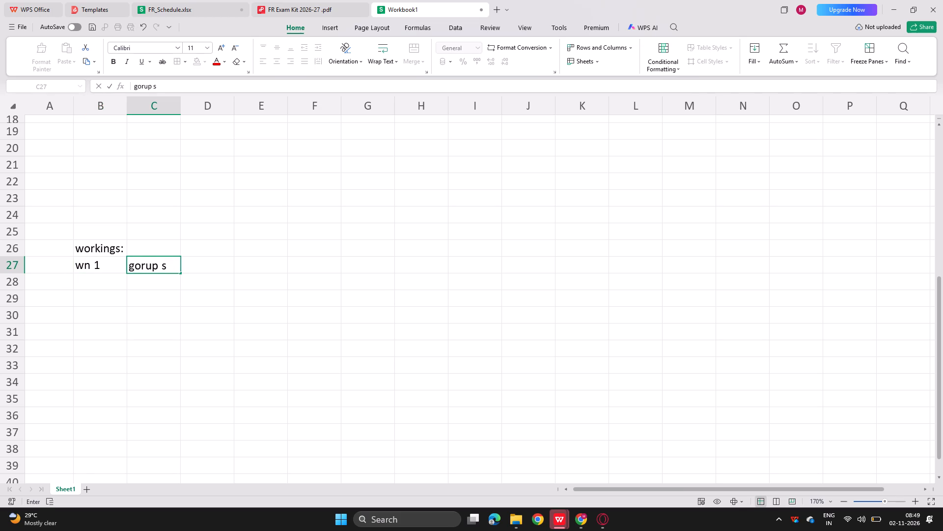
pyautogui.press('BackSpace')
pyautogui.press('BackSpace')
pyautogui.press('BackSpace')
pyautogui.press('BackSpace')
pyautogui.press('BackSpace')
pyautogui.write('roup structue')
pyautogui.press('Return')
pyautogui.press('Return')
pyautogui.press('Return')
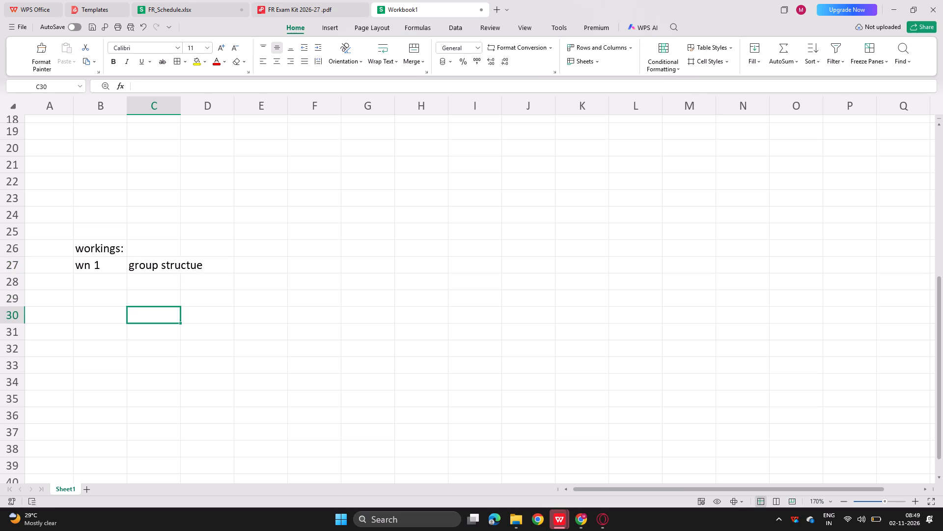
# Label the second working in row 30 with "wn 2" in column B and "na of subsidiary" in column C.
pyautogui.click(99, 318)
pyautogui.write('wn 2')
pyautogui.press('Down')
pyautogui.press('Right')
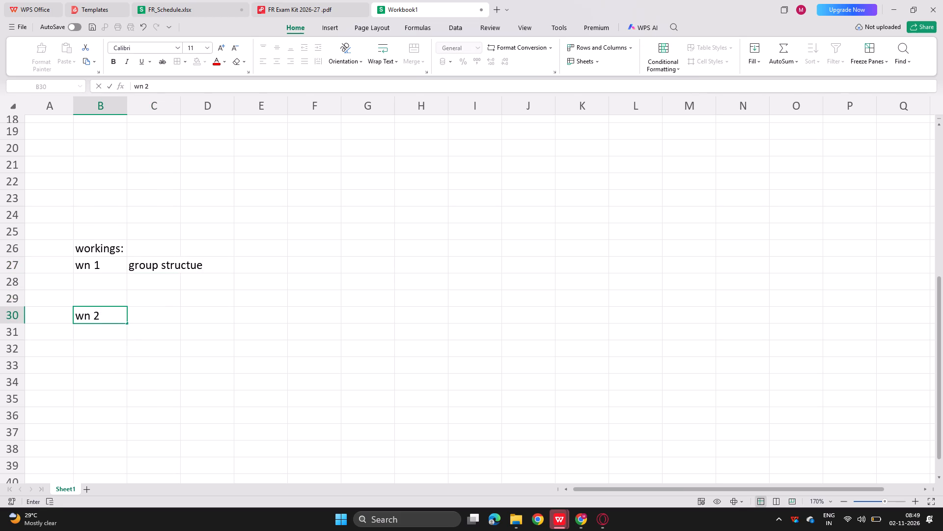
pyautogui.press('Up')
pyautogui.write('na od')
pyautogui.press('BackSpace')
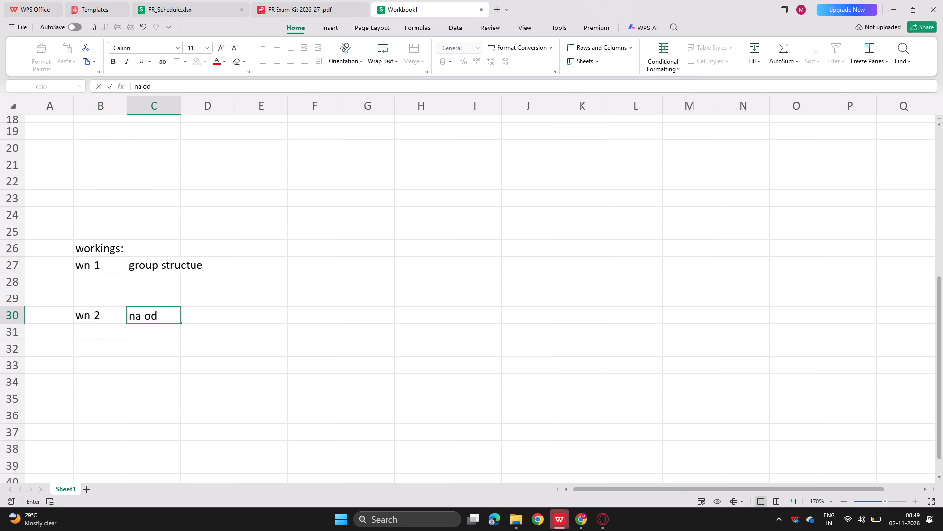
pyautogui.write('f subsidiary')
pyautogui.press('Return')
# Enter the net assets column headings acq, rep and post acq in cells C31 to E31.
pyautogui.write('acq')
pyautogui.press('Right')
pyautogui.write('repo')
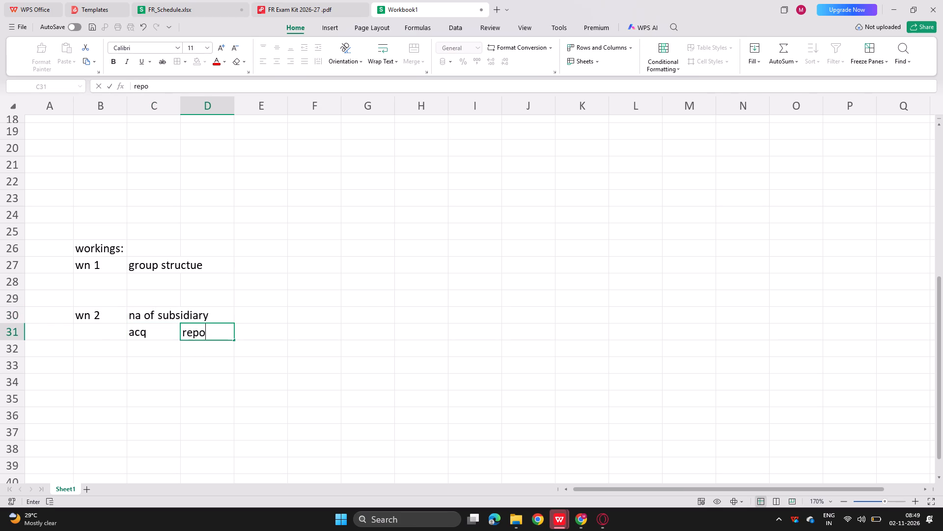
pyautogui.press('BackSpace')
pyautogui.press('Right')
pyautogui.write('post acq')
pyautogui.press('Return')
# Enter the net assets row labels sc and rs in cells B32 and B33.
pyautogui.click(102, 347)
pyautogui.write('sc')
pyautogui.press('Return')
pyautogui.write('sp')
pyautogui.press('Return')
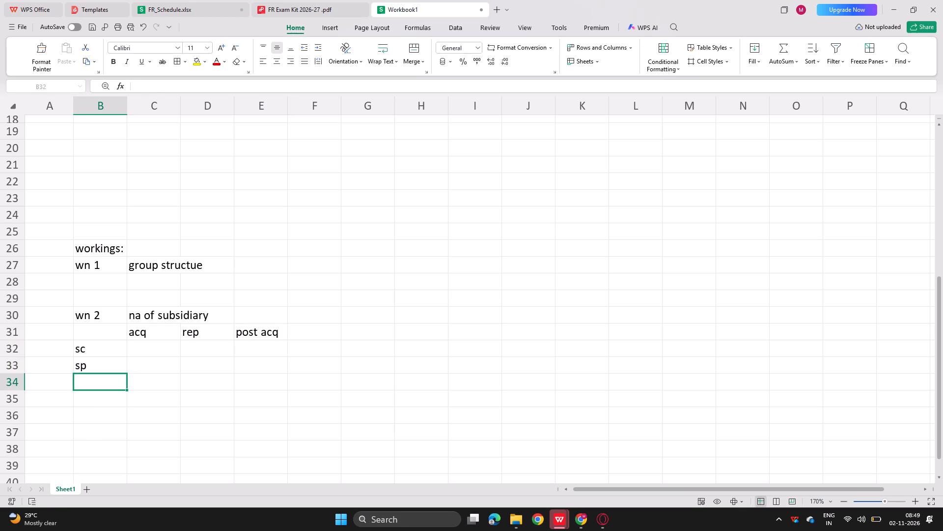
pyautogui.press('Up')
pyautogui.press('BackSpace')
pyautogui.write('rs')
pyautogui.press('Return')
# Check Latree Co's equity items in the FR Exam Kit PDF, and change the net assets row label in B33 to "re".
pyautogui.click(330, 0)
pyautogui.scroll(-2, 336, 240)
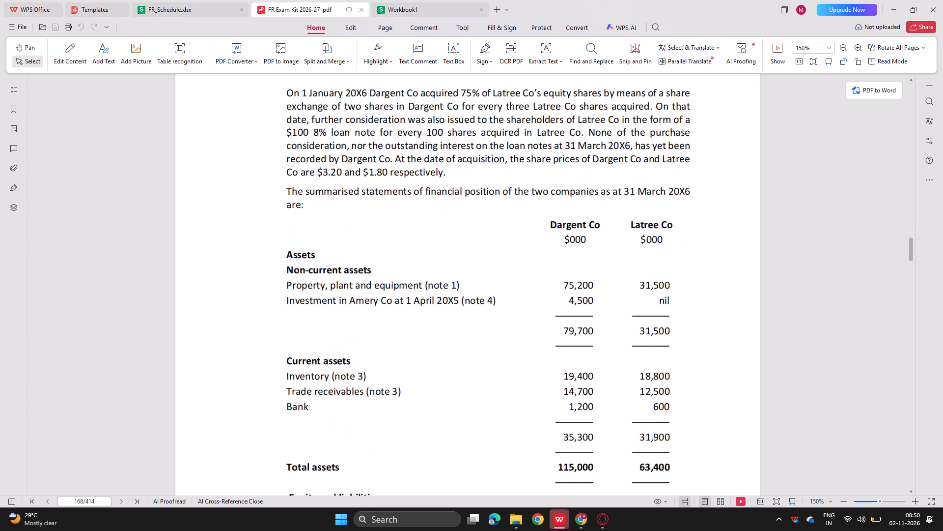
pyautogui.scroll(-4, 336, 240)
pyautogui.scroll(1, 336, 240)
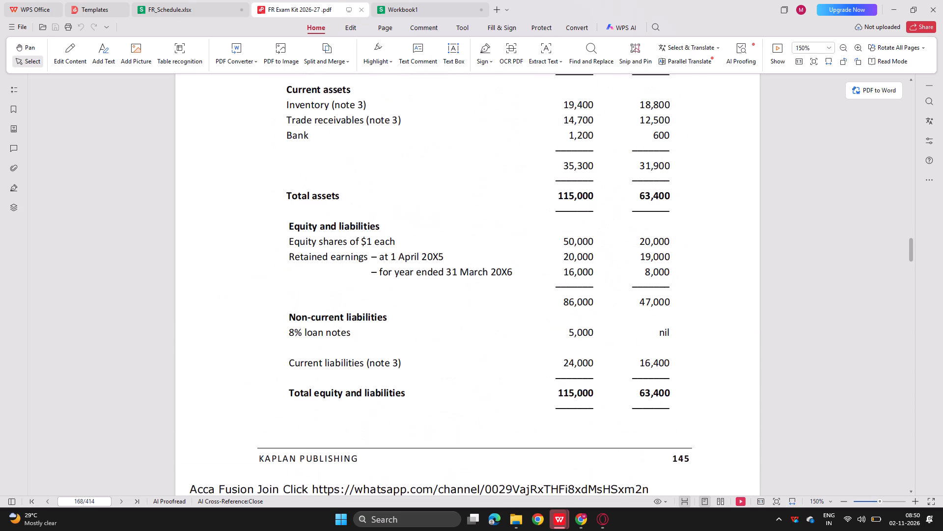
pyautogui.scroll(1, 336, 240)
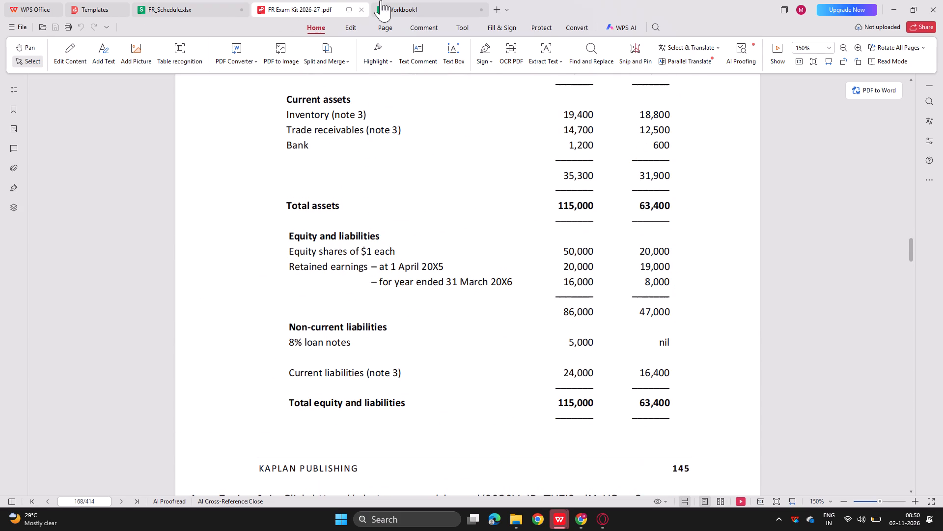
pyautogui.click(411, 0)
pyautogui.click(411, 0)
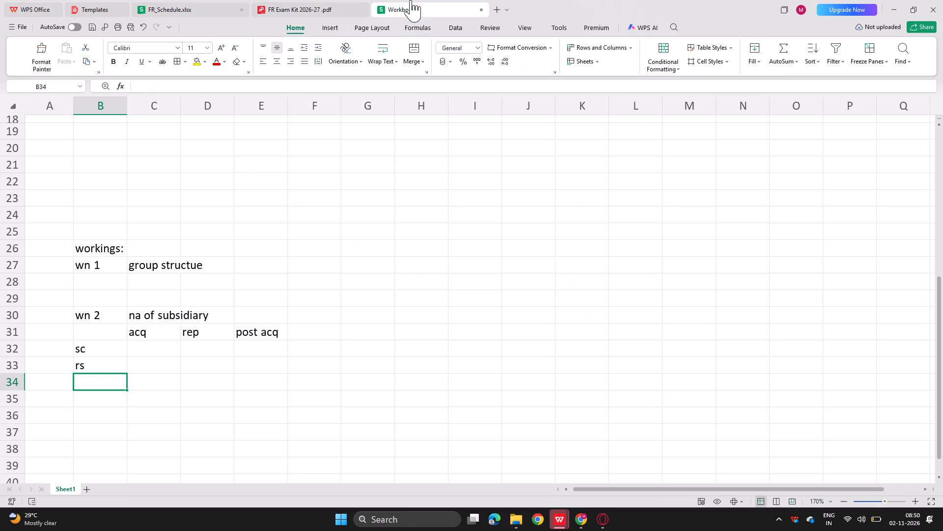
pyautogui.press('Up')
pyautogui.press('Up')
pyautogui.press('Down')
pyautogui.press('BackSpace')
pyautogui.write('re')
pyautogui.press('Return')
# Label the net assets total row with "total" in cell B38, dismissing the battery notice.
pyautogui.press('Return')
pyautogui.press('Return')
pyautogui.press('Return')
pyautogui.press('Return')
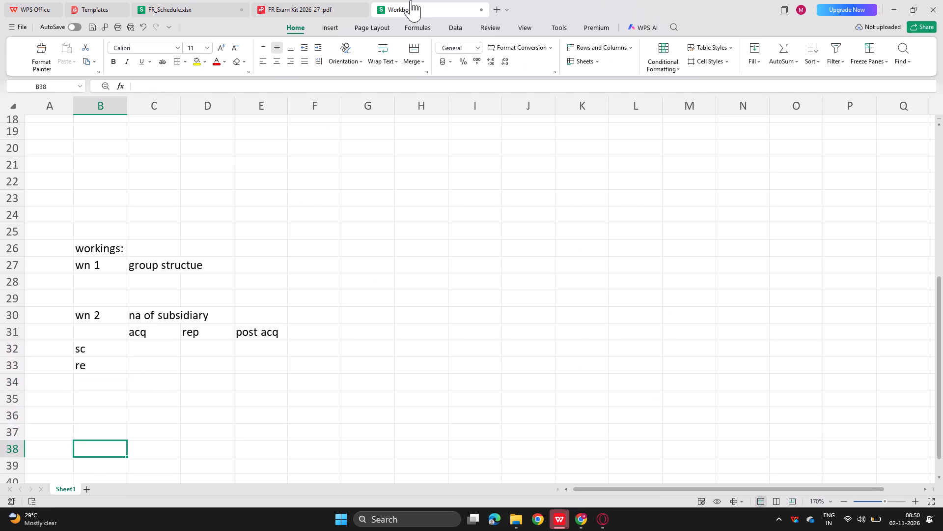
pyautogui.write('total')
pyautogui.press('Return')
pyautogui.press('Return')
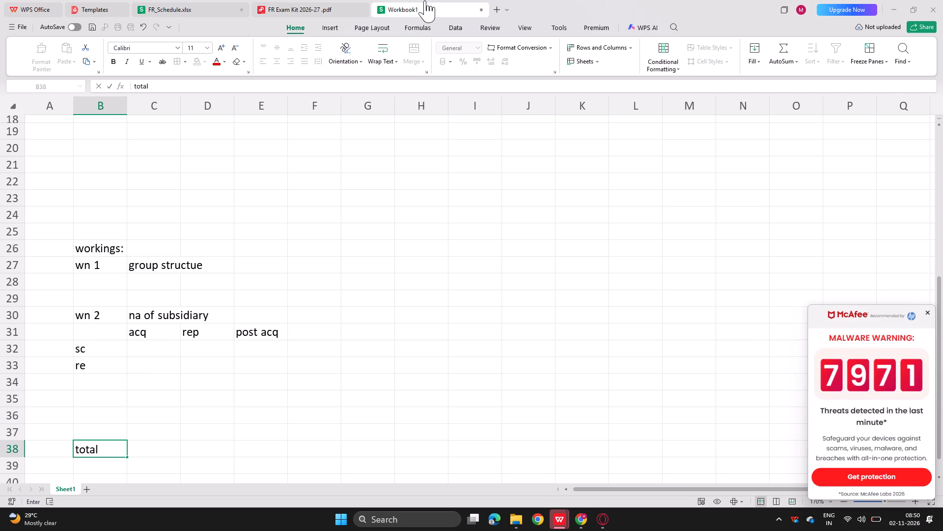
pyautogui.press('Return')
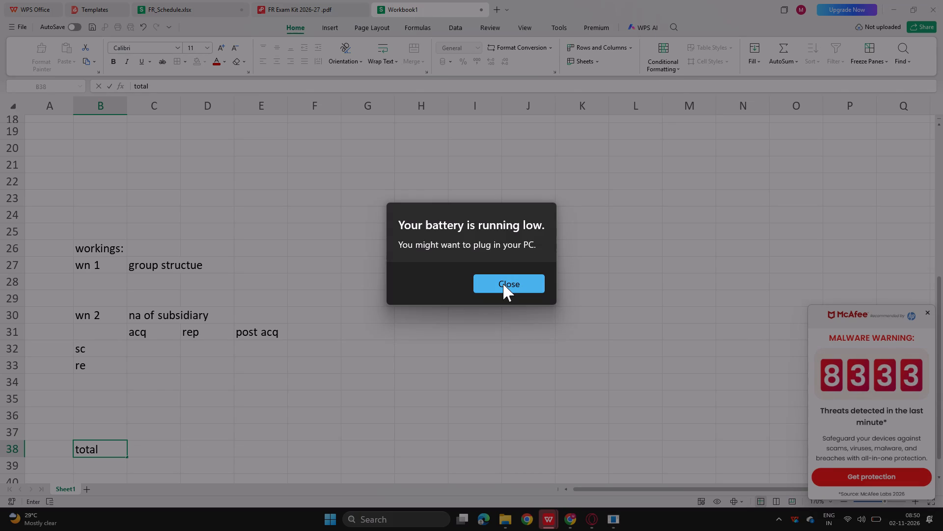
pyautogui.click(503, 284)
pyautogui.scroll(-2, 226, 315)
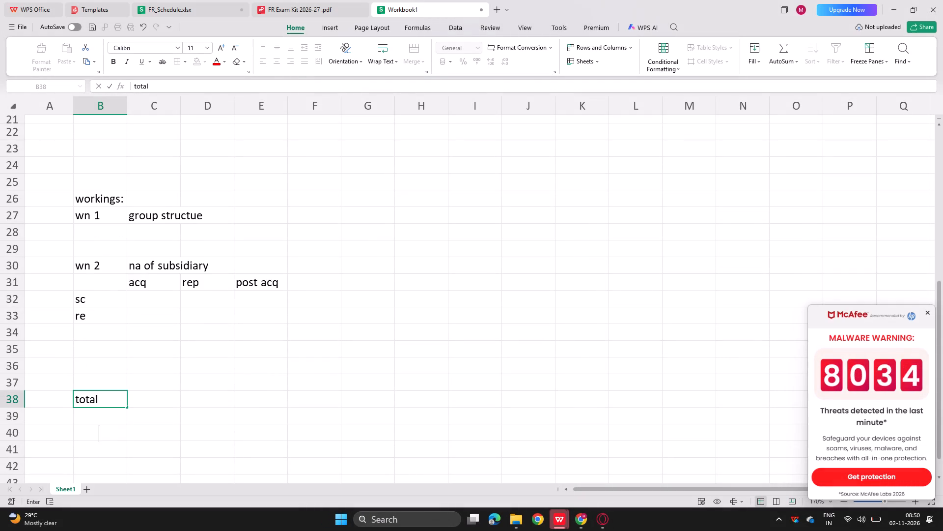
pyautogui.click(94, 423)
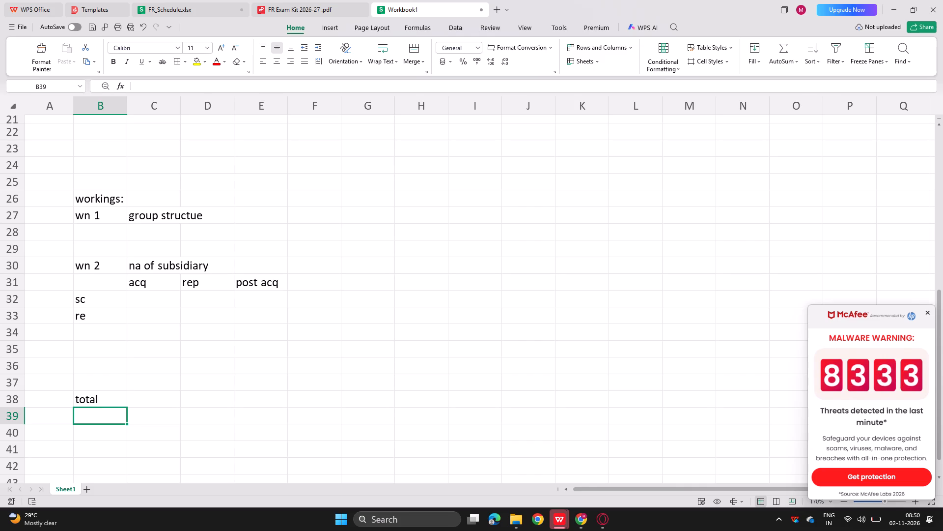
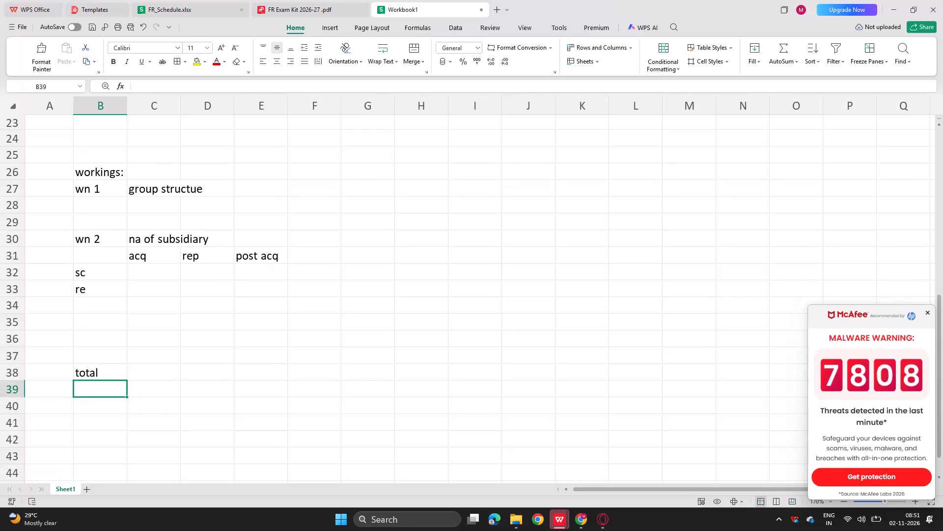
# Add the goodwill working heading with "wn 3" in cell B40 and "goodiwll" in C40.
pyautogui.press('Return')
pyautogui.write('wn 3')
pyautogui.press('Right')
pyautogui.write('goodiwll')
pyautogui.press('Return')
pyautogui.press('Return')
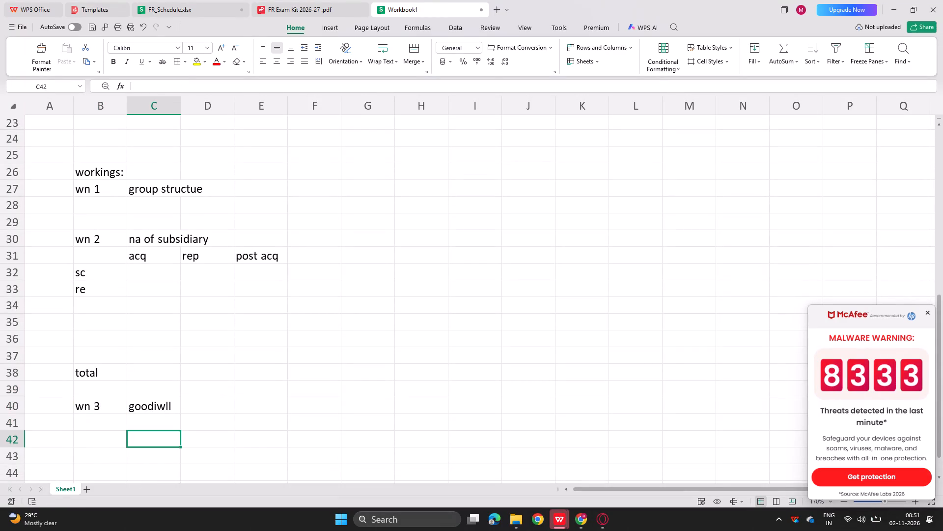
# Enter the goodwill working row labels "coi" in cell B42 and "ncia t acq" in B45.
pyautogui.click(105, 442)
pyautogui.write('coi')
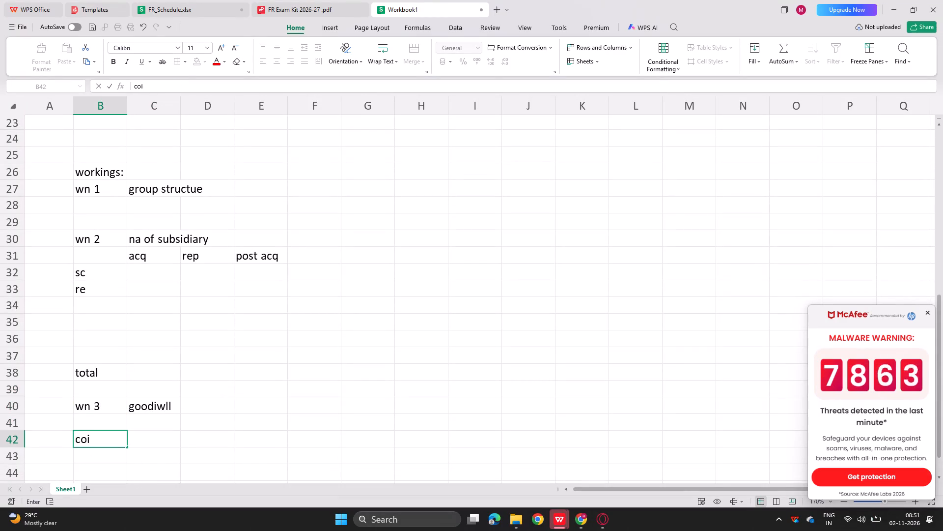
pyautogui.press('Return')
pyautogui.press('Return')
pyautogui.scroll(-1, 202, 261)
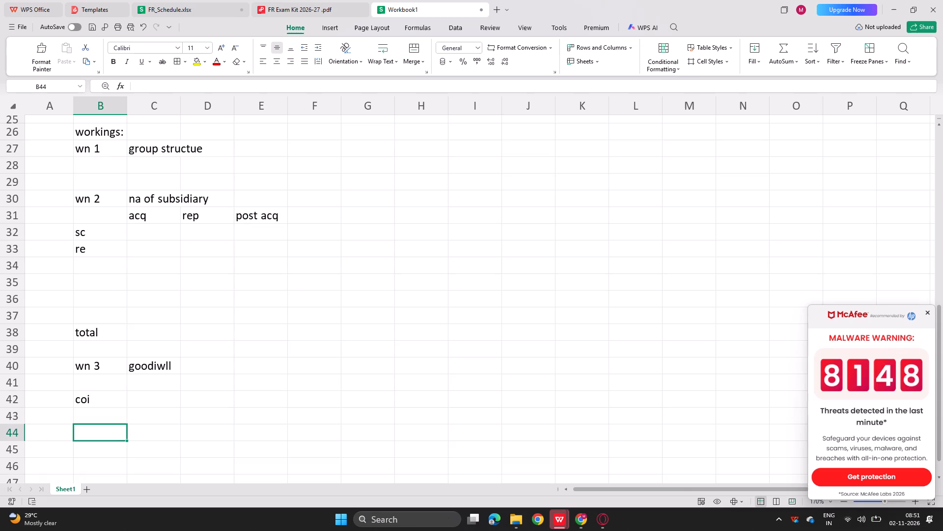
pyautogui.scroll(-2, 202, 261)
pyautogui.press('Return')
pyautogui.write('ncia t acq')
pyautogui.press('Return')
# Enter the goodwill working labels "less na at sub" in cell B46 and "goowill" in B48.
pyautogui.write(';less n')
pyautogui.press('BackSpace')
pyautogui.press('BackSpace')
pyautogui.press('BackSpace')
pyautogui.press('BackSpace')
pyautogui.press('BackSpace')
pyautogui.press('BackSpace')
pyautogui.press('BackSpace')
pyautogui.press('BackSpace')
pyautogui.press('BackSpace')
pyautogui.press('BackSpace')
pyautogui.press('BackSpace')
pyautogui.press('BackSpace')
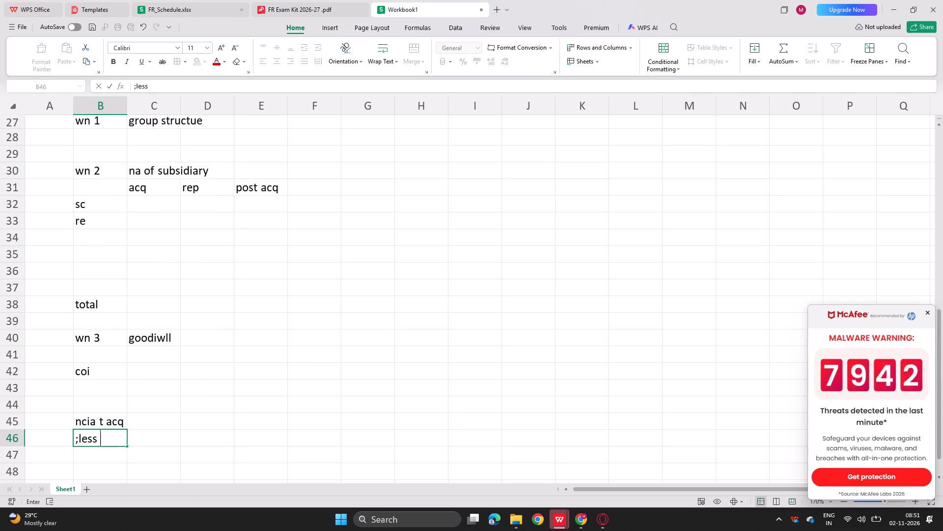
pyautogui.write('less')
pyautogui.press('space')
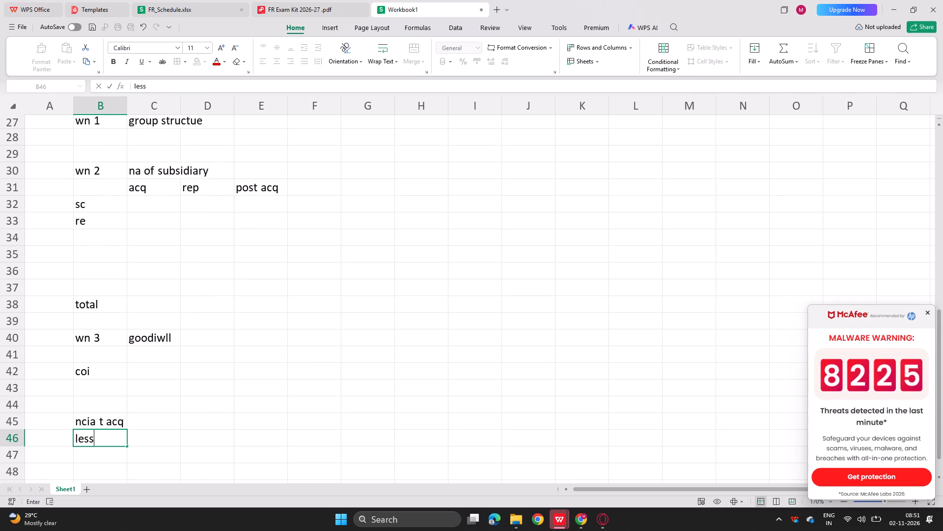
pyautogui.write('na at sub')
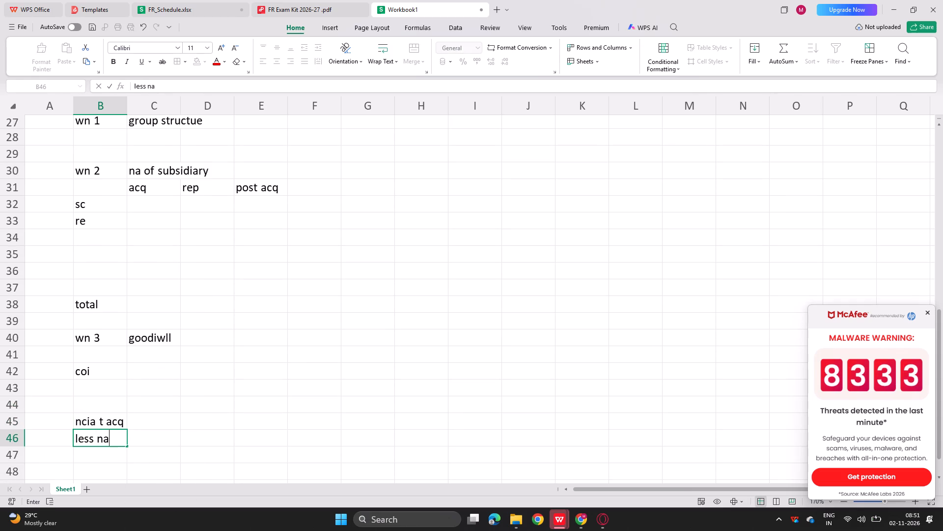
pyautogui.press('Return')
pyautogui.press('Return')
pyautogui.write('goowill')
pyautogui.press('Return')
pyautogui.press('Return')
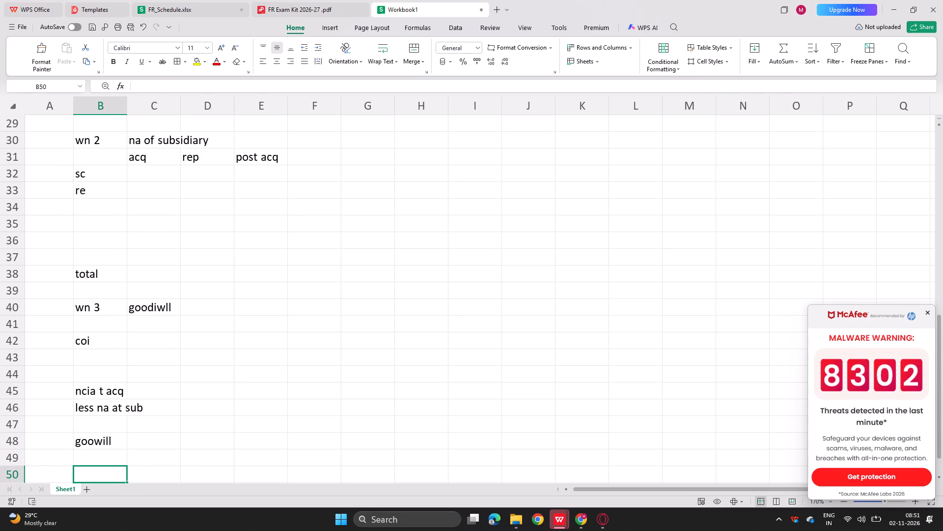
# Add the non-controlling interest working heading with "wm 4" in cell B50 and "nci" in C50.
pyautogui.press('Up')
pyautogui.scroll(-4, 151, 326)
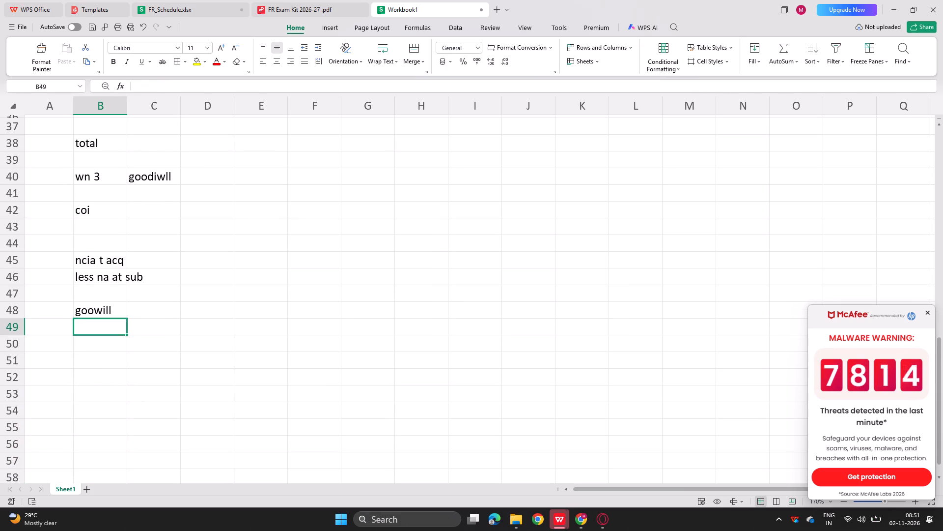
pyautogui.click(91, 342)
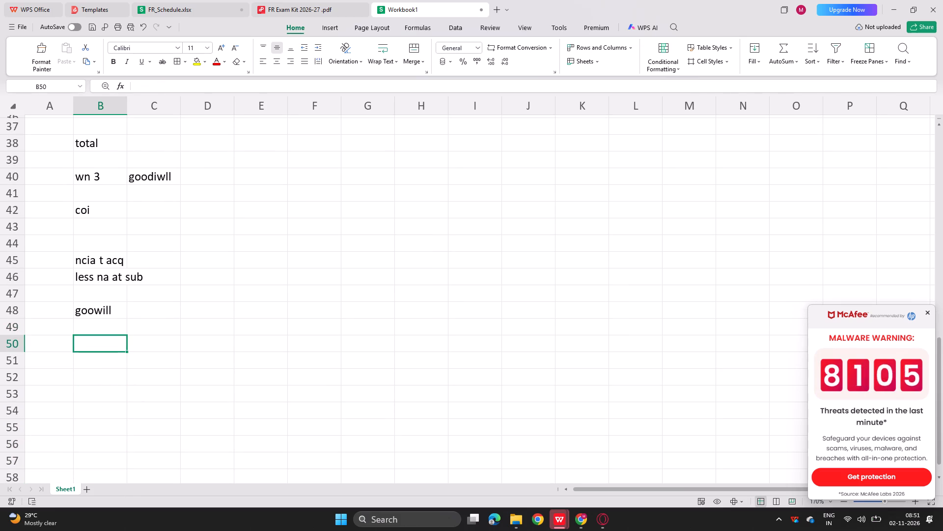
pyautogui.write('wm 4')
pyautogui.press('Right')
pyautogui.write('nci')
pyautogui.press('space')
pyautogui.press('Return')
# Enter the nci working row labels "nci at acq" in B52, "post acq * nci %" in B53 and "nci at rep" in B55.
pyautogui.click(103, 379)
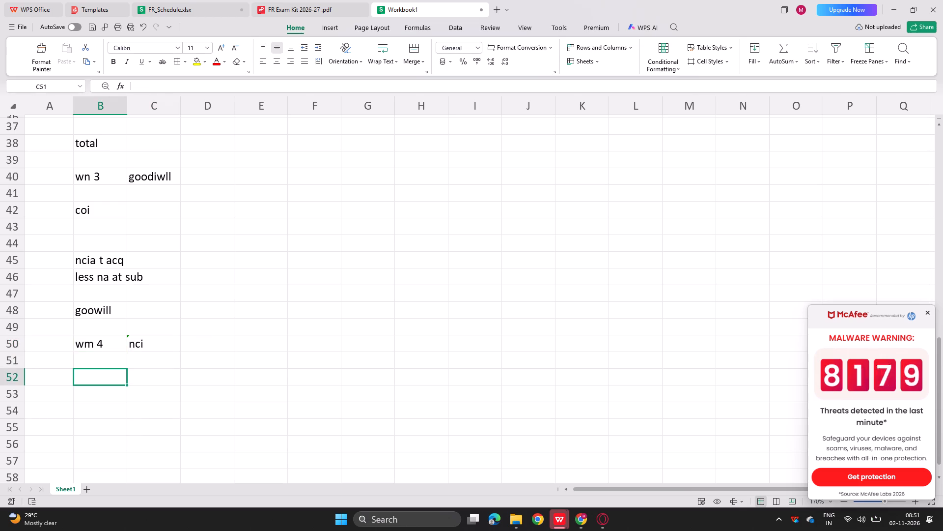
pyautogui.write('nci at acq')
pyautogui.press('Return')
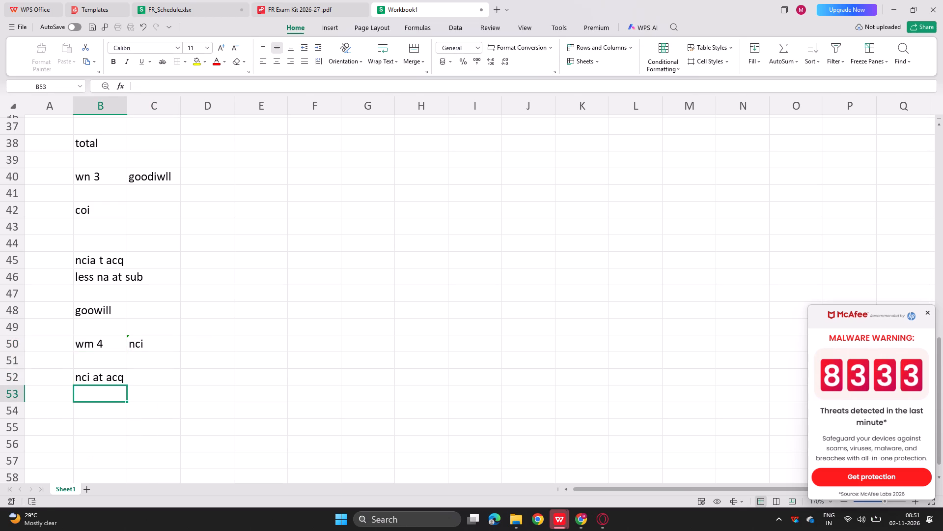
pyautogui.write('post acaq')
pyautogui.press('BackSpace')
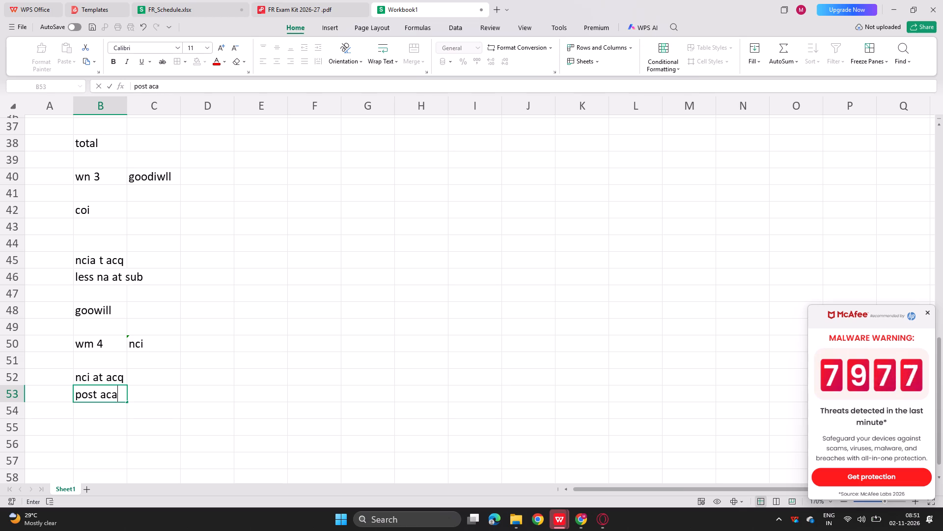
pyautogui.press('BackSpace')
pyautogui.write('q * nci %')
pyautogui.press('Return')
pyautogui.scroll(-1, 139, 437)
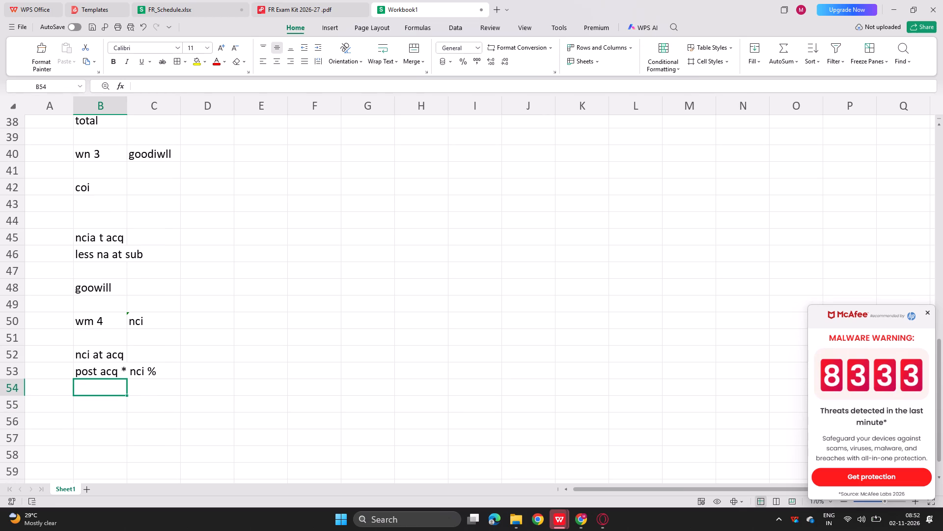
pyautogui.press('Return')
pyautogui.write('nci at rep')
pyautogui.press('Return')
# Correct the nci working number in cell B50 to "wn 4".
pyautogui.scroll(-3, 235, 258)
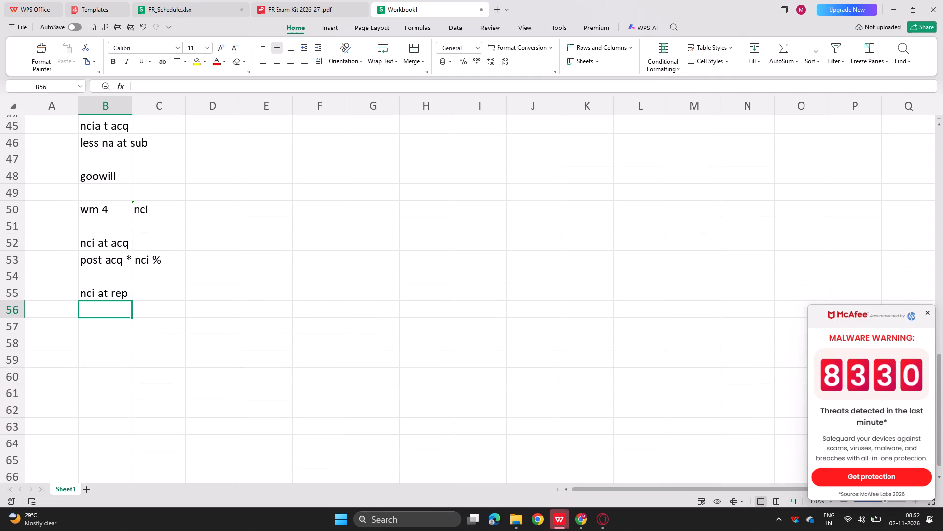
pyautogui.doubleClick(100, 211)
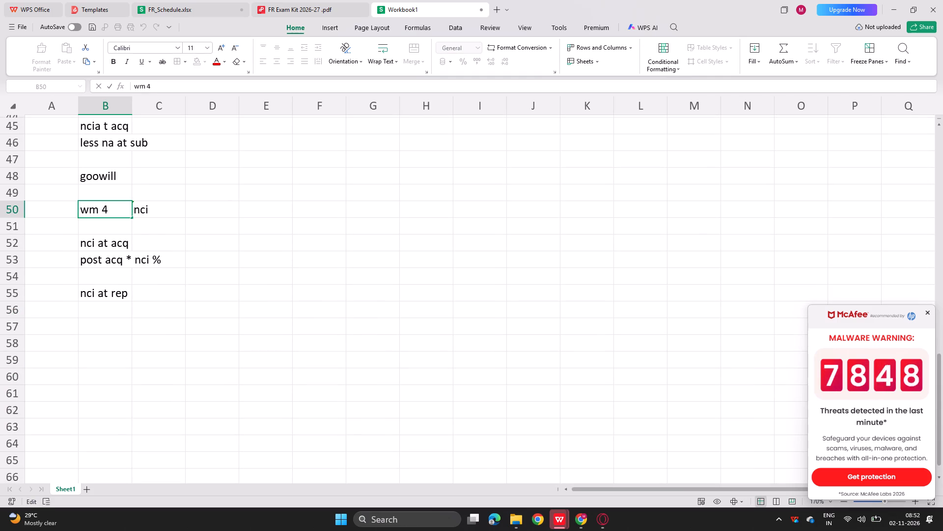
pyautogui.press('BackSpace')
pyautogui.press('n')
pyautogui.press('Return')
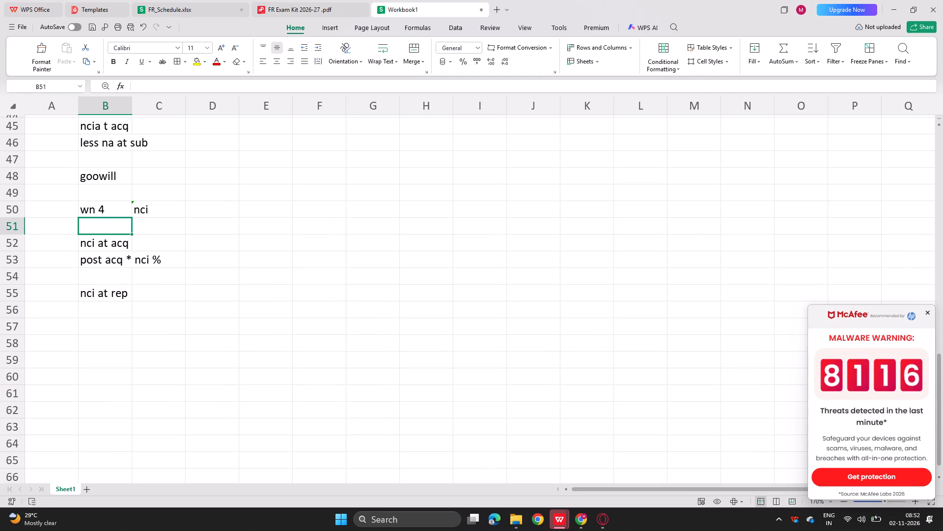
# Add the group retained earnings working heading with "wm 5" in cell B57 and "gre" in C57.
pyautogui.click(105, 329)
pyautogui.write('wm 5')
pyautogui.press('Right')
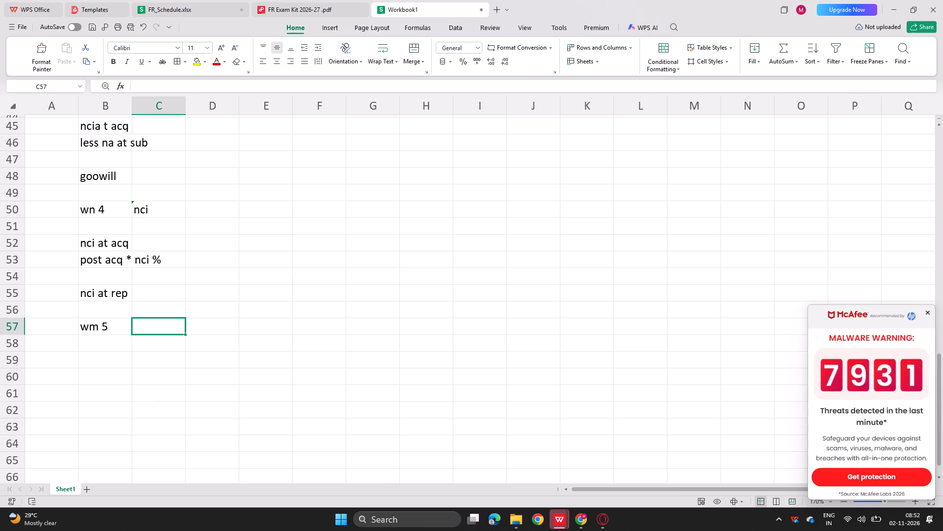
pyautogui.write('gre')
pyautogui.press('Return')
# Enter the gre working row labels "parents re" in cell B59 and "post acq*p %" in B60.
pyautogui.click(105, 367)
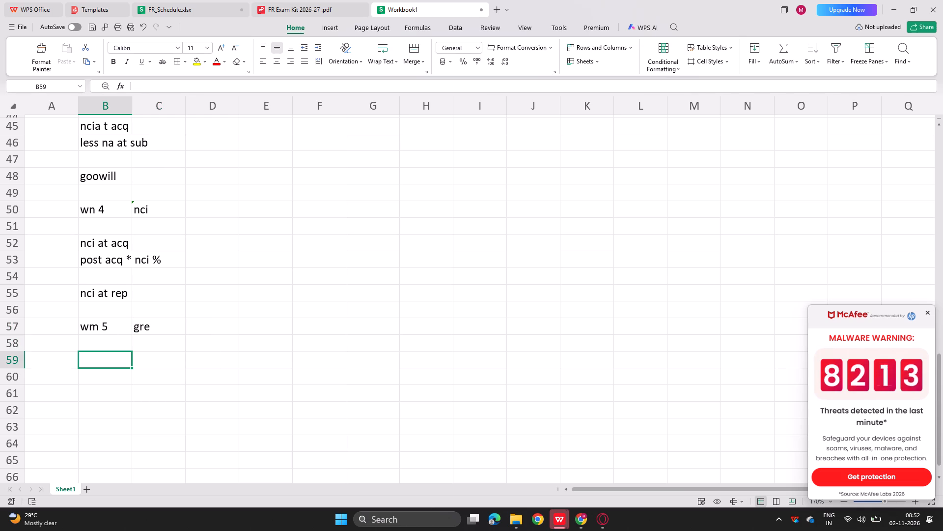
pyautogui.write('parents re')
pyautogui.press('Return')
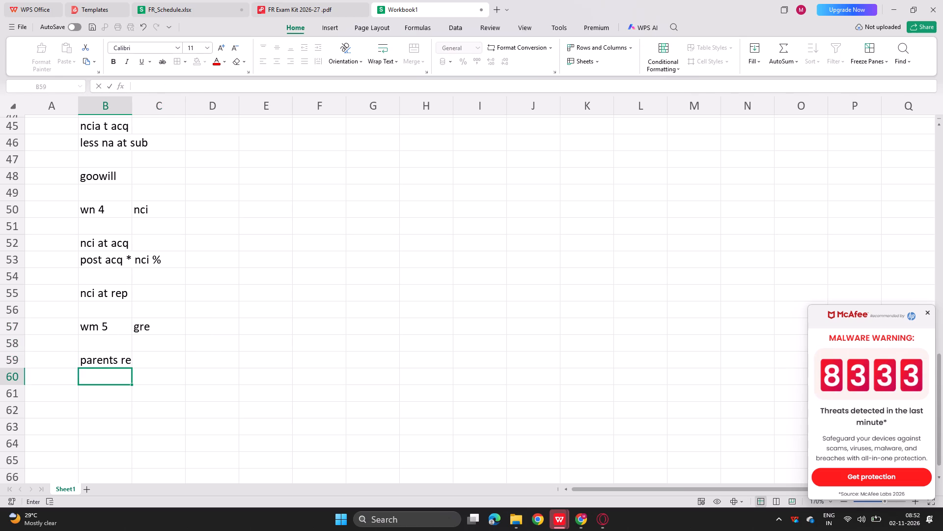
pyautogui.write('post acq')
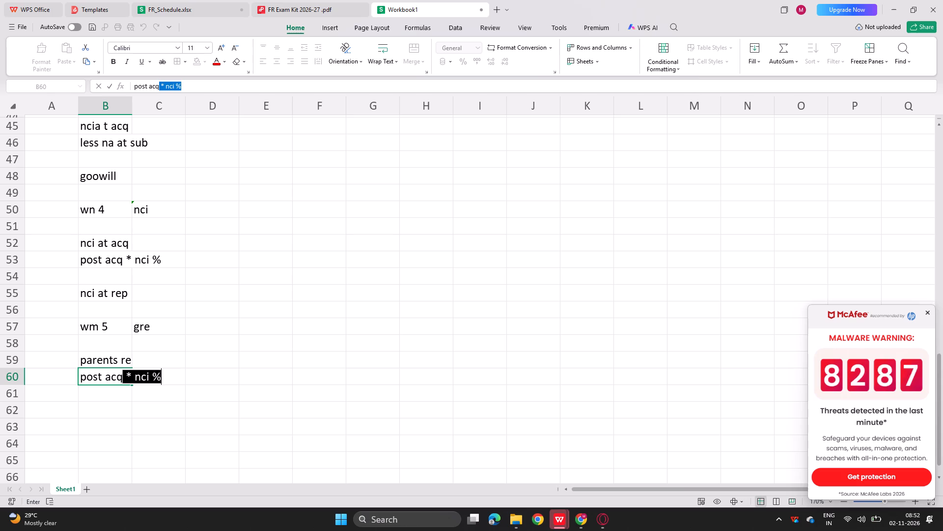
pyautogui.write('*p %')
pyautogui.press('Return')
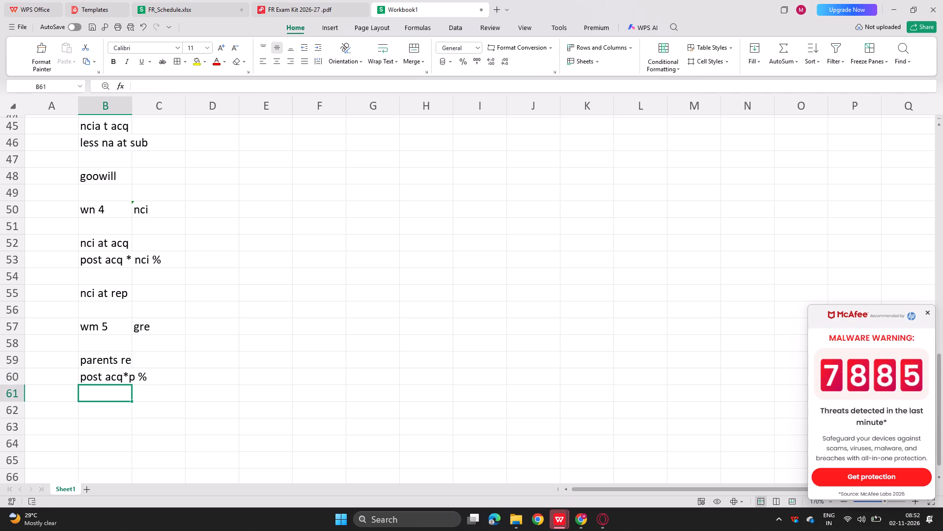
# Enter the gre working labels "less purp (p-s)" in cell B61 and "gre" in B63.
pyautogui.write('less purp')
pyautogui.press('space')
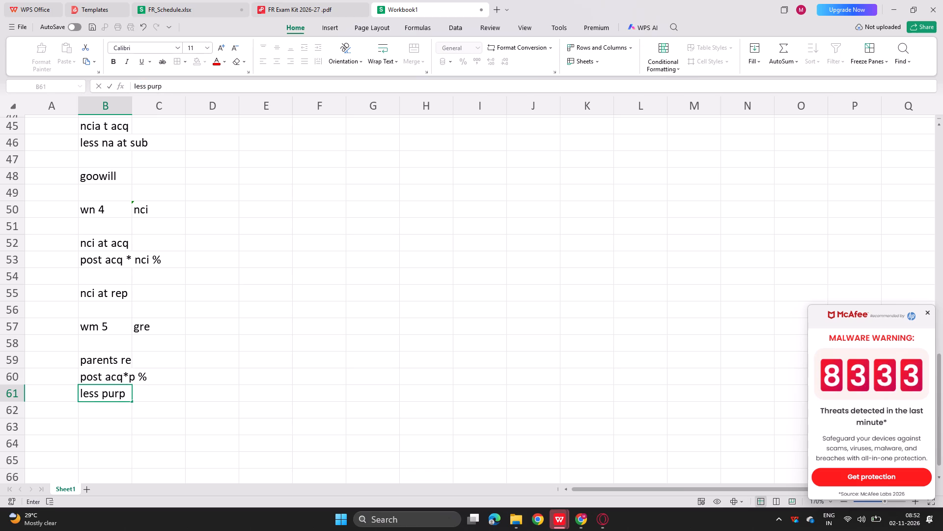
pyautogui.hotkey('shift', '(')
pyautogui.write('p-a)')
pyautogui.press('BackSpace')
pyautogui.press('BackSpace')
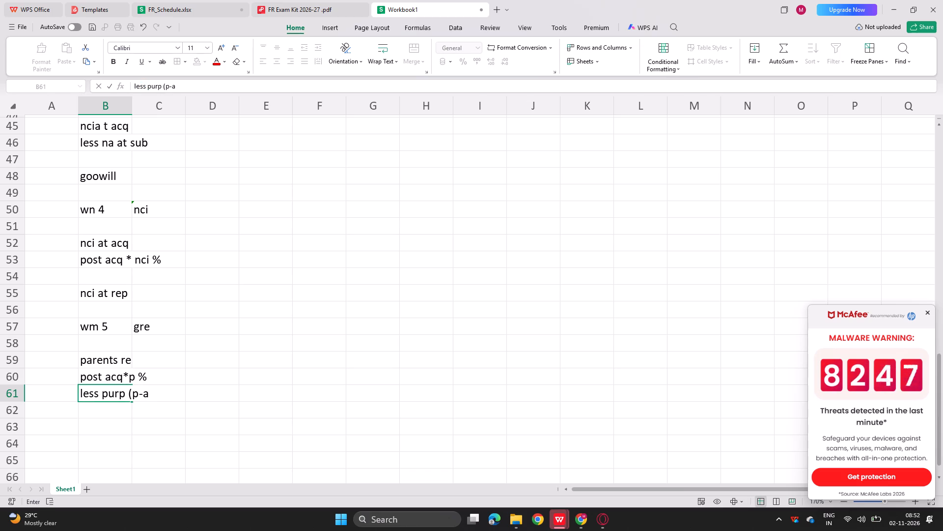
pyautogui.press('BackSpace')
pyautogui.write('-s')
pyautogui.hotkey('shift', ')')
pyautogui.press('Return')
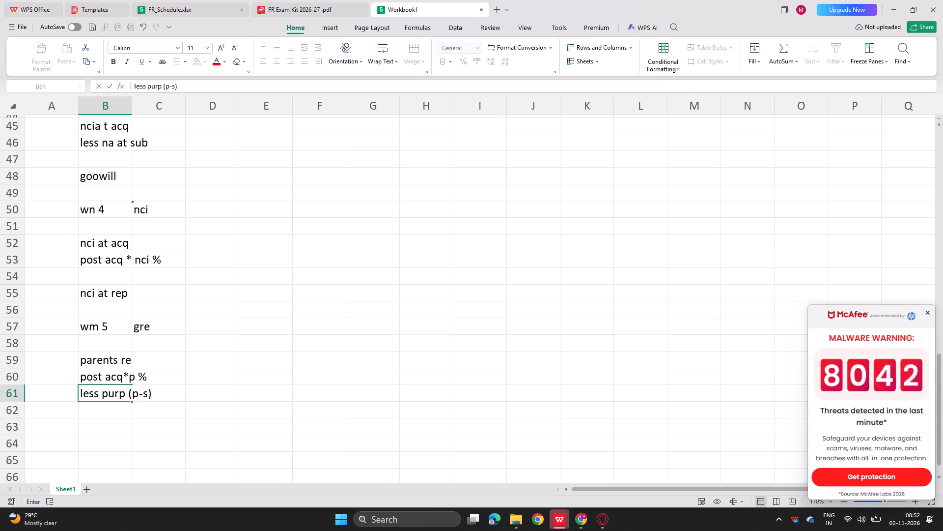
pyautogui.press('Return')
pyautogui.press('Return')
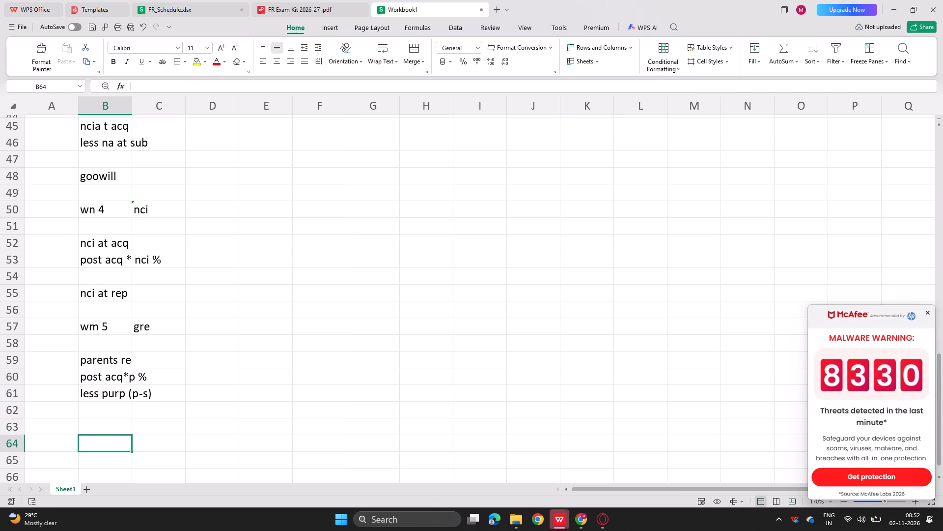
pyautogui.click(105, 429)
pyautogui.write('gre')
pyautogui.press('Return')
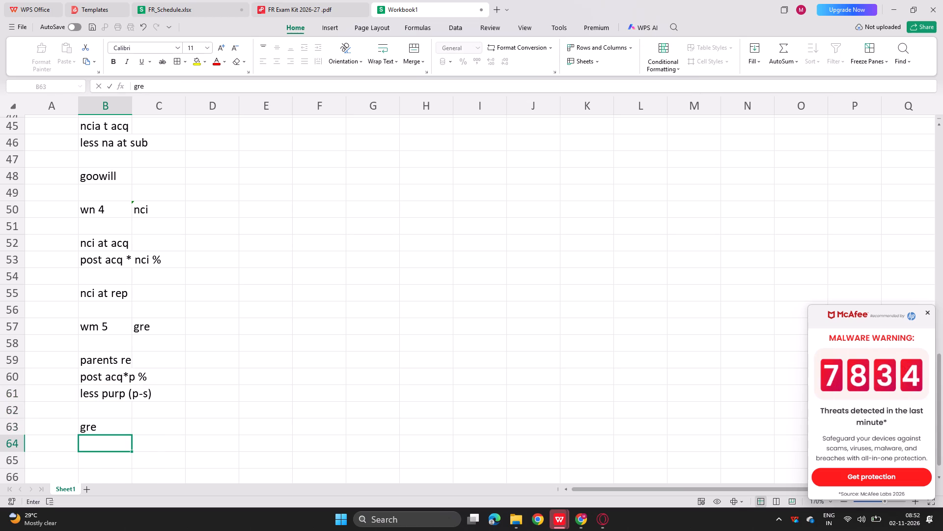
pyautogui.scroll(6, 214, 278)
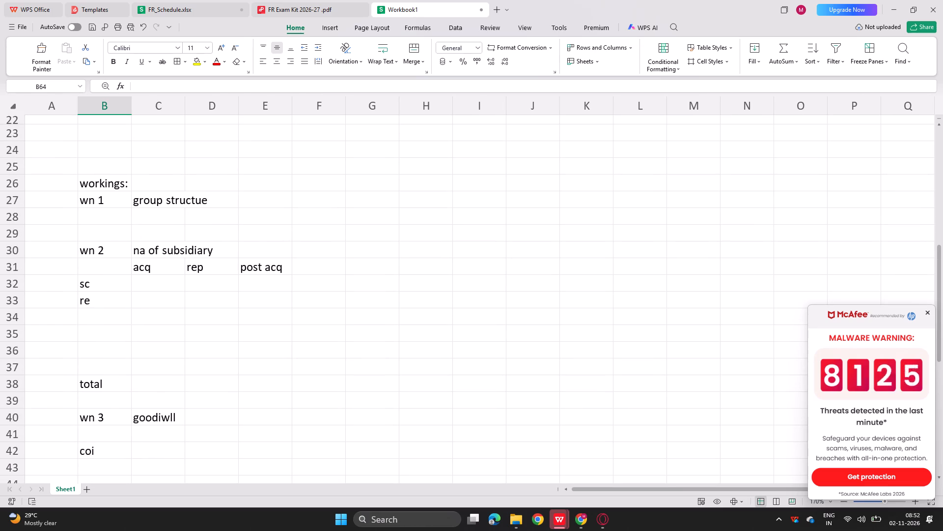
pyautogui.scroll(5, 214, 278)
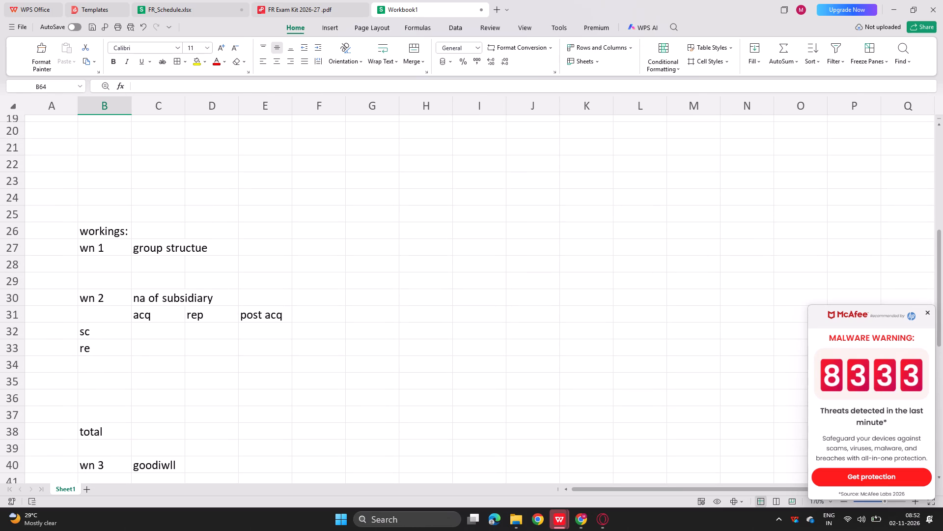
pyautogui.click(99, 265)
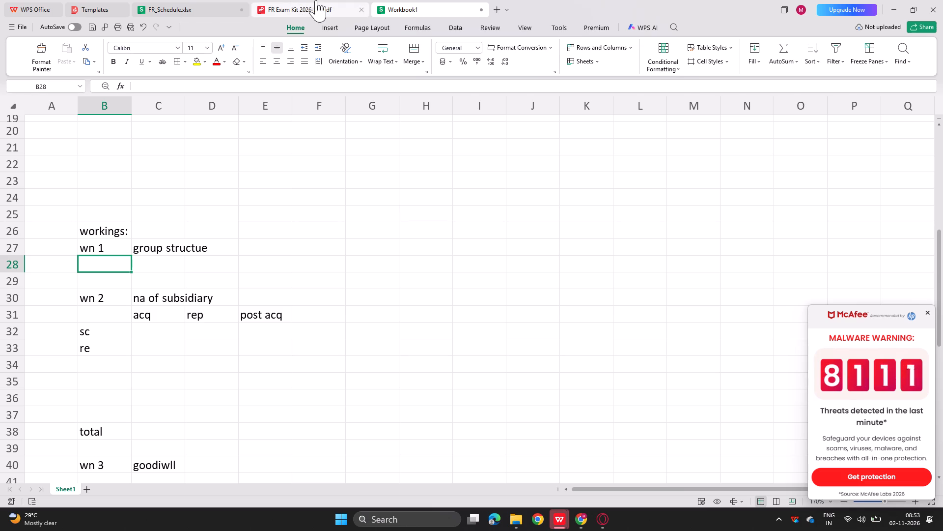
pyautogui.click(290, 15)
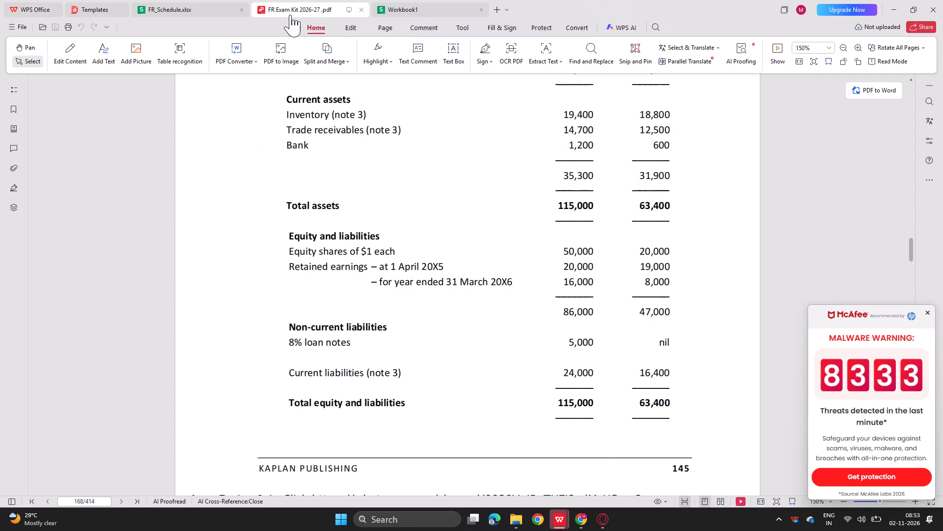
# In the FR_Schedule dashboard, mark chapter 10 Revenue (IFRS 15) with "y" under Study text, Quiz, Practice and BPP kit.
pyautogui.click(188, 6)
pyautogui.scroll(-1, 230, 235)
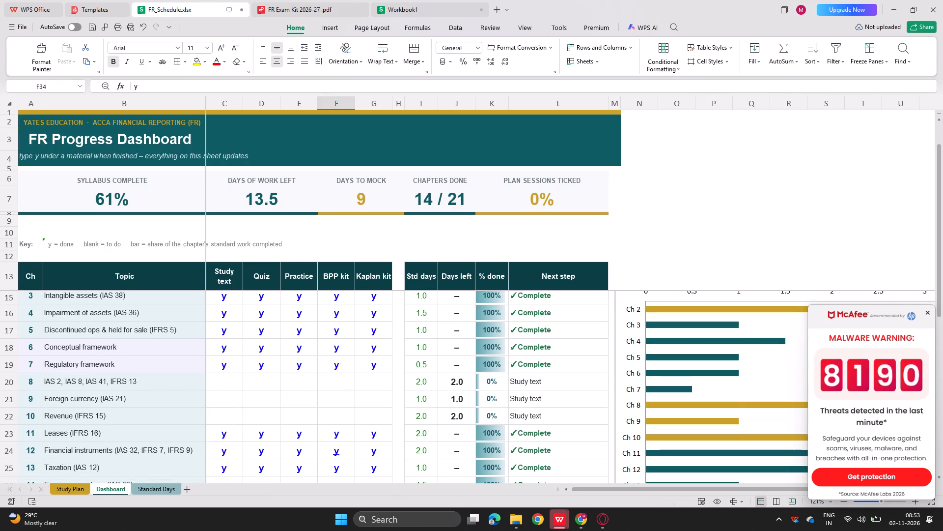
pyautogui.scroll(-2, 261, 395)
pyautogui.click(227, 369)
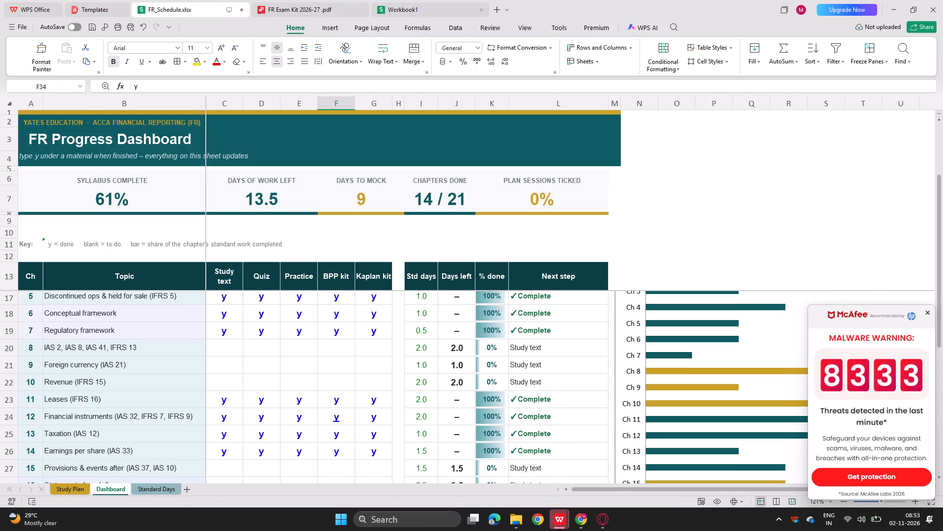
pyautogui.click(235, 384)
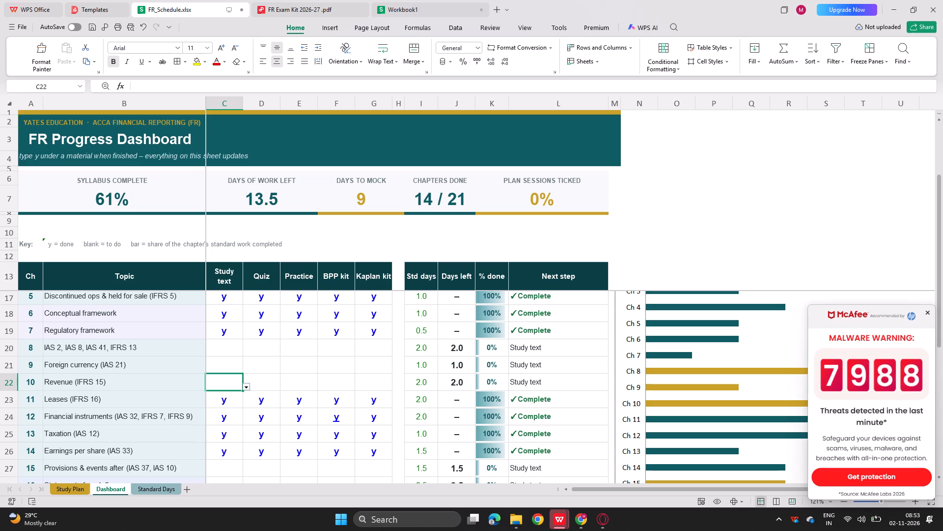
pyautogui.click(249, 385)
pyautogui.click(252, 400)
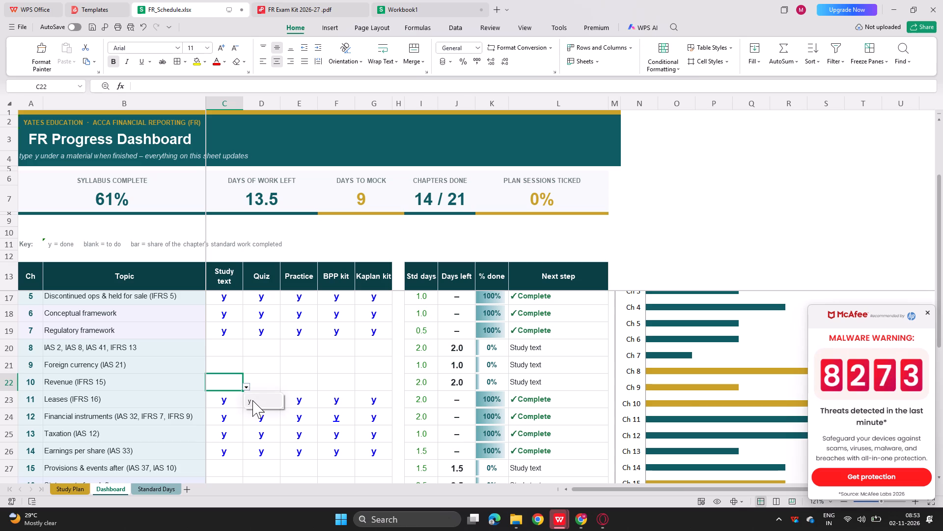
pyautogui.click(261, 385)
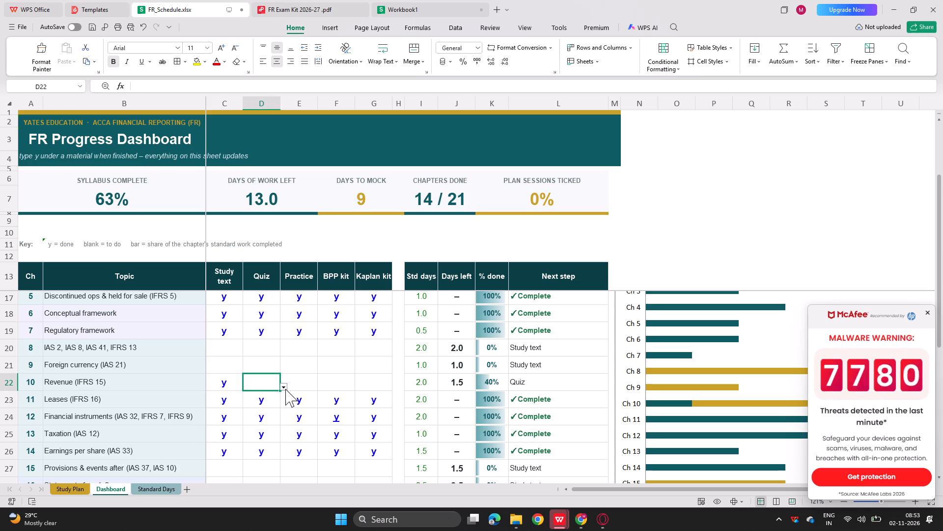
pyautogui.click(285, 389)
pyautogui.click(290, 401)
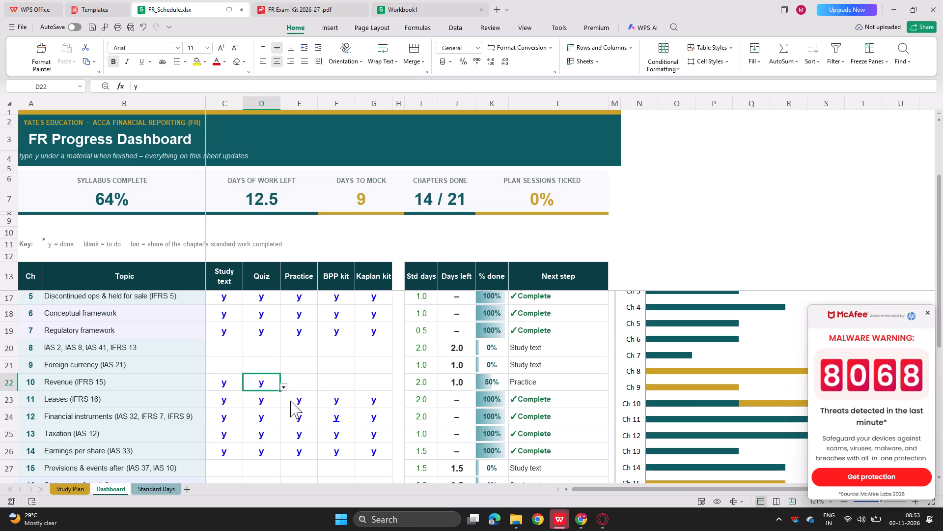
pyautogui.click(304, 381)
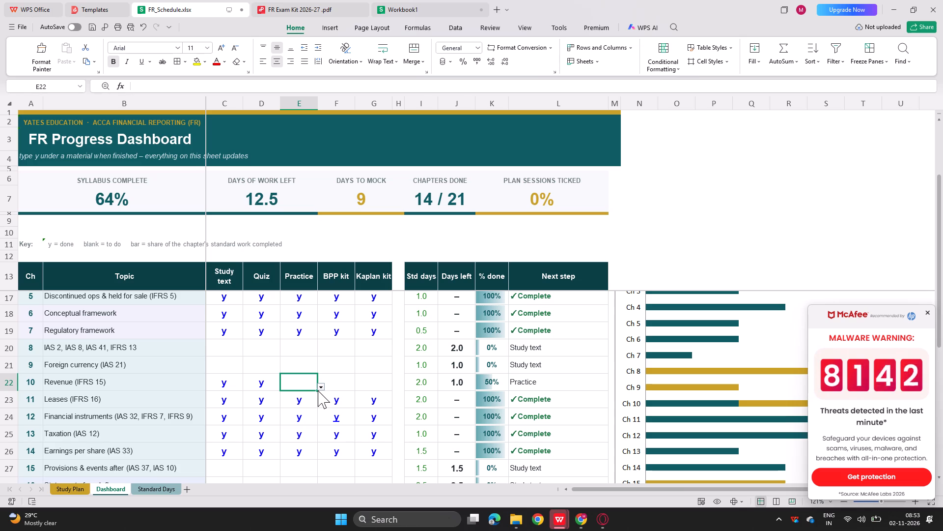
pyautogui.click(321, 386)
pyautogui.click(302, 400)
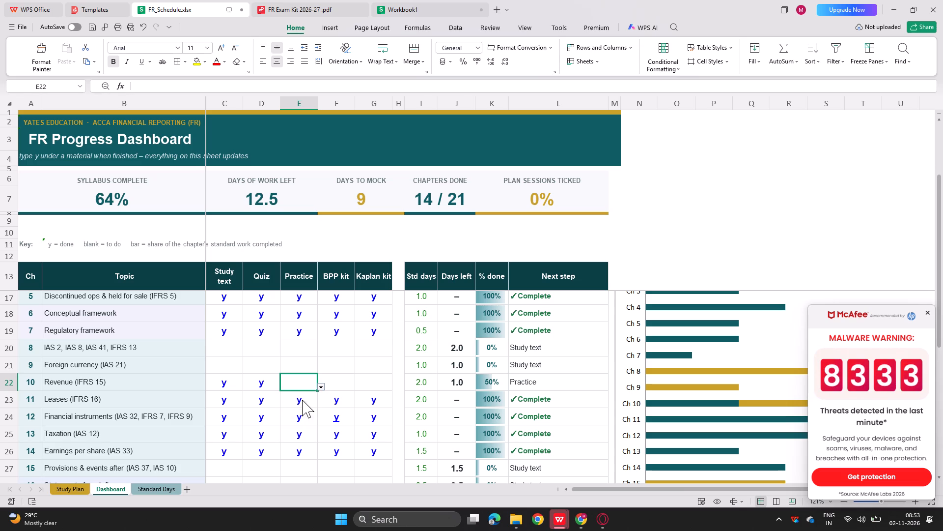
pyautogui.click(334, 387)
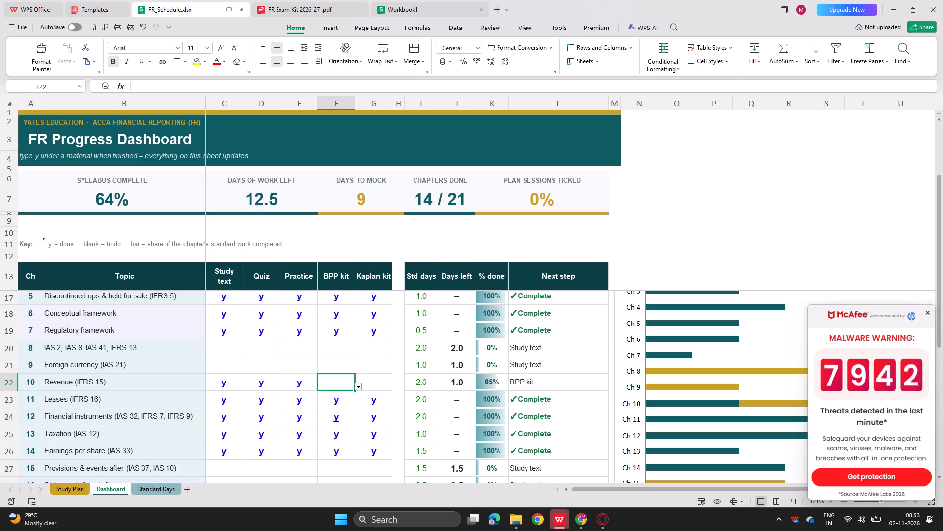
pyautogui.click(358, 386)
pyautogui.click(336, 407)
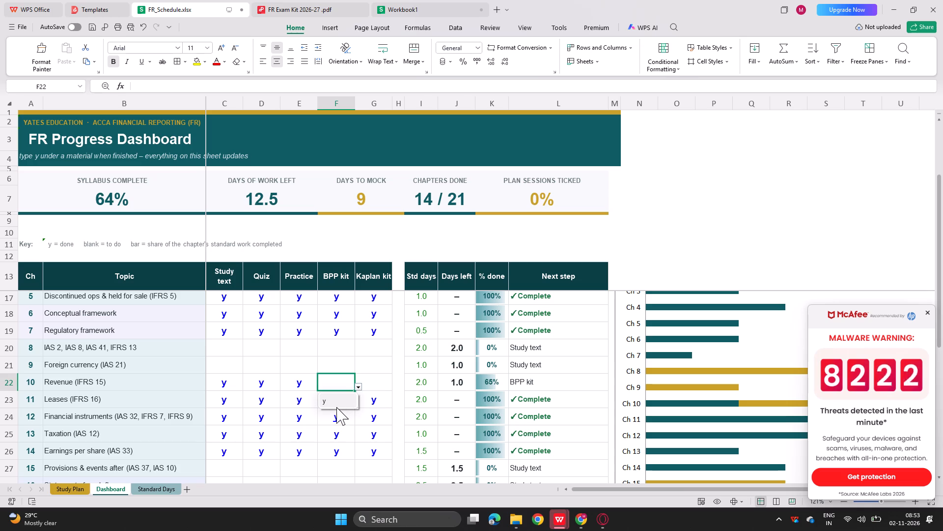
# Mark chapter 15 Provisions & events after with "y" under Study text, Quiz, Practice and BPP kit.
pyautogui.scroll(-2, 298, 403)
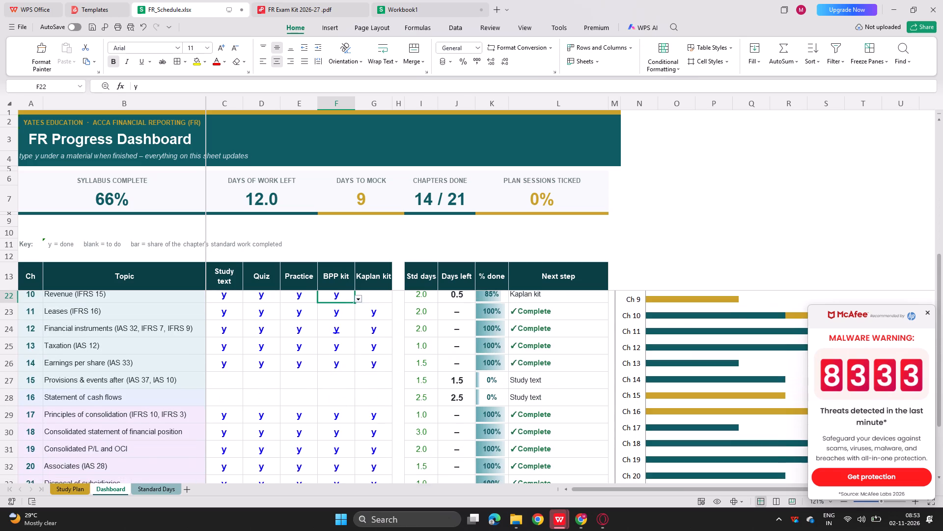
pyautogui.scroll(-1, 298, 403)
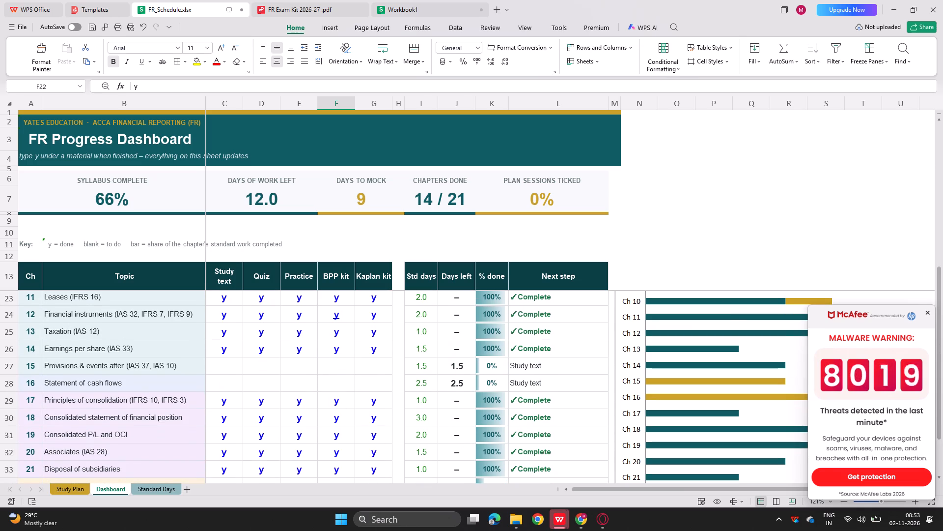
pyautogui.click(231, 370)
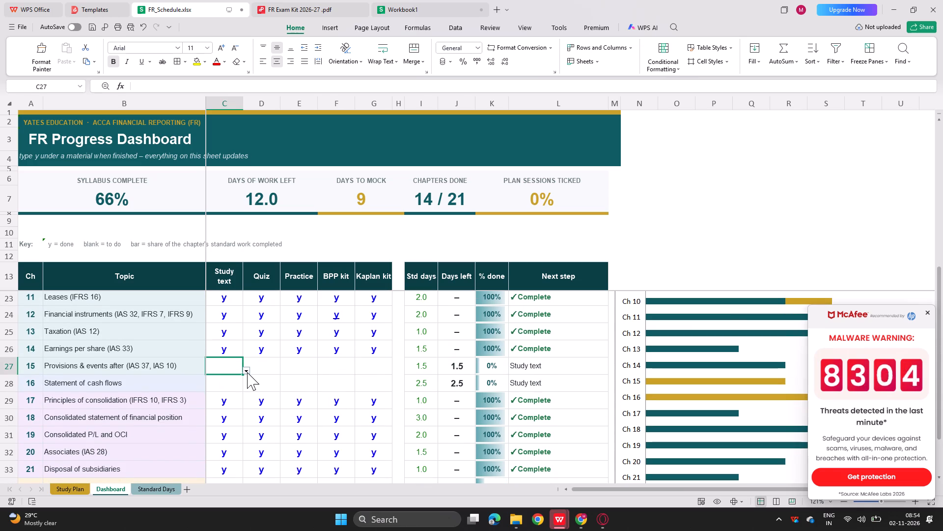
pyautogui.moveTo(247, 372); pyautogui.dragTo(263, 387)
pyautogui.click(263, 387)
pyautogui.click(265, 359)
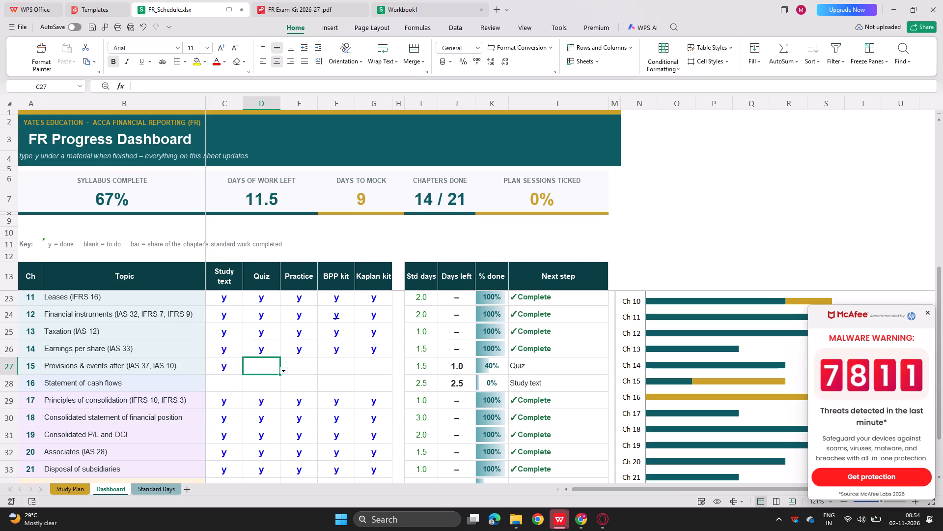
pyautogui.click(283, 370)
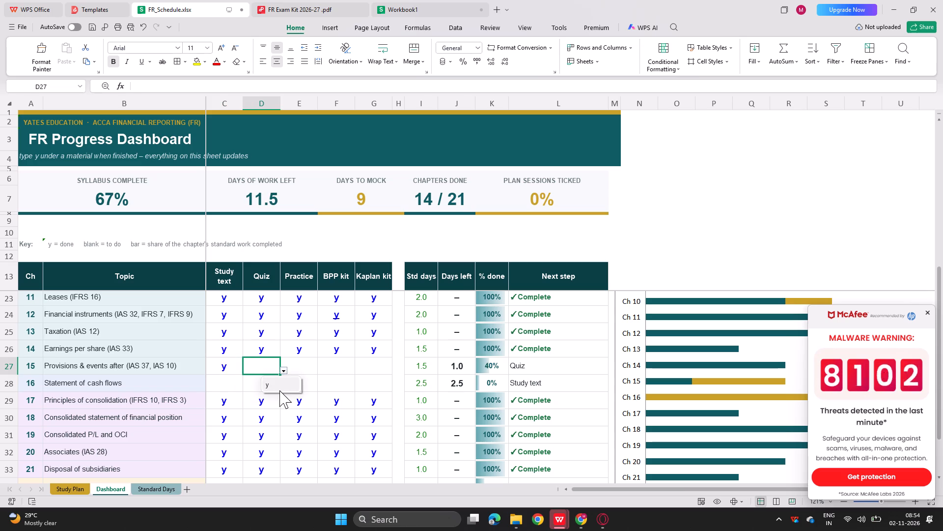
pyautogui.click(279, 390)
pyautogui.click(295, 373)
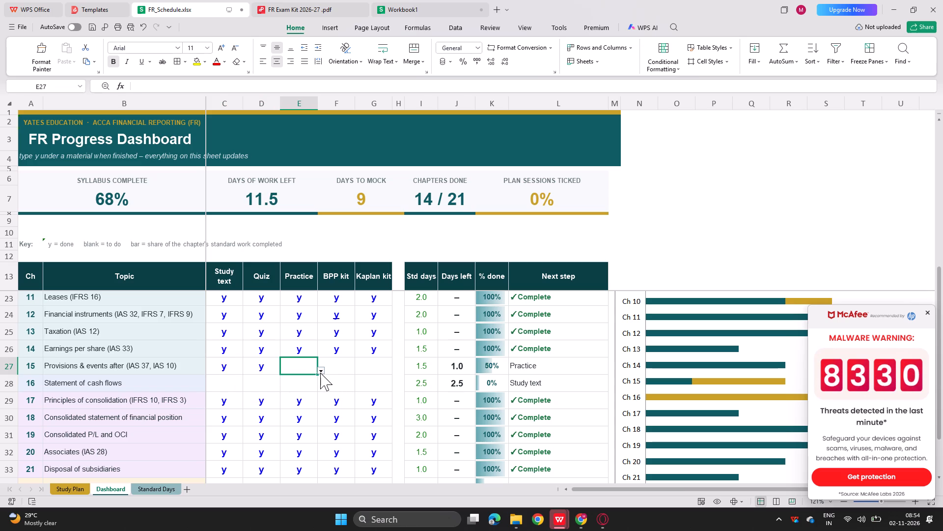
pyautogui.click(320, 371)
pyautogui.click(309, 387)
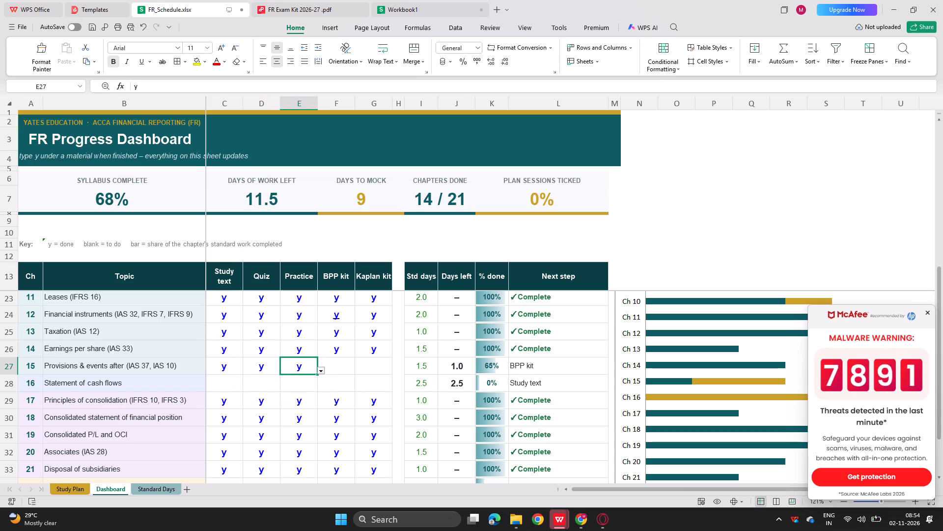
pyautogui.click(340, 373)
pyautogui.click(359, 371)
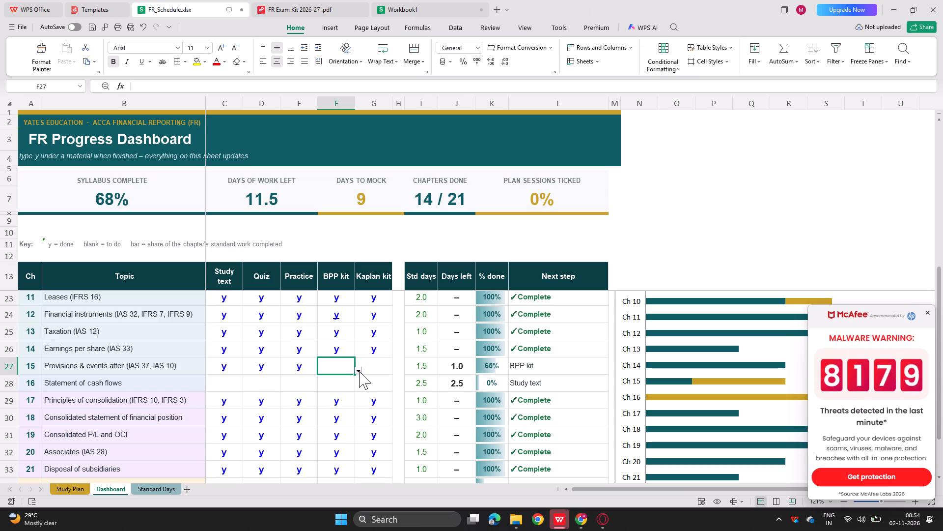
pyautogui.click(334, 385)
# Dismiss the McAfee malware warning pop-up covering the dashboard chart.
pyautogui.scroll(-1, 308, 402)
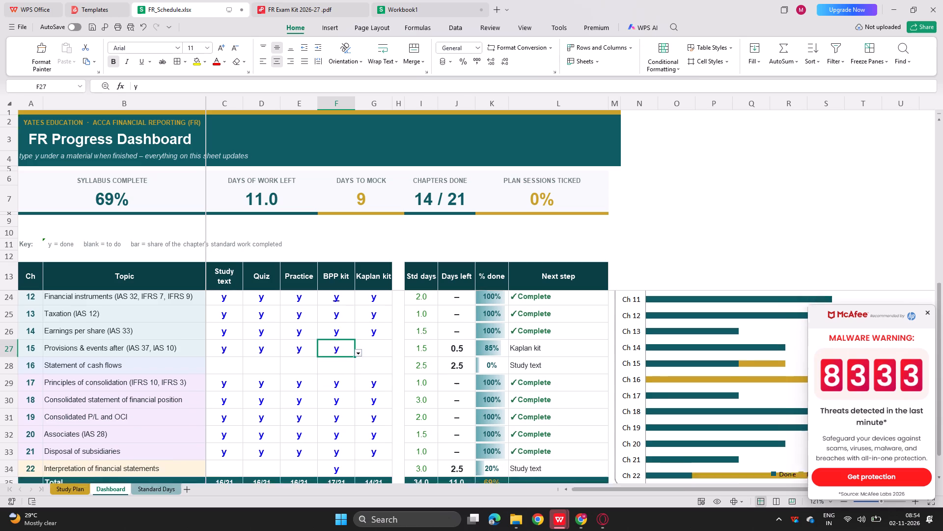
pyautogui.scroll(-1, 308, 402)
pyautogui.scroll(4, 308, 402)
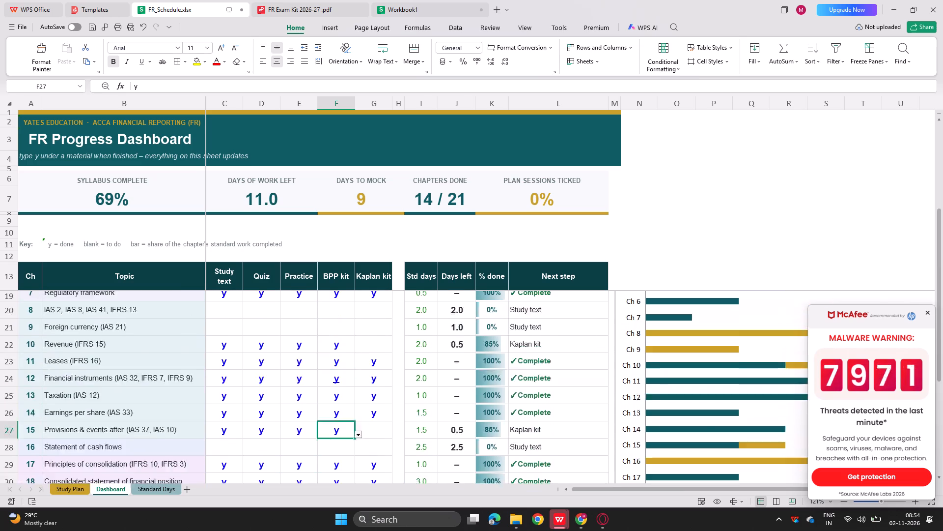
pyautogui.scroll(3, 308, 402)
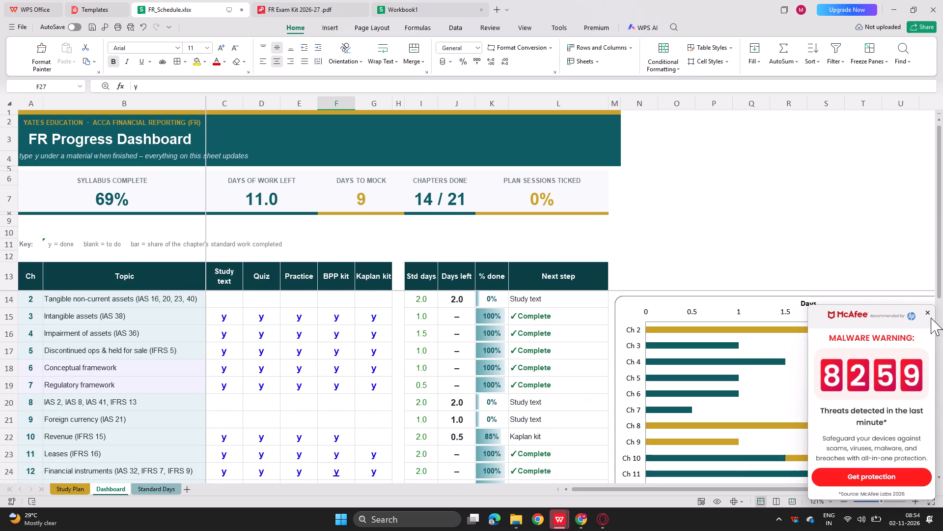
pyautogui.click(929, 315)
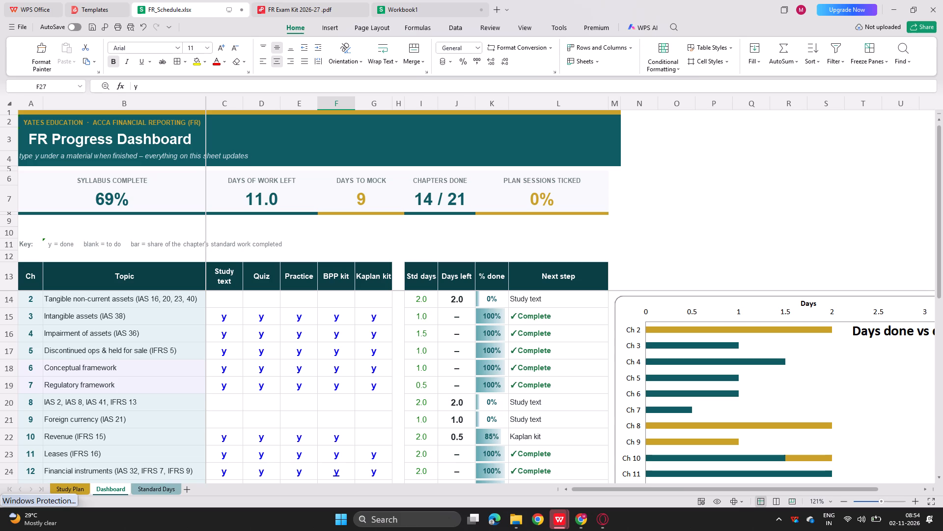
# Review the completion marks, days left and next steps across all chapters in the dashboard's progress table.
pyautogui.scroll(1, 344, 309)
pyautogui.scroll(1, 298, 351)
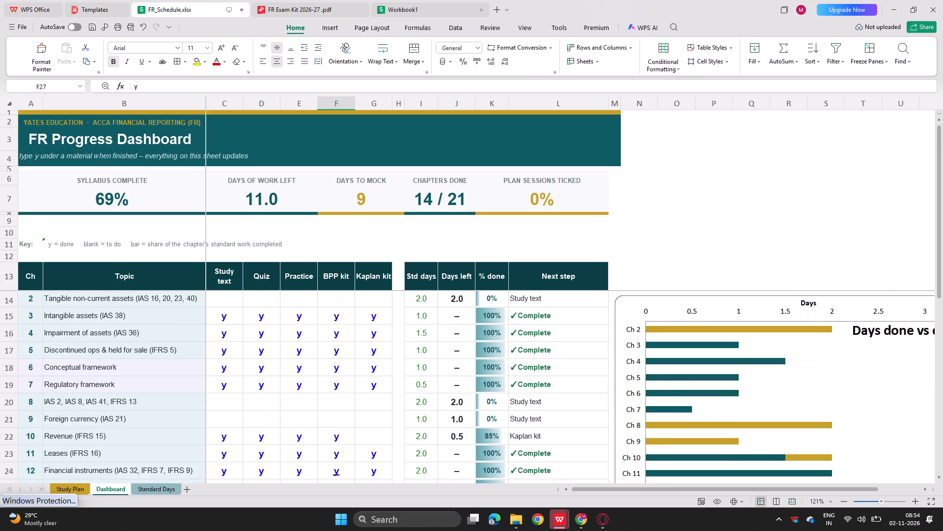
pyautogui.scroll(-3, 298, 351)
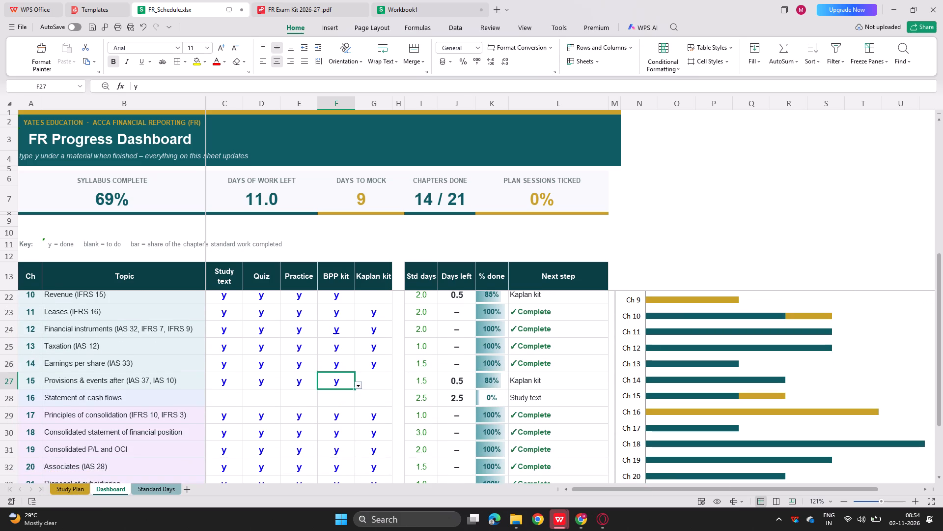
pyautogui.scroll(-2, 228, 390)
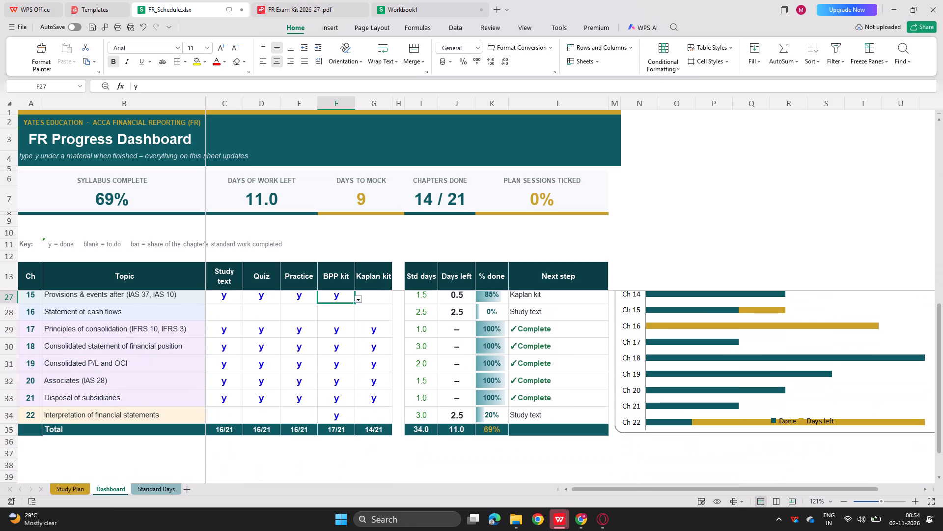
pyautogui.scroll(-1, 228, 390)
pyautogui.scroll(4, 230, 402)
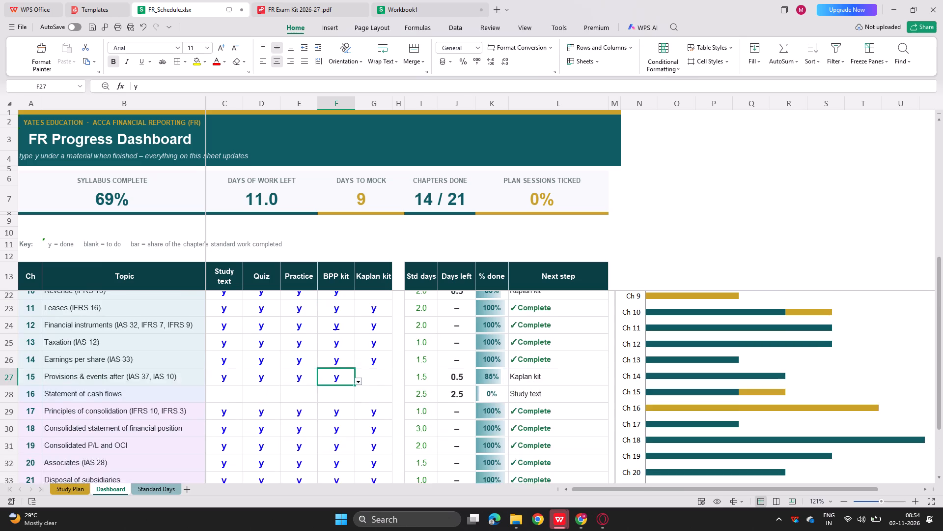
pyautogui.scroll(3, 230, 402)
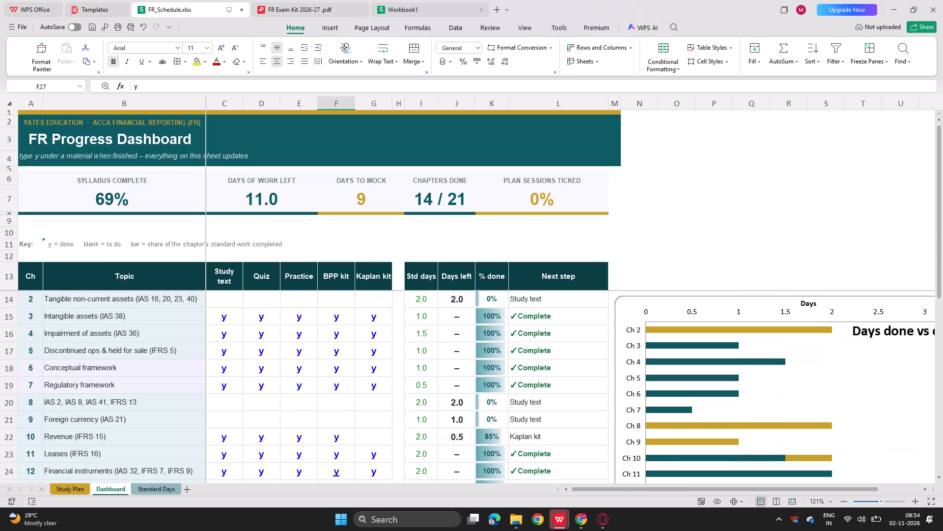
pyautogui.scroll(2, 210, 383)
pyautogui.scroll(-3, 210, 383)
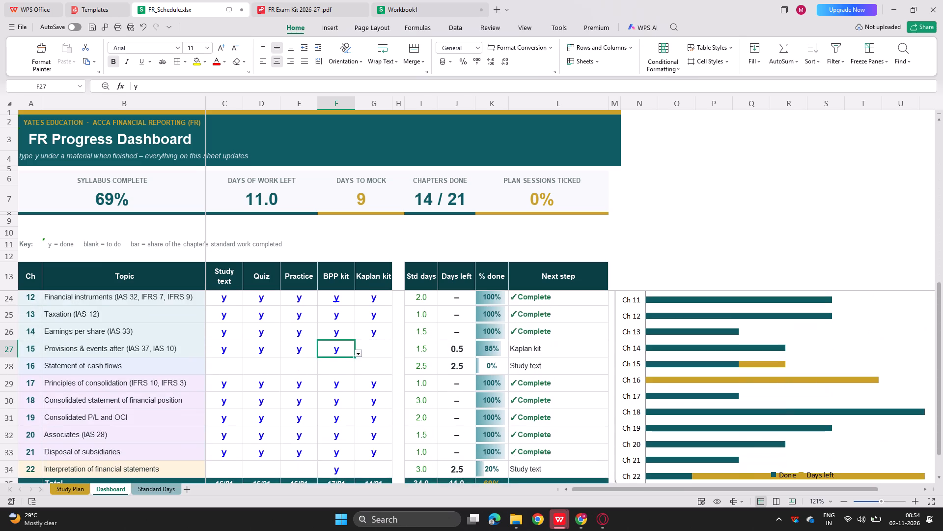
pyautogui.scroll(-2, 210, 383)
pyautogui.scroll(5, 210, 383)
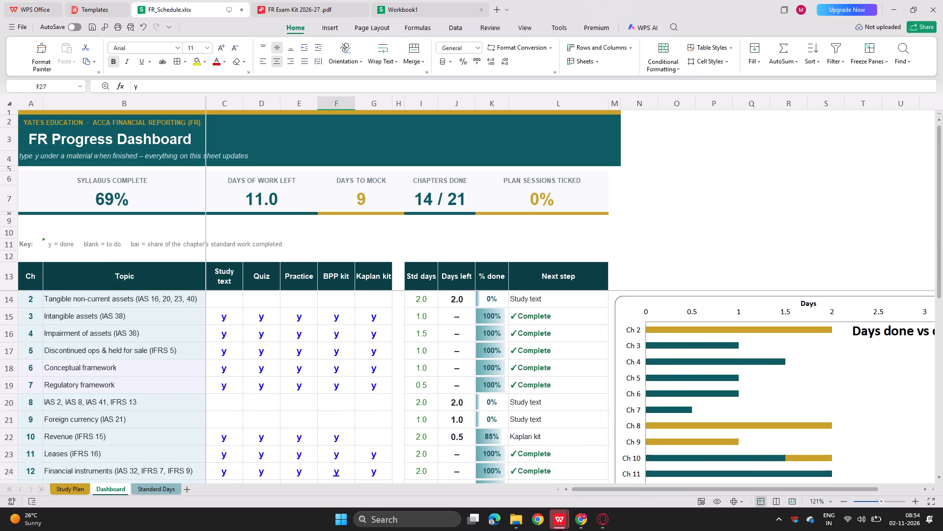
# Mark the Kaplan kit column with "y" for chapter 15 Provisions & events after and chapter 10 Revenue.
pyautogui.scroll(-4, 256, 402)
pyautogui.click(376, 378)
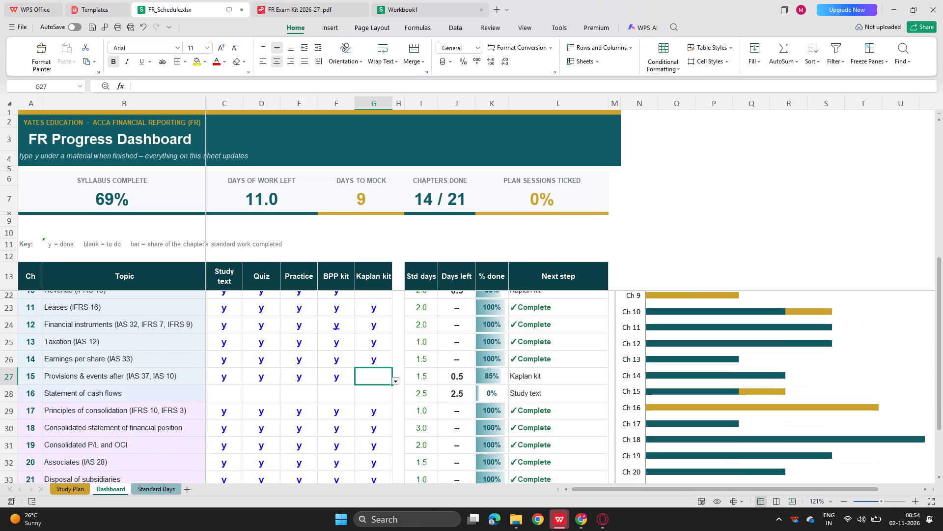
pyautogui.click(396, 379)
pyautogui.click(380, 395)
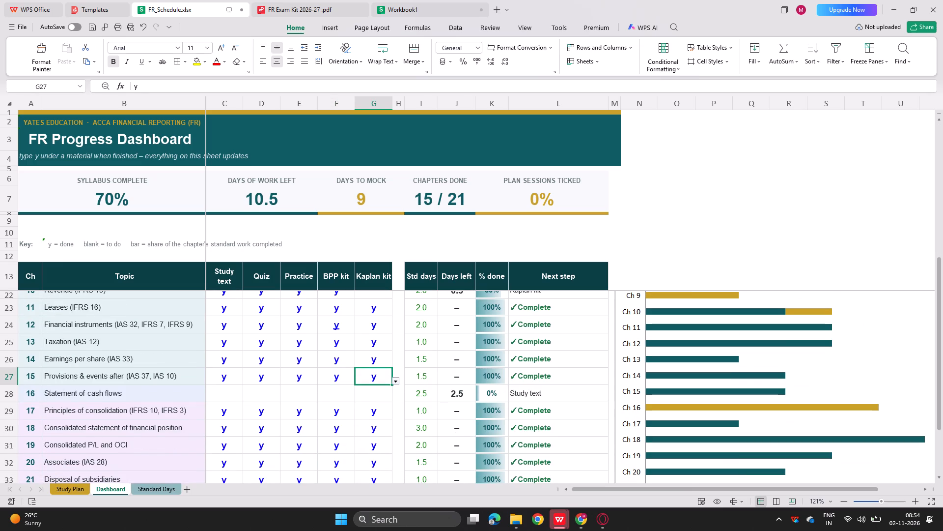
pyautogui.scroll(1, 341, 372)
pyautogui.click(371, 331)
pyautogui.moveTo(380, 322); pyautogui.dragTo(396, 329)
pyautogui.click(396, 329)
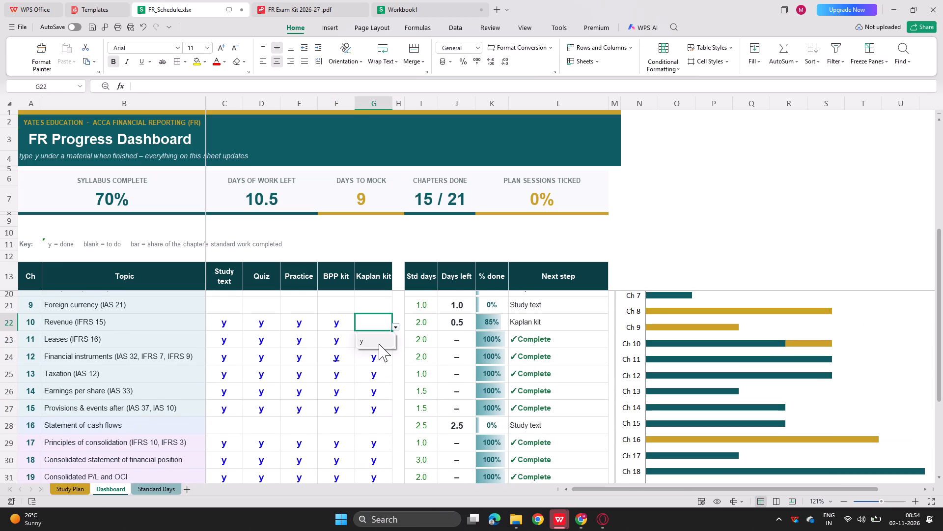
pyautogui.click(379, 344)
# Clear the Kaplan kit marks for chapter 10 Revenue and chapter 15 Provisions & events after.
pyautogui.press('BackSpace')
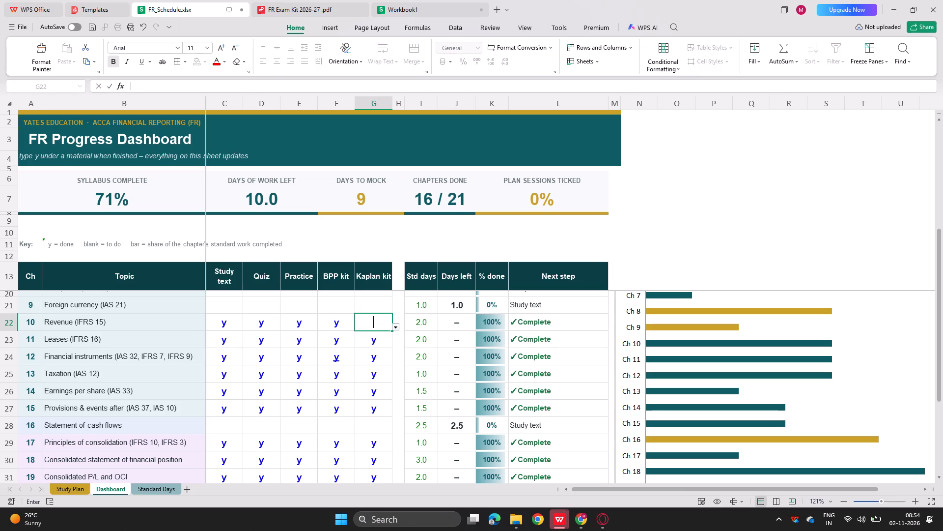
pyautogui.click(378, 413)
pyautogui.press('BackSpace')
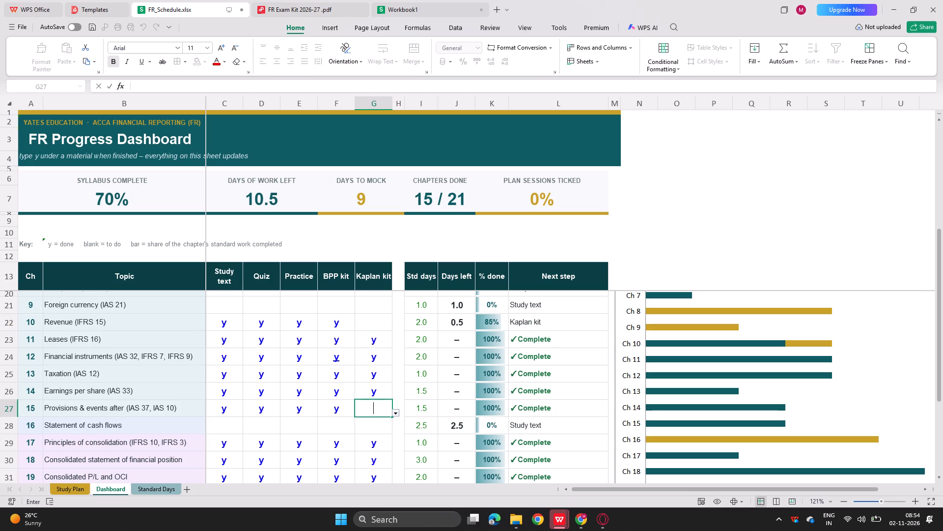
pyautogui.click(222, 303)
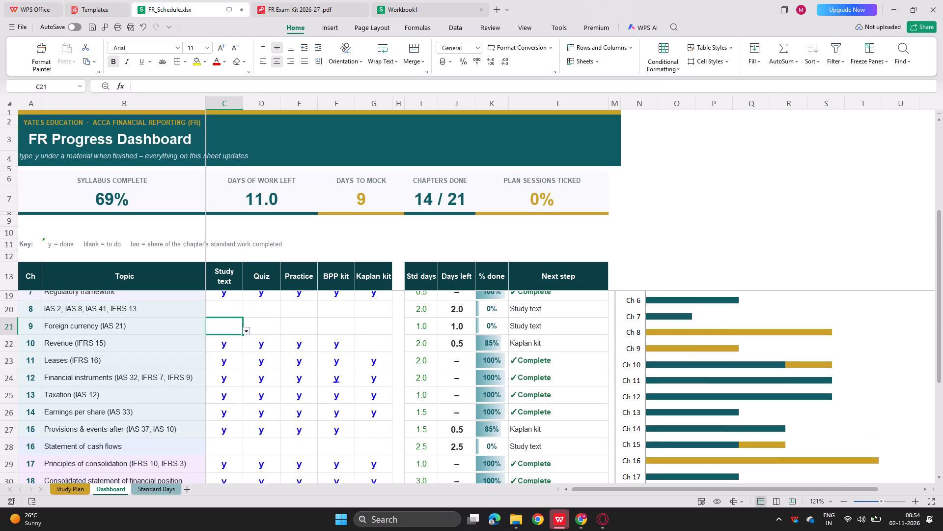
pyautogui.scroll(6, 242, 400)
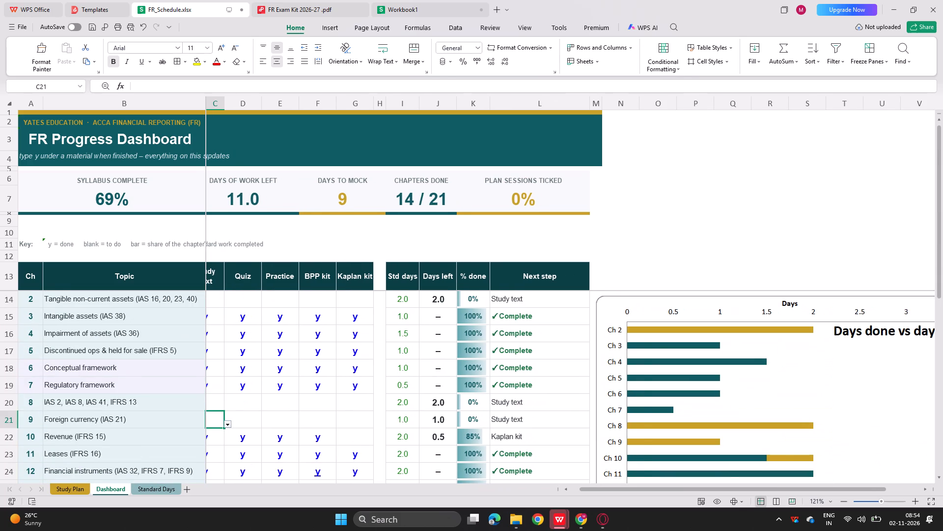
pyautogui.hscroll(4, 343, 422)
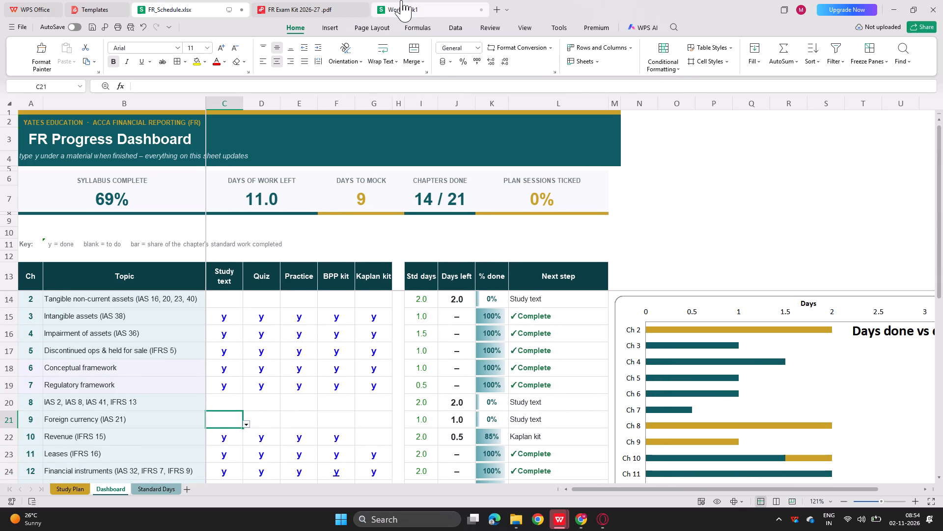
# Save the unsaved consolidation workings workbook in Documents as "darget co_ kaplan exam kit_conso sofp" in xlsx format.
pyautogui.click(401, 0)
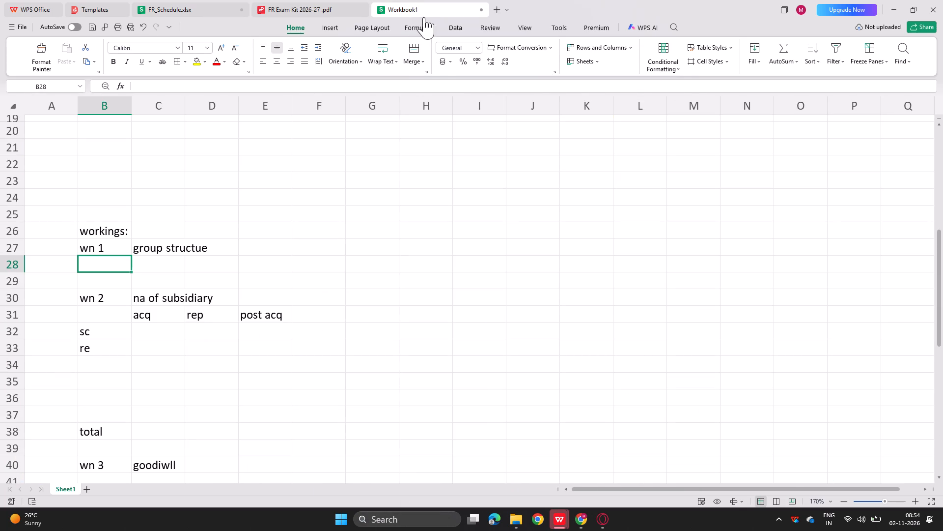
pyautogui.click(463, 48)
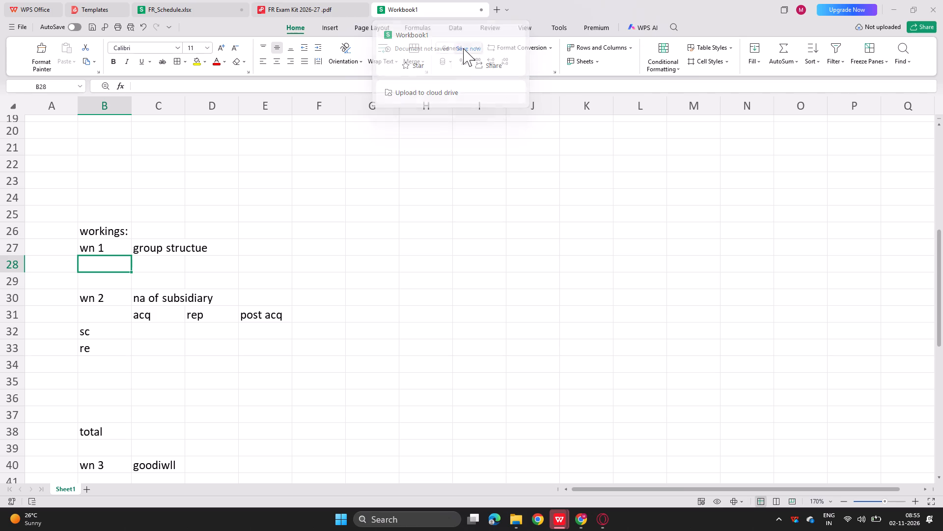
pyautogui.press('BackSpace')
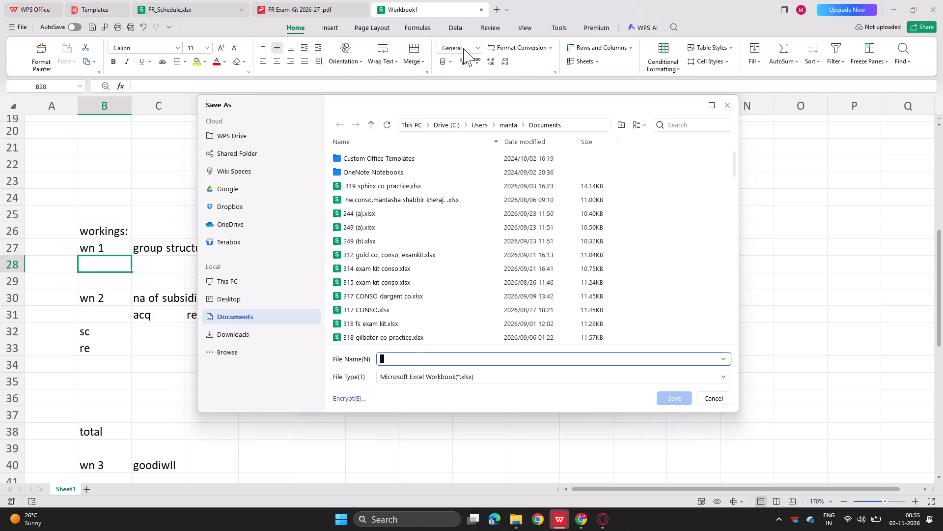
pyautogui.write('darget co')
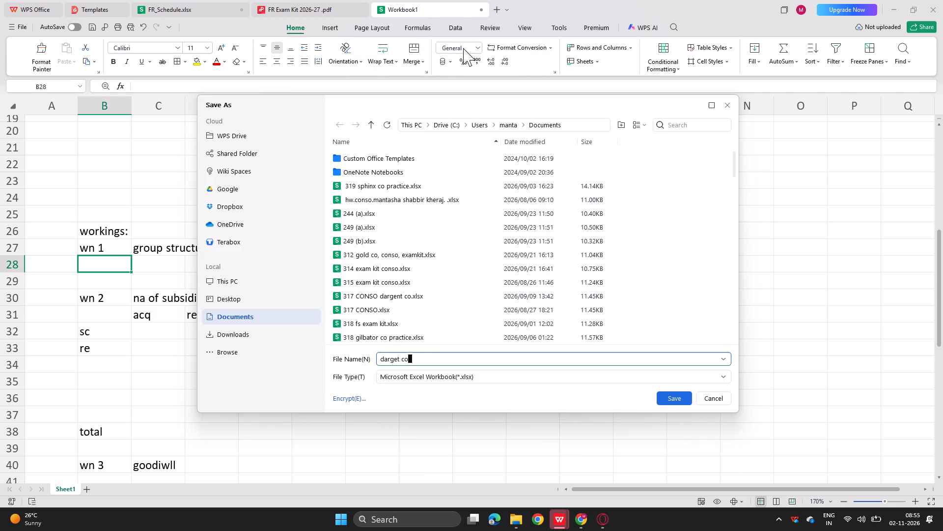
pyautogui.write('-')
pyautogui.press('space')
pyautogui.write('kaplan exam kit')
pyautogui.click(411, 357)
pyautogui.press('BackSpace')
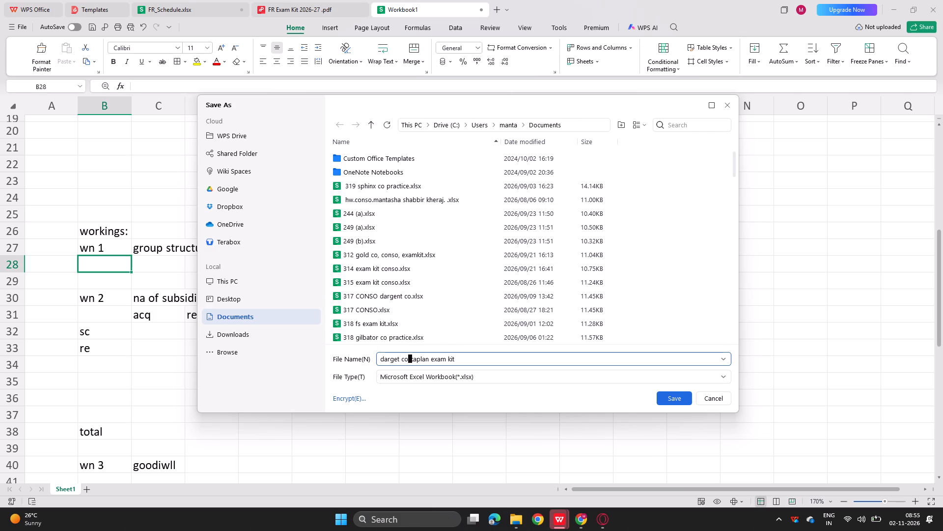
pyautogui.hotkey('shift', '_')
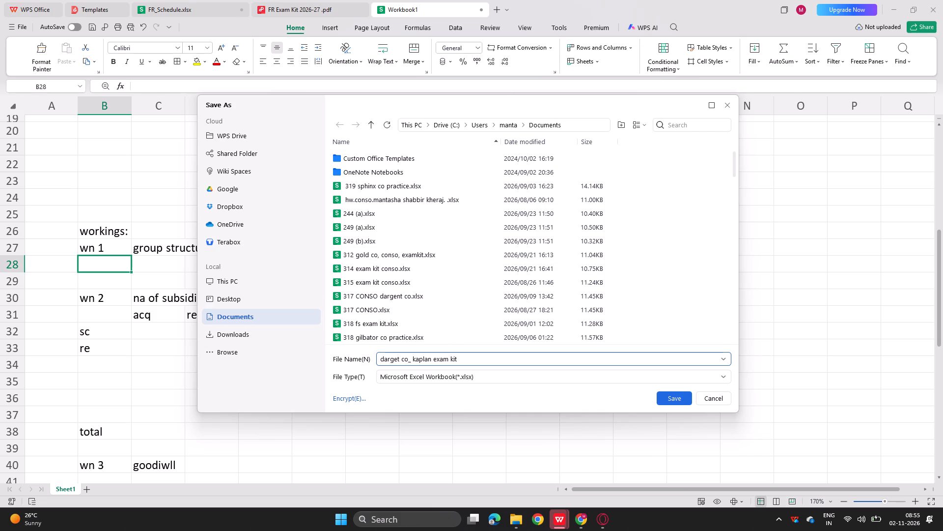
pyautogui.click(467, 358)
pyautogui.write('_sonso')
pyautogui.press('space')
pyautogui.write('sofp')
pyautogui.click(462, 358)
pyautogui.press('BackSpace')
pyautogui.press('c')
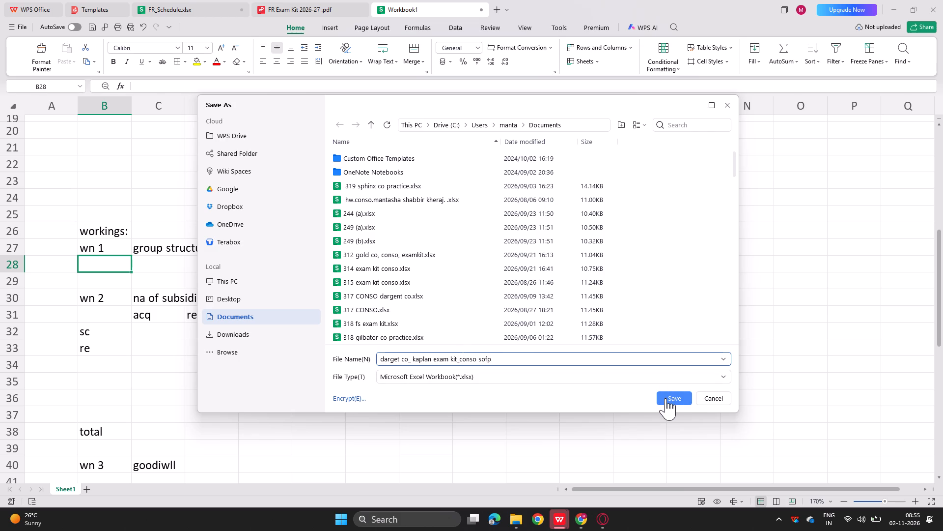
pyautogui.click(666, 398)
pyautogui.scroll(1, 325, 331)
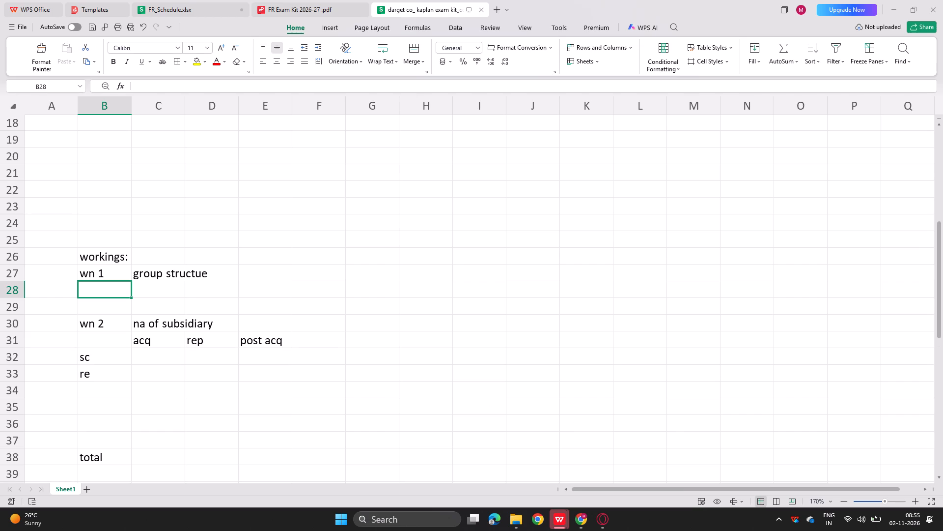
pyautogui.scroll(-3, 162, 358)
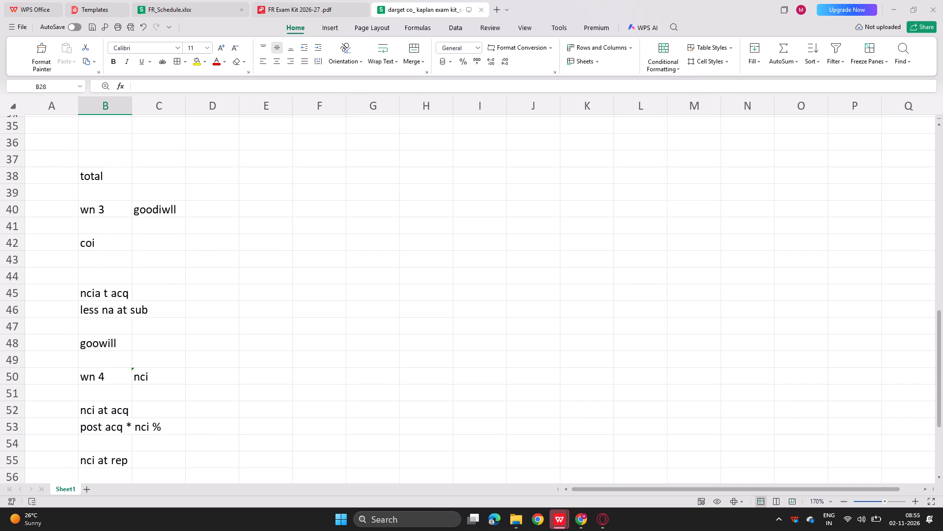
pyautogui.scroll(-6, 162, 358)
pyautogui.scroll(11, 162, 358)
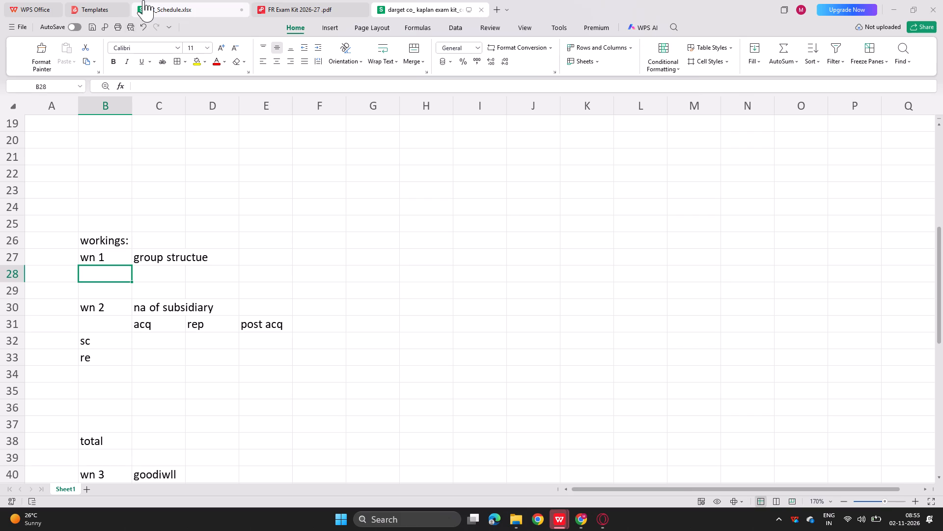
# Save the pending changes in the FR_Schedule.xlsx progress workbook.
pyautogui.click(175, 0)
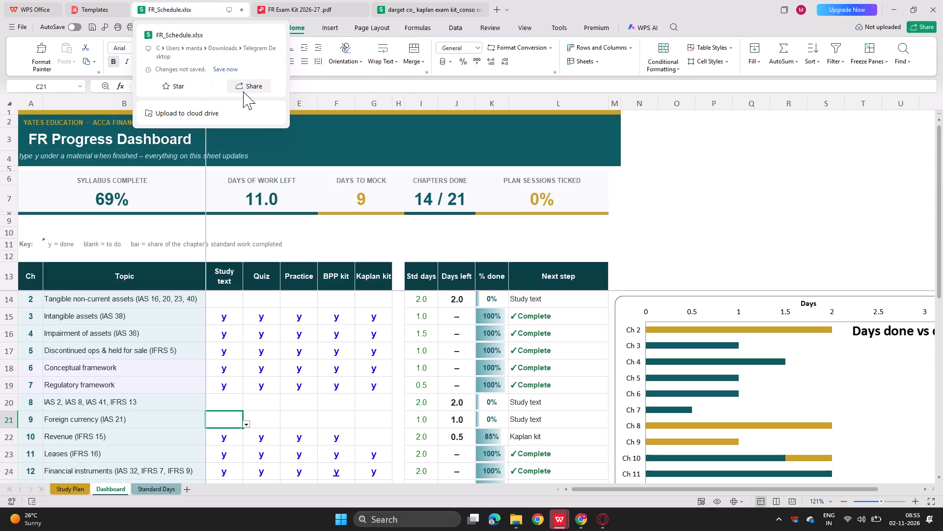
pyautogui.click(227, 73)
# Review the dashboard's completion marks, days left and next steps from chapter 2 down to the Total row.
pyautogui.scroll(-1, 232, 253)
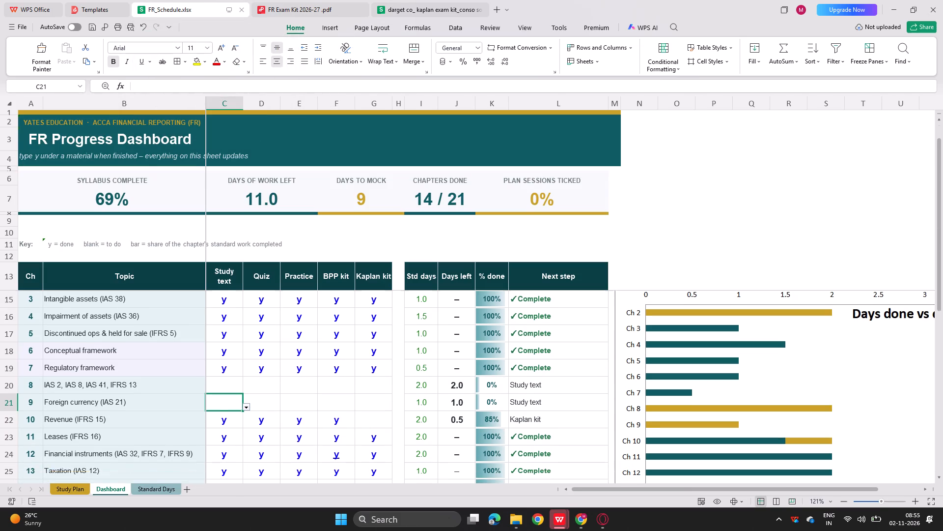
pyautogui.scroll(-6, 232, 253)
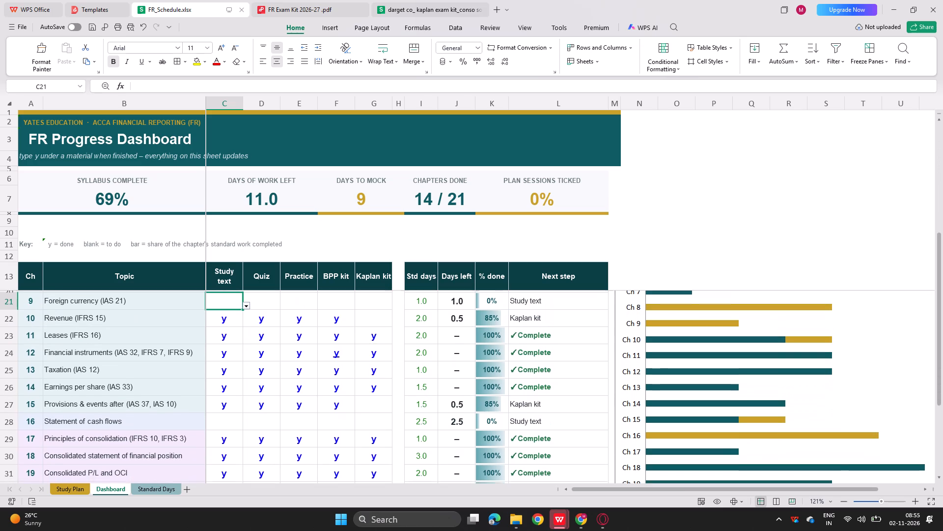
pyautogui.scroll(-2, 232, 253)
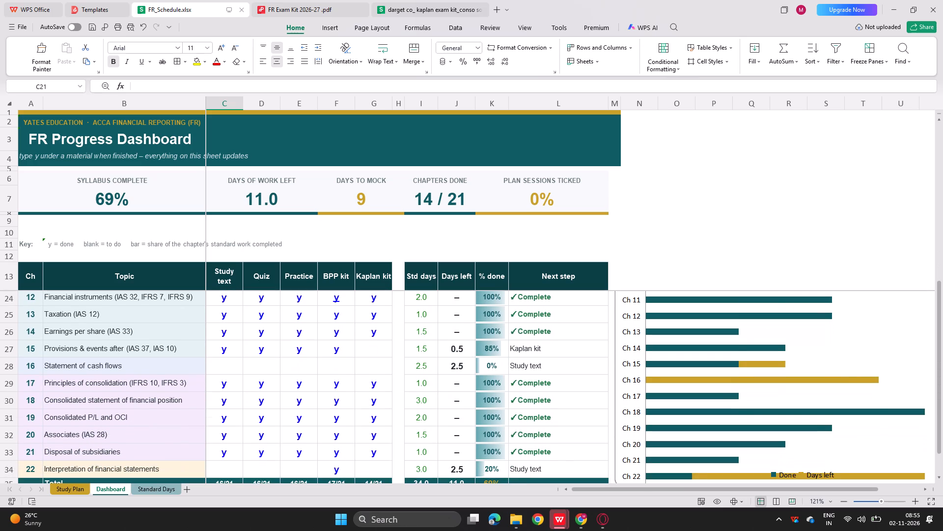
pyautogui.scroll(-2, 232, 253)
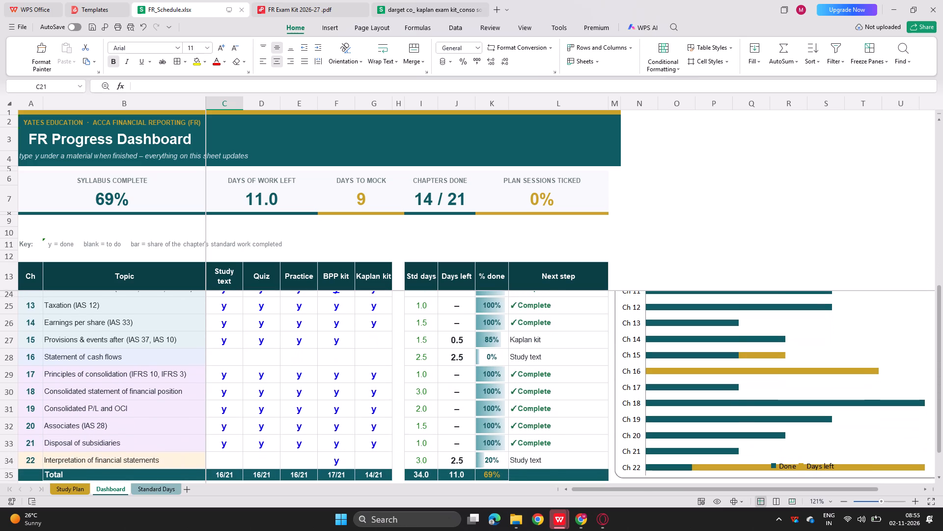
pyautogui.scroll(-1, 232, 253)
pyautogui.scroll(1, 240, 351)
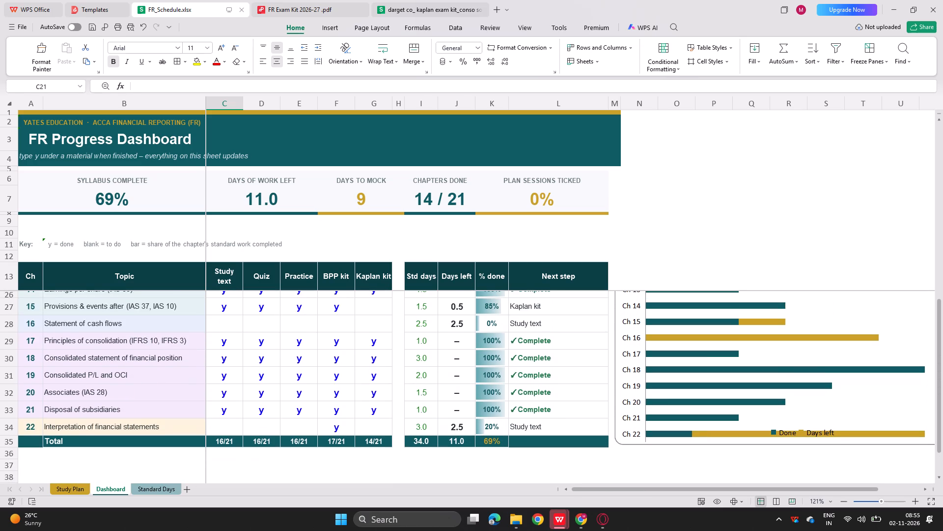
pyautogui.scroll(7, 240, 351)
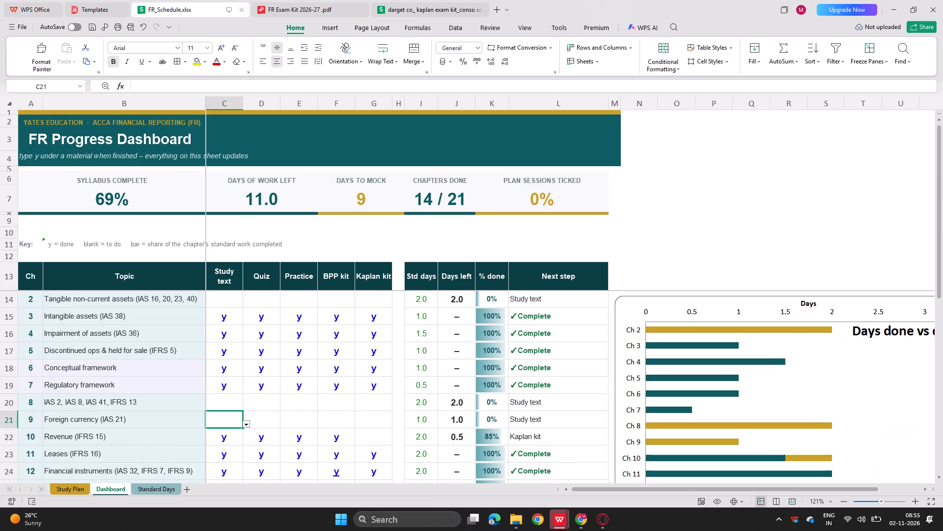
pyautogui.scroll(1, 240, 351)
pyautogui.scroll(-6, 240, 351)
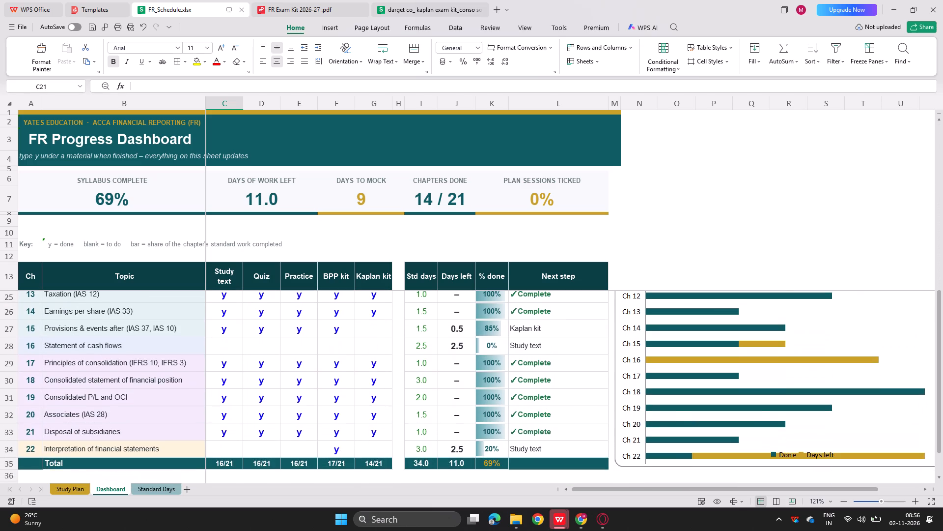
pyautogui.scroll(-5, 240, 351)
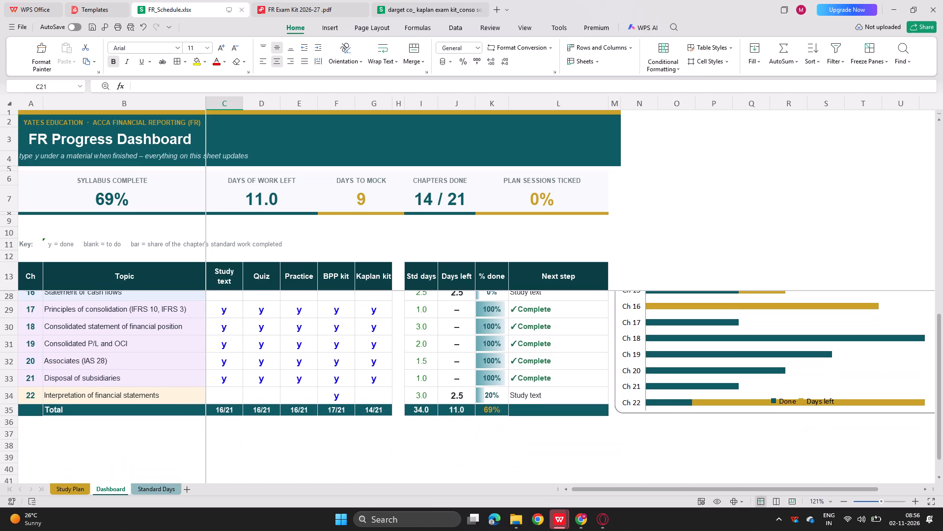
pyautogui.scroll(-1, 240, 351)
pyautogui.scroll(6, 240, 351)
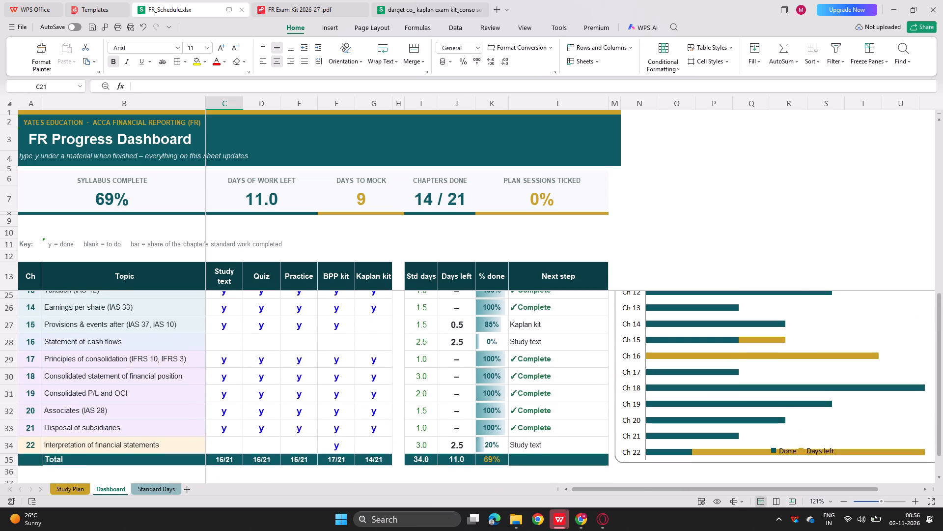
pyautogui.scroll(6, 240, 351)
# Check the opening scenario and statements of question 431 Dargent Co in the exam kit, then return to the workings workbook.
pyautogui.click(305, 1)
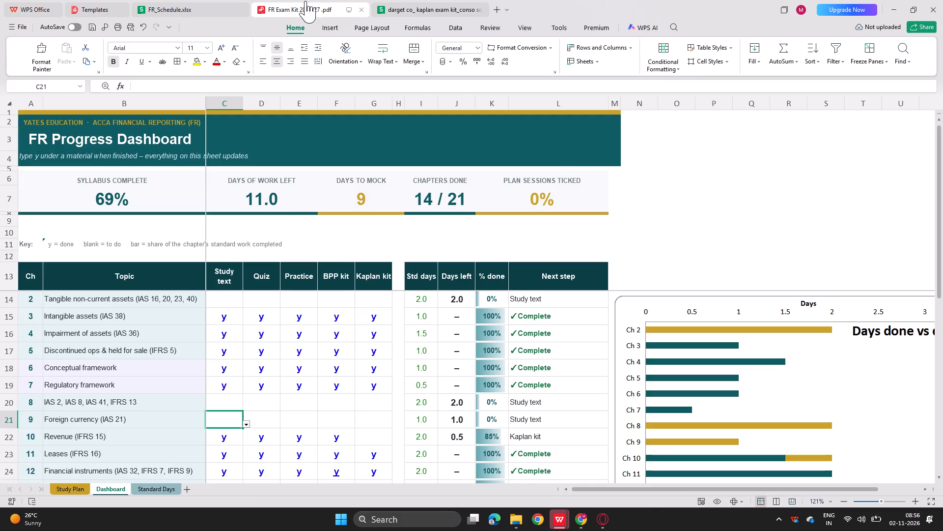
pyautogui.click(401, 3)
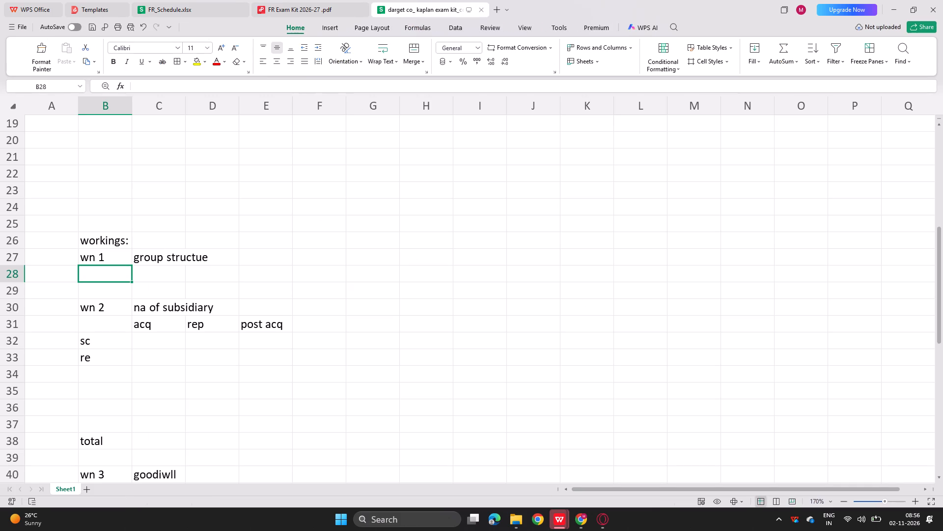
pyautogui.scroll(-1, 286, 339)
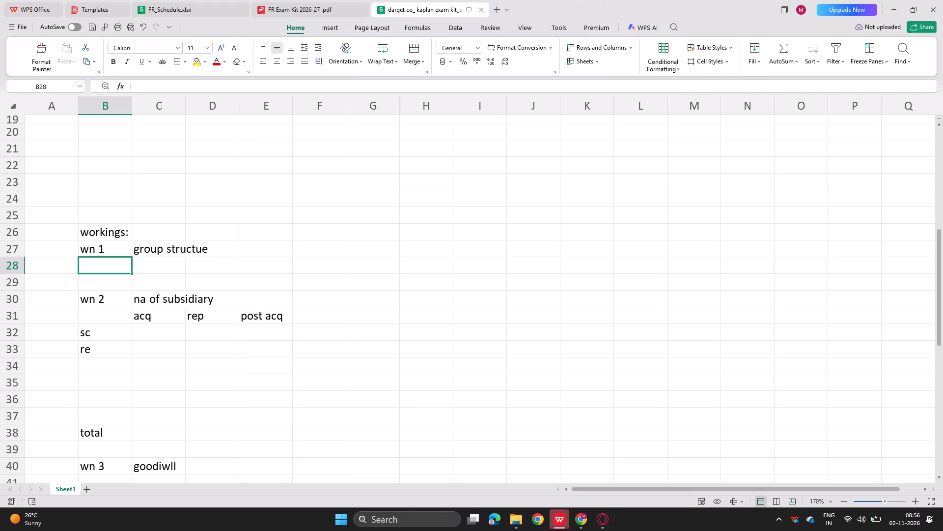
pyautogui.click(302, 7)
pyautogui.scroll(1, 277, 192)
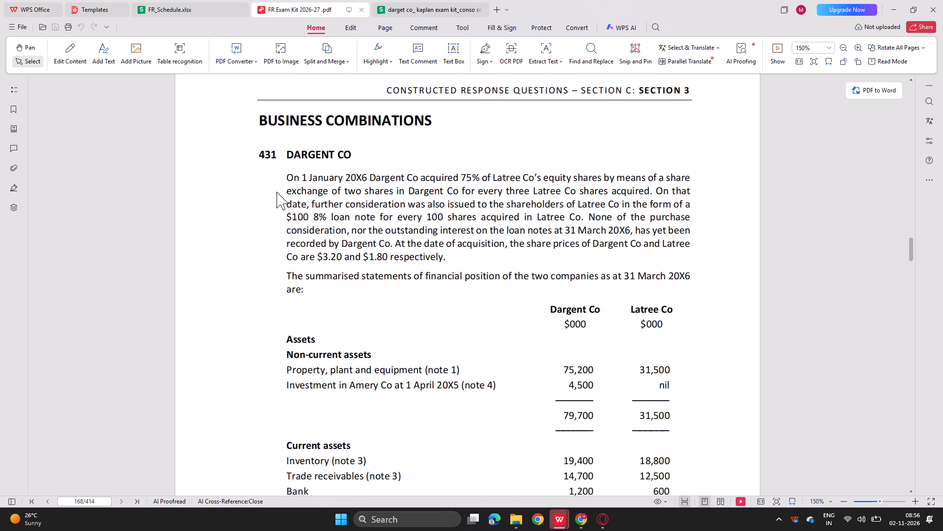
pyautogui.scroll(2, 277, 192)
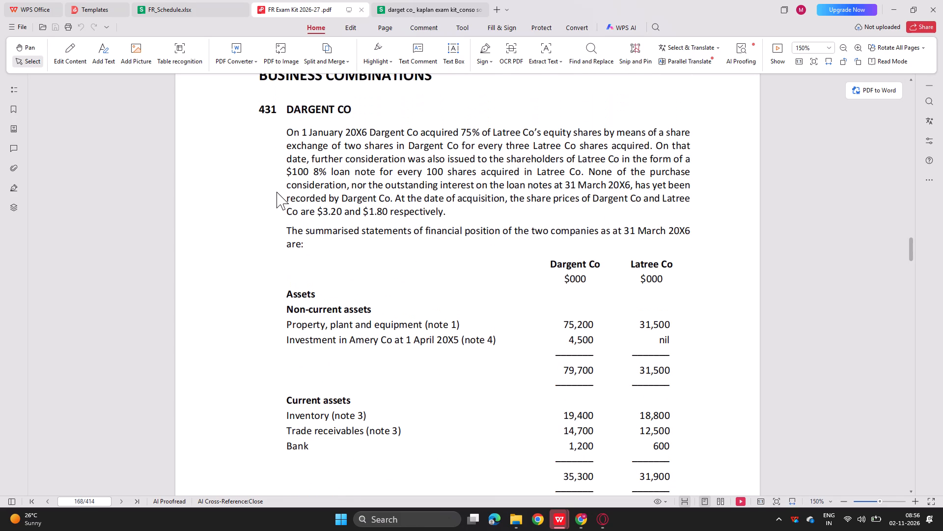
pyautogui.scroll(1, 277, 192)
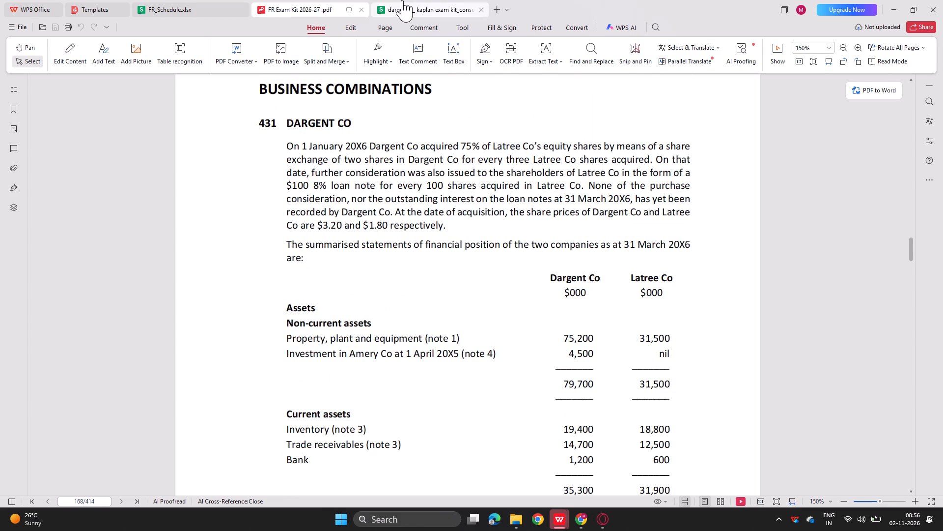
pyautogui.click(403, 0)
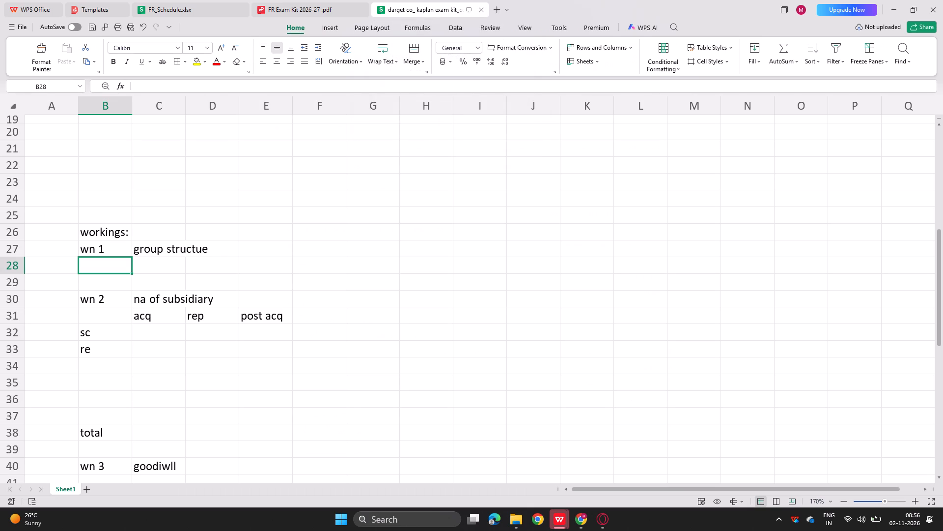
# Under working 1 group structure, enter "d holds l" in B28 with the 0.75 holding beside it.
pyautogui.write('d holss')
pyautogui.press('space')
pyautogui.press('BackSpace')
pyautogui.press('BackSpace')
pyautogui.press('BackSpace')
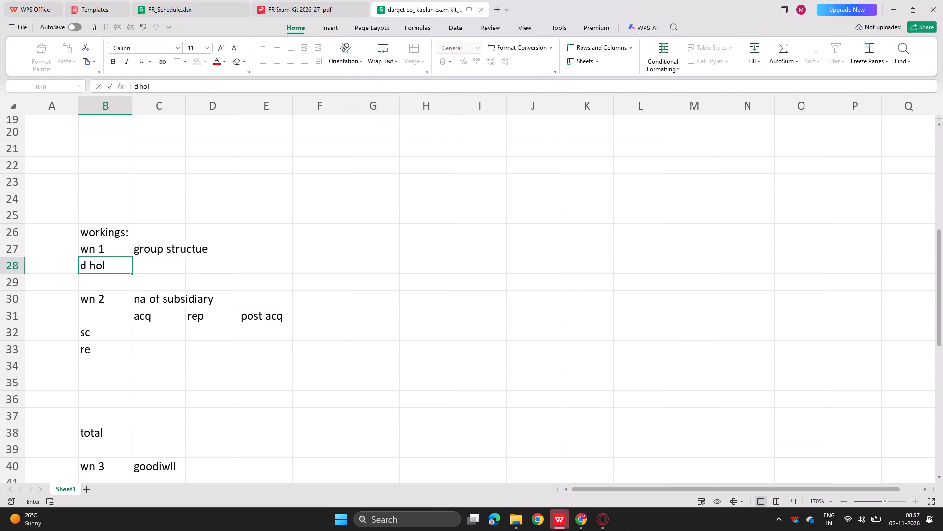
pyautogui.write('ds l')
pyautogui.press('Right')
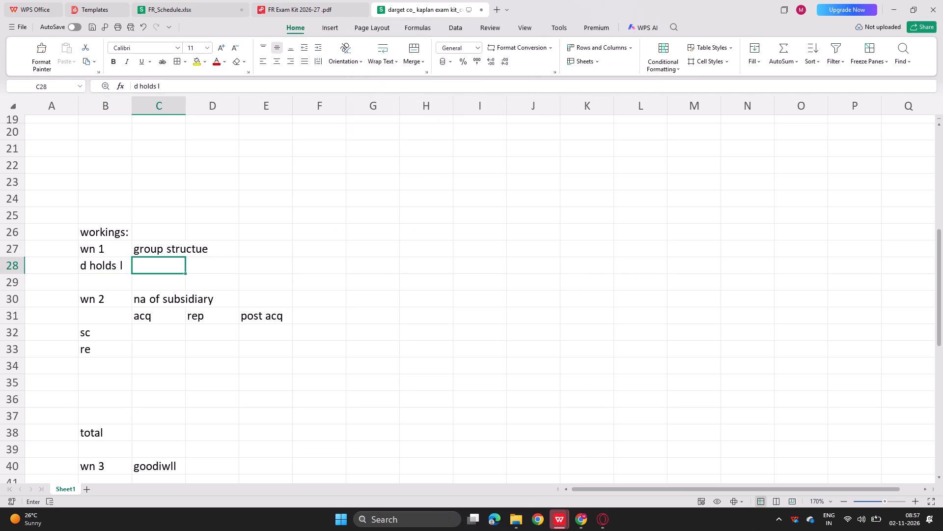
pyautogui.write('0.75')
pyautogui.press('Return')
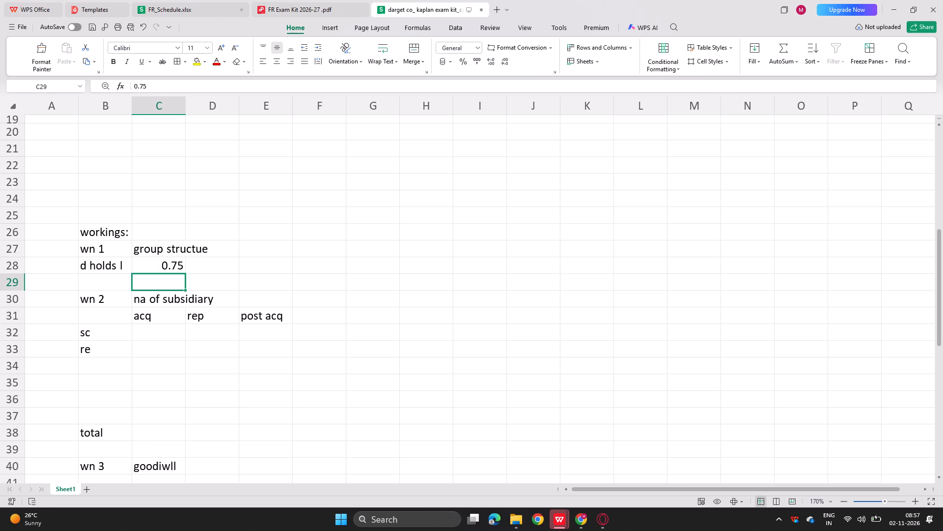
# Add the non-controlling interest row below it, labelled "nci" in B29 with 0.25 beside it.
pyautogui.press('Left')
pyautogui.write('nci..0.25')
pyautogui.press('BackSpace')
pyautogui.press('BackSpace')
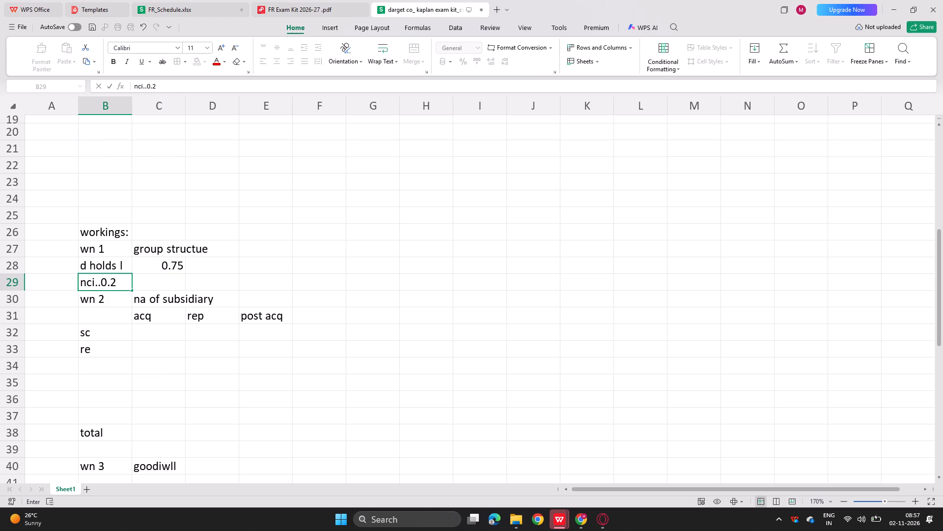
pyautogui.press('BackSpace')
pyautogui.press('BackSpace')
pyautogui.press('BackSpace')
pyautogui.press('BackSpace')
pyautogui.press('Right')
pyautogui.write('0.25')
pyautogui.press('Return')
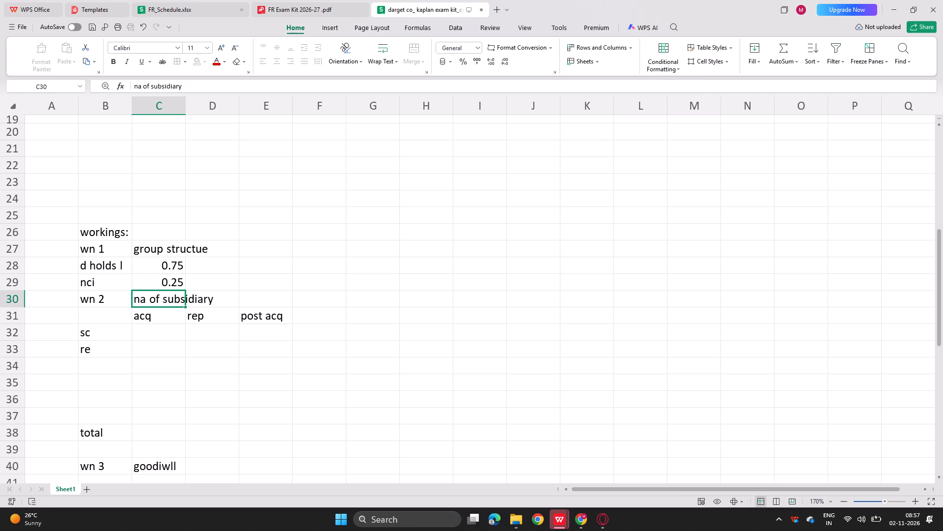
# Examine question 431's statements of financial position, notes and requirement in the exam kit, then return to the workings workbook.
pyautogui.click(154, 331)
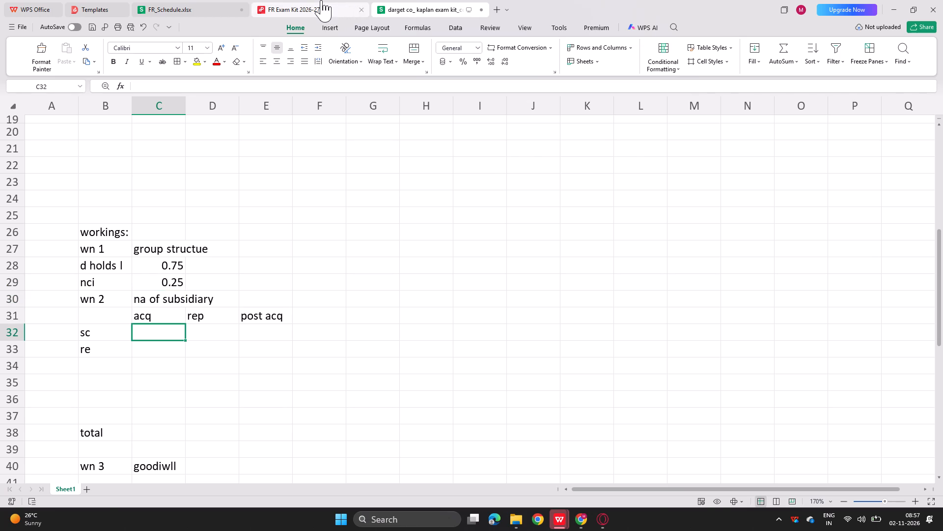
pyautogui.click(321, 0)
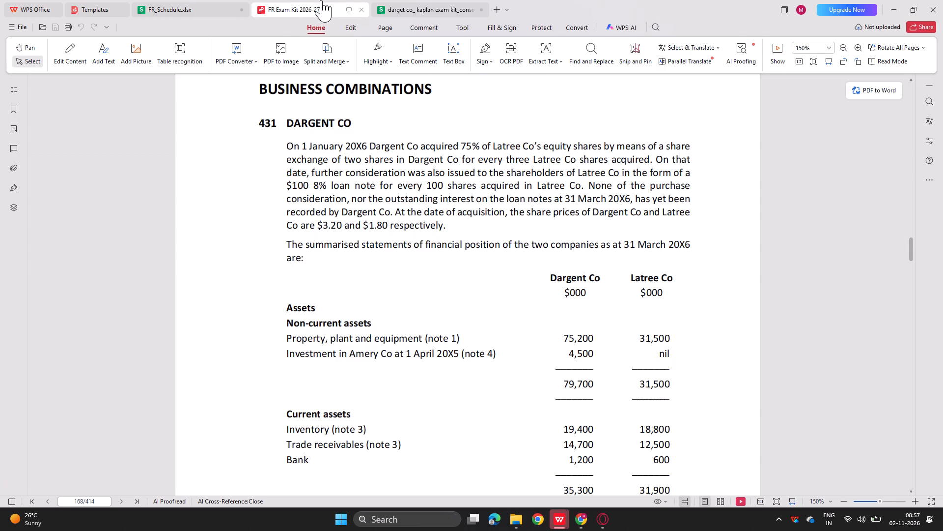
pyautogui.scroll(-2, 357, 113)
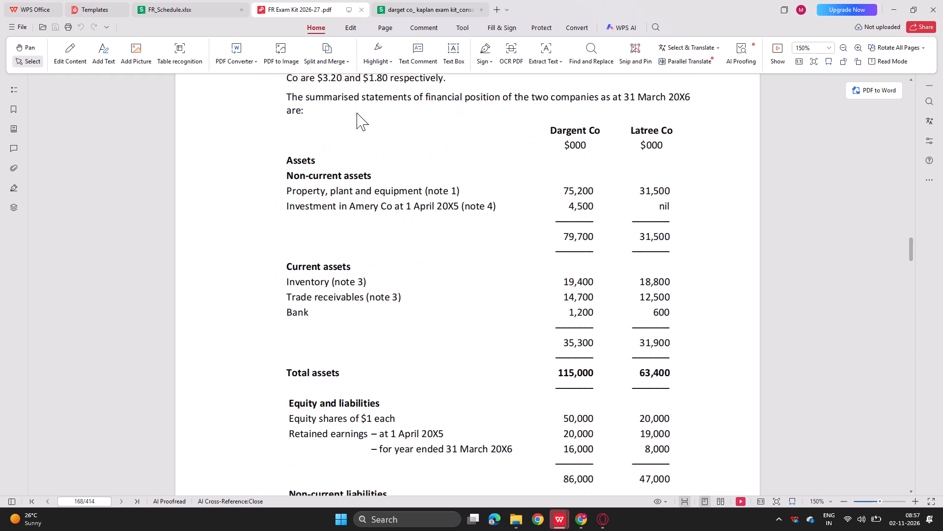
pyautogui.scroll(-1, 357, 113)
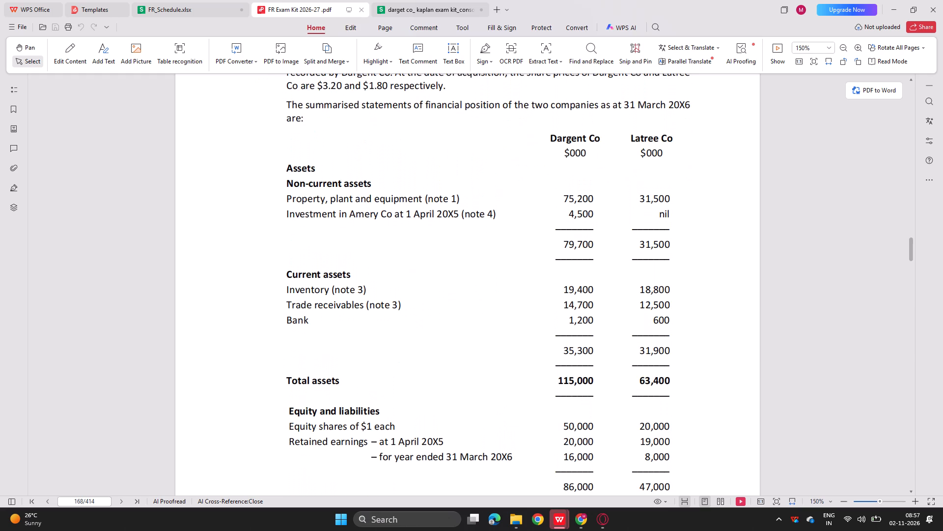
pyautogui.scroll(-2, 357, 113)
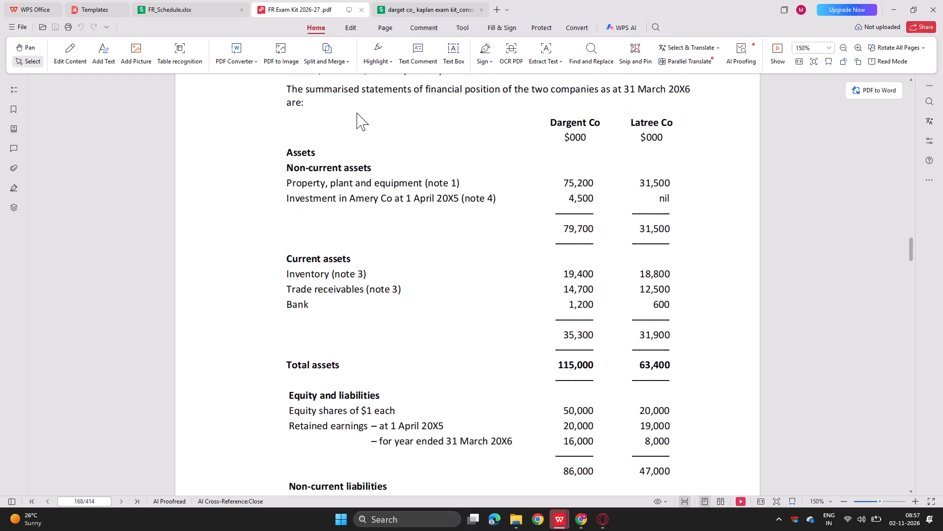
pyautogui.scroll(-2, 357, 113)
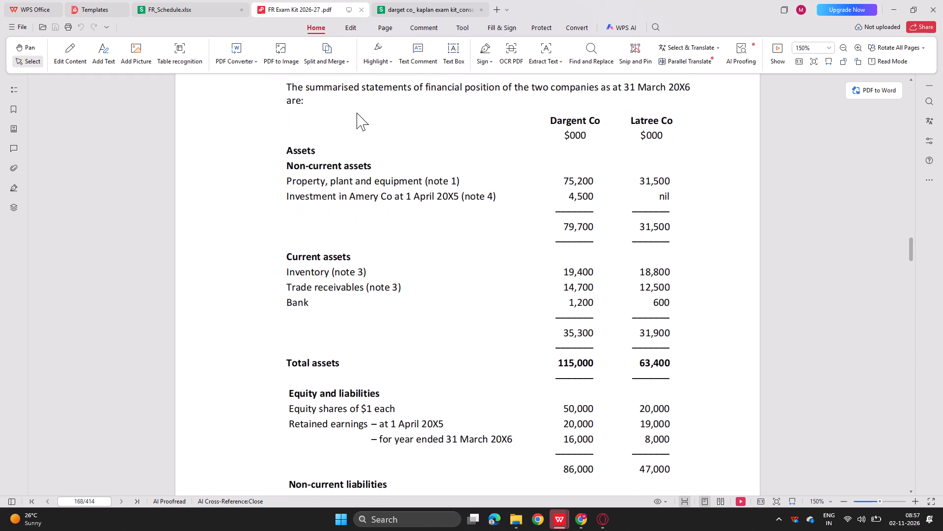
pyautogui.scroll(-1, 357, 113)
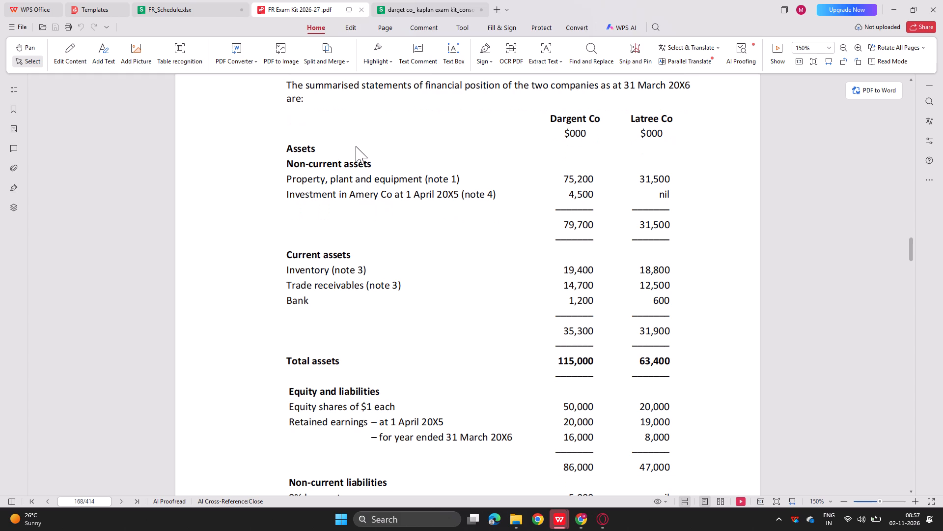
pyautogui.scroll(-4, 356, 155)
pyautogui.scroll(1, 356, 155)
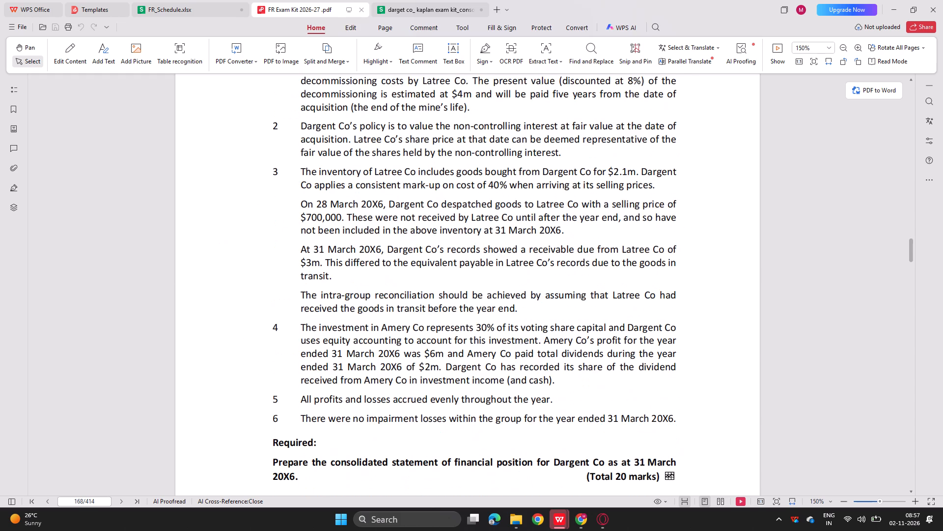
pyautogui.scroll(1, 356, 155)
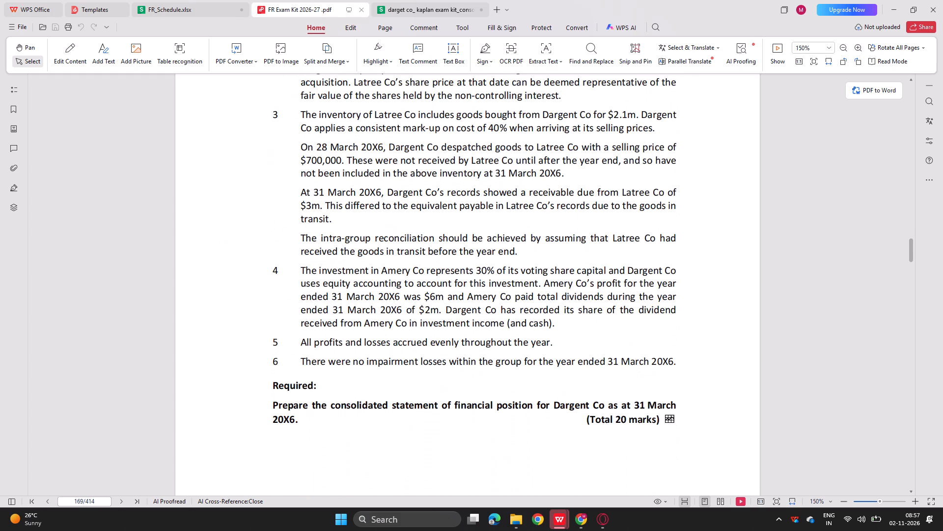
pyautogui.scroll(2, 356, 155)
pyautogui.scroll(-1, 356, 155)
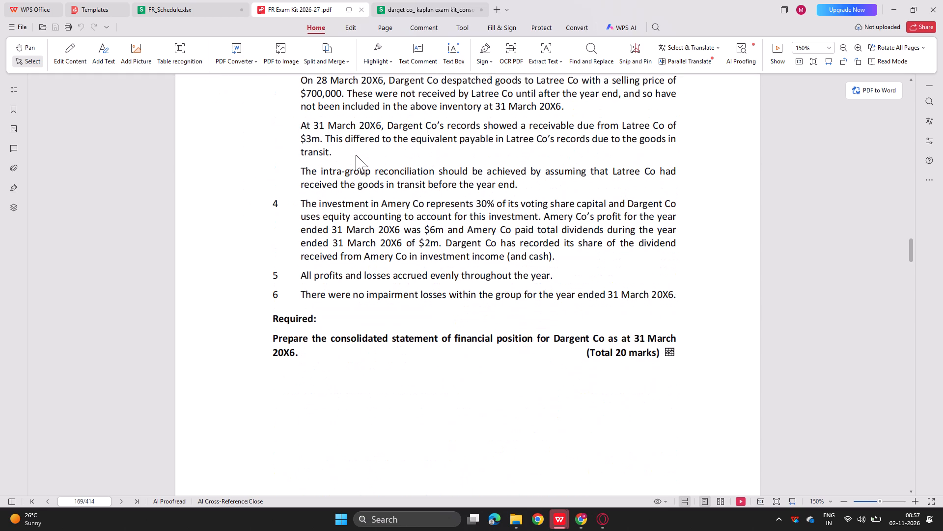
pyautogui.click(409, 0)
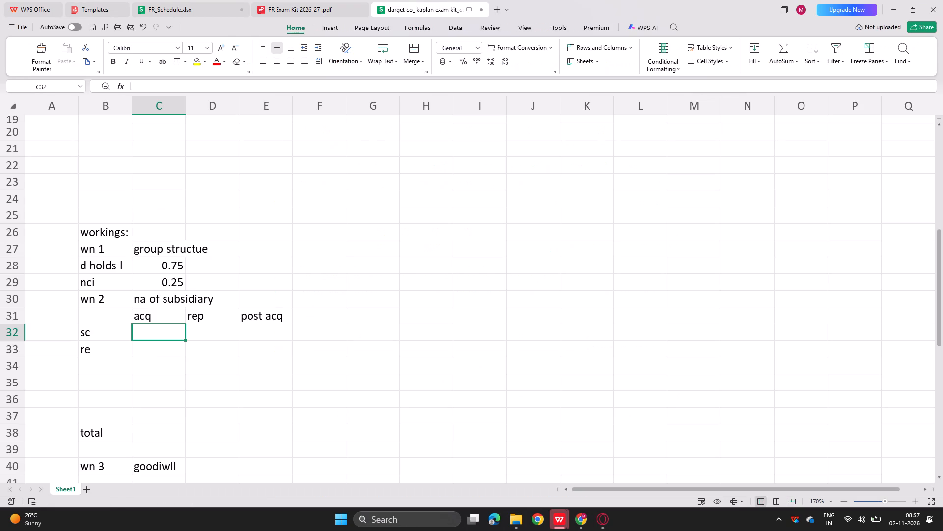
# Start a heading in cell B1 above the nca row reading "prepare consolidated financial statement of".
pyautogui.scroll(13, 194, 151)
pyautogui.click(98, 128)
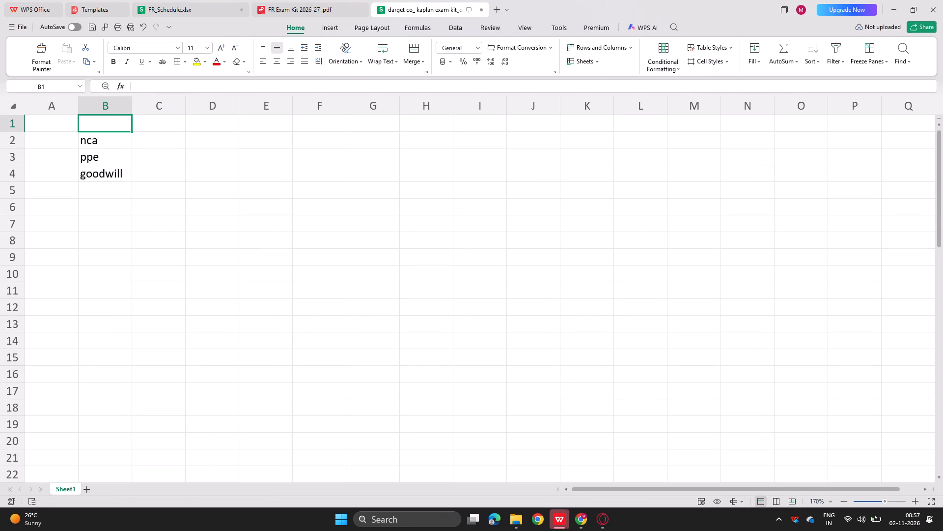
pyautogui.write('prepare consolidated s')
pyautogui.press('BackSpace')
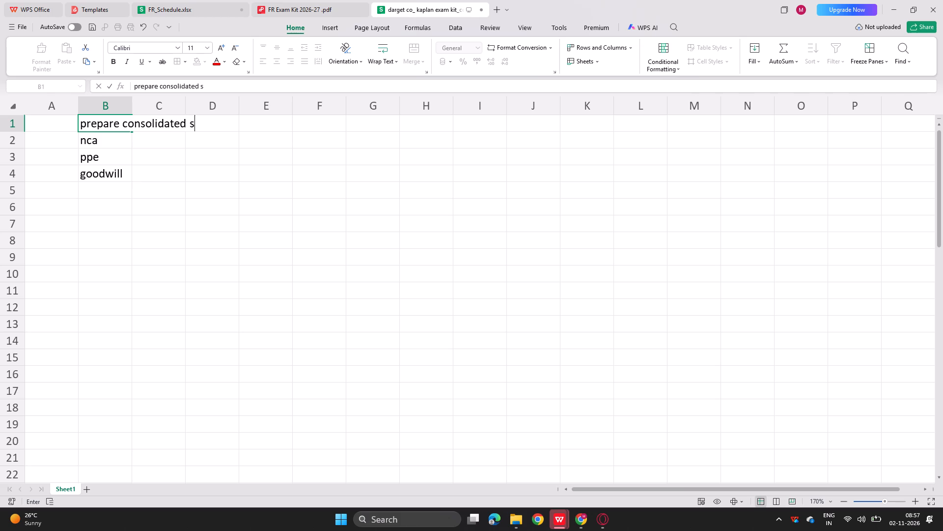
pyautogui.write('financail ps')
pyautogui.press('BackSpace')
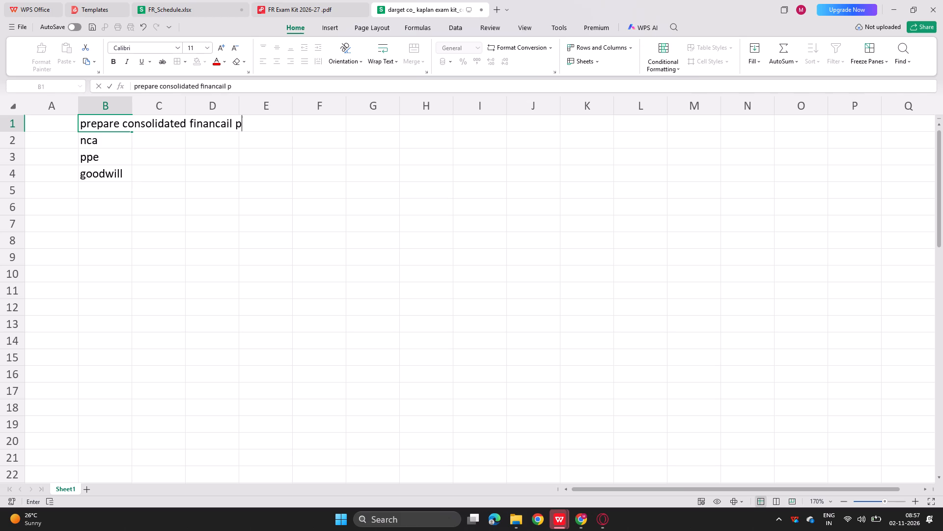
pyautogui.write('statemtn of')
pyautogui.press('space')
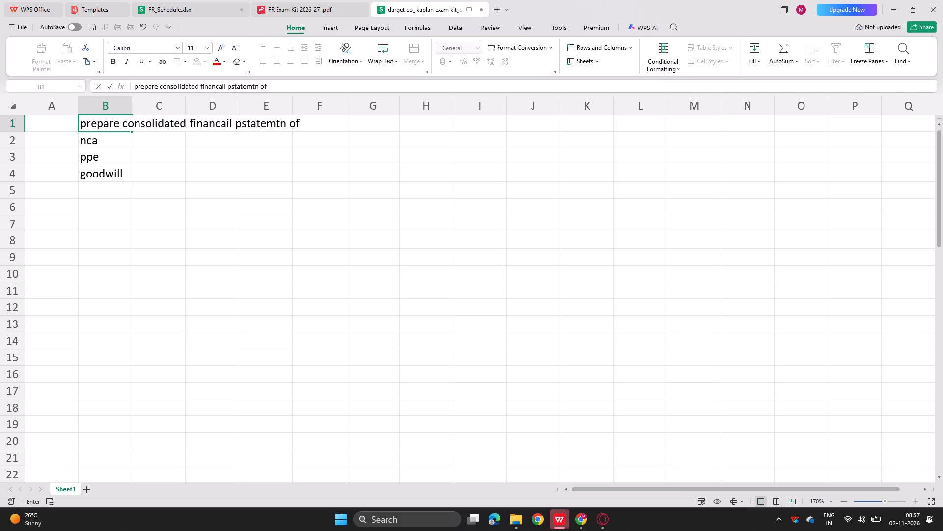
pyautogui.press('BackSpace')
pyautogui.press('BackSpace')
pyautogui.press('BackSpace')
pyautogui.press('BackSpace')
pyautogui.press('BackSpace')
pyautogui.press('BackSpace')
pyautogui.press('BackSpace')
pyautogui.press('BackSpace')
pyautogui.press('BackSpace')
pyautogui.press('BackSpace')
pyautogui.press('BackSpace')
pyautogui.press('BackSpace')
pyautogui.press('BackSpace')
pyautogui.press('BackSpace')
pyautogui.press('BackSpace')
pyautogui.press('BackSpace')
pyautogui.press('BackSpace')
pyautogui.press('BackSpace')
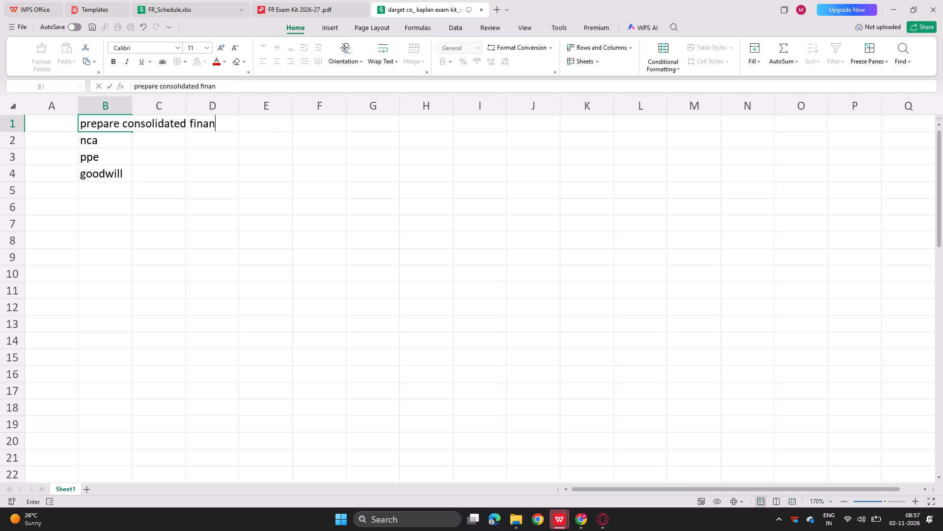
pyautogui.write('cial srtatemnt of')
pyautogui.press('space')
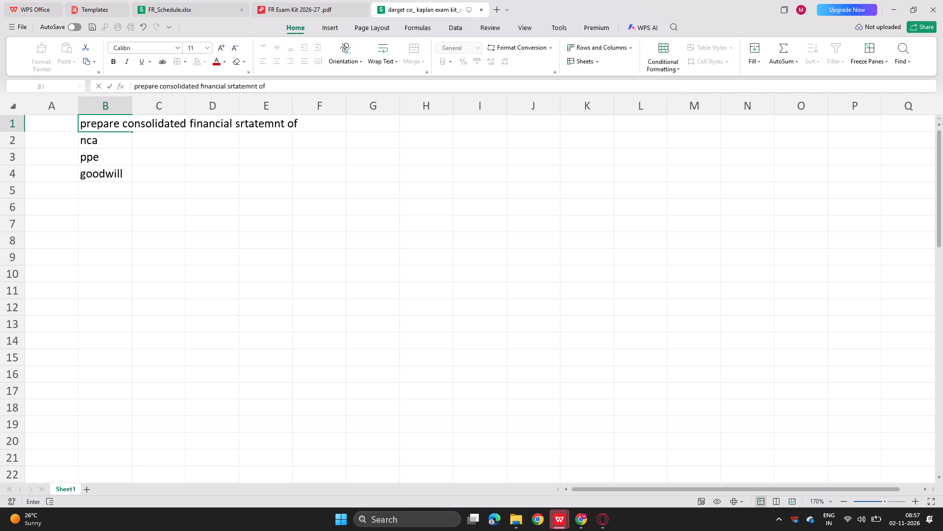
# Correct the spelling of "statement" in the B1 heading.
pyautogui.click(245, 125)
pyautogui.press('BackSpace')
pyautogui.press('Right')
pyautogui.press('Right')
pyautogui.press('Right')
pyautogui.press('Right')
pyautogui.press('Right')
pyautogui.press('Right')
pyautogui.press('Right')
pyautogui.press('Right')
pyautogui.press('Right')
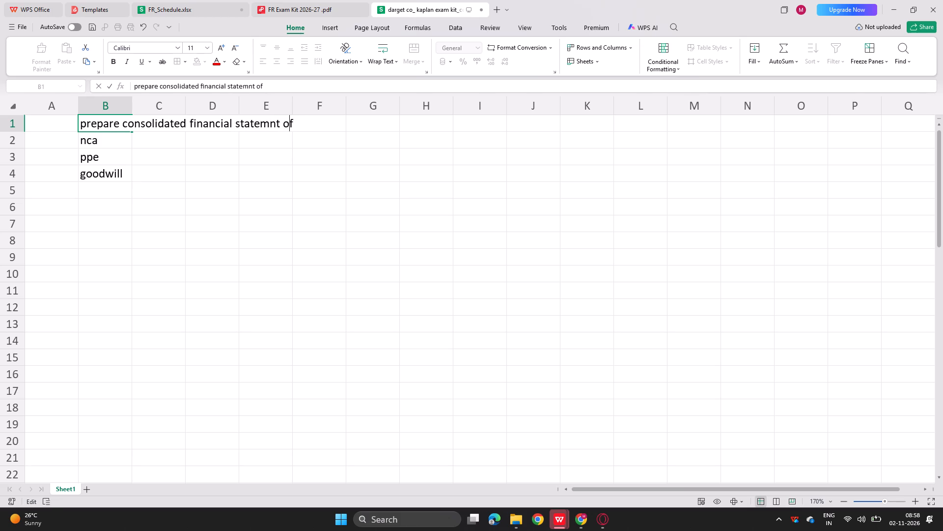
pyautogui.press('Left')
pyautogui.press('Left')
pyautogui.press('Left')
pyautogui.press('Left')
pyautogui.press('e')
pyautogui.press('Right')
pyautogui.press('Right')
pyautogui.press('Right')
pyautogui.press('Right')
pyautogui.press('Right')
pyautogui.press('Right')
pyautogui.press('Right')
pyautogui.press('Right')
# Check the requirement wording in the exam kit and reword the B1 heading's ending to "financial position of".
pyautogui.click(282, 0)
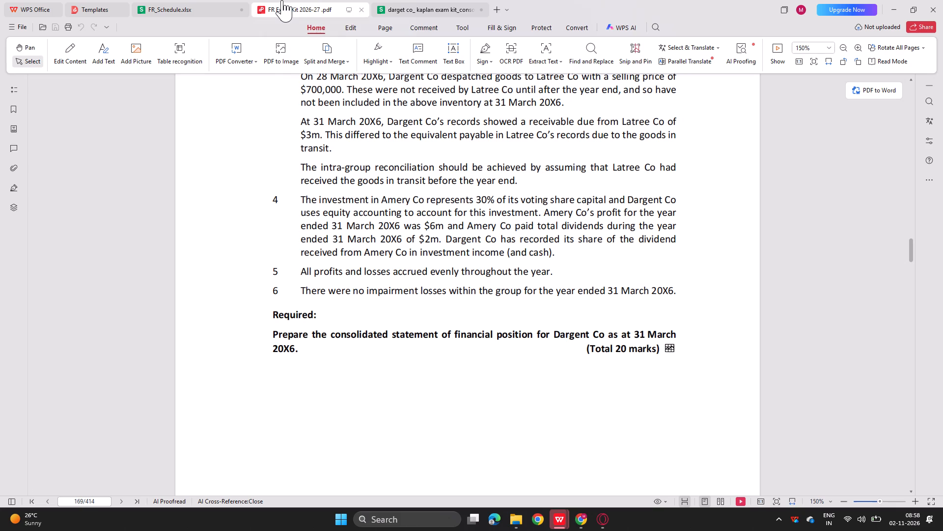
pyautogui.click(397, 0)
pyautogui.press('BackSpace')
pyautogui.press('BackSpace')
pyautogui.press('BackSpace')
pyautogui.press('BackSpace')
pyautogui.press('BackSpace')
pyautogui.press('BackSpace')
pyautogui.press('BackSpace')
pyautogui.press('BackSpace')
pyautogui.press('BackSpace')
pyautogui.press('BackSpace')
pyautogui.press('BackSpace')
pyautogui.press('BackSpace')
pyautogui.press('BackSpace')
pyautogui.press('BackSpace')
pyautogui.press('BackSpace')
pyautogui.press('BackSpace')
pyautogui.click(397, 0)
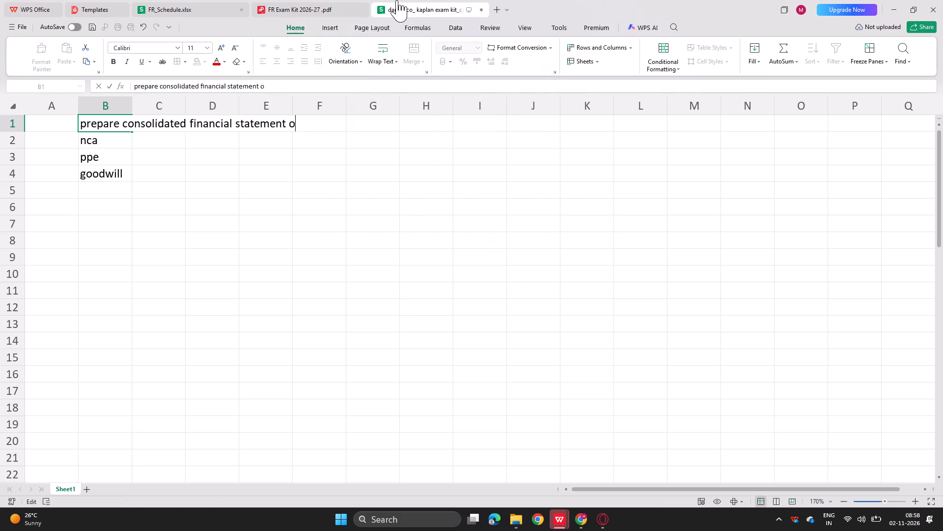
pyautogui.write('l position of')
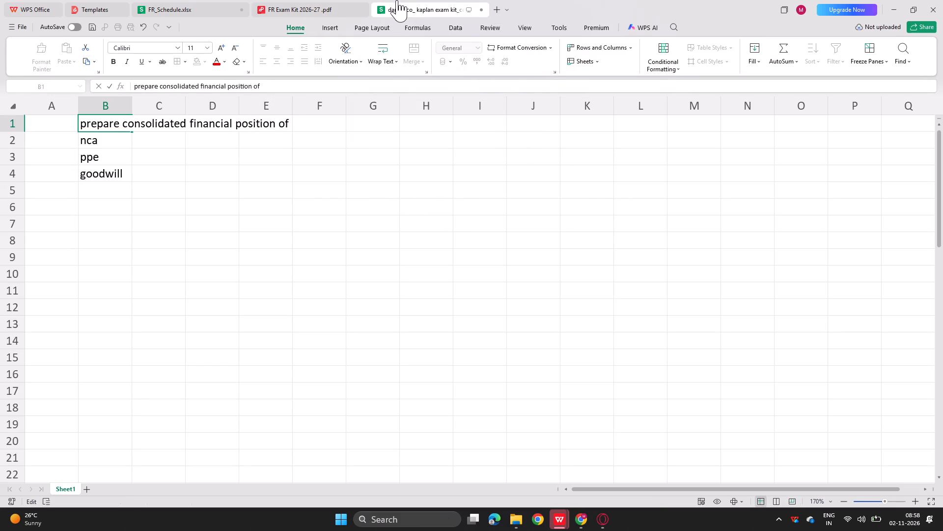
# Recheck the question 431 requirement and replace the final "of" in the B1 heading with "for dargent co".
pyautogui.click(273, 7)
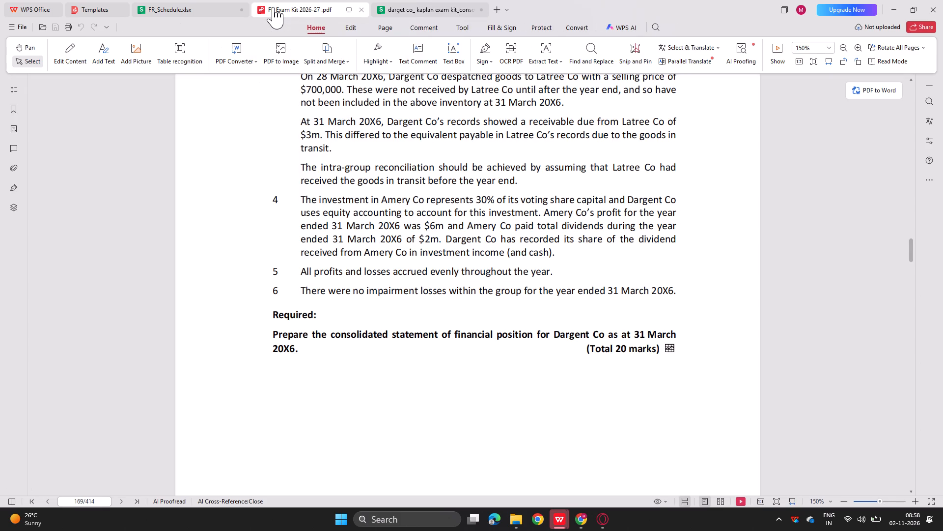
pyautogui.click(410, 0)
pyautogui.press('BackSpace')
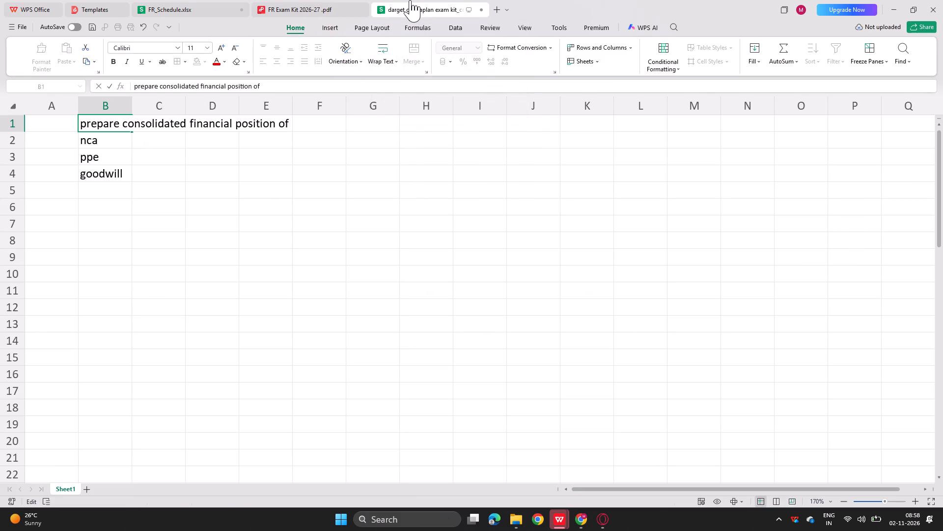
pyautogui.press('BackSpace')
pyautogui.write('for dargent o')
pyautogui.press('BackSpace')
pyautogui.write('co')
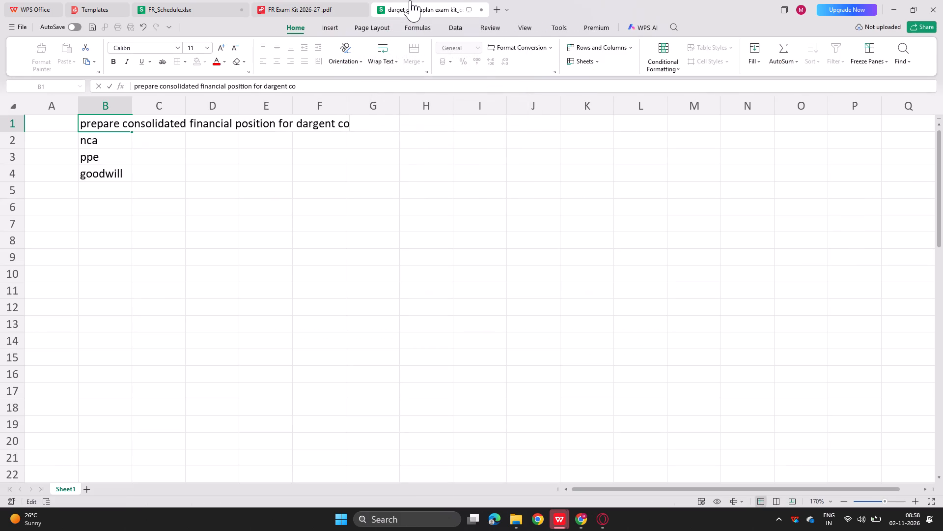
# Check the date in the question 431 requirement and complete the B1 heading with "as at 31 march 2006.".
pyautogui.click(292, 1)
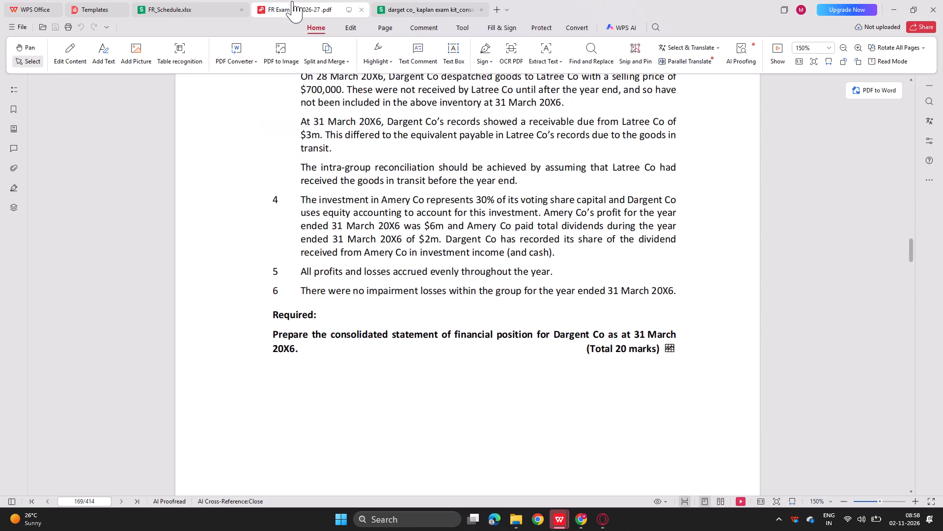
pyautogui.click(421, 0)
pyautogui.press('space')
pyautogui.write('as at 31 marcj')
pyautogui.press('space')
pyautogui.press('BackSpace')
pyautogui.press('BackSpace')
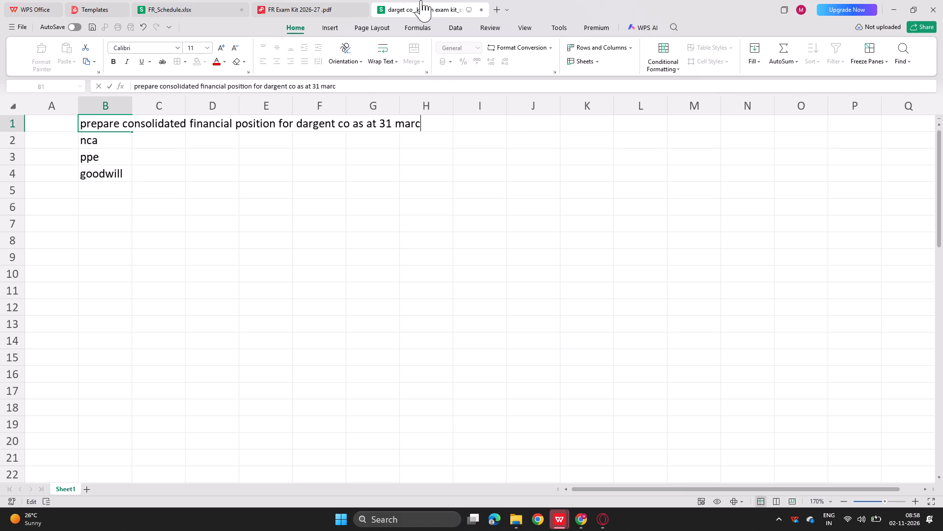
pyautogui.write('h 200')
pyautogui.press('8')
pyautogui.click(290, 0)
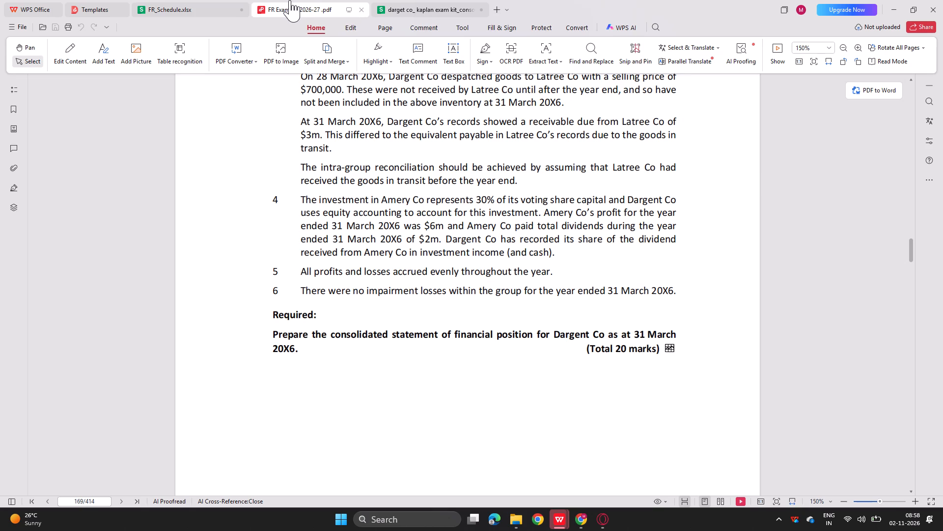
pyautogui.click(407, 1)
pyautogui.press('BackSpace')
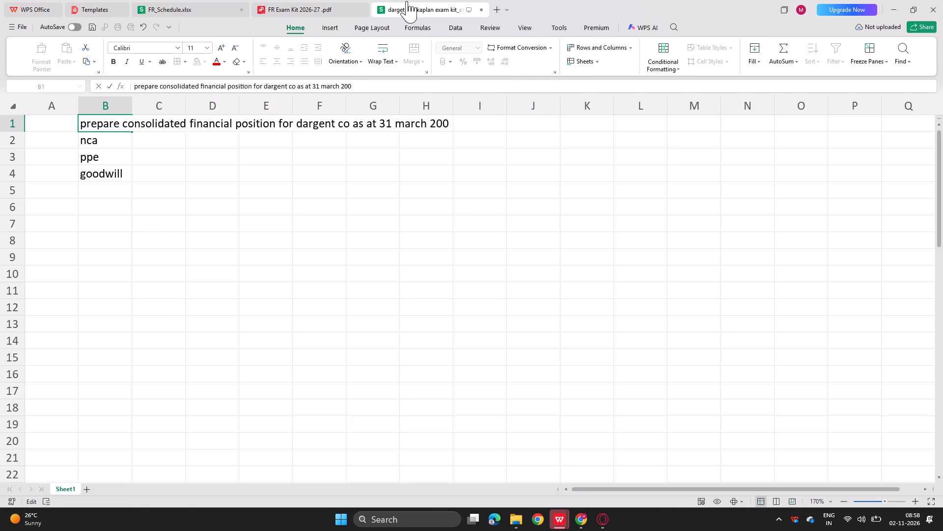
pyautogui.press('6')
pyautogui.press('.')
pyautogui.press('Return')
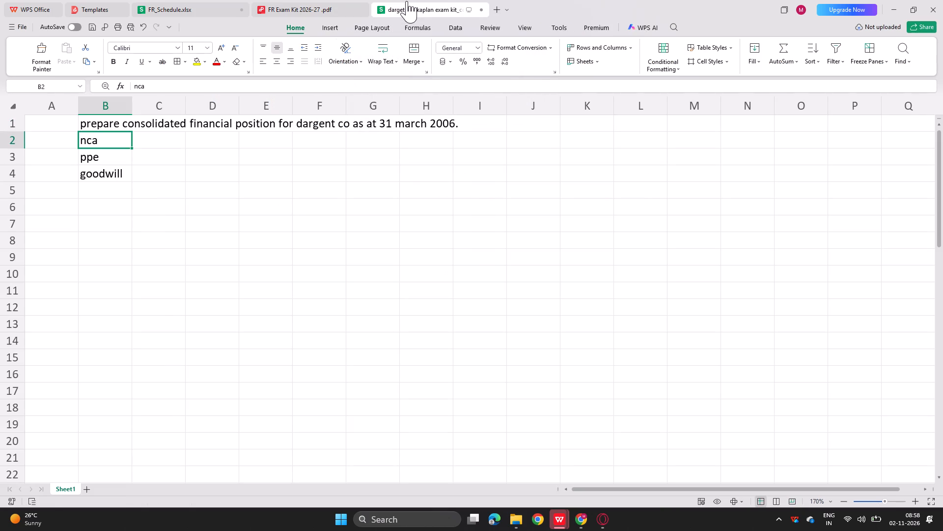
# Look up the question number in the exam kit and enter 431 in cell A1 beside the heading.
pyautogui.click(51, 118)
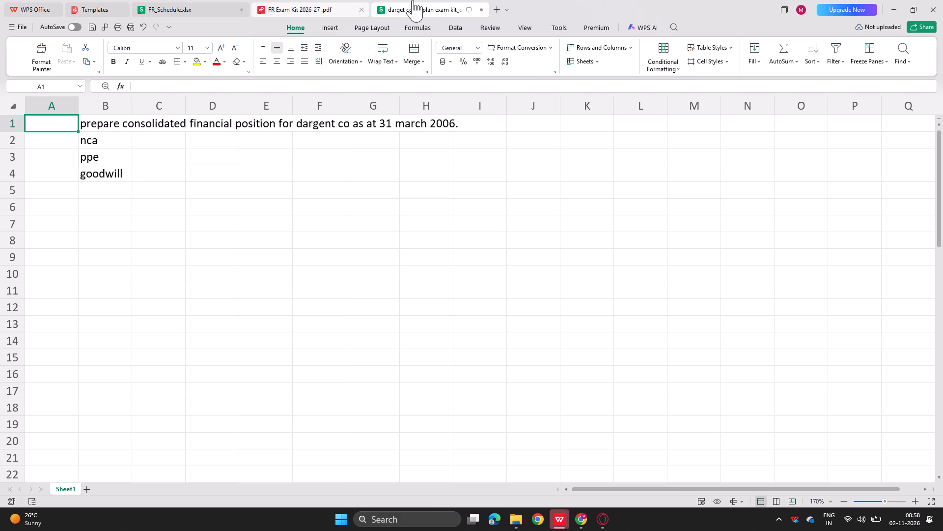
pyautogui.click(315, 0)
pyautogui.scroll(4, 267, 248)
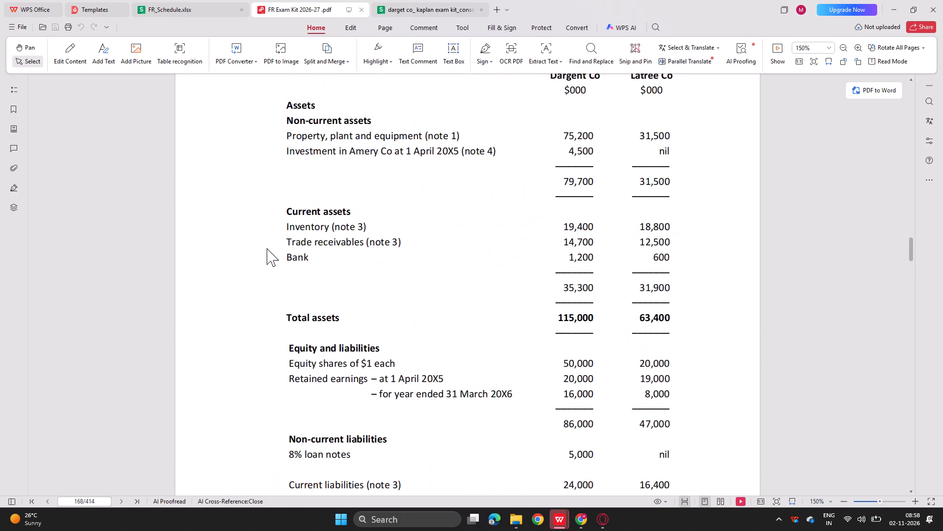
pyautogui.scroll(2, 267, 248)
pyautogui.click(417, 0)
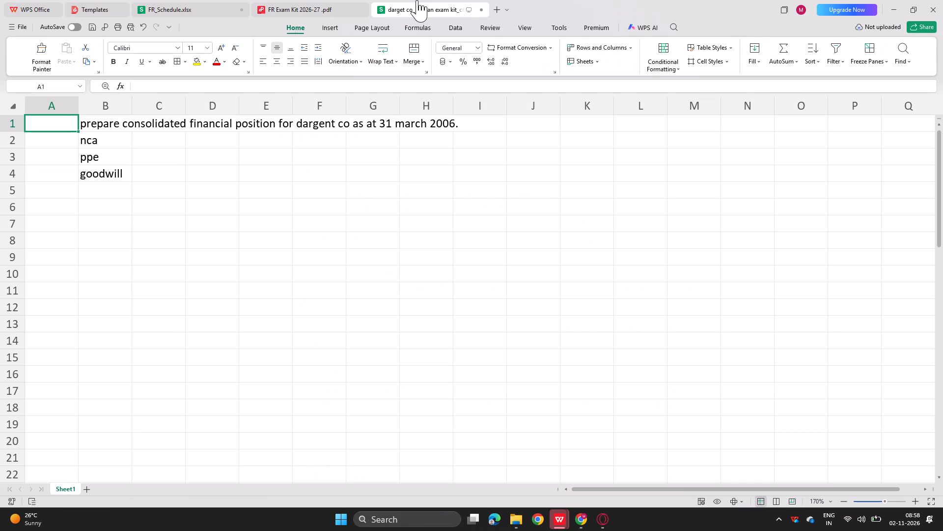
pyautogui.write('431')
pyautogui.press('Return')
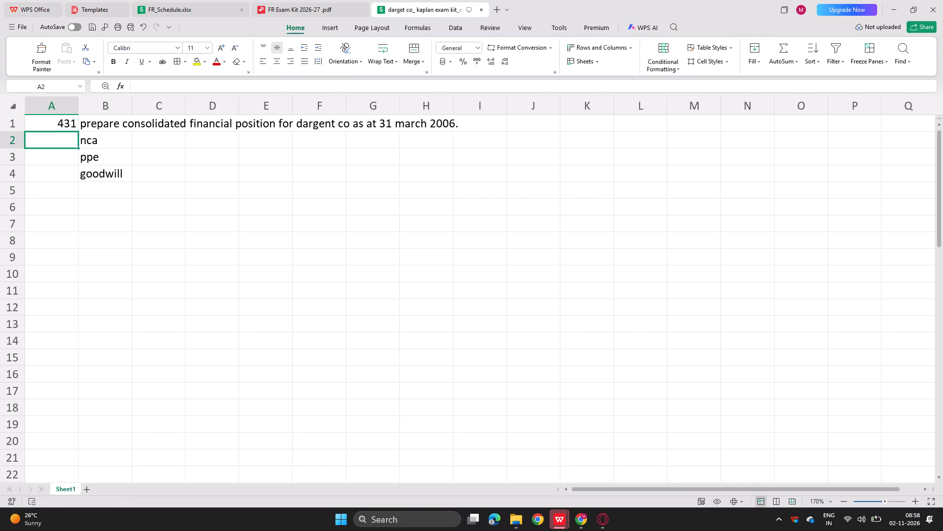
# Make the question number and heading in A1:H1 bold.
pyautogui.moveTo(43, 127); pyautogui.dragTo(432, 122)
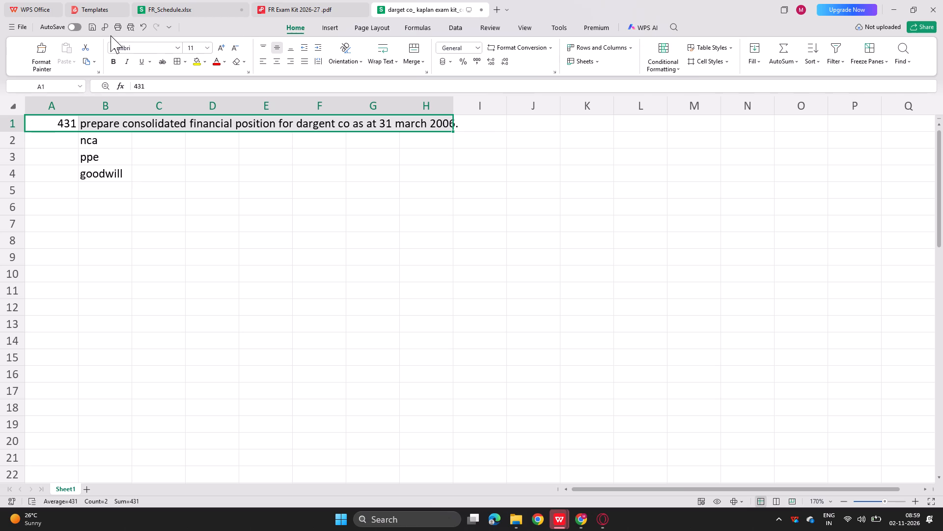
pyautogui.hotkey('ctrl', 'b')
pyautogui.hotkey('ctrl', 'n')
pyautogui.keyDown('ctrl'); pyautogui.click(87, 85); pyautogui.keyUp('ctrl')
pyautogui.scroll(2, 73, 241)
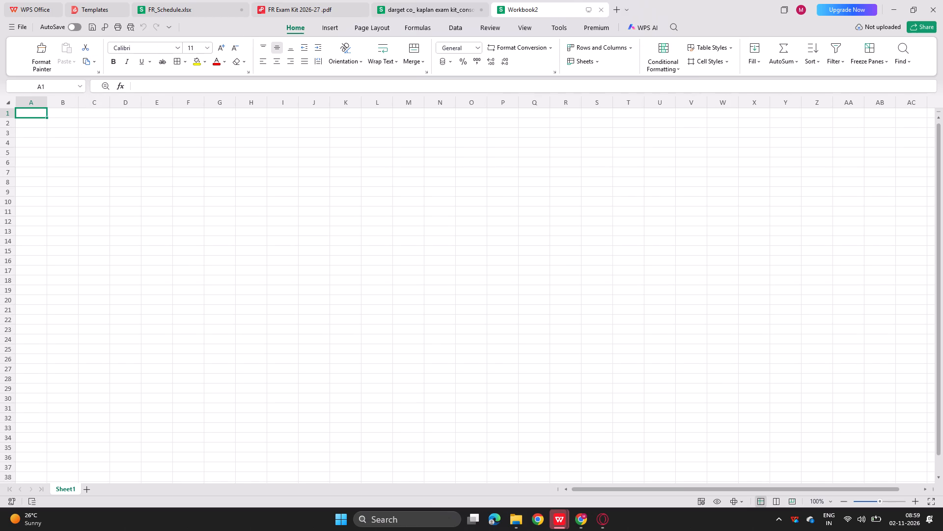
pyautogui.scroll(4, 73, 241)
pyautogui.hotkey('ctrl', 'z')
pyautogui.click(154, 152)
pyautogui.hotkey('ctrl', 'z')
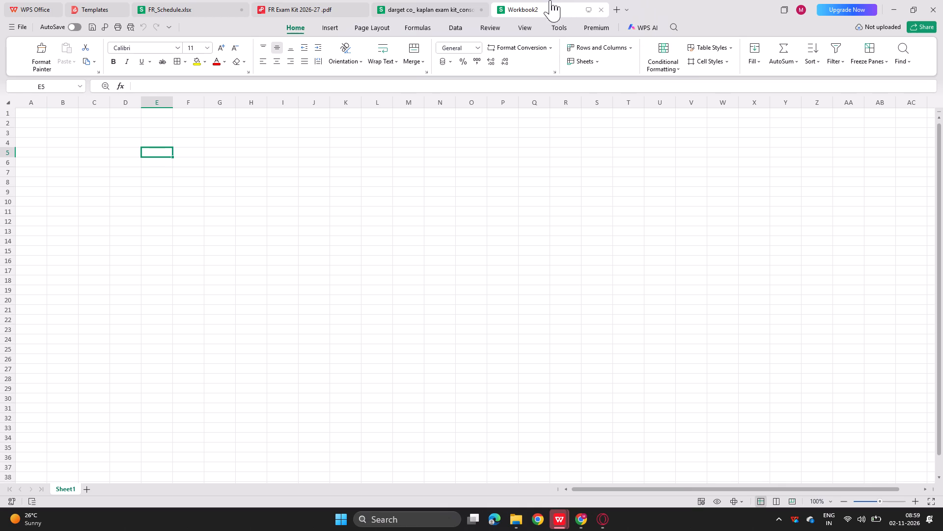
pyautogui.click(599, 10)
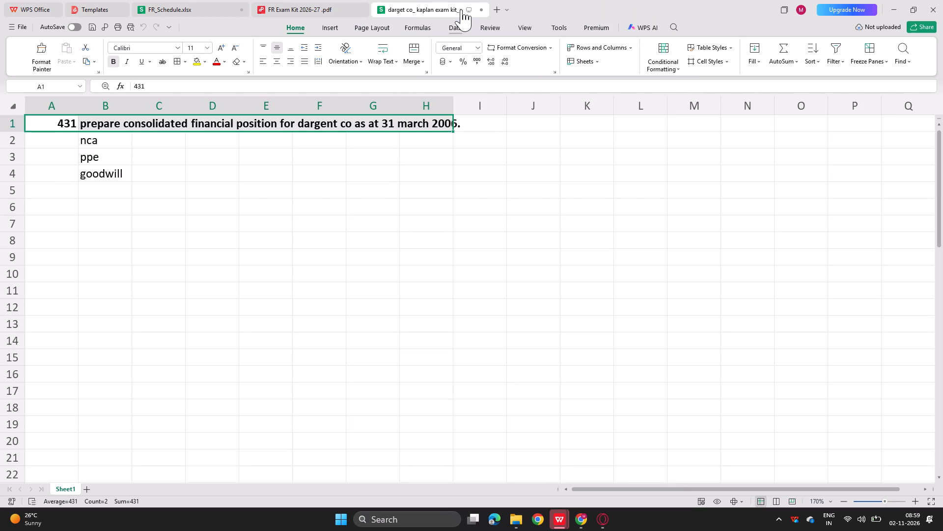
# Move the nca, ppe and goodwill labels down one row to start at B3, leaving a gap below the heading.
pyautogui.click(140, 235)
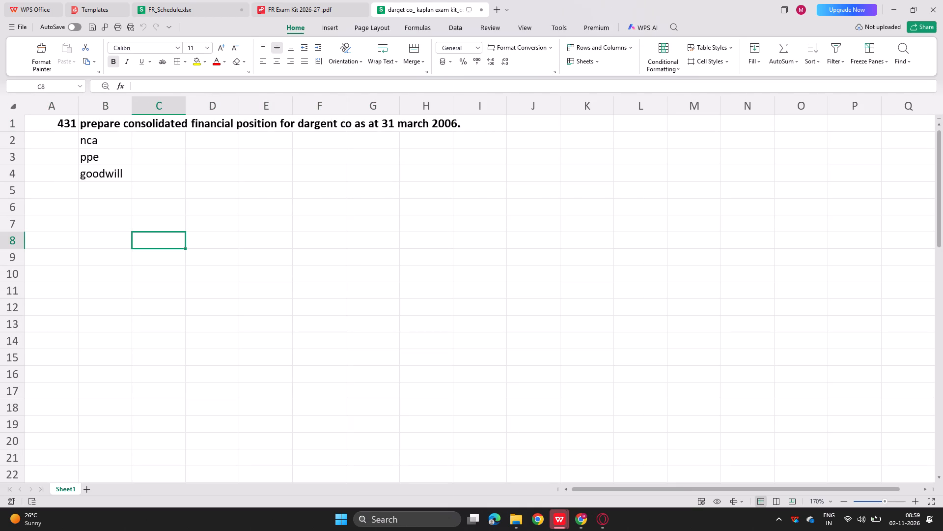
pyautogui.moveTo(98, 140); pyautogui.dragTo(110, 178)
pyautogui.hotkey('ctrl', 'x')
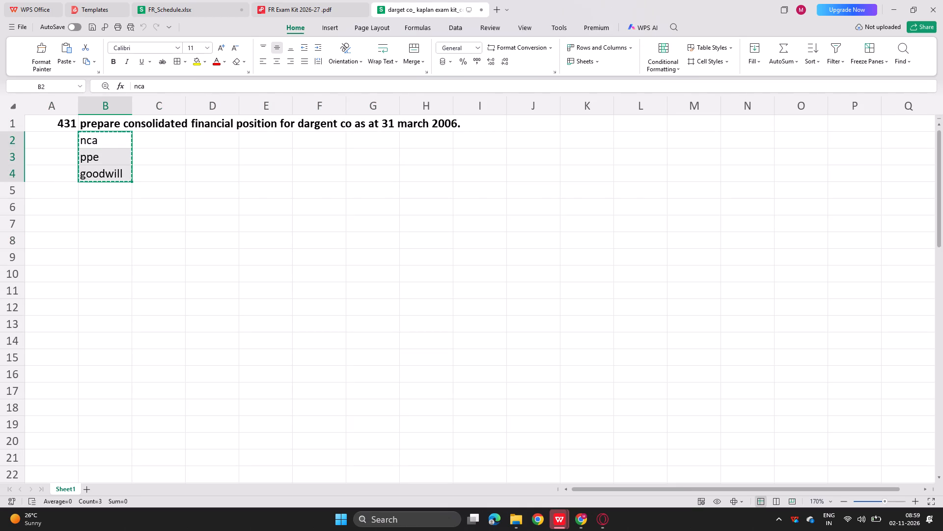
pyautogui.click(98, 151)
pyautogui.hotkey('ctrl', 'v')
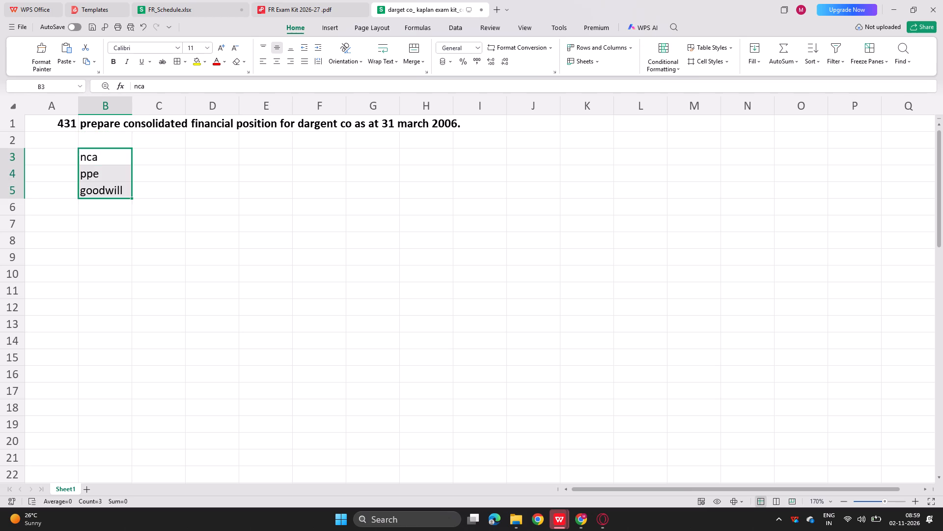
pyautogui.click(107, 214)
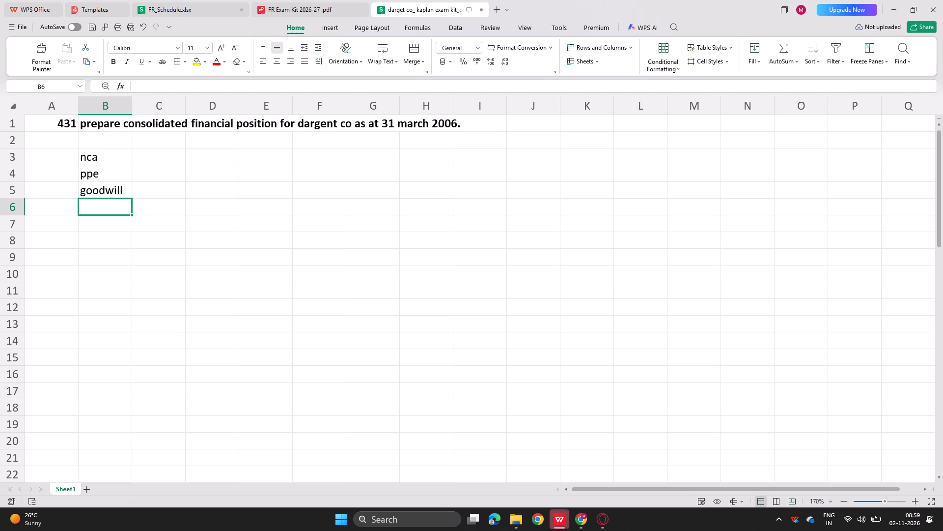
# Add the label "sh for sh" in B43 under coi in the goodwill working.
pyautogui.click(338, 0)
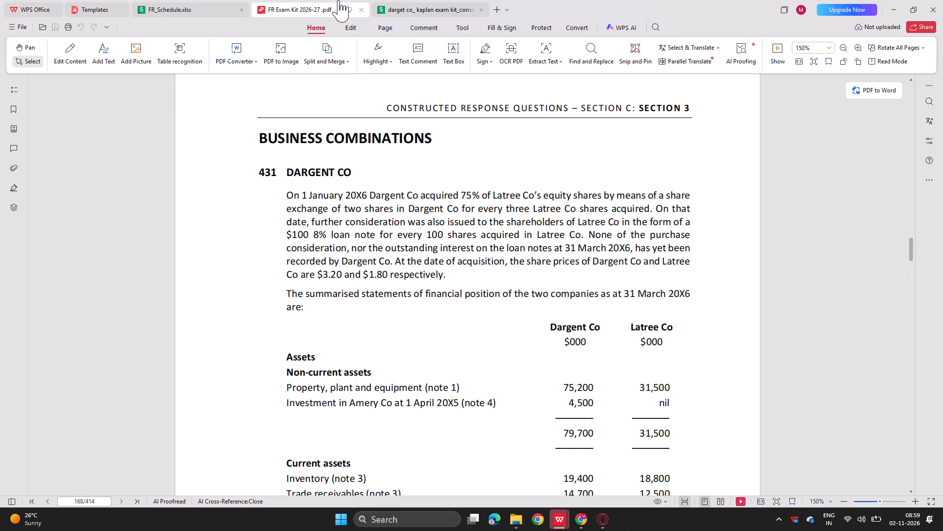
pyautogui.click(436, 5)
pyautogui.scroll(-3, 294, 279)
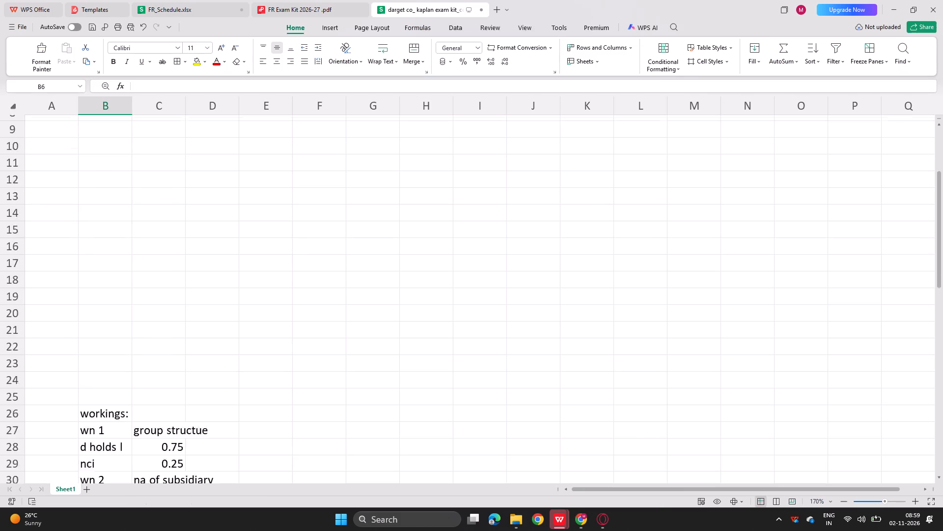
pyautogui.scroll(-6, 294, 279)
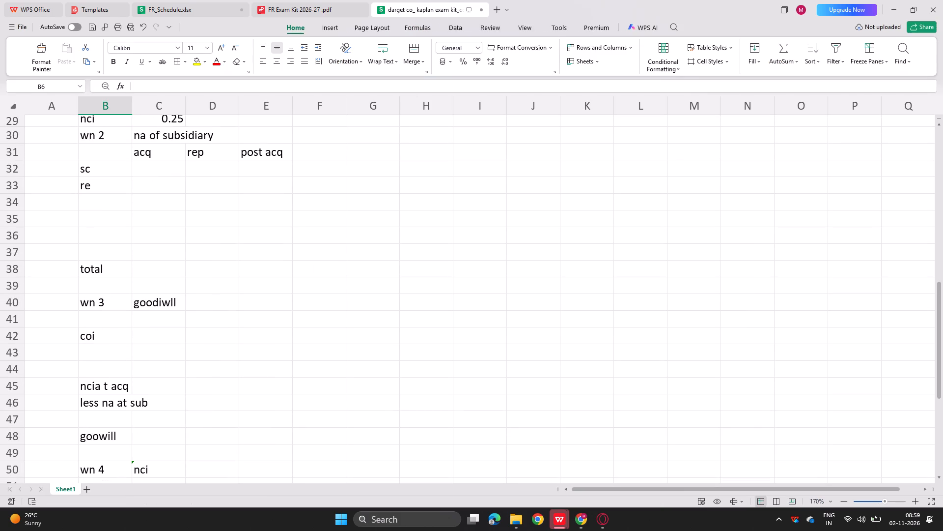
pyautogui.click(98, 353)
pyautogui.write('sh for sh')
pyautogui.press('Return')
# Check the share exchange terms in question 431 and enter the consideration in C43 as =20000*0.75*2/3*3.20.
pyautogui.press('Right')
pyautogui.press('Up')
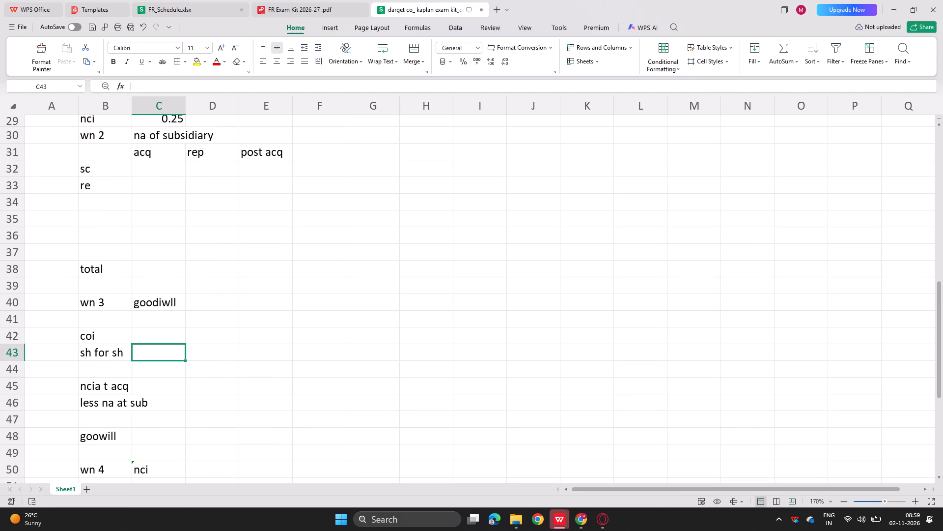
pyautogui.click(291, 0)
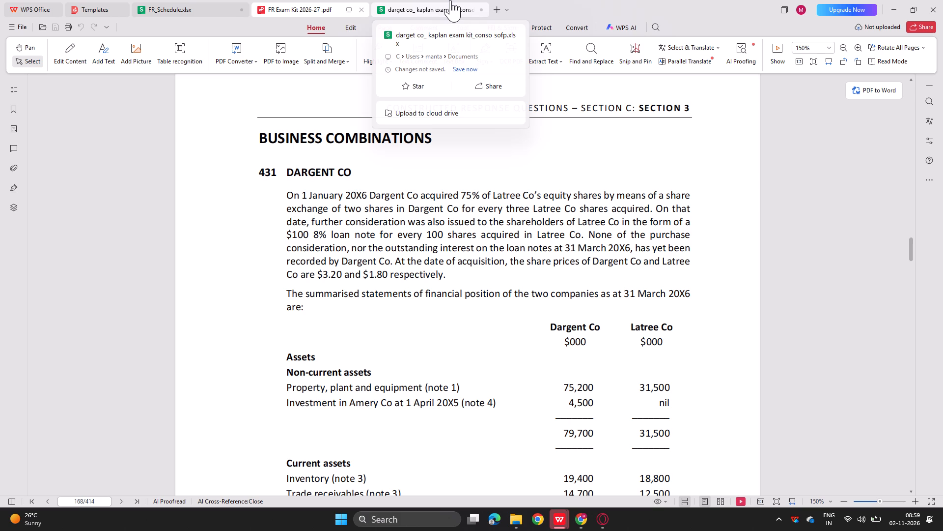
pyautogui.click(450, 0)
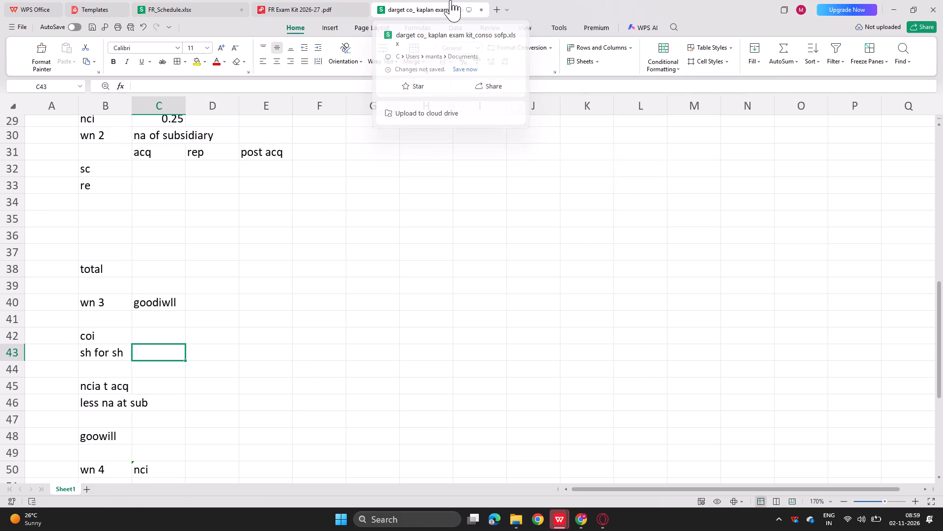
pyautogui.press('=')
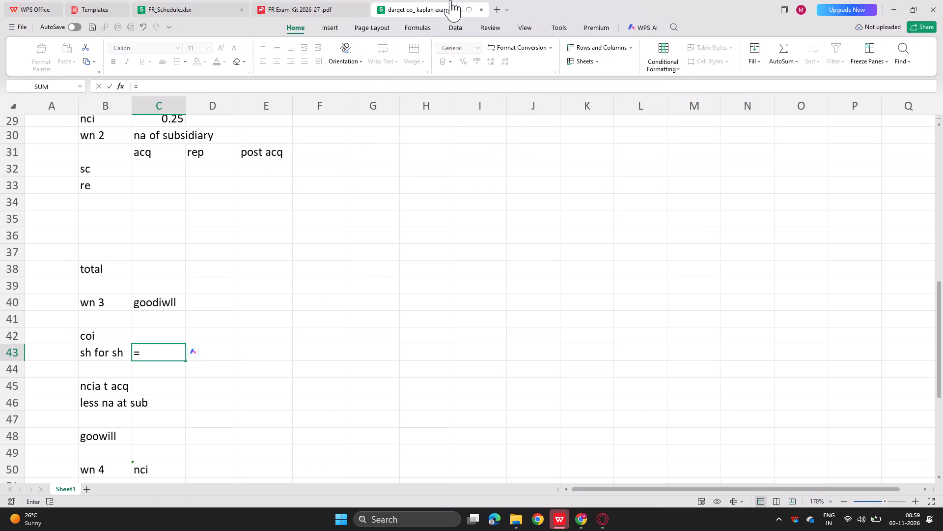
pyautogui.click(274, 0)
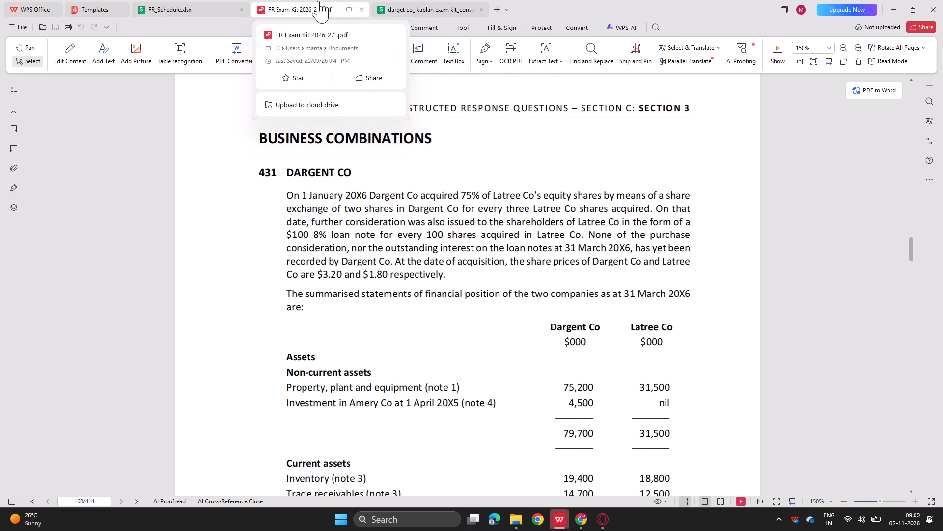
pyautogui.click(437, 1)
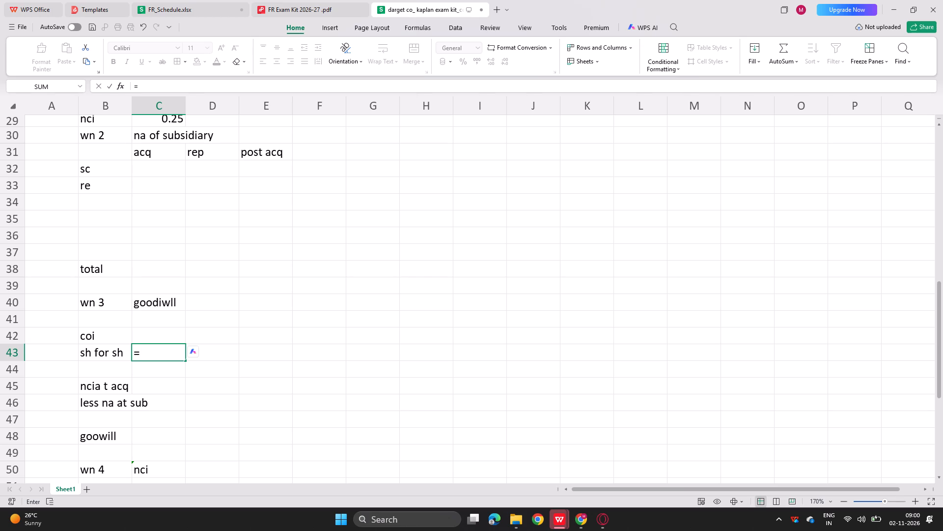
pyautogui.write('20000')
pyautogui.press('*')
pyautogui.write('0.75-')
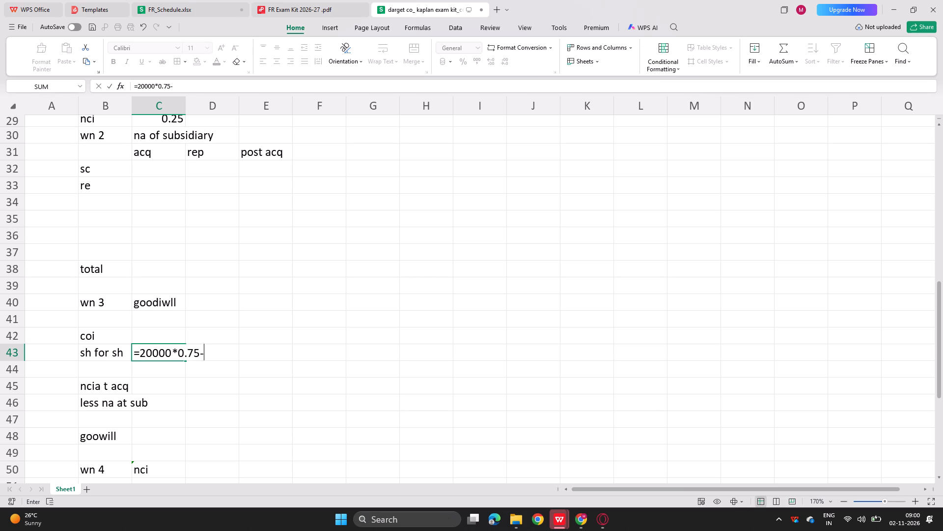
pyautogui.press('BackSpace')
pyautogui.write('*2/3')
pyautogui.write('*3.20')
pyautogui.press('Return')
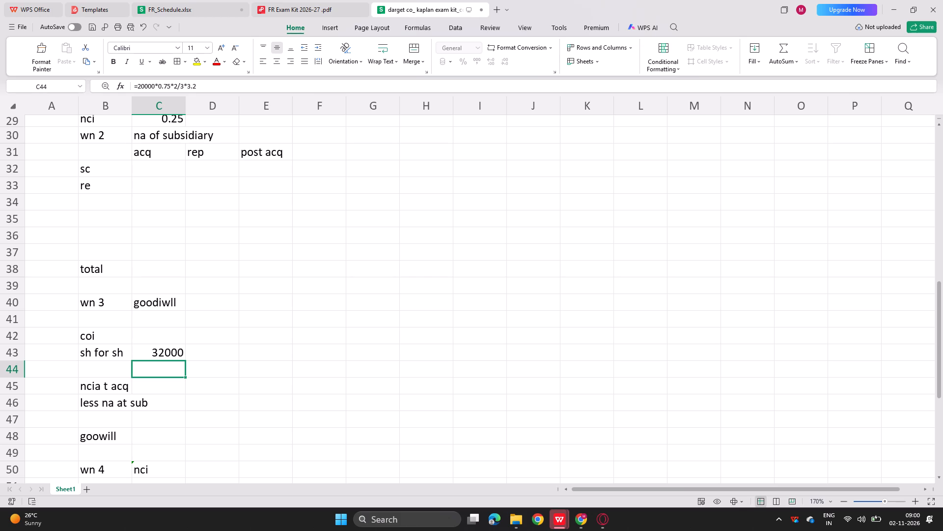
# Add the label "shares" in E43 beside the consideration and compute the shares issued in F43 as =20000*2/3*0.75.
pyautogui.scroll(-1, 302, 333)
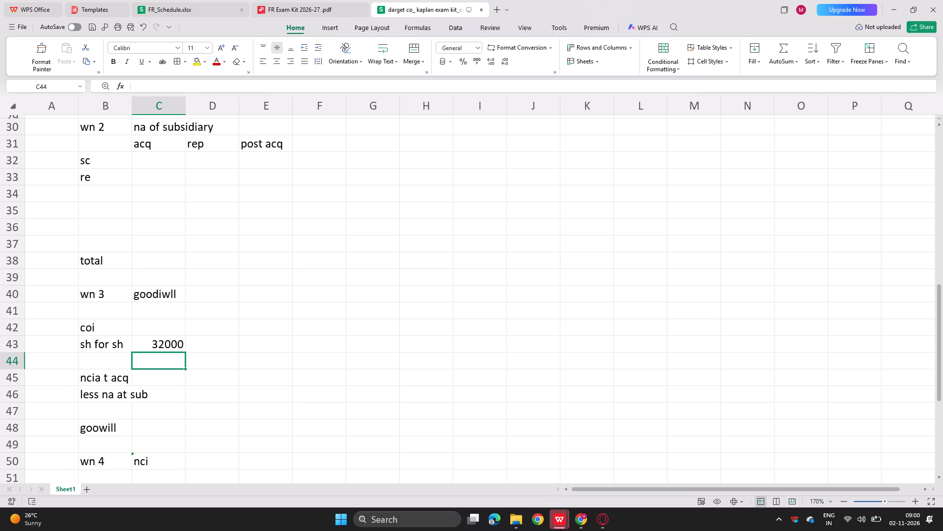
pyautogui.click(266, 341)
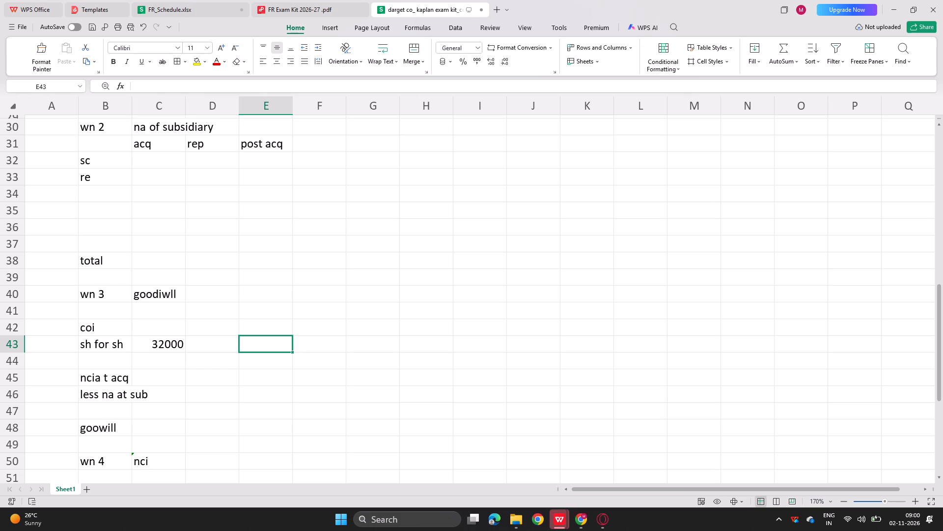
pyautogui.write('sahres')
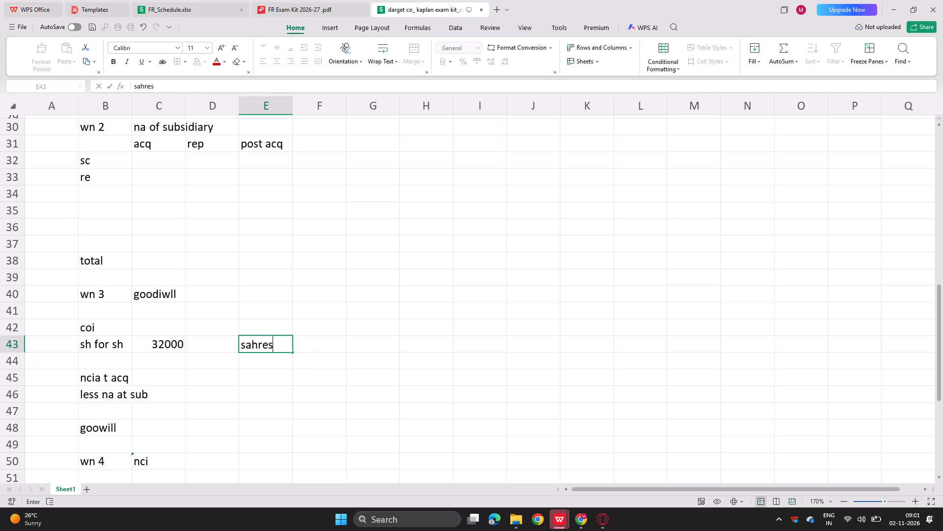
pyautogui.press('BackSpace')
pyautogui.press('BackSpace')
pyautogui.press('BackSpace')
pyautogui.press('BackSpace')
pyautogui.press('BackSpace')
pyautogui.write('hares')
pyautogui.press('Right')
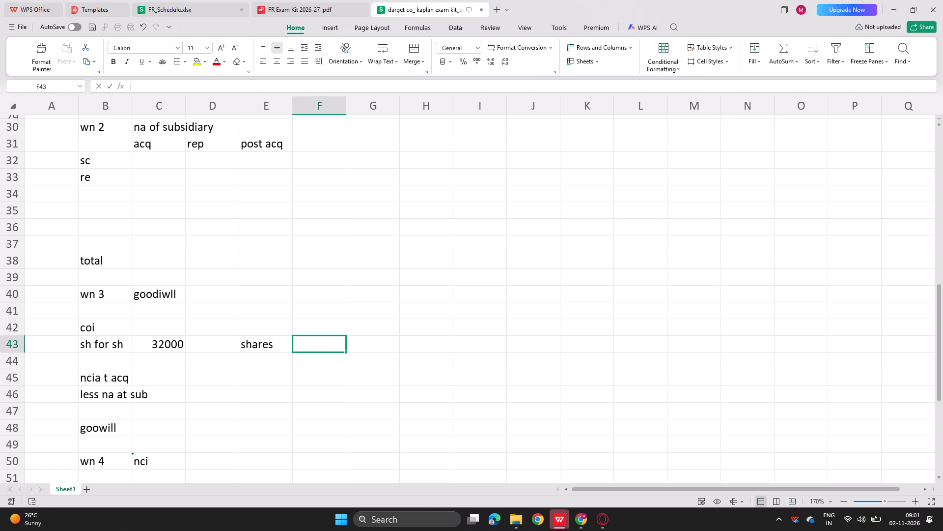
pyautogui.press('=')
pyautogui.write('20000/')
pyautogui.press('BackSpace')
pyautogui.write('*2/3*')
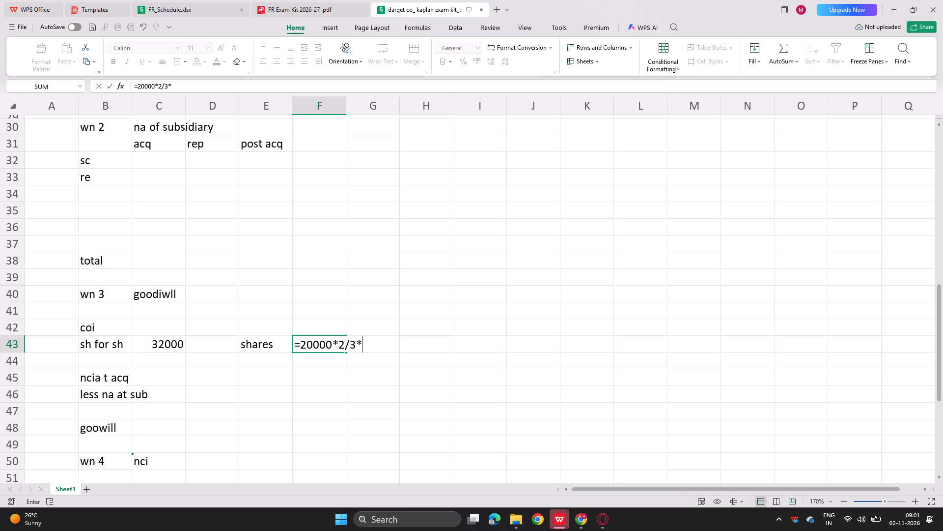
pyautogui.write('0.75')
pyautogui.press('Return')
# Add the labels mv, sc and sp in E44:E46 under shares, with 3.2 as the mv in F44.
pyautogui.click(281, 357)
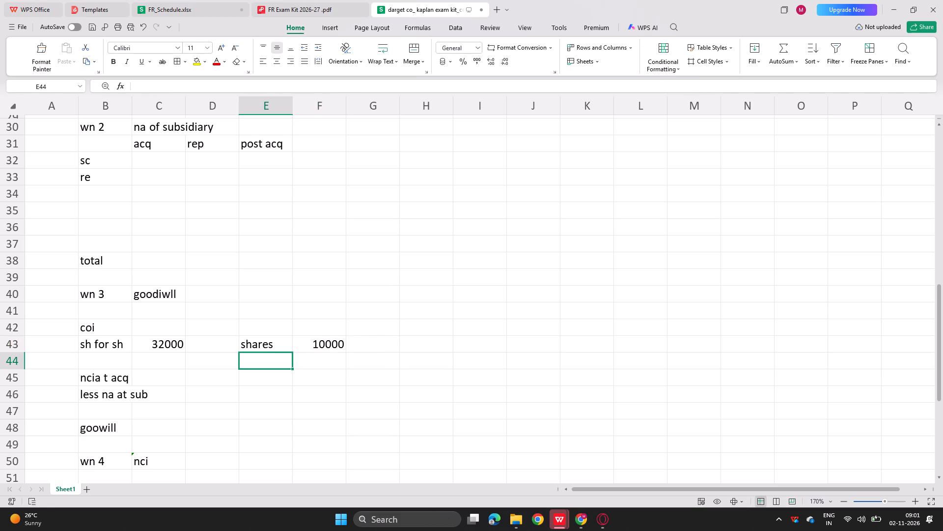
pyautogui.write('mv')
pyautogui.press('Right')
pyautogui.write('3.2')
pyautogui.press('Return')
pyautogui.press('Left')
pyautogui.write('sc')
pyautogui.press('Return')
pyautogui.write('sp')
# Enter the per-share amounts: 1 in G45 for sc and =F44-G45 in G46 for sp.
pyautogui.press('Right')
pyautogui.press('Up')
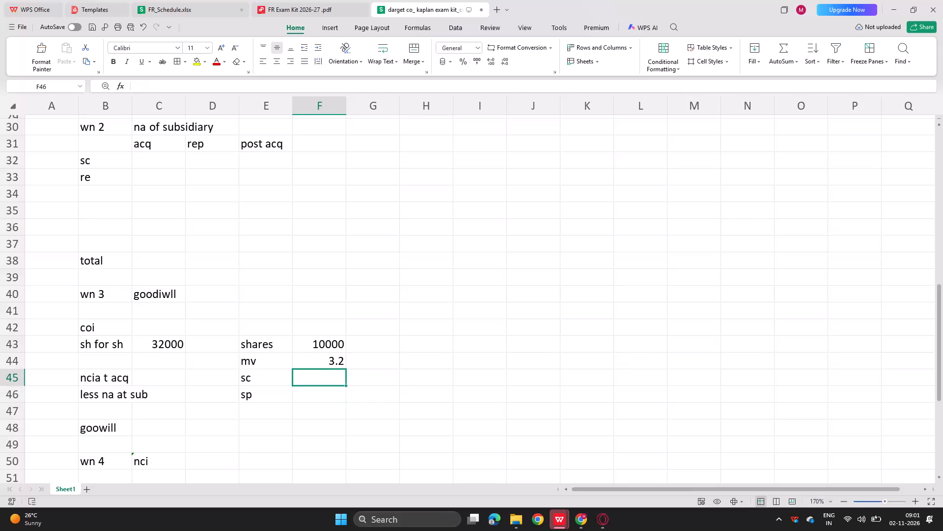
pyautogui.press('Right')
pyautogui.press('1')
pyautogui.press('Right')
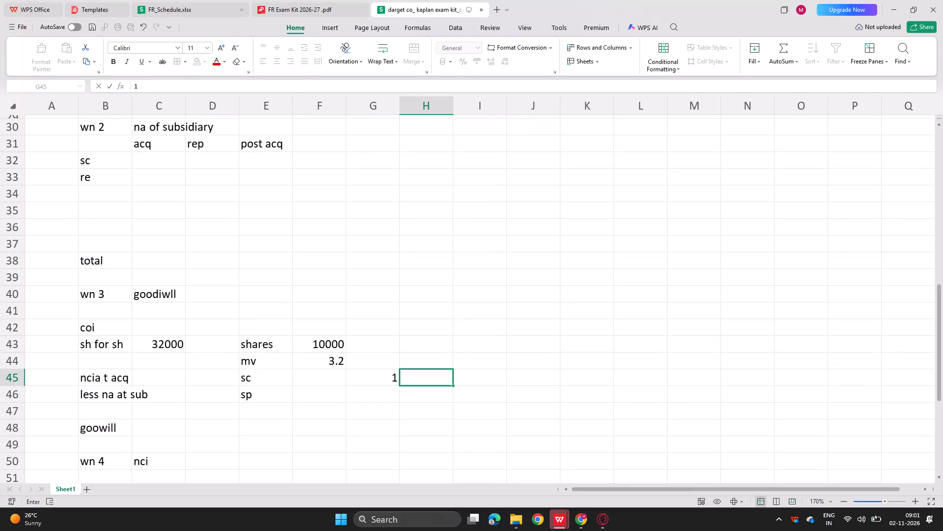
pyautogui.press('Down')
pyautogui.press('Down')
pyautogui.press('Left')
pyautogui.press('Up')
pyautogui.press('=')
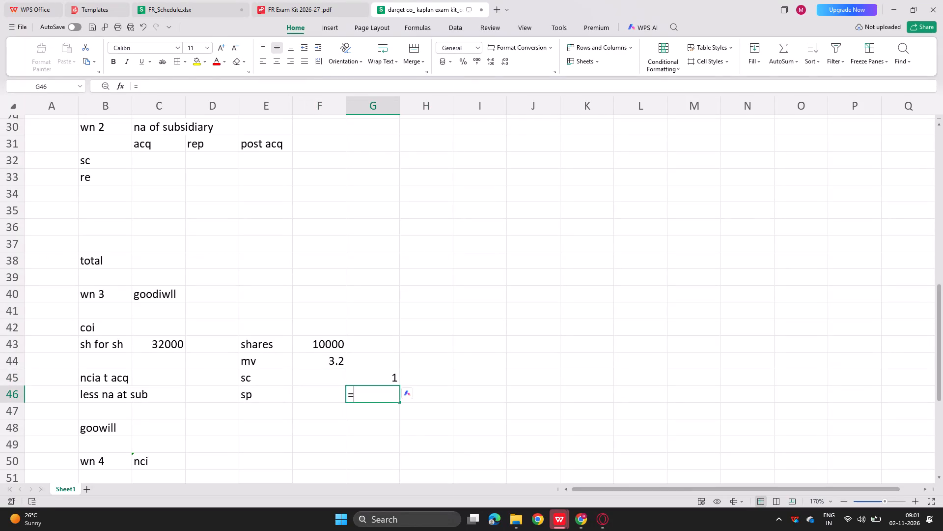
pyautogui.press('Up')
pyautogui.press('Up')
pyautogui.press('Left')
pyautogui.press('-')
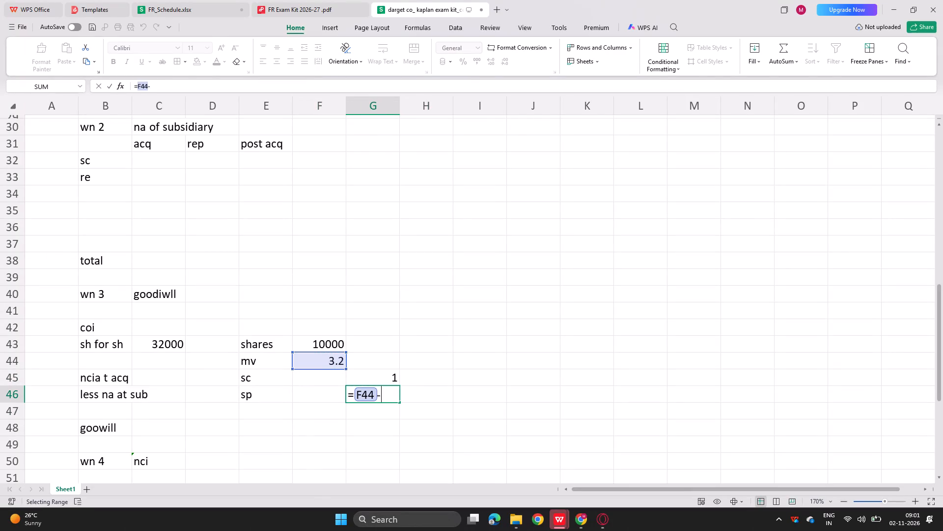
pyautogui.press('Up')
pyautogui.press('Return')
# Calculate the sc amount in F45 as =F43*G45.
pyautogui.press('Left')
pyautogui.press('Up')
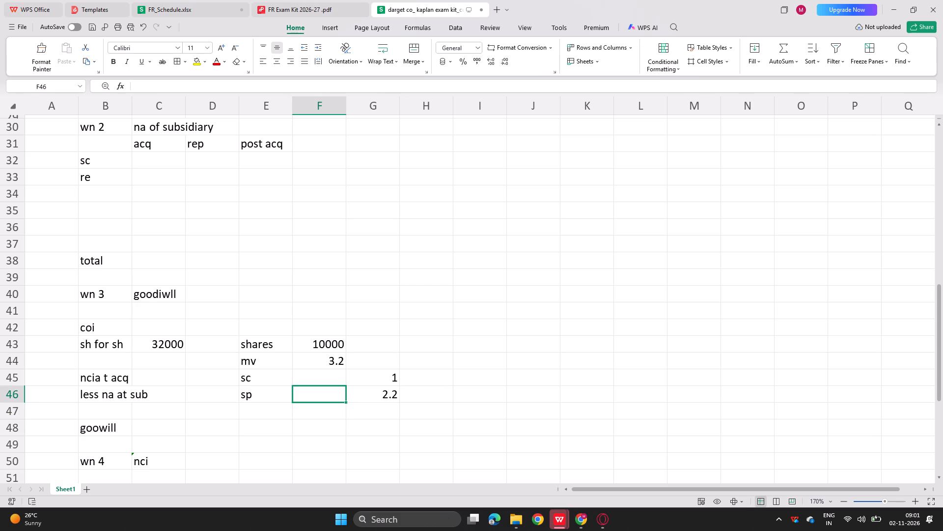
pyautogui.press('Up')
pyautogui.press('=')
pyautogui.press('Up')
pyautogui.press('Up')
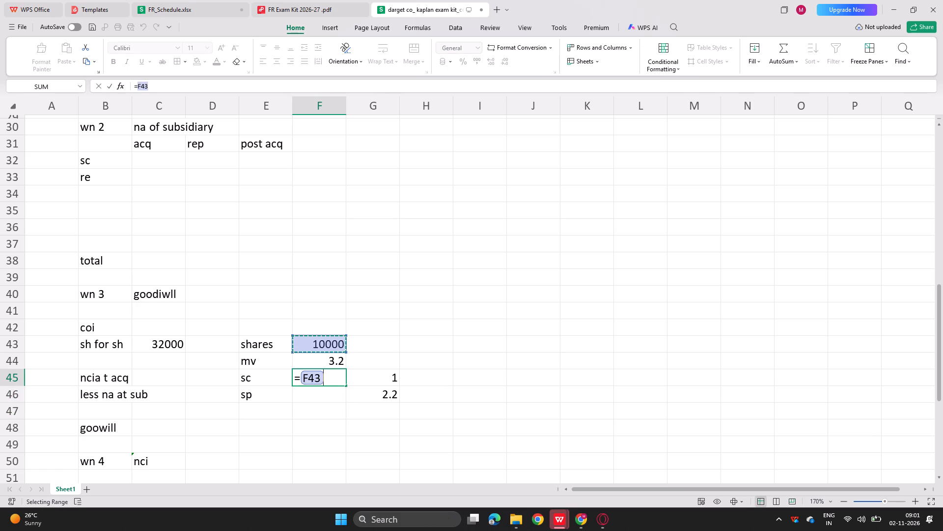
pyautogui.press('*')
pyautogui.press('Right')
pyautogui.press('Return')
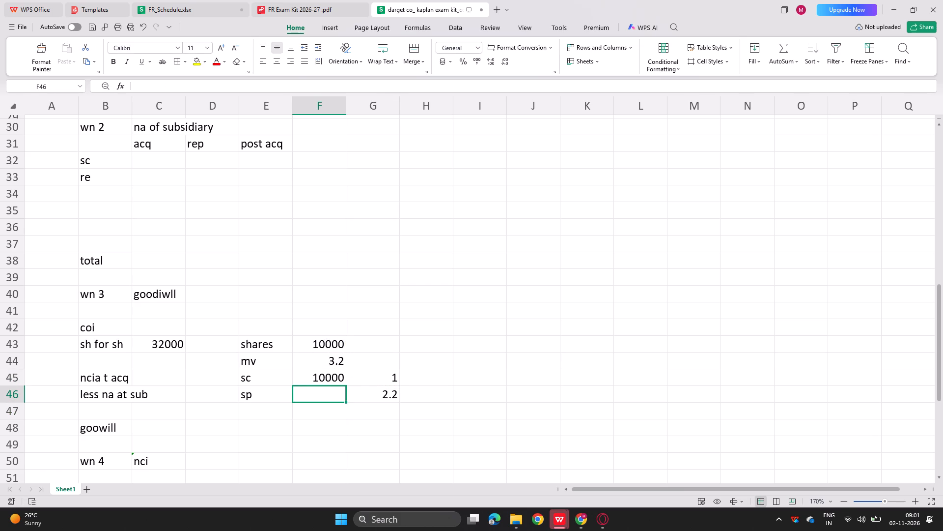
# Calculate the sp amount in F46 as =F43*G46.
pyautogui.press('=')
pyautogui.press('Up')
pyautogui.press('Up')
pyautogui.press('Up')
pyautogui.press('-')
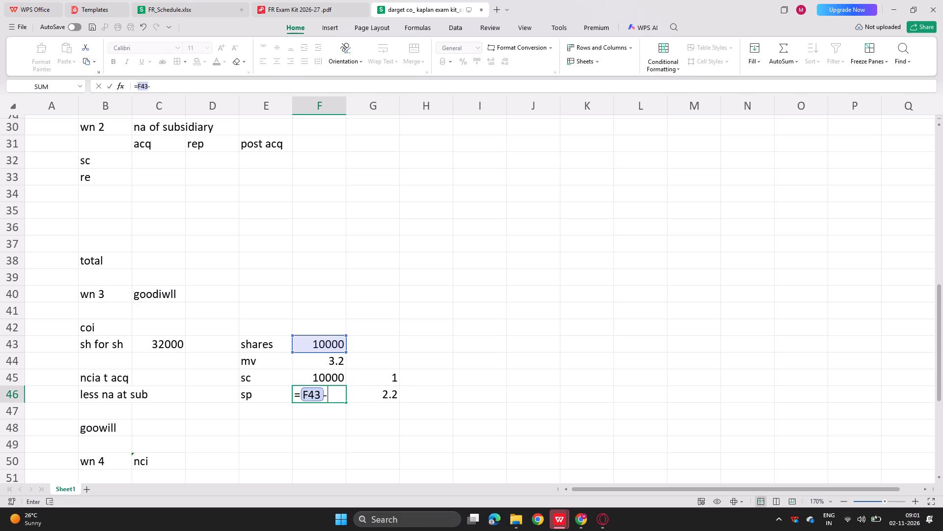
pyautogui.press('BackSpace')
pyautogui.write('/*')
pyautogui.press('BackSpace')
pyautogui.press('BackSpace')
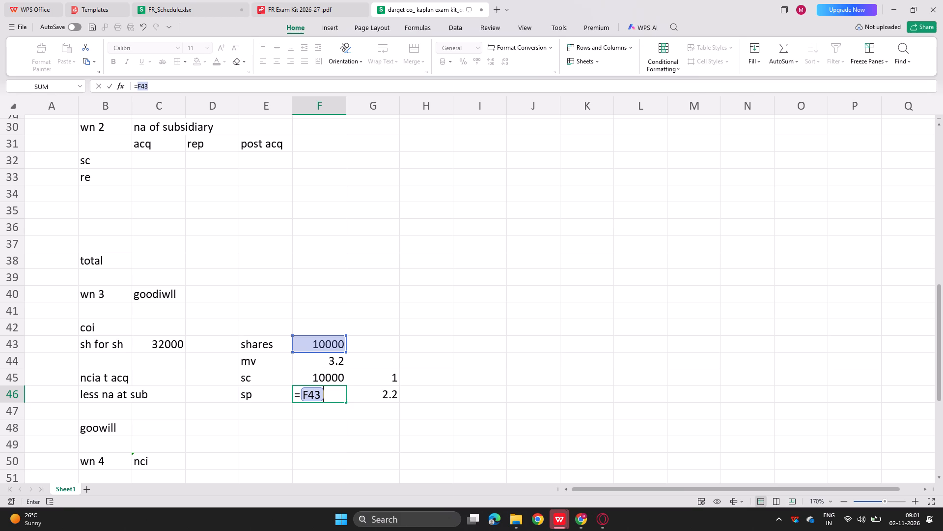
pyautogui.press('*')
pyautogui.press('Right')
pyautogui.press('Return')
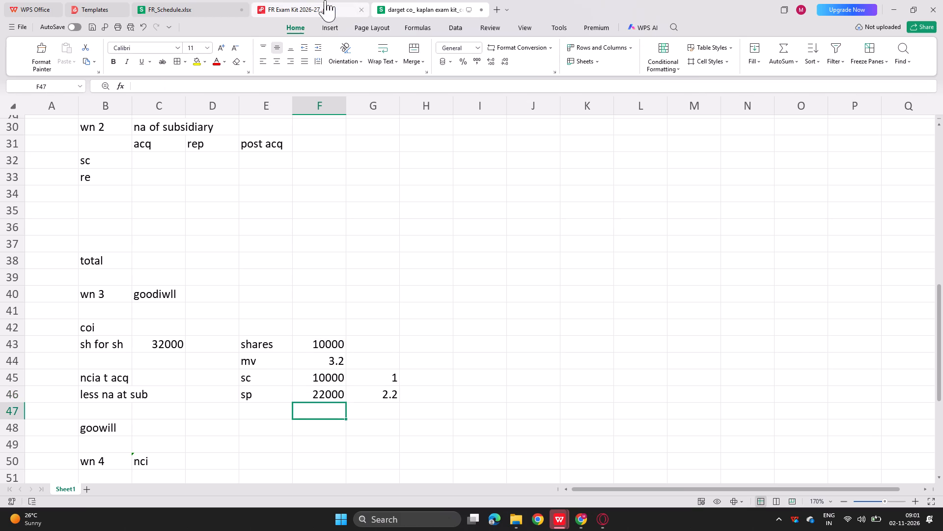
# Check the loan note terms in question 431, label E48 "loan notes" and enter the shares acquired in F48 as =20000*0.75.
pyautogui.click(312, 0)
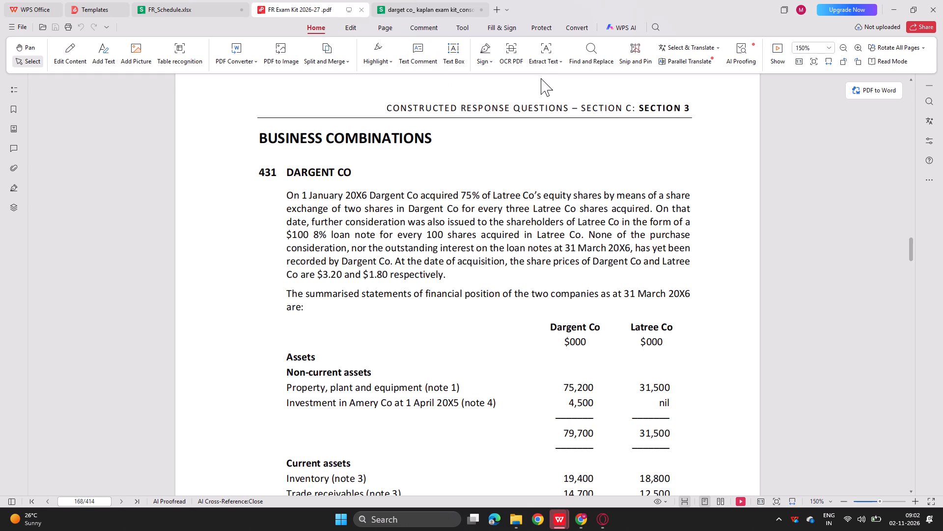
pyautogui.click(375, 0)
pyautogui.scroll(-2, 306, 347)
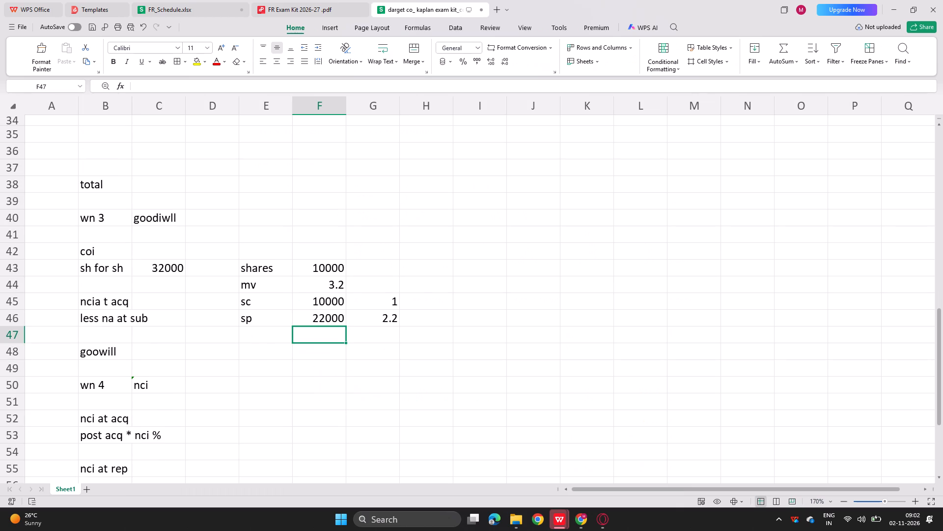
pyautogui.click(266, 349)
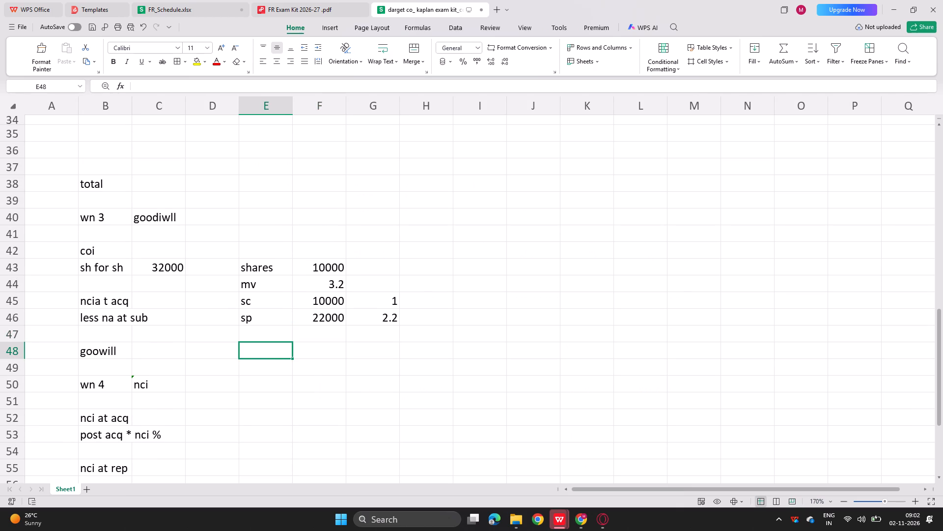
pyautogui.write('loan notes')
pyautogui.press('Return')
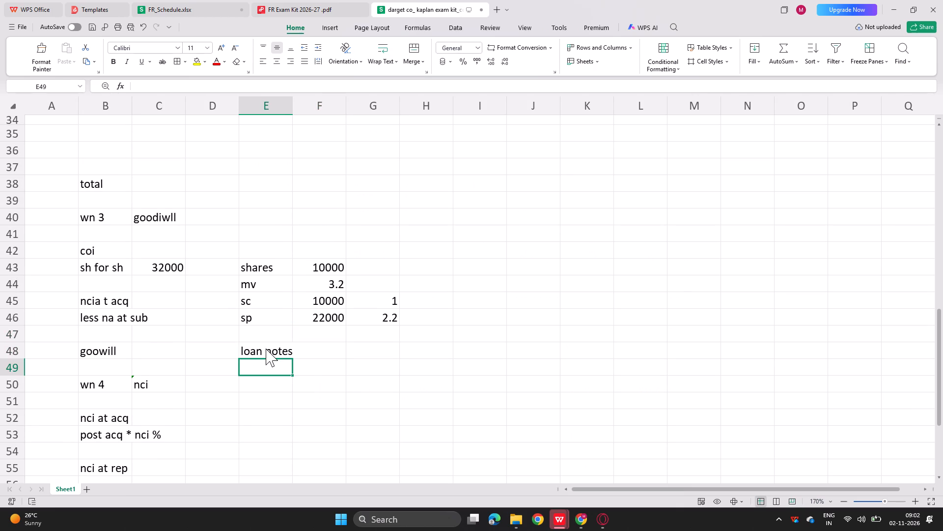
pyautogui.press('Right')
pyautogui.press('Up')
pyautogui.write('=20000')
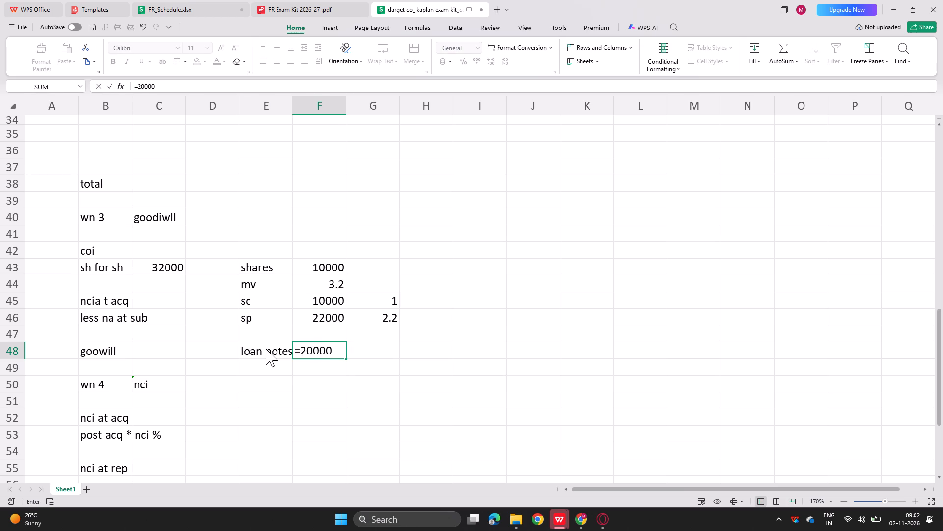
pyautogui.press('*')
pyautogui.write('033')
pyautogui.press('BackSpace')
pyautogui.press('BackSpace')
pyautogui.write('.75')
pyautogui.press('Return')
pyautogui.click(311, 353)
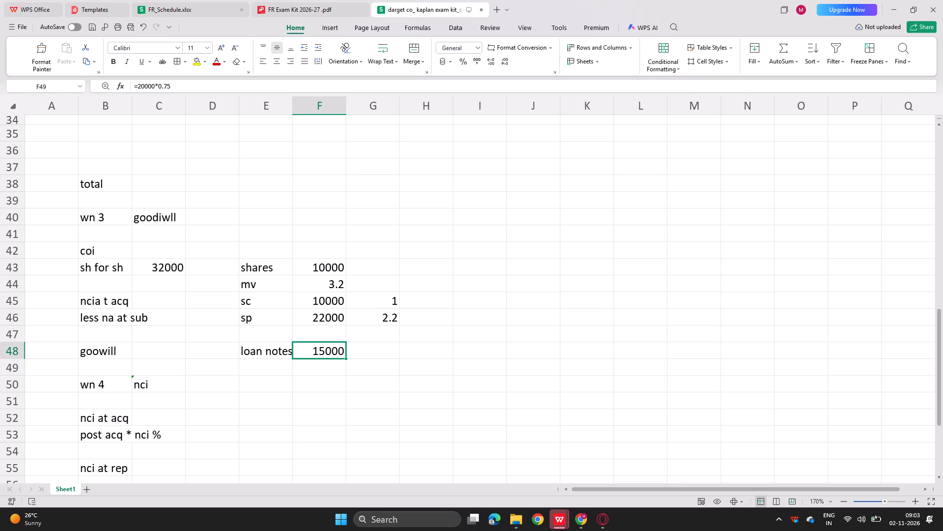
# Set out the loan note ratio with 100 in E50 and 100 in F50, and link F51 to the shares acquired in F48.
pyautogui.click(269, 384)
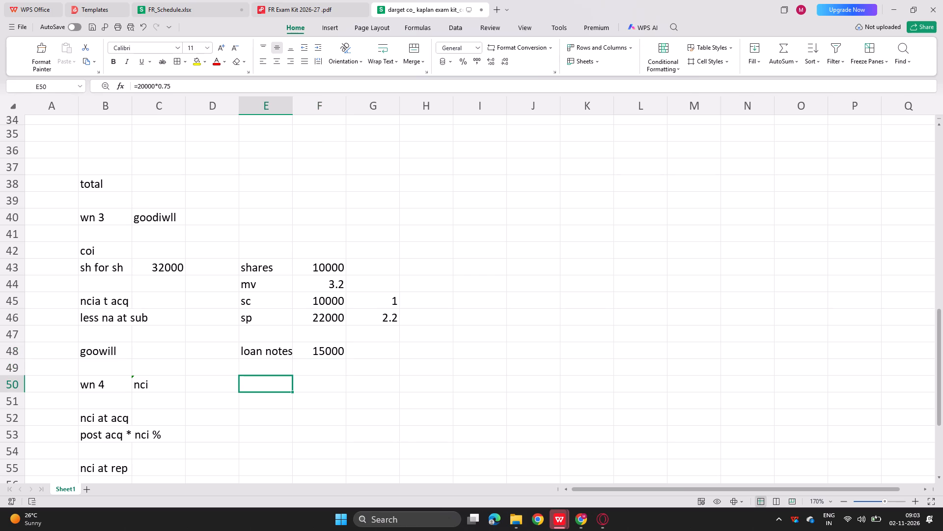
pyautogui.press('1')
pyautogui.write('00 dollar')
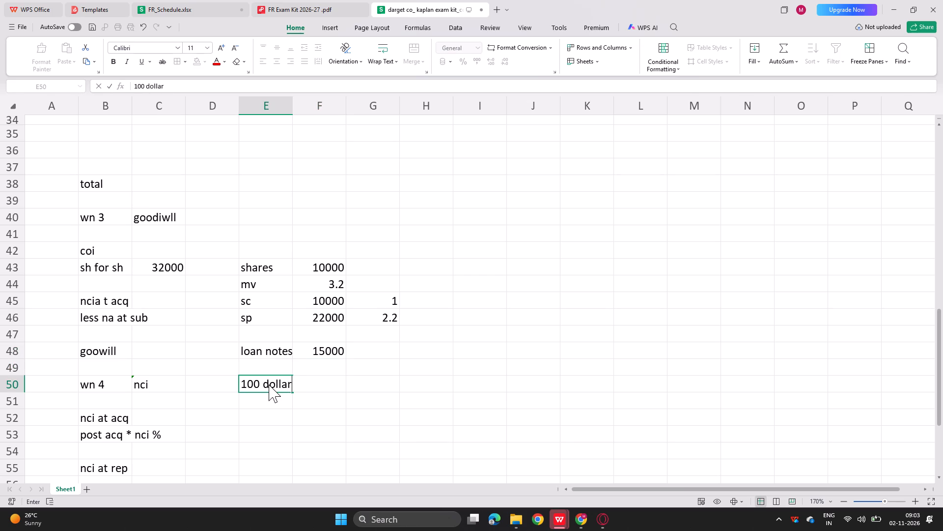
pyautogui.press('BackSpace')
pyautogui.press('BackSpace')
pyautogui.press('BackSpace')
pyautogui.press('BackSpace')
pyautogui.press('BackSpace')
pyautogui.press('BackSpace')
pyautogui.press('Right')
pyautogui.write('100')
pyautogui.press('Down')
pyautogui.press('=')
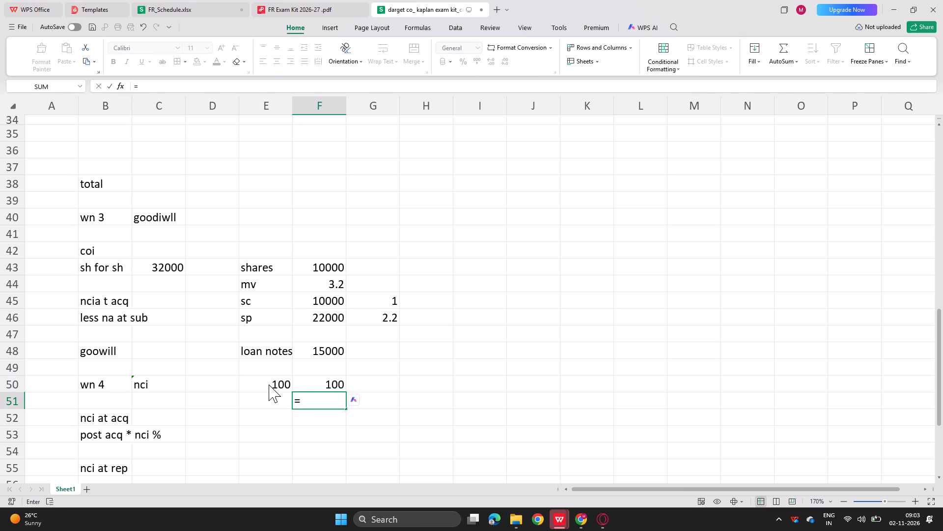
pyautogui.press('Up')
pyautogui.press('Up')
pyautogui.press('Up')
pyautogui.press('Up')
pyautogui.press('Down')
pyautogui.press('Return')
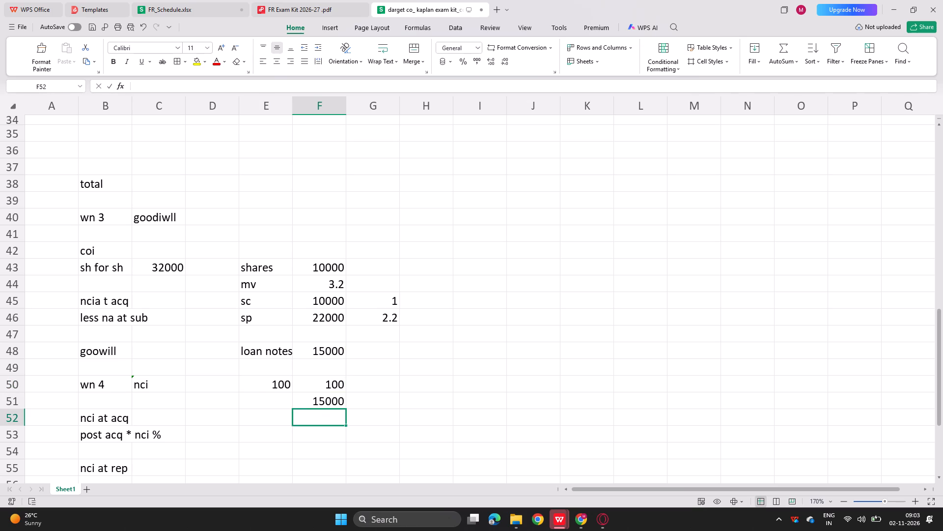
# Calculate the loan note value in E51 as =F51*E50/F50.
pyautogui.press('Left')
pyautogui.press('Up')
pyautogui.press('=')
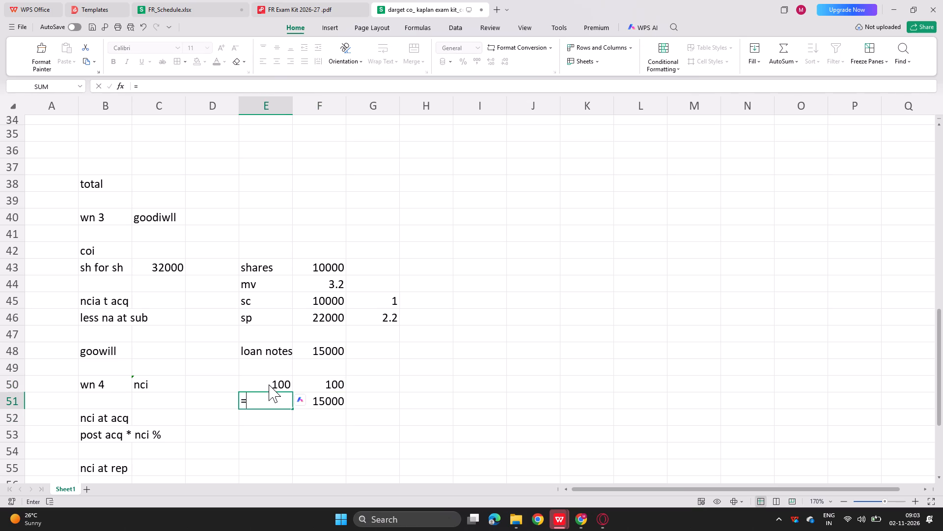
pyautogui.press('Right')
pyautogui.press('*')
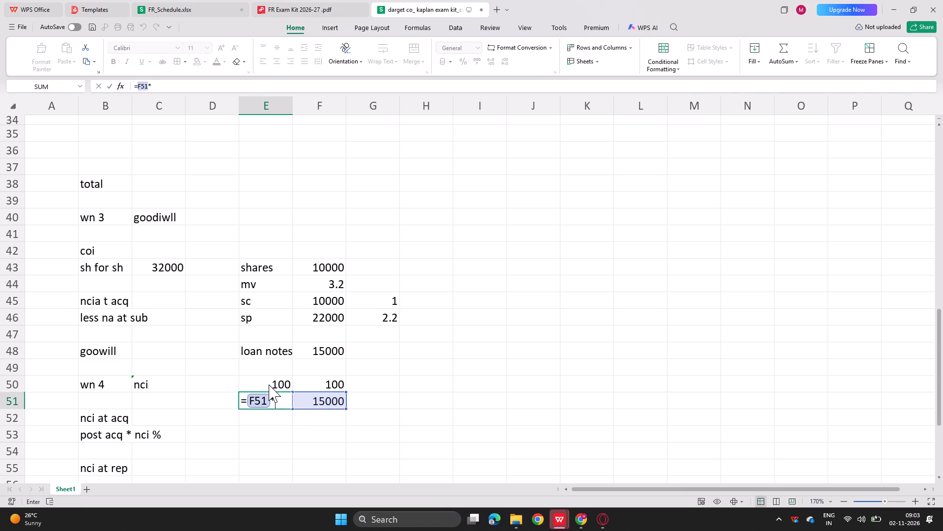
pyautogui.press('Left')
pyautogui.press('Up')
pyautogui.press('Up')
pyautogui.press('Right')
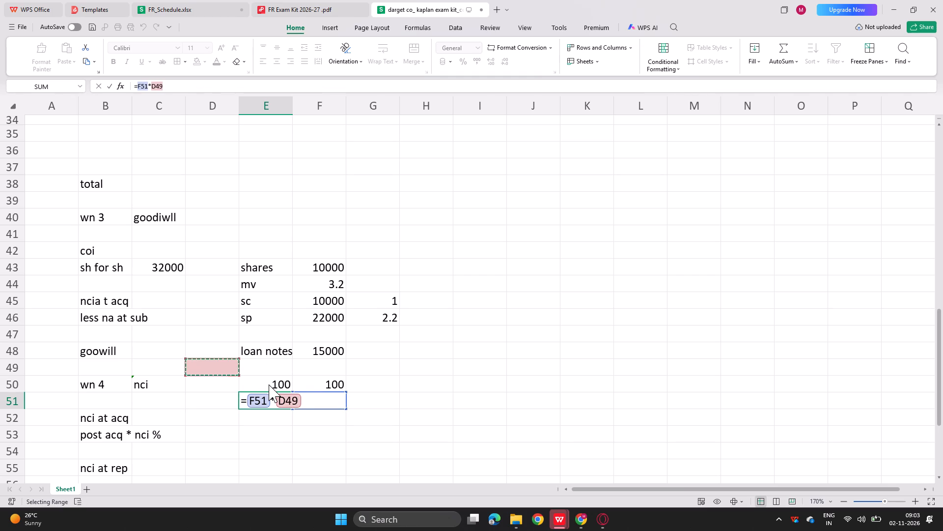
pyautogui.press('Down')
pyautogui.press('/')
pyautogui.press('Right')
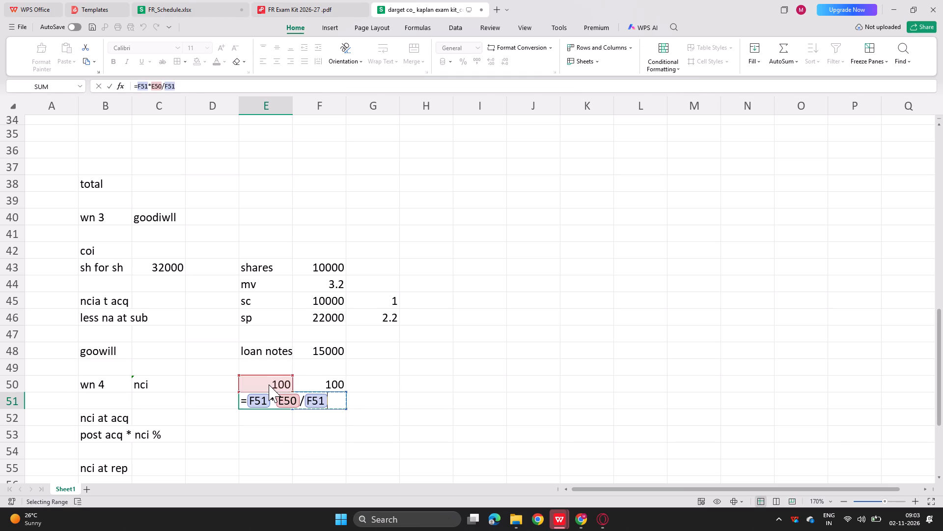
pyautogui.press('Up')
pyautogui.press('Return')
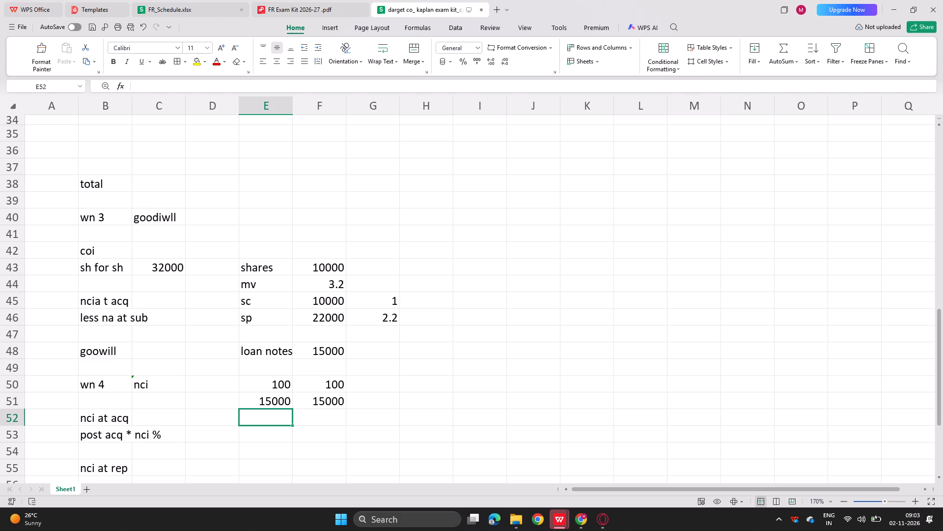
# Add the note "less from int exp" in E52 beneath the loan note calculation.
pyautogui.press('e')
pyautogui.press('BackSpace')
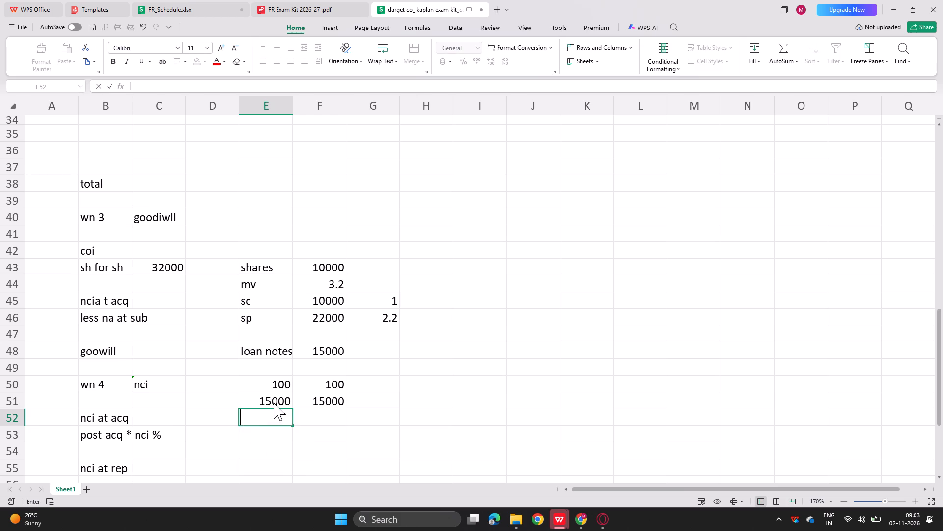
pyautogui.write('less from int ewxp')
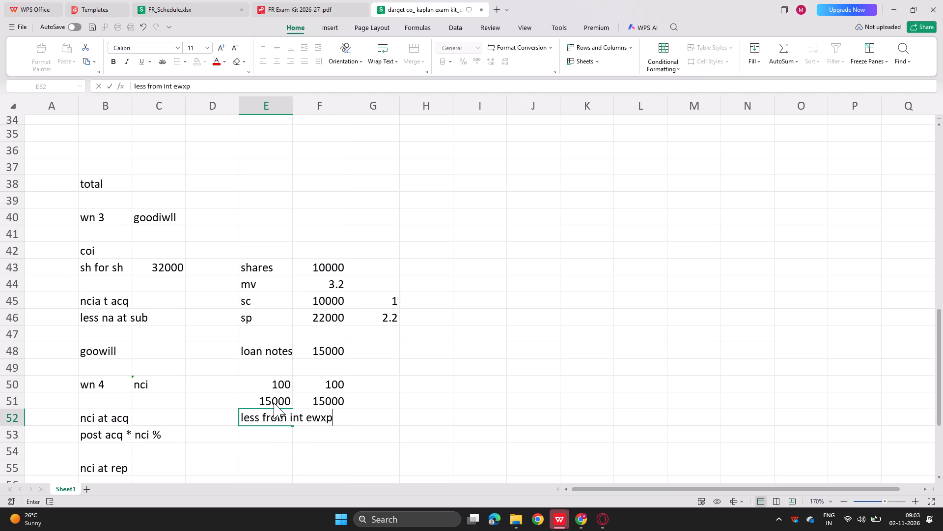
pyautogui.press('BackSpace')
pyautogui.press('BackSpace')
pyautogui.press('BackSpace')
pyautogui.write('xp')
pyautogui.press('Return')
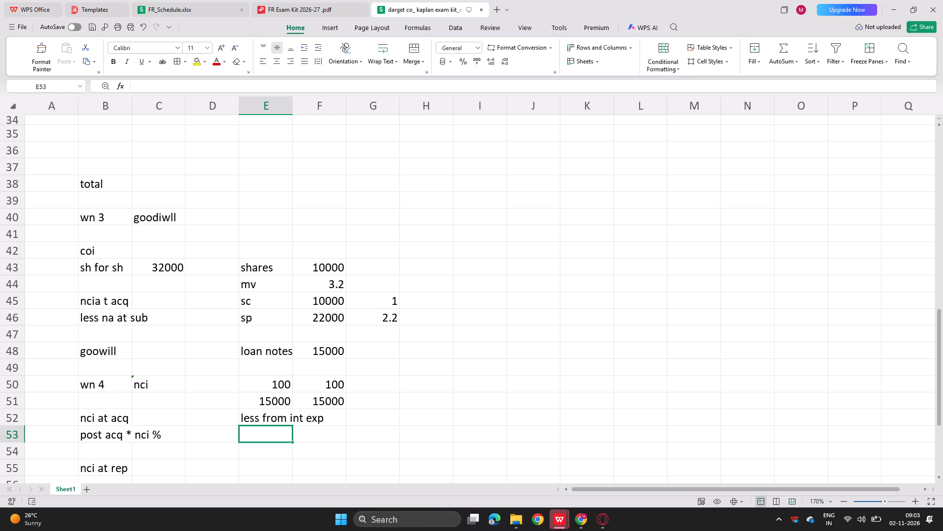
# Label B44 "loan notes" in the goodwill working and link C44 to the loan note value in E51.
pyautogui.click(111, 282)
pyautogui.write('loan npot')
pyautogui.press('BackSpace')
pyautogui.press('BackSpace')
pyautogui.press('BackSpace')
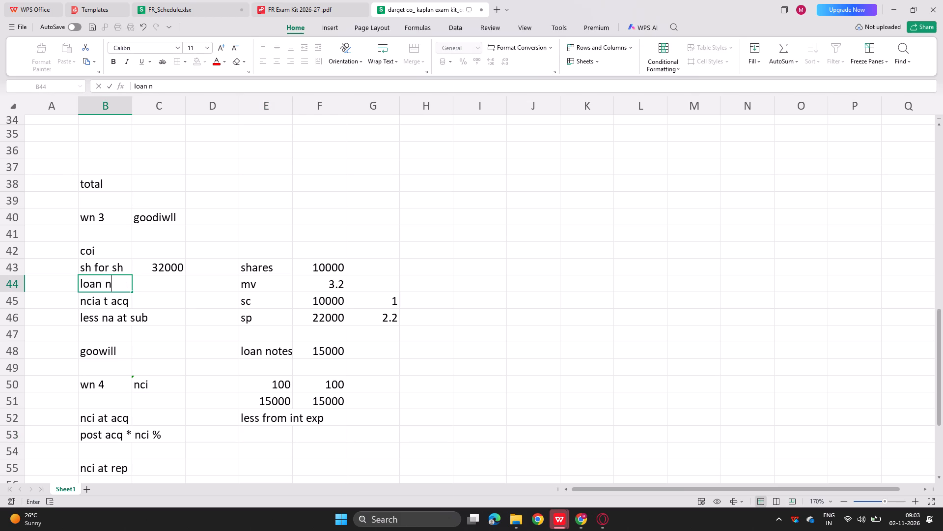
pyautogui.write('otes')
pyautogui.press('Right')
pyautogui.press('=')
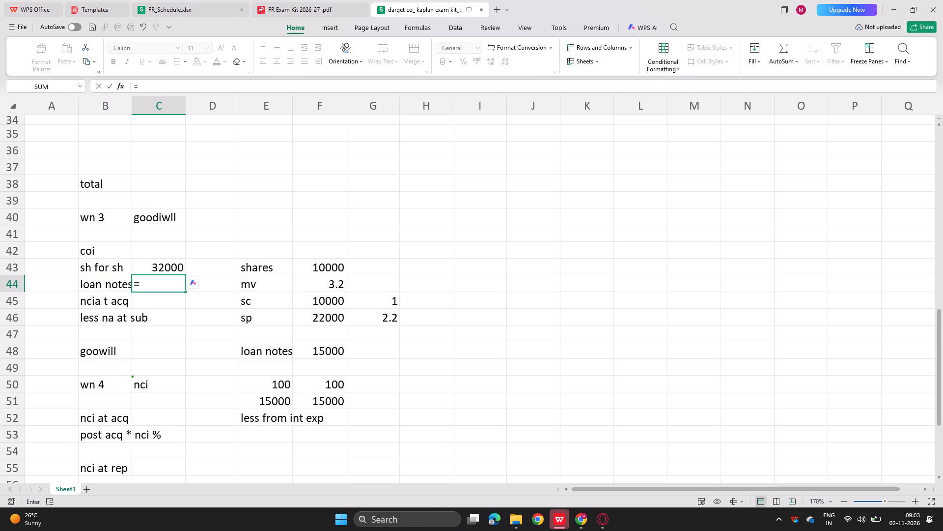
pyautogui.click(276, 401)
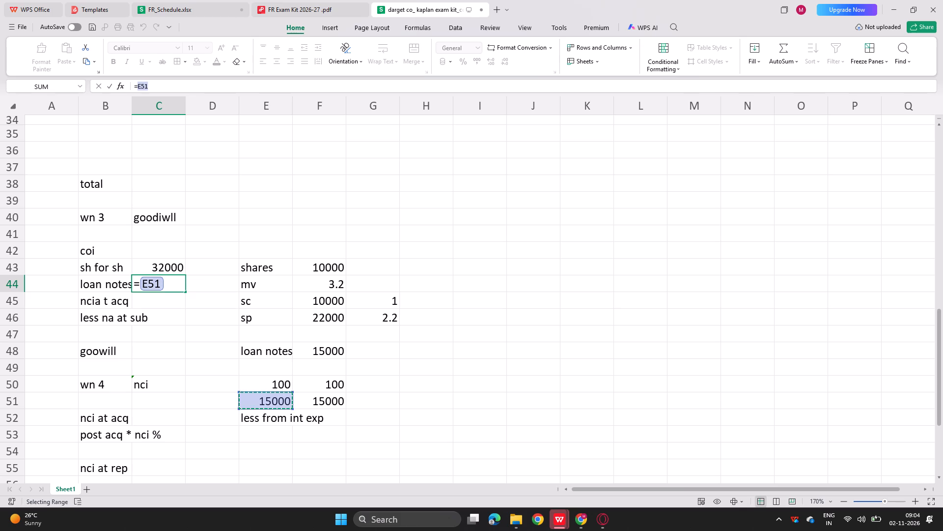
pyautogui.press('Return')
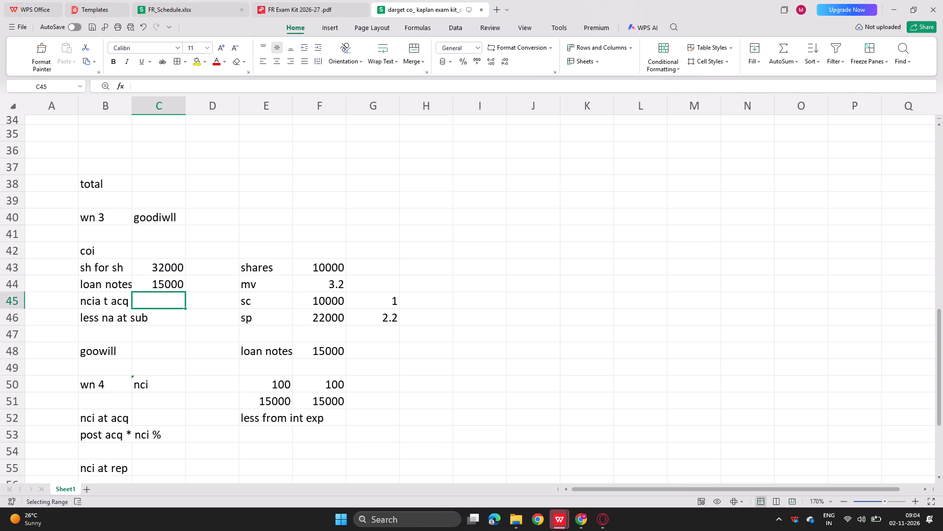
# Correct the spacing of the label in B45 so it reads "nci at acq".
pyautogui.click(104, 298)
pyautogui.moveTo(104, 298); pyautogui.dragTo(95, 299)
pyautogui.click(95, 299)
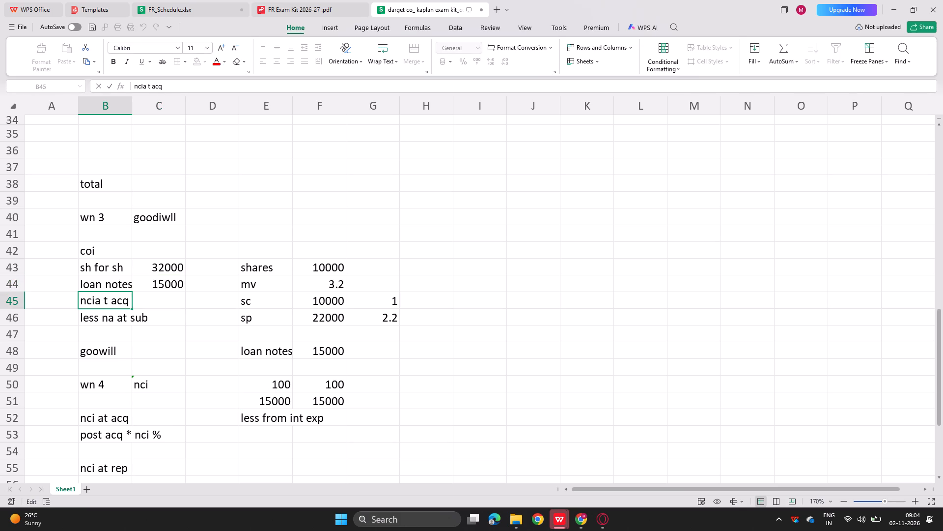
pyautogui.press('space')
pyautogui.click(107, 299)
pyautogui.press('BackSpace')
pyautogui.click(176, 299)
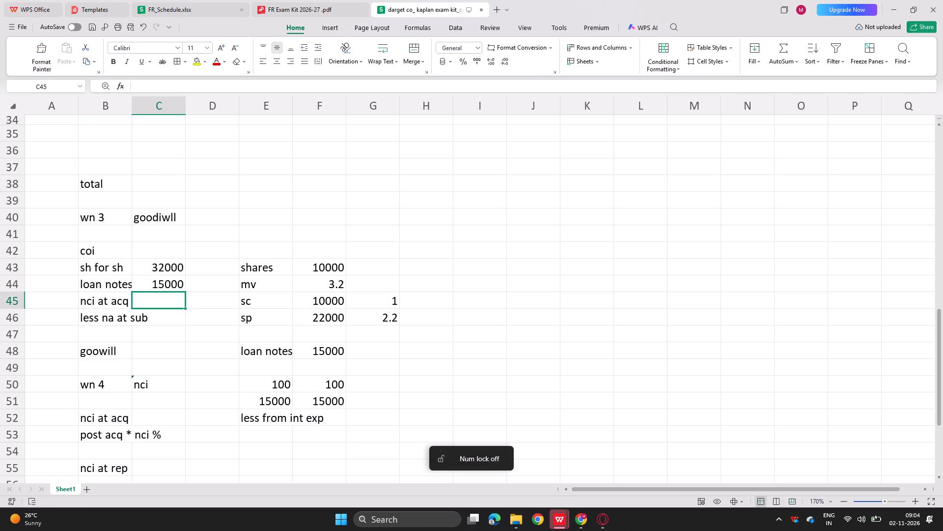
pyautogui.press('Clear')
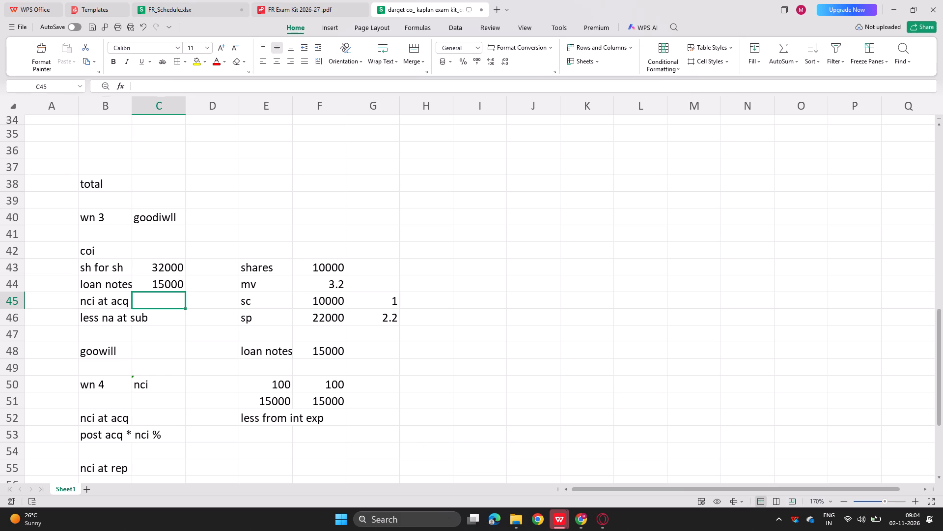
pyautogui.press('Left')
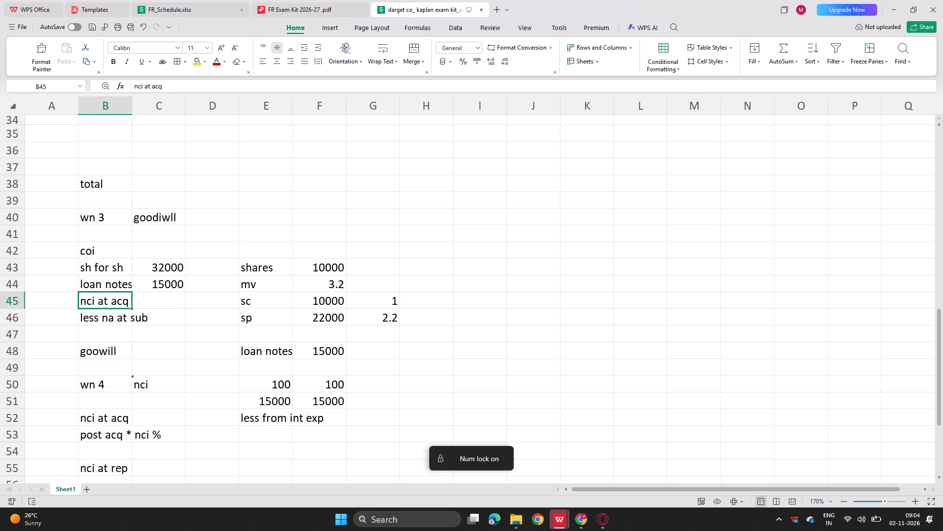
pyautogui.click(168, 301)
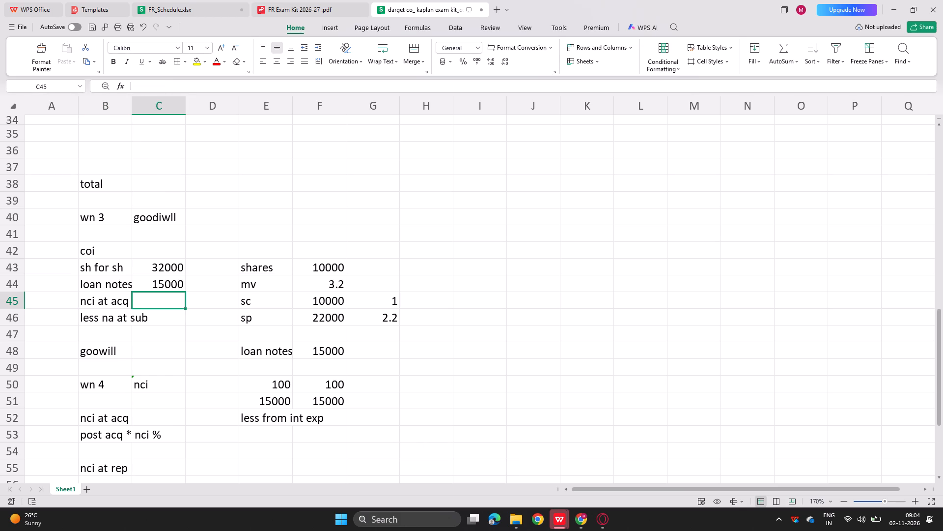
# Enter the text 20000*0.75 in G48 to show how the acquired shares are worked out.
pyautogui.click(376, 352)
pyautogui.write('20000/')
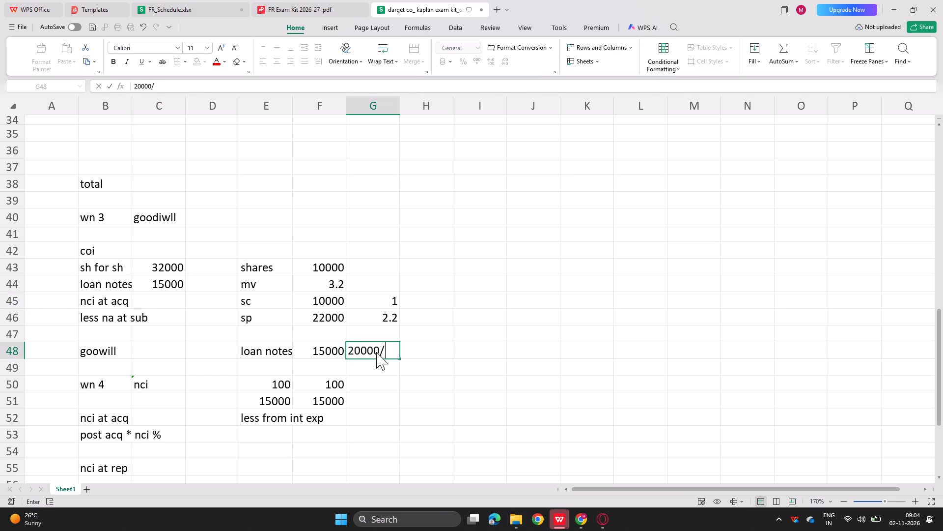
pyautogui.press('BackSpace')
pyautogui.write('*0.75')
pyautogui.press('Return')
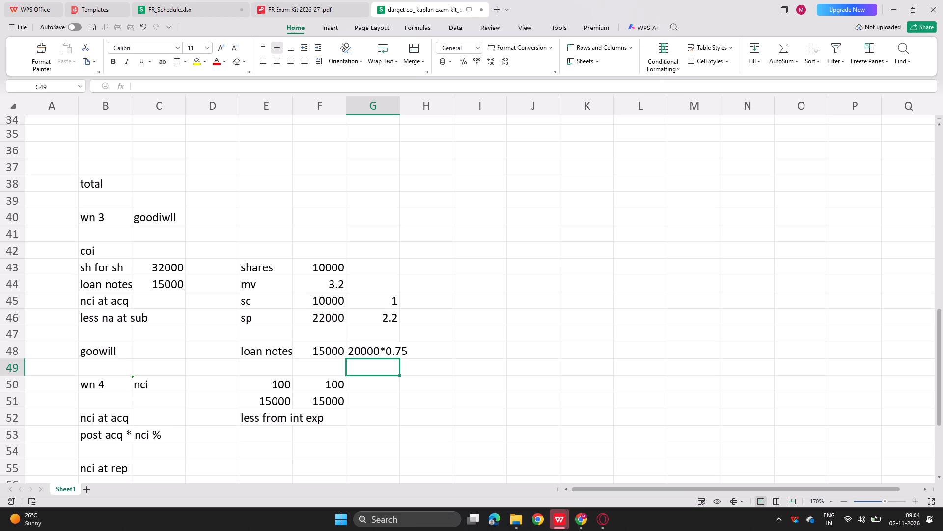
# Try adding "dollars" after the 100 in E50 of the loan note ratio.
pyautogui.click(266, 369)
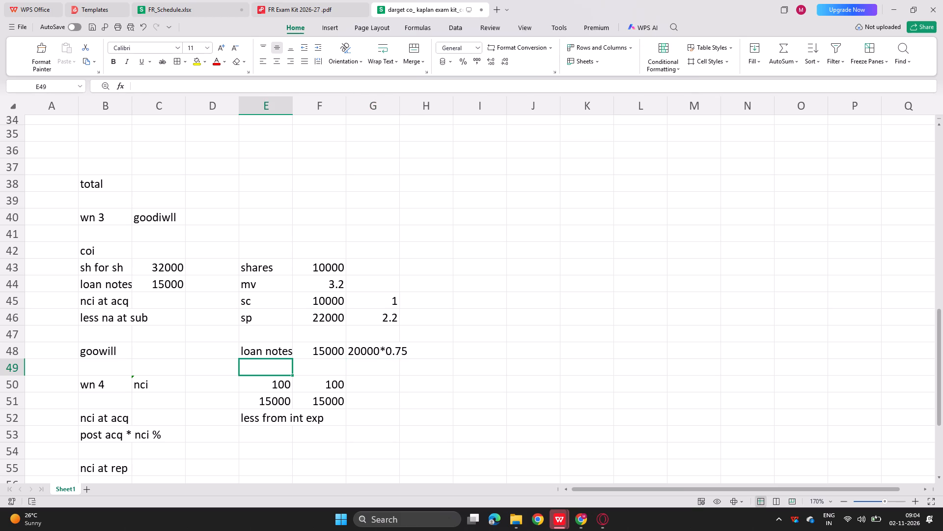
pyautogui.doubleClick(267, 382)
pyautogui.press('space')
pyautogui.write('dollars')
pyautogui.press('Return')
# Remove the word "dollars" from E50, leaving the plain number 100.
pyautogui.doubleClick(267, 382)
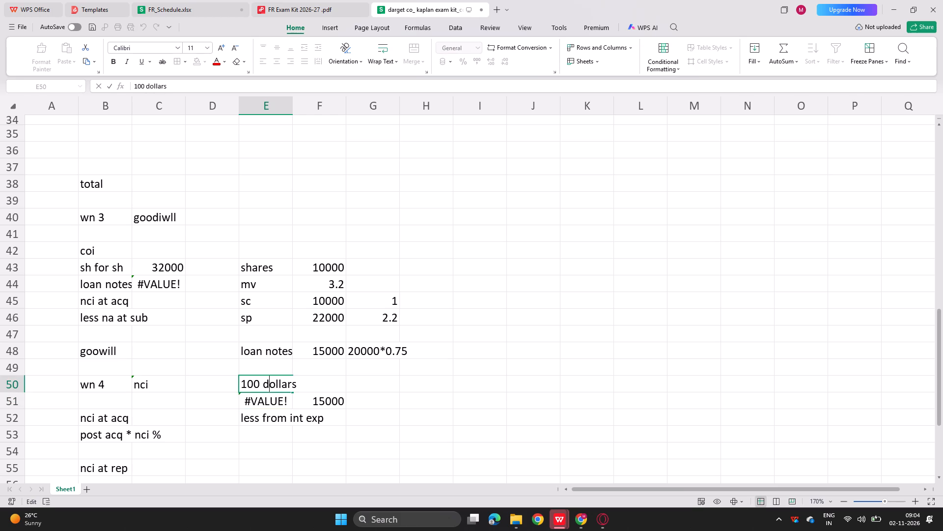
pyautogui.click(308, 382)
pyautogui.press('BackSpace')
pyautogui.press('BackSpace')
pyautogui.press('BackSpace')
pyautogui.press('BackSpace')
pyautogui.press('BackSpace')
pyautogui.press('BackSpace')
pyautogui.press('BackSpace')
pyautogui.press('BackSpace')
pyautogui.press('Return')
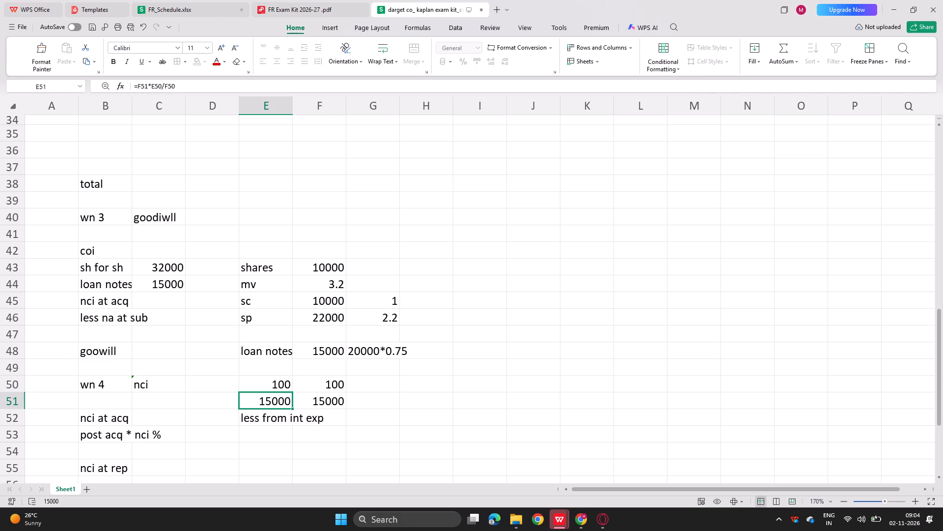
# Clear the empty characters from the "nci" heading in C50.
pyautogui.click(134, 383)
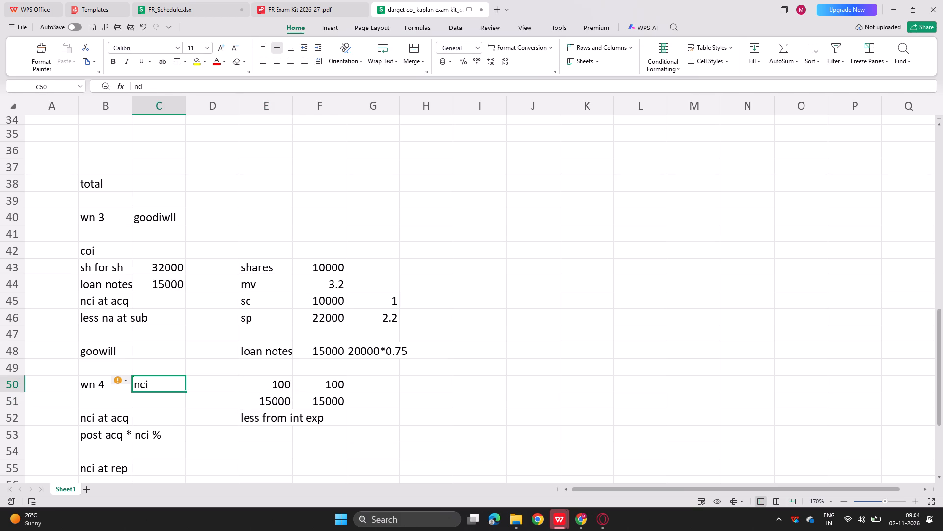
pyautogui.moveTo(123, 379); pyautogui.dragTo(141, 414)
pyautogui.click(141, 414)
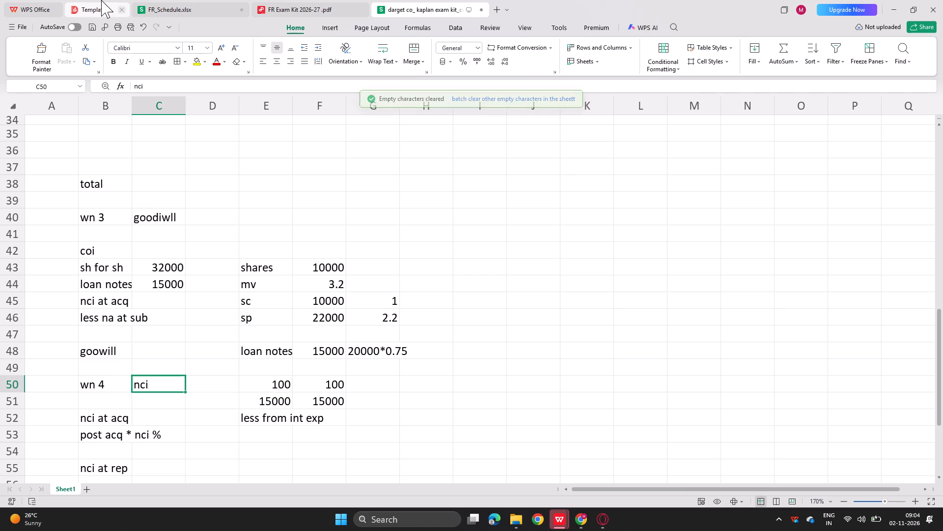
# Switch to the FR Exam Kit PDF and reread question 431's Dargent Co scenario, statements of financial position and the start of its notes.
pyautogui.click(301, 1)
pyautogui.scroll(-1, 297, 213)
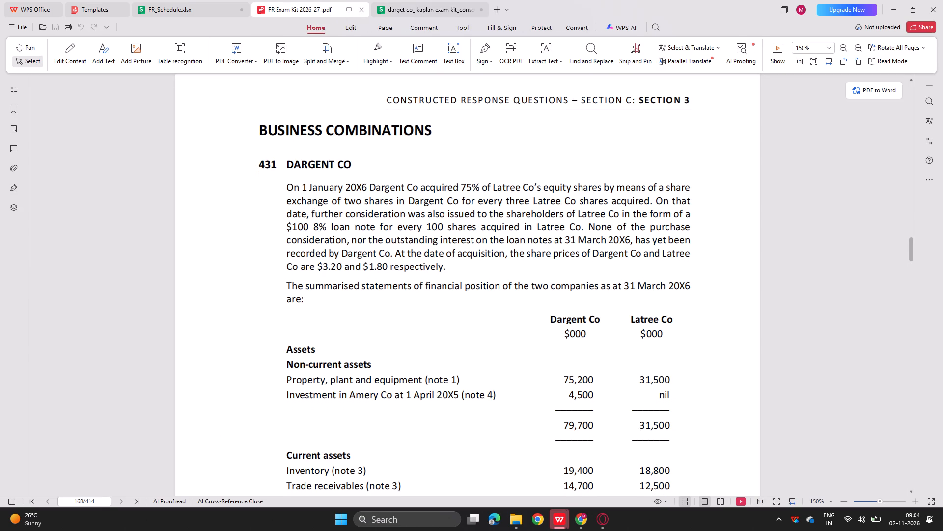
pyautogui.scroll(-1, 297, 213)
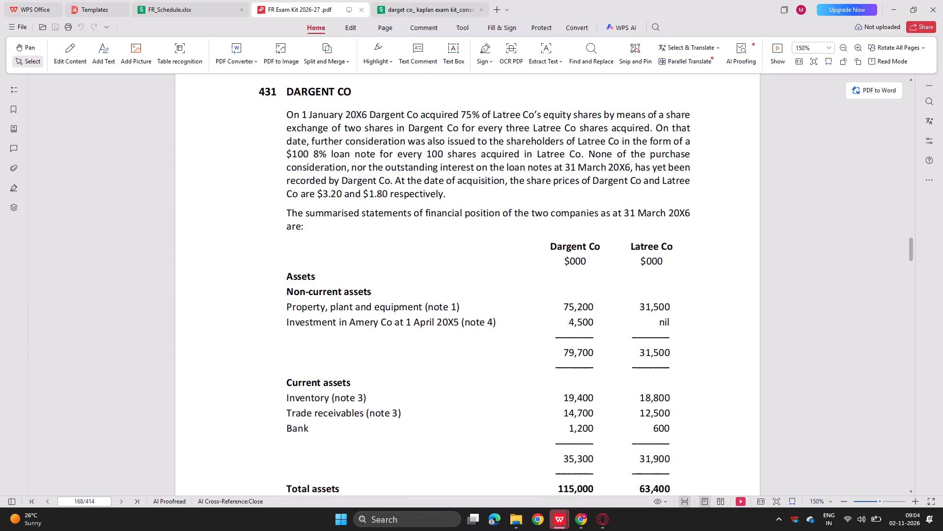
pyautogui.scroll(-2, 348, 175)
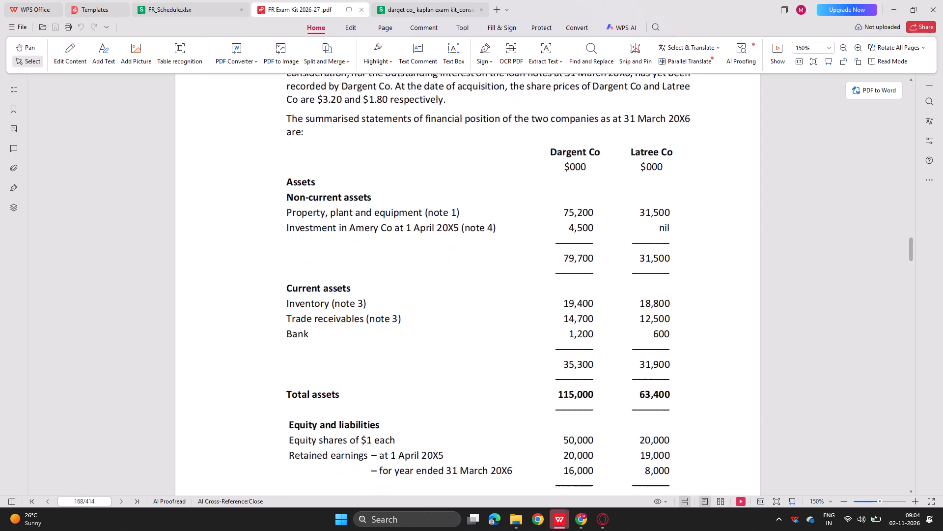
pyautogui.scroll(-2, 347, 175)
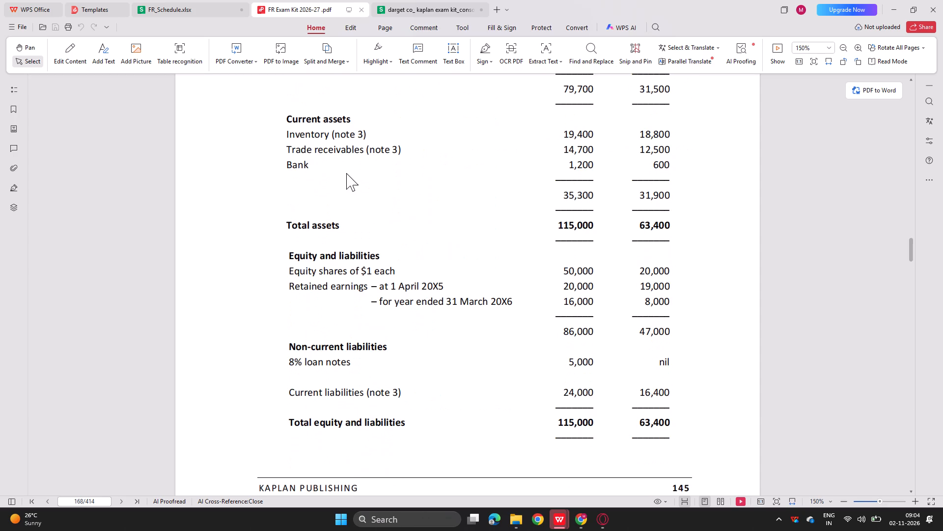
pyautogui.scroll(-1, 346, 173)
pyautogui.scroll(-1, 339, 265)
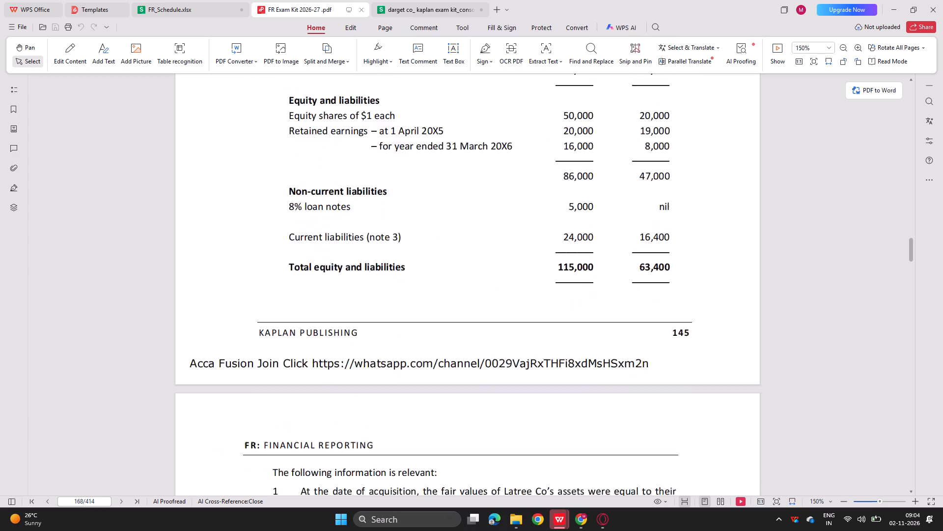
pyautogui.scroll(-1, 339, 265)
pyautogui.scroll(1, 339, 265)
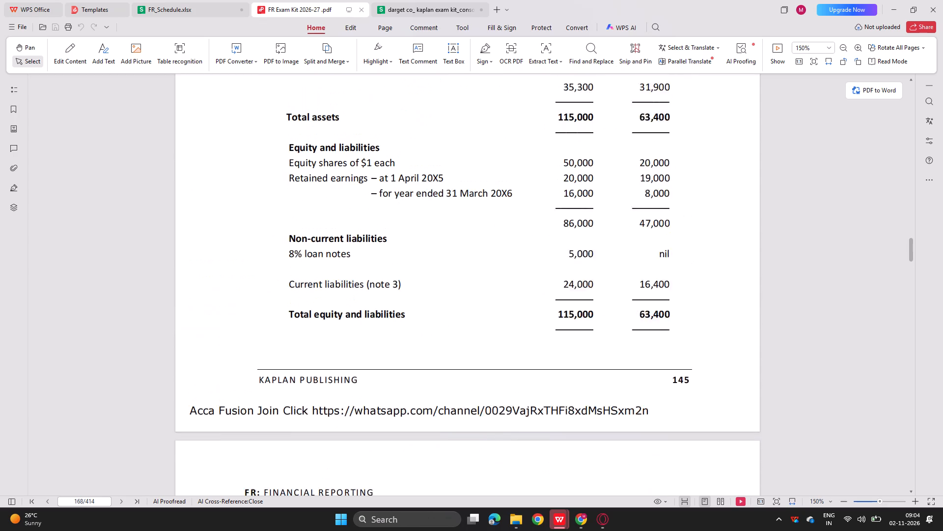
pyautogui.scroll(1, 339, 265)
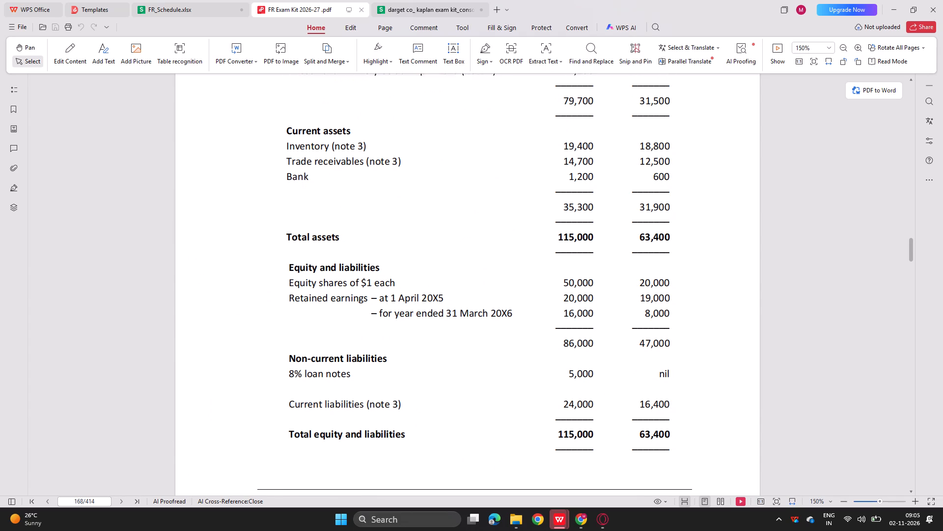
pyautogui.scroll(-1, 339, 265)
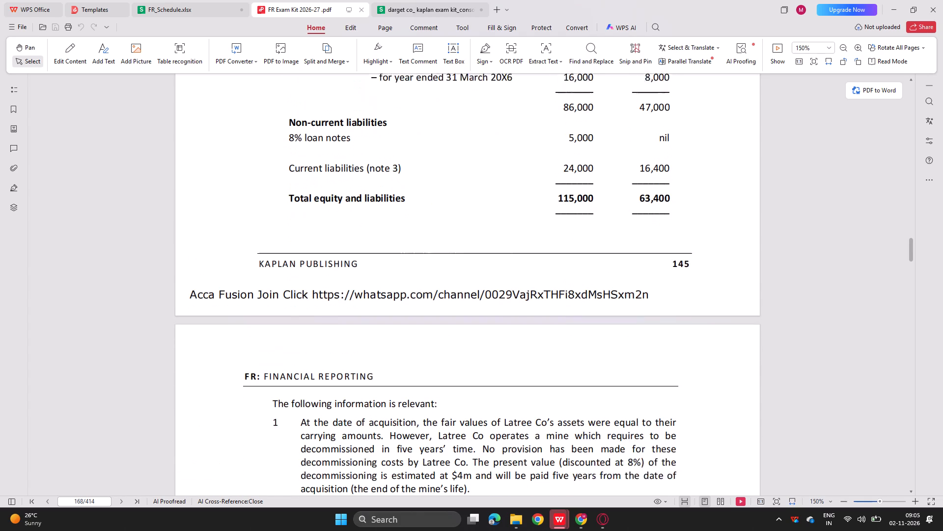
pyautogui.scroll(-3, 339, 265)
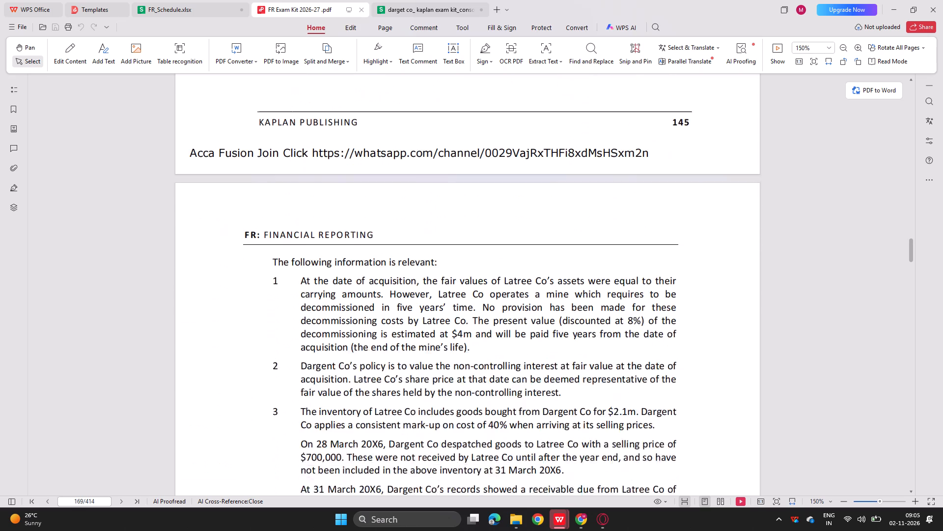
pyautogui.scroll(-1, 339, 263)
pyautogui.scroll(1, 339, 263)
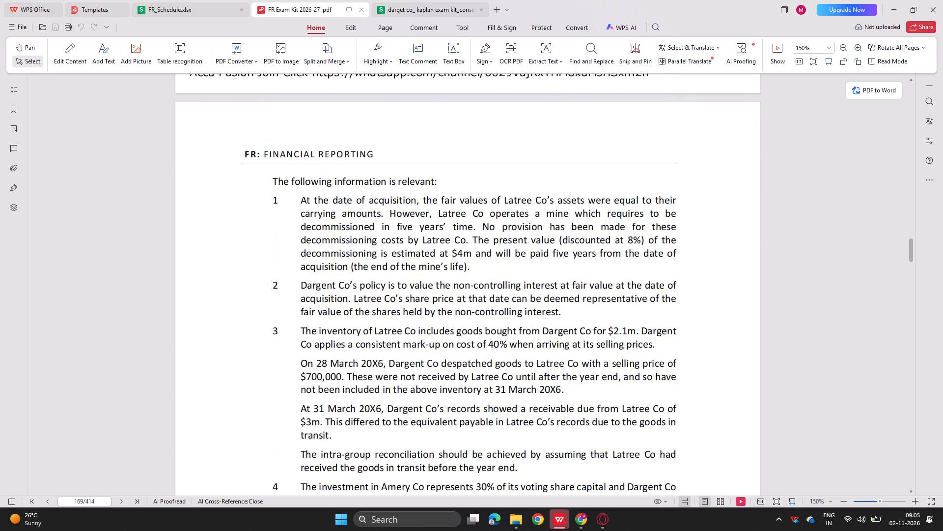
pyautogui.scroll(2, 339, 263)
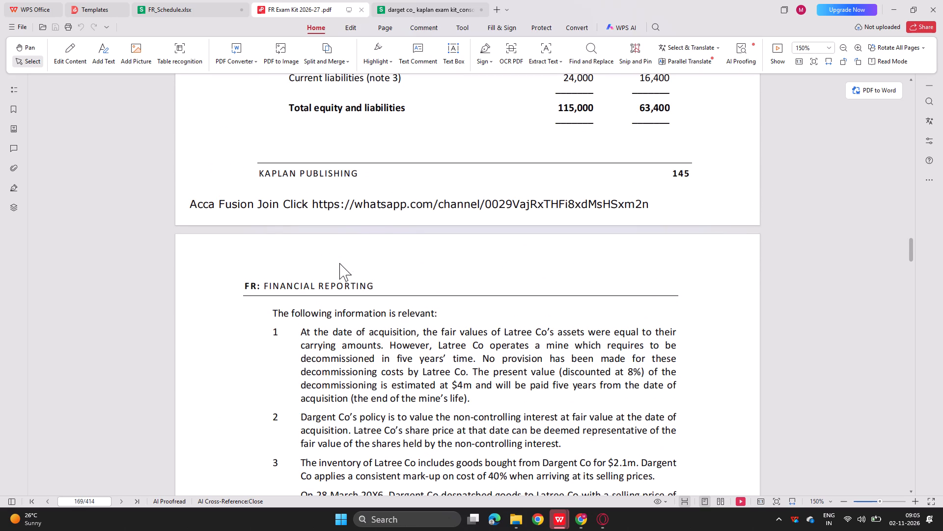
pyautogui.scroll(2, 339, 263)
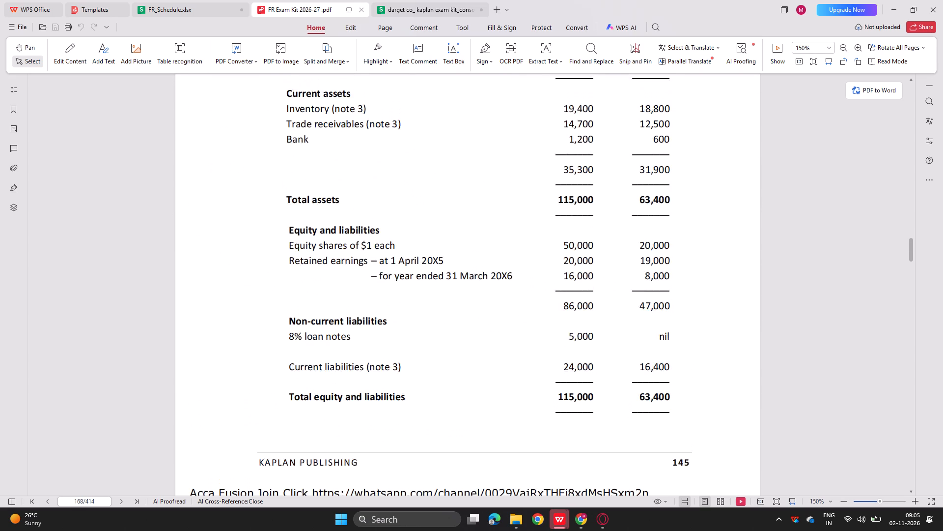
pyautogui.scroll(2, 339, 263)
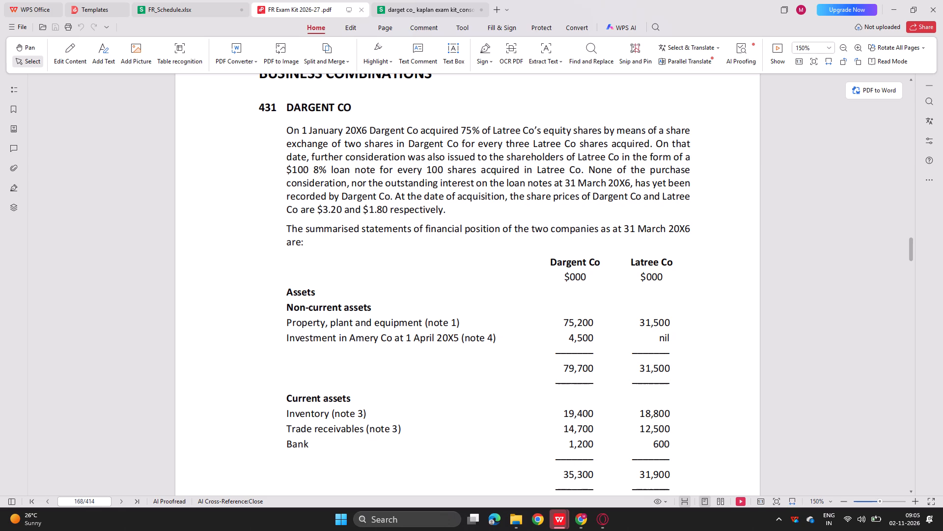
pyautogui.moveTo(265, 106); pyautogui.dragTo(388, 94)
pyautogui.click(218, 191)
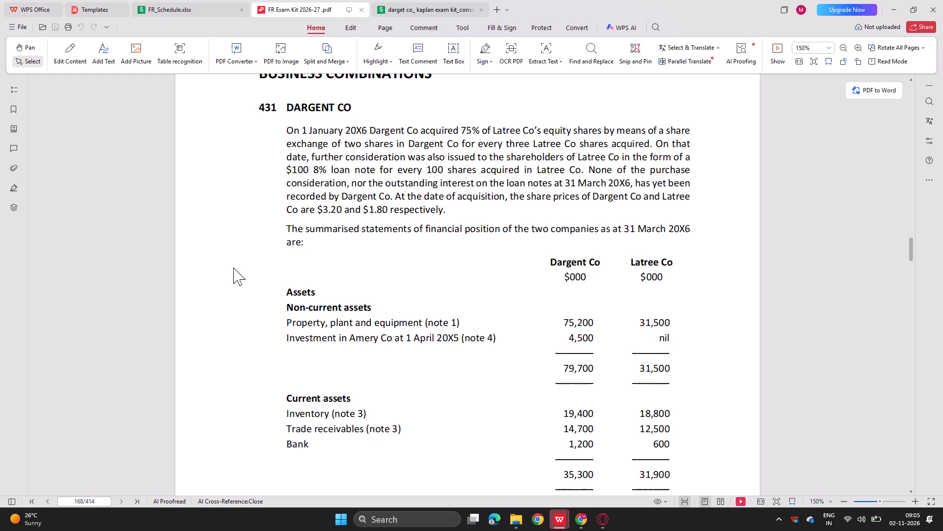
# Compare question 431's financial statements with the additional information that follows them, and return to the workings spreadsheet.
pyautogui.scroll(-2, 228, 263)
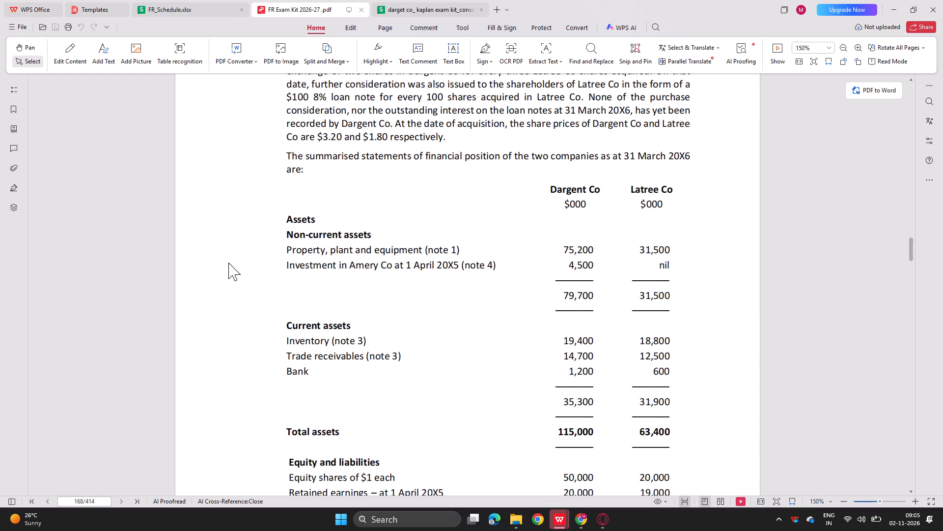
pyautogui.scroll(-2, 228, 263)
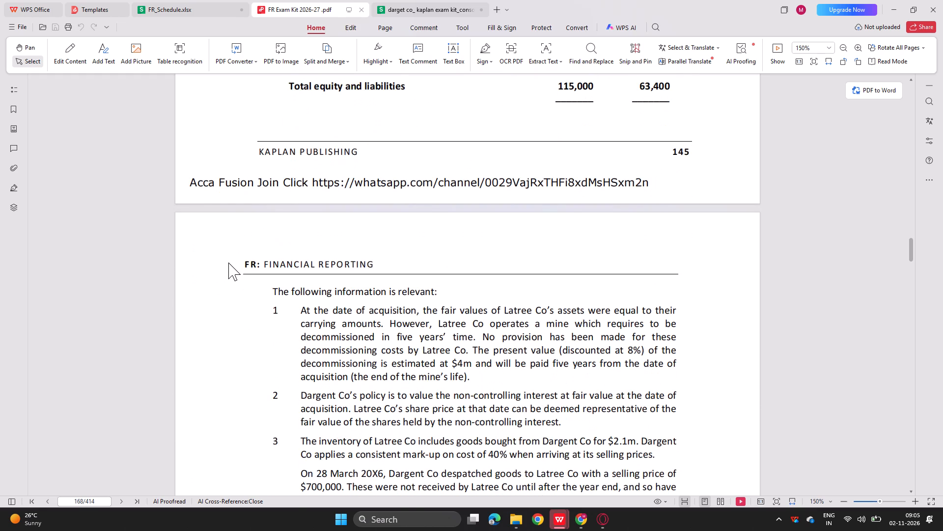
pyautogui.scroll(-1, 228, 263)
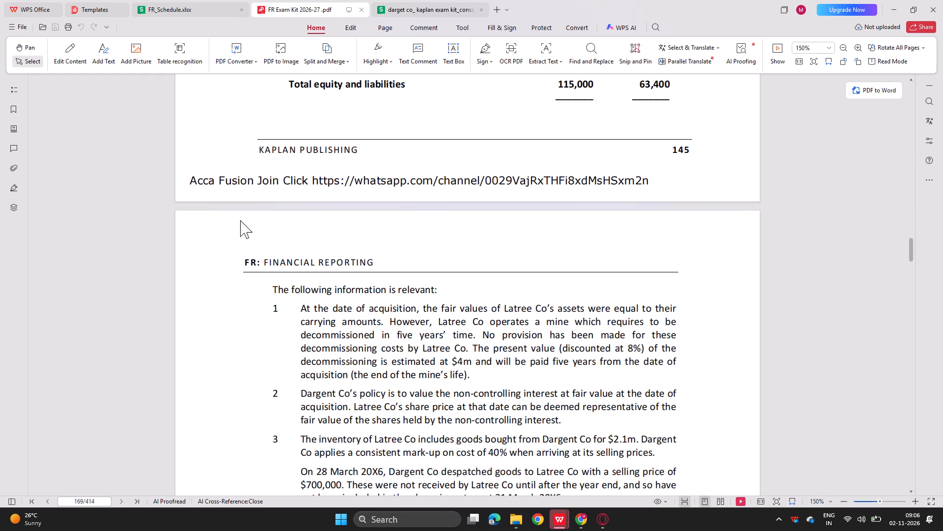
pyautogui.scroll(3, 288, 176)
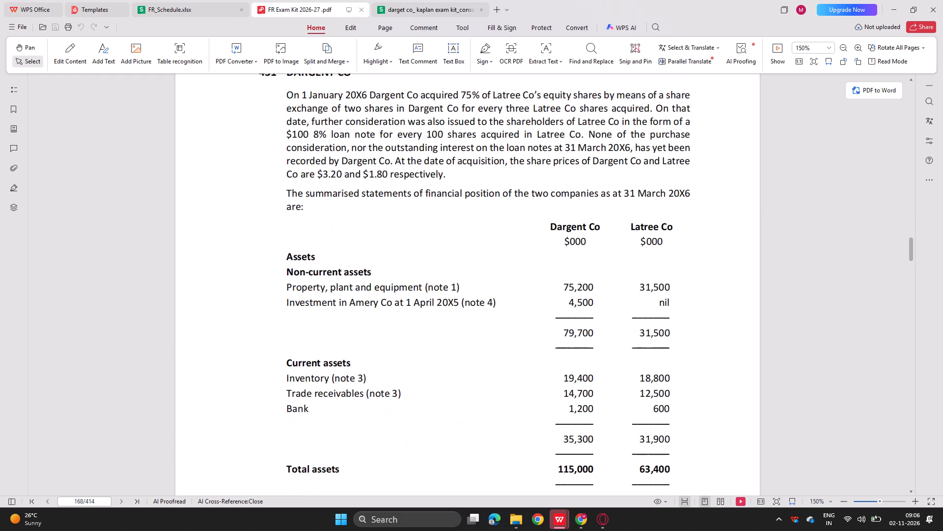
pyautogui.scroll(-3, 288, 176)
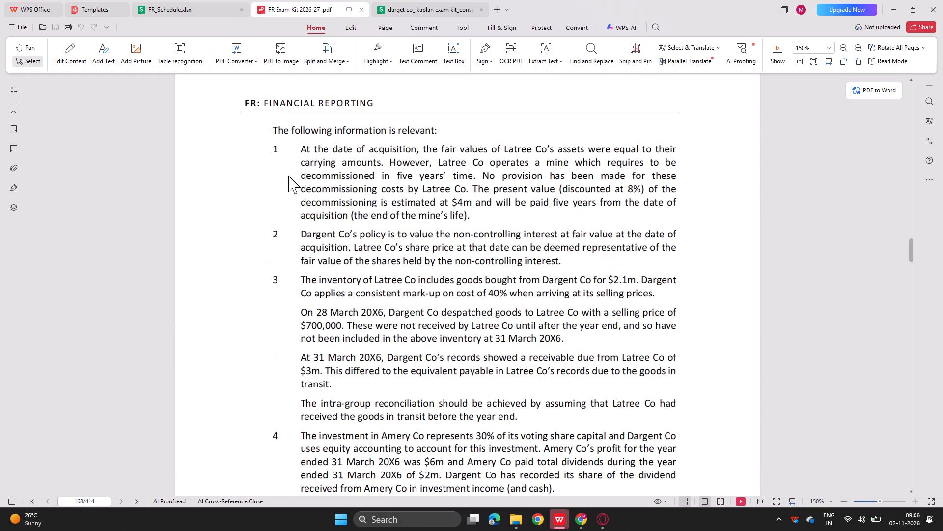
pyautogui.scroll(-1, 288, 176)
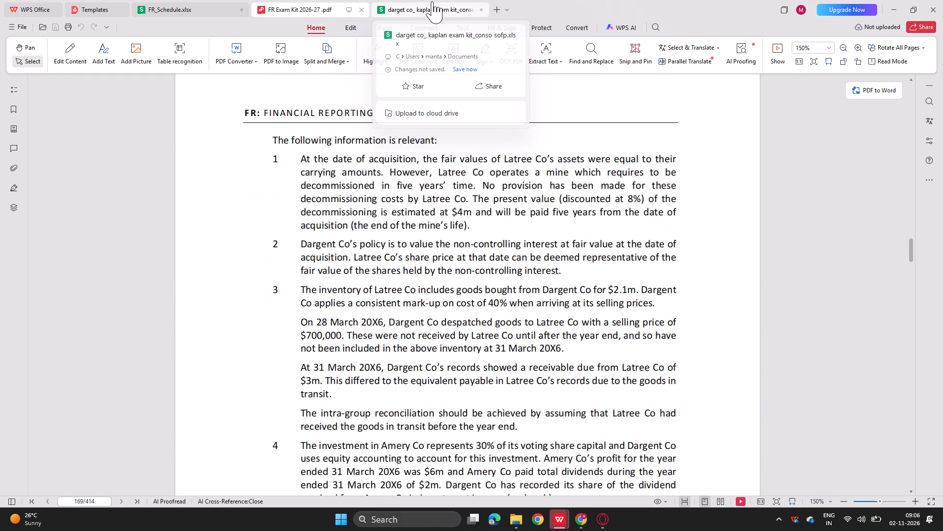
pyautogui.click(432, 1)
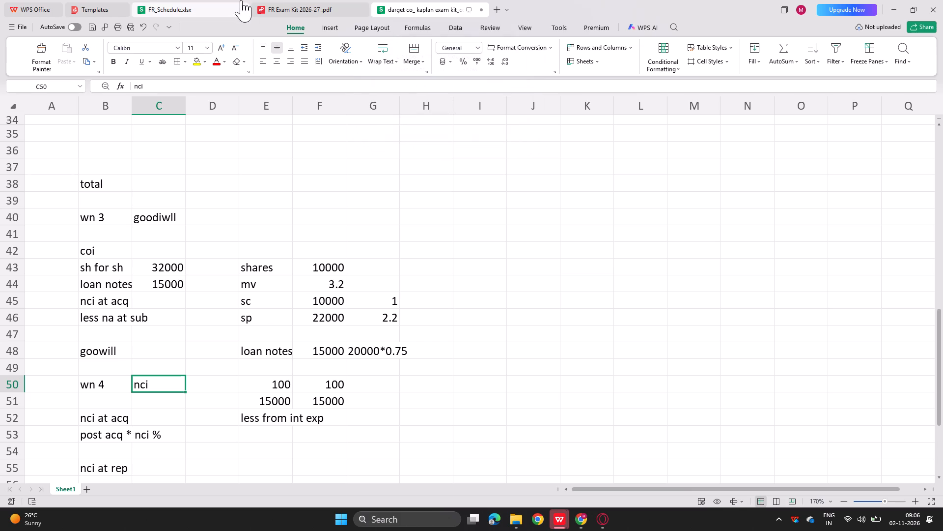
# Study note 1 of question 431 on Latree Co's mine decommissioning costs in the exam kit, and return to the workings spreadsheet.
pyautogui.click(306, 0)
pyautogui.moveTo(301, 161); pyautogui.dragTo(394, 163)
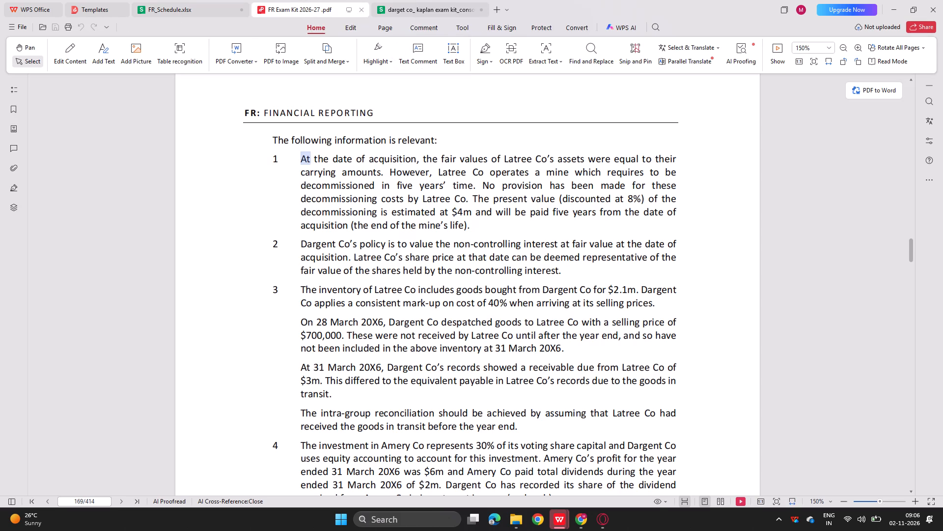
pyautogui.moveTo(394, 163); pyautogui.dragTo(468, 225)
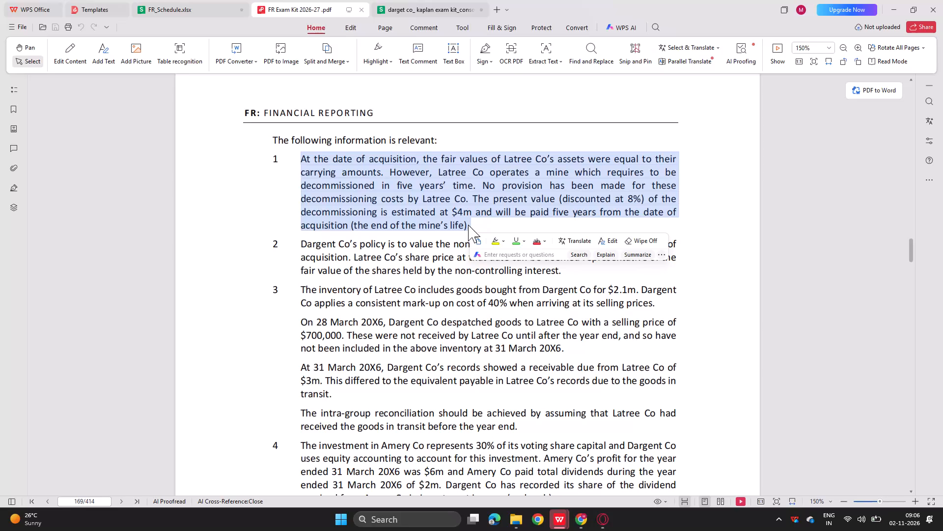
pyautogui.click(236, 181)
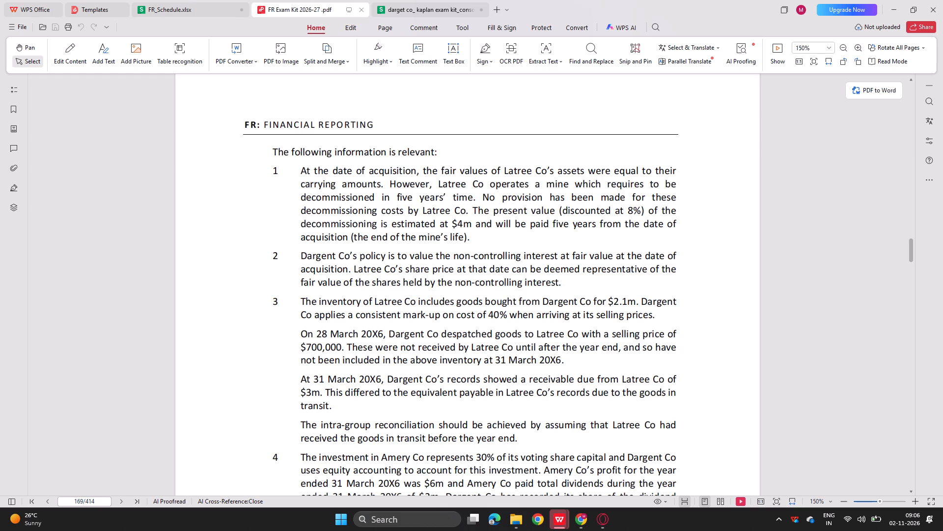
pyautogui.moveTo(271, 172); pyautogui.dragTo(475, 243)
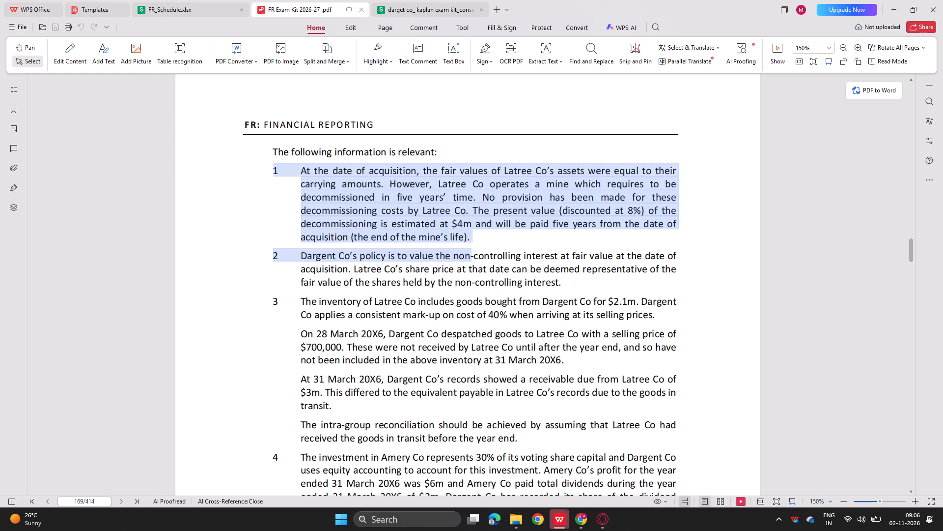
pyautogui.moveTo(475, 243); pyautogui.dragTo(466, 237)
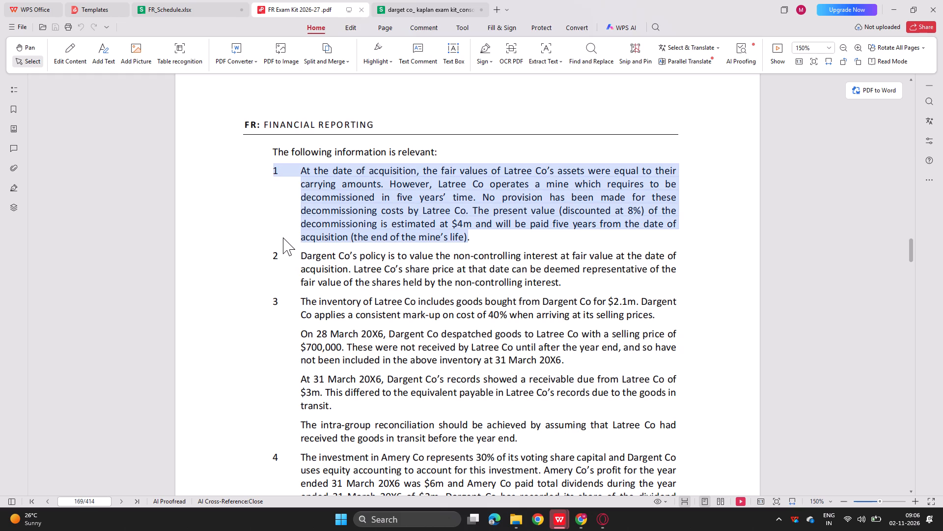
pyautogui.click(283, 237)
pyautogui.scroll(1, 283, 237)
pyautogui.scroll(-1, 283, 237)
pyautogui.moveTo(274, 171); pyautogui.dragTo(460, 210)
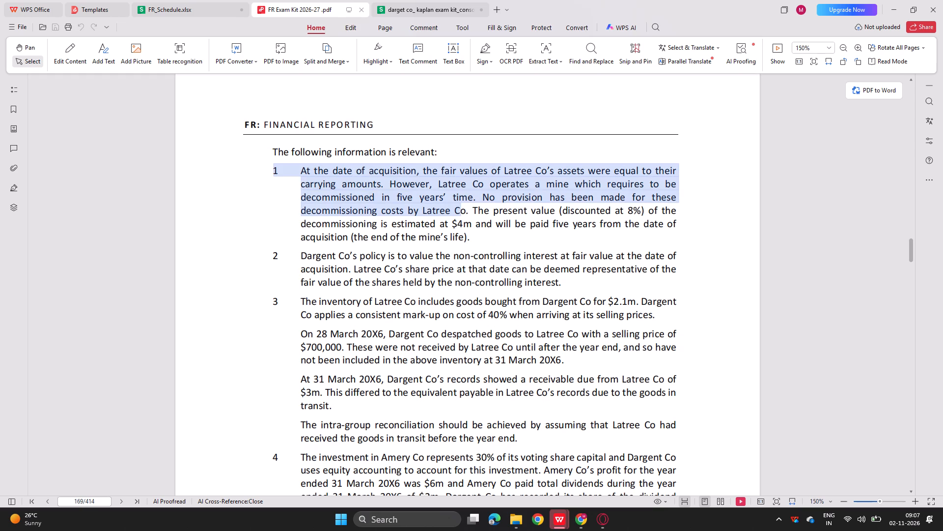
pyautogui.moveTo(460, 210); pyautogui.dragTo(273, 217)
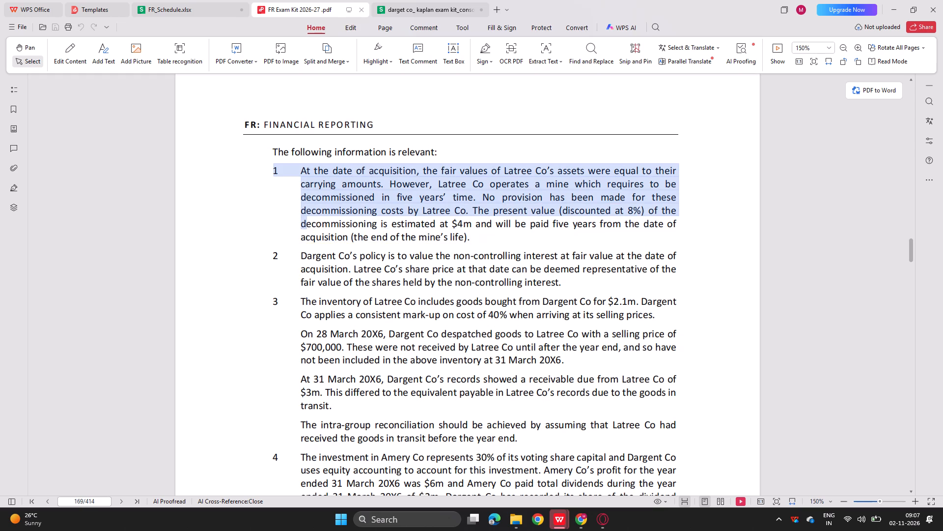
pyautogui.moveTo(273, 217); pyautogui.dragTo(272, 217)
pyautogui.click(272, 217)
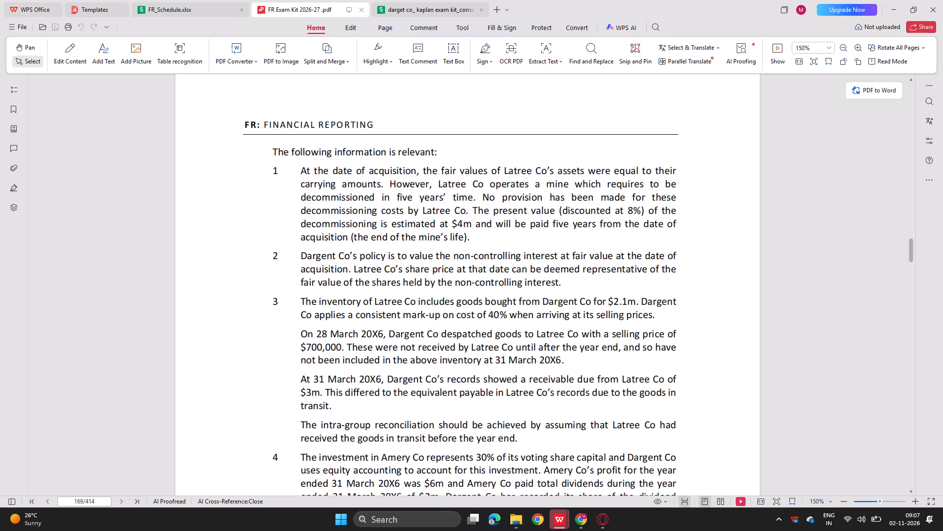
pyautogui.moveTo(272, 169); pyautogui.dragTo(455, 236)
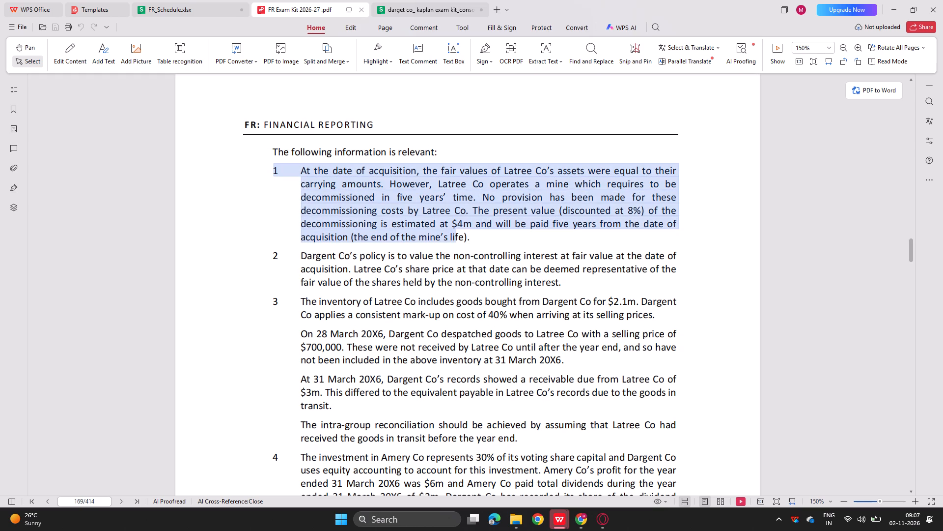
pyautogui.moveTo(455, 236); pyautogui.dragTo(466, 236)
pyautogui.moveTo(466, 236); pyautogui.dragTo(472, 237)
pyautogui.click(277, 223)
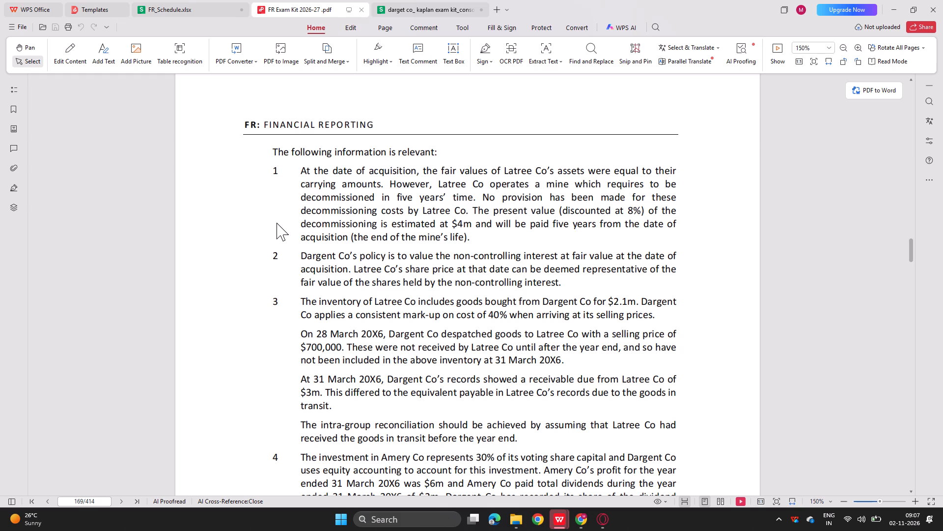
pyautogui.click(421, 0)
pyautogui.click(327, 0)
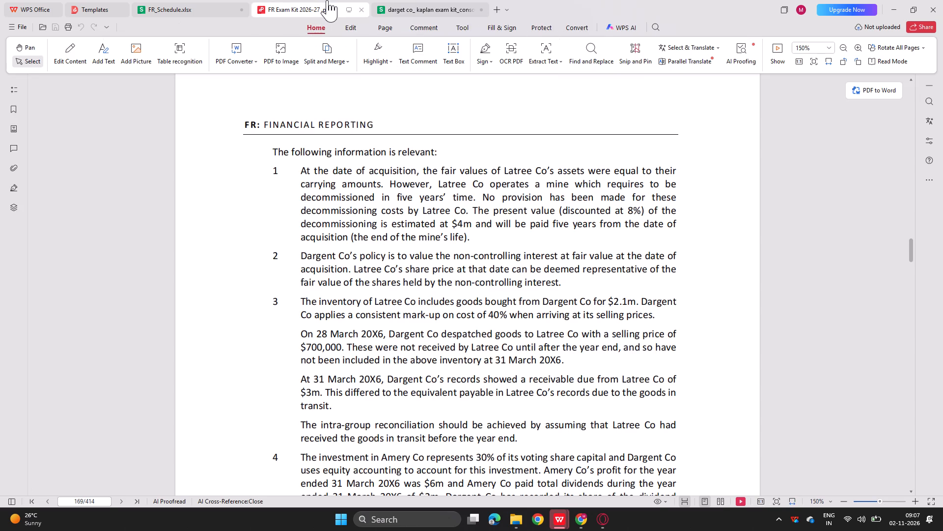
pyautogui.scroll(-1, 315, 152)
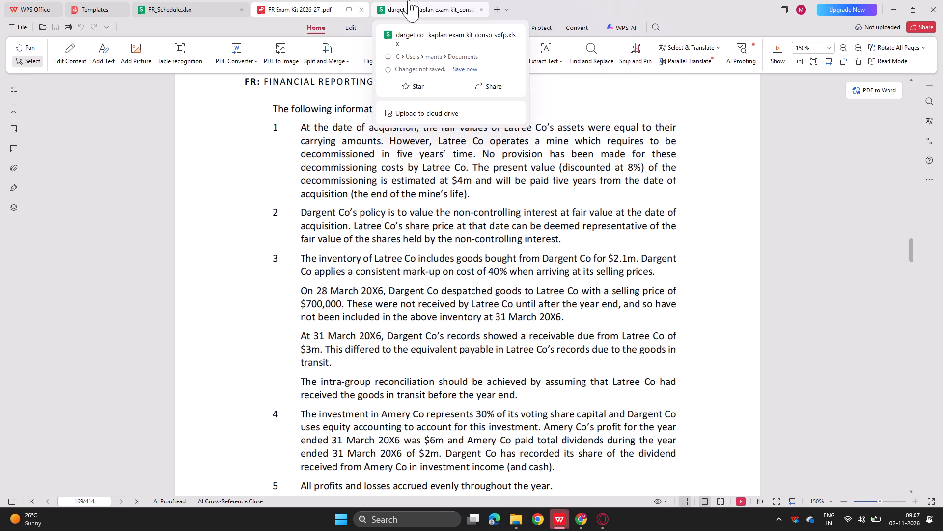
pyautogui.click(409, 0)
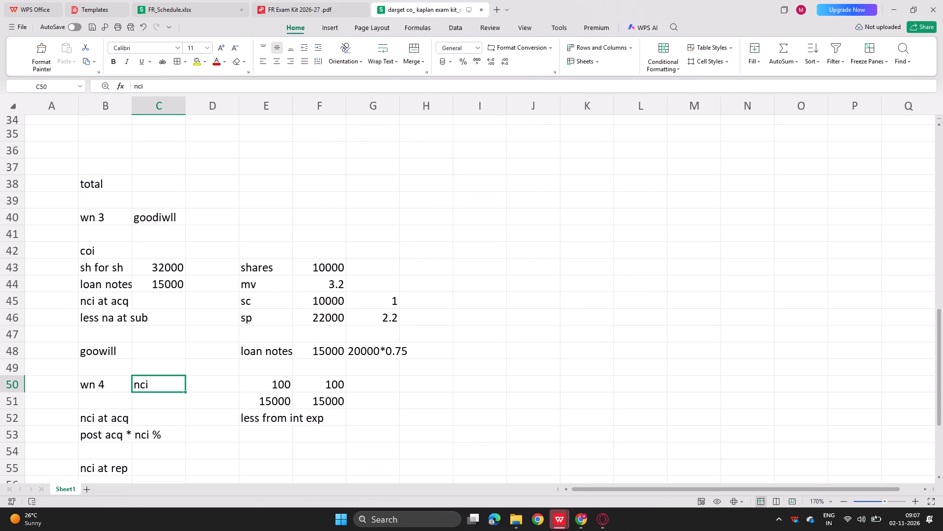
# Widen column B slightly so that the "loan notes" label in the goodwill working fits.
pyautogui.scroll(-3, 207, 303)
pyautogui.click(165, 339)
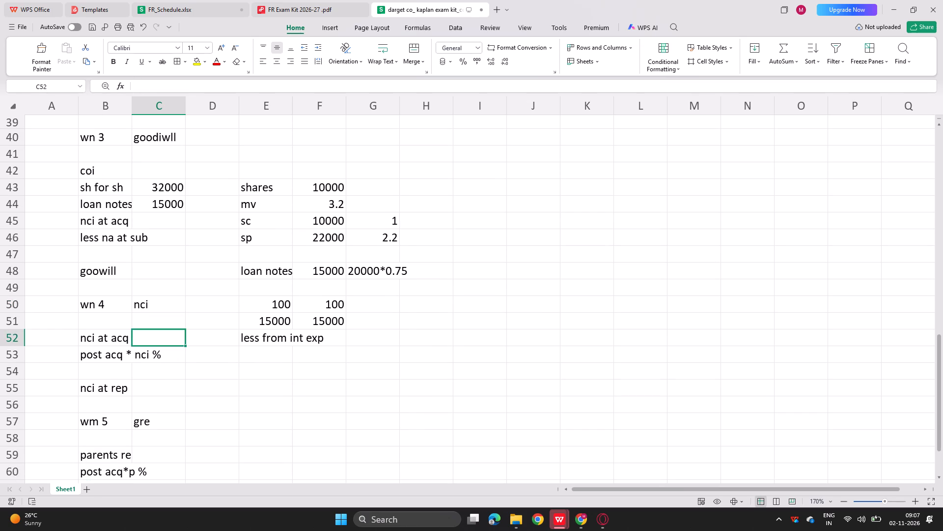
pyautogui.moveTo(129, 100); pyautogui.dragTo(144, 103)
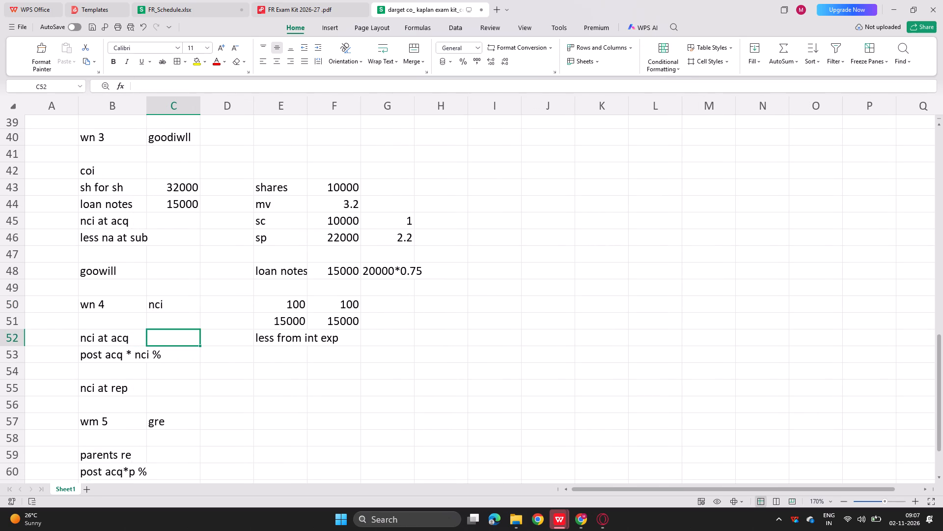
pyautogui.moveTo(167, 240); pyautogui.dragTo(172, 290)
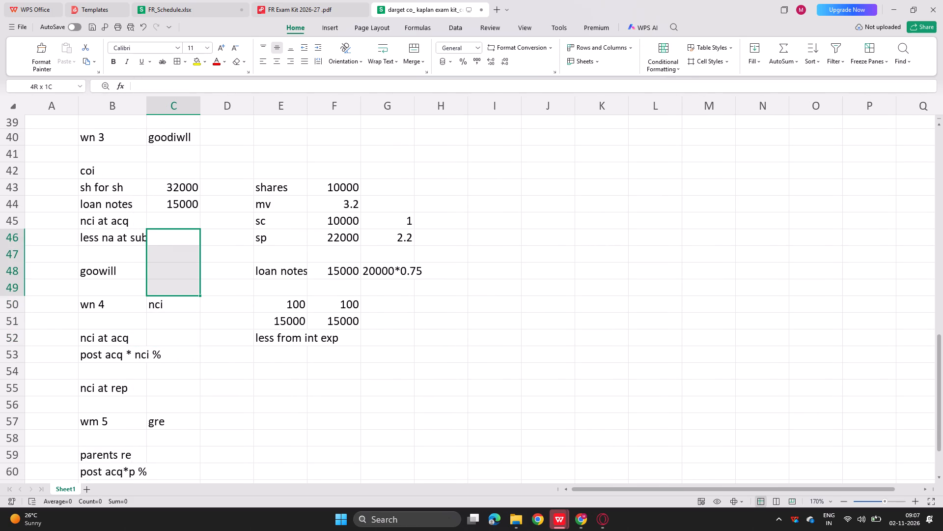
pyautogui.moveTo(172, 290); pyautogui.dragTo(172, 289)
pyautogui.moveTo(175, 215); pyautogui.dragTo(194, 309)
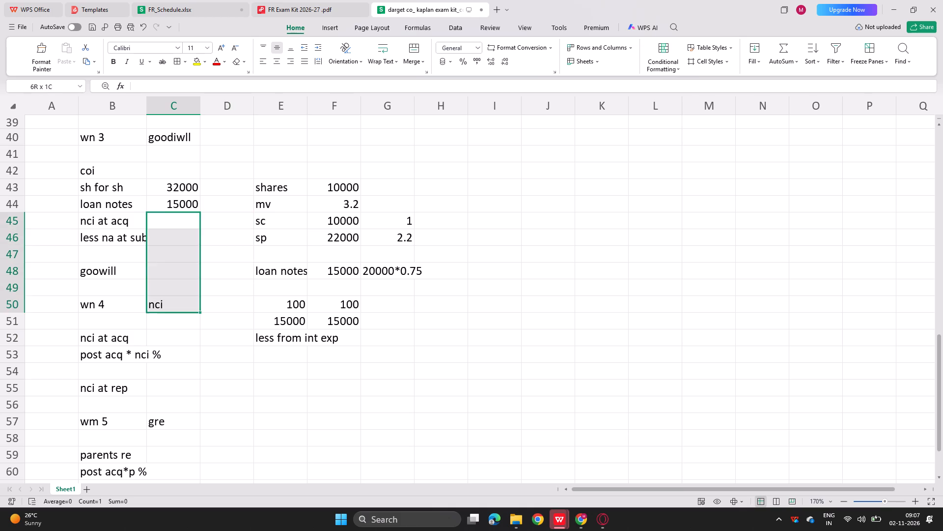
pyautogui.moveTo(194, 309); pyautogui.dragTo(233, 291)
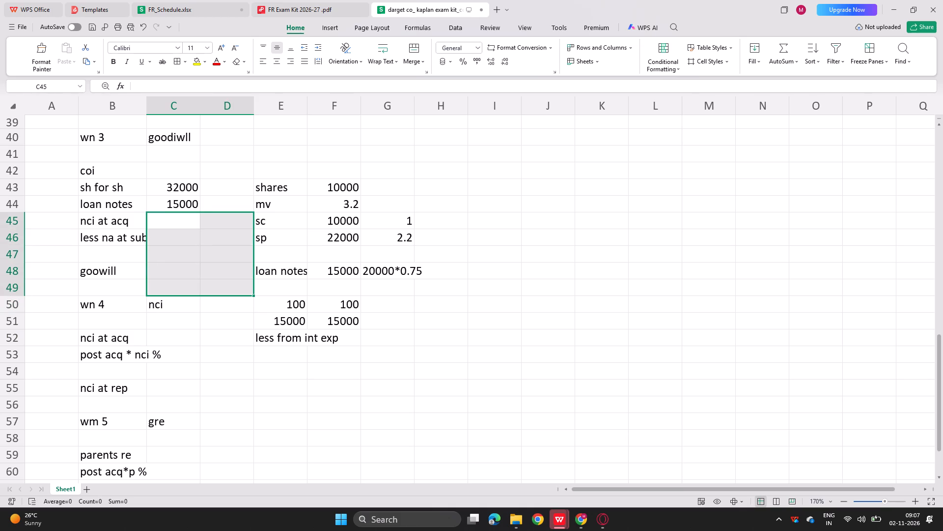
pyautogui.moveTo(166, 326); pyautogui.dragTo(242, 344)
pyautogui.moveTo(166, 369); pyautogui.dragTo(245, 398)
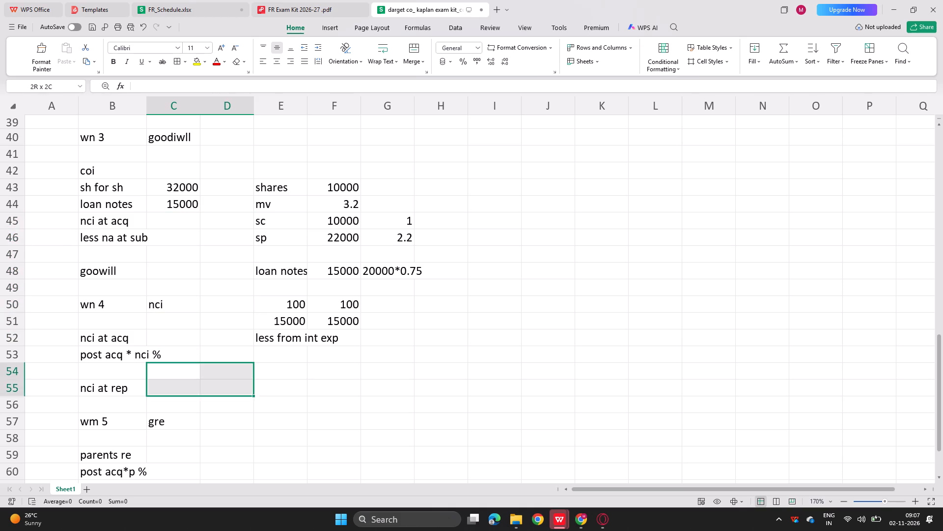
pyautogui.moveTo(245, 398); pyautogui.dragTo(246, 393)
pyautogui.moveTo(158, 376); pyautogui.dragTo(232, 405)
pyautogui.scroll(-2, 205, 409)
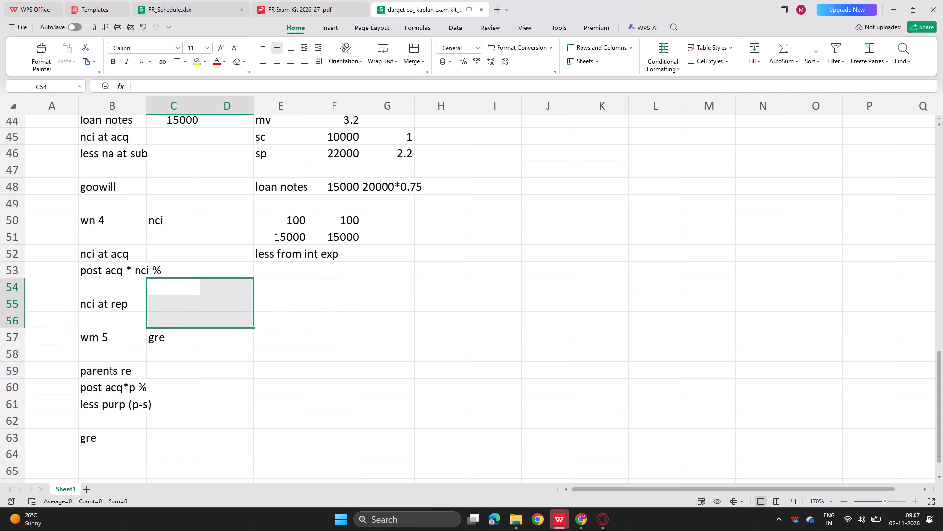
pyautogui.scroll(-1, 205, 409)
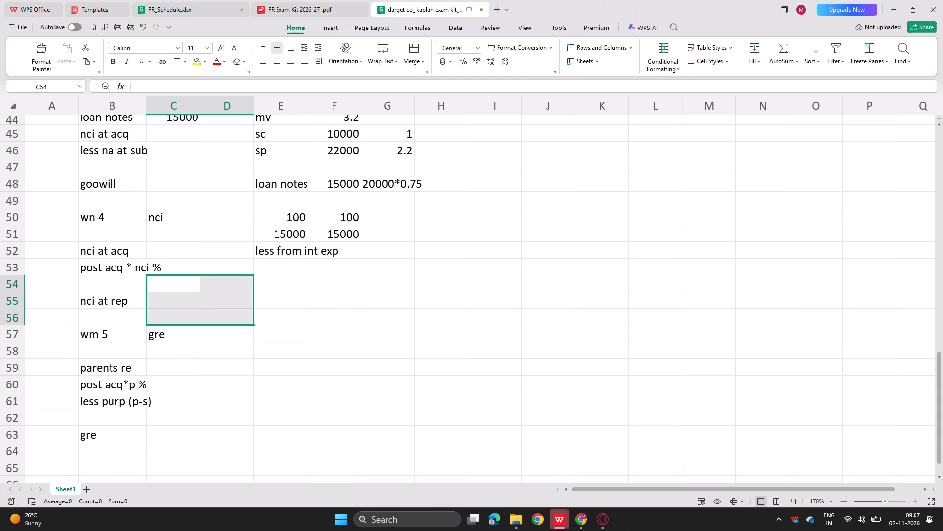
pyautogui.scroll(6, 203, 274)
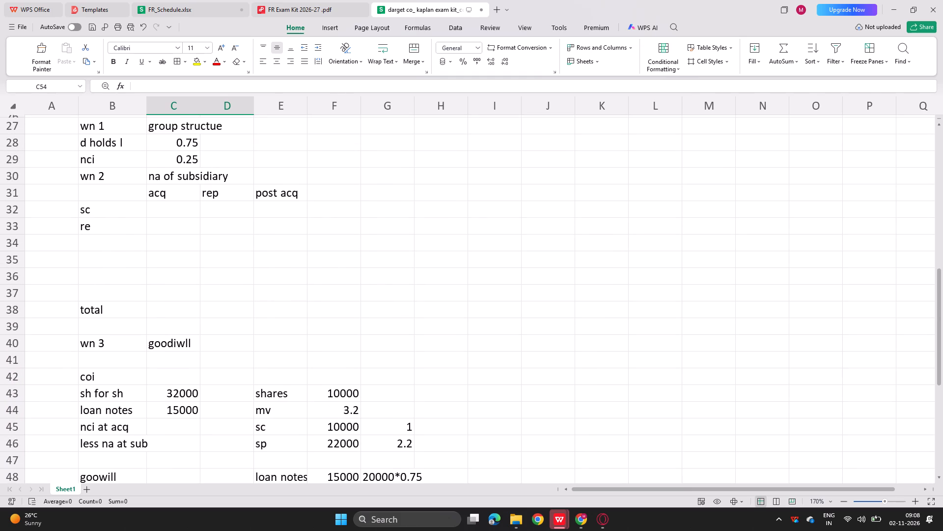
# Recheck note 1 in the exam kit PDF and add an "fv adj" line in row 34 with 4000 under both acq and rep.
pyautogui.click(109, 243)
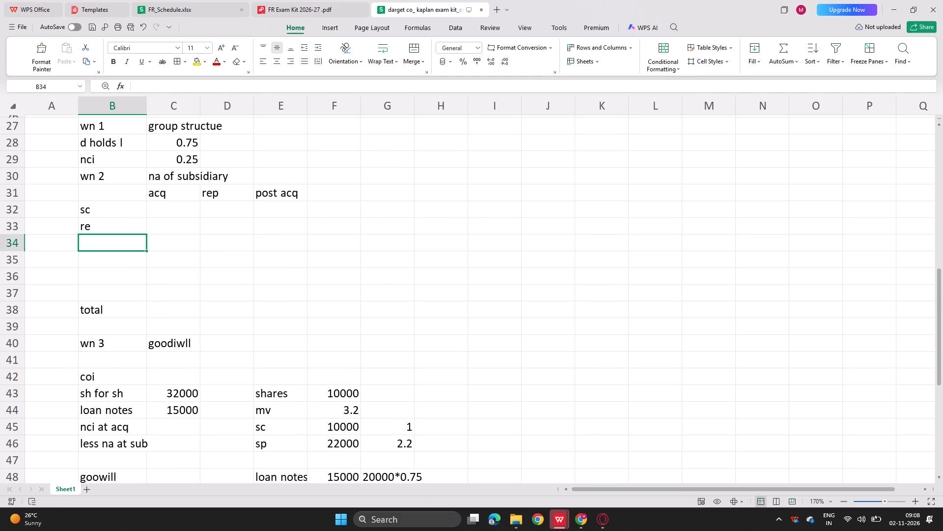
pyautogui.click(311, 0)
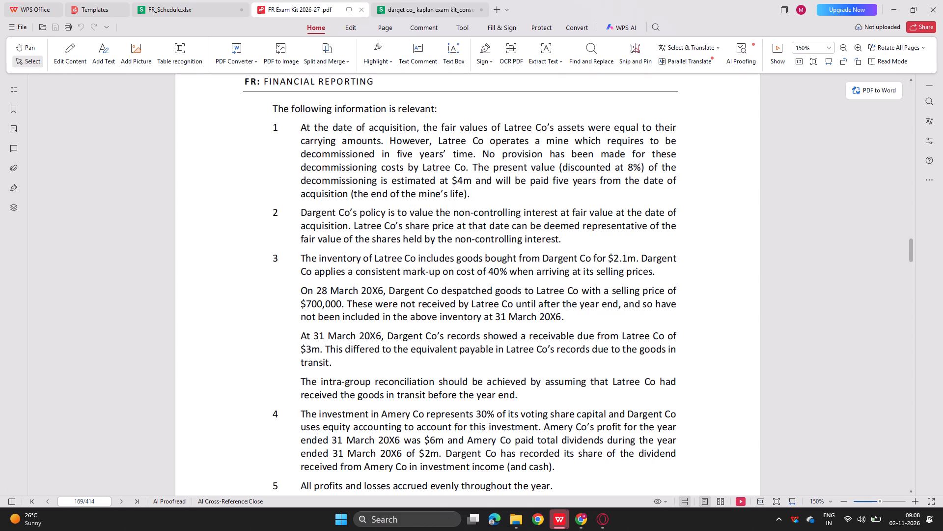
pyautogui.click(388, 0)
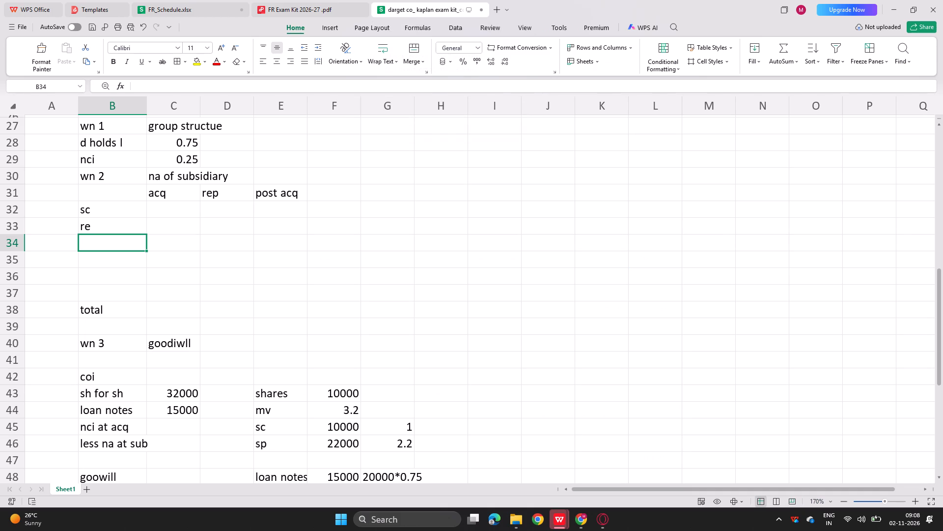
pyautogui.write('f adj')
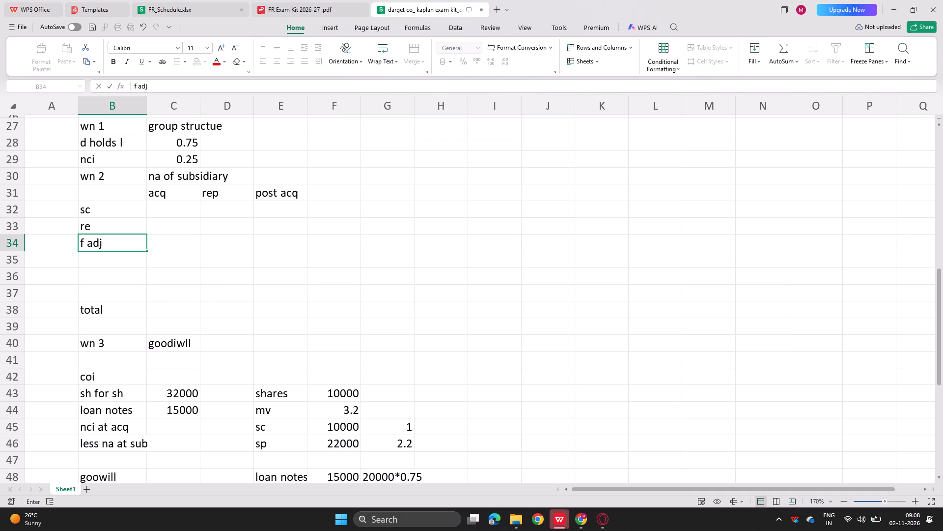
pyautogui.press('BackSpace')
pyautogui.press('BackSpace')
pyautogui.press('BackSpace')
pyautogui.press('BackSpace')
pyautogui.write('v adj')
pyautogui.press('Right')
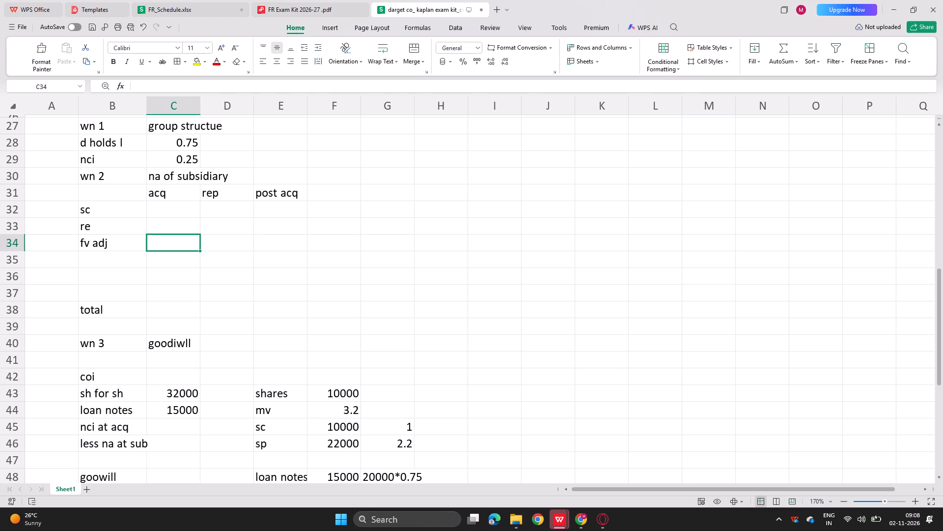
pyautogui.write('4000')
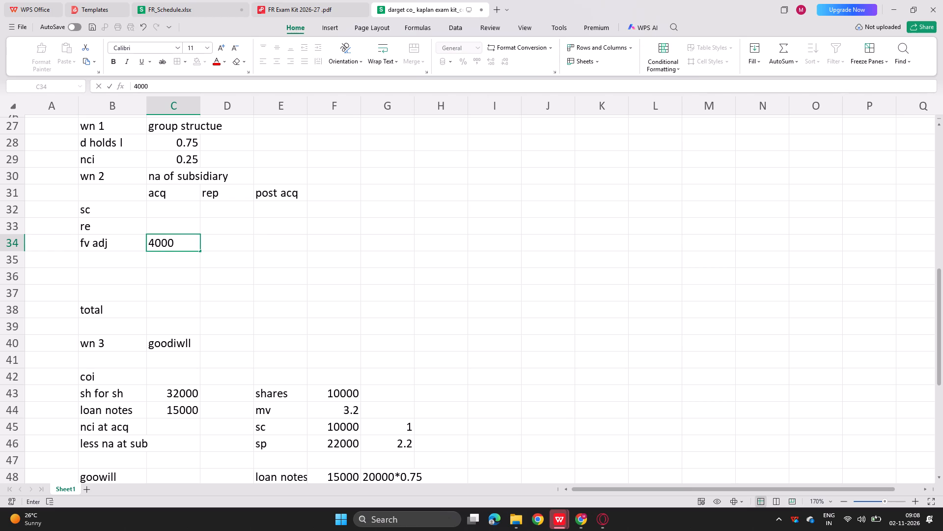
pyautogui.press('Right')
pyautogui.write('4000')
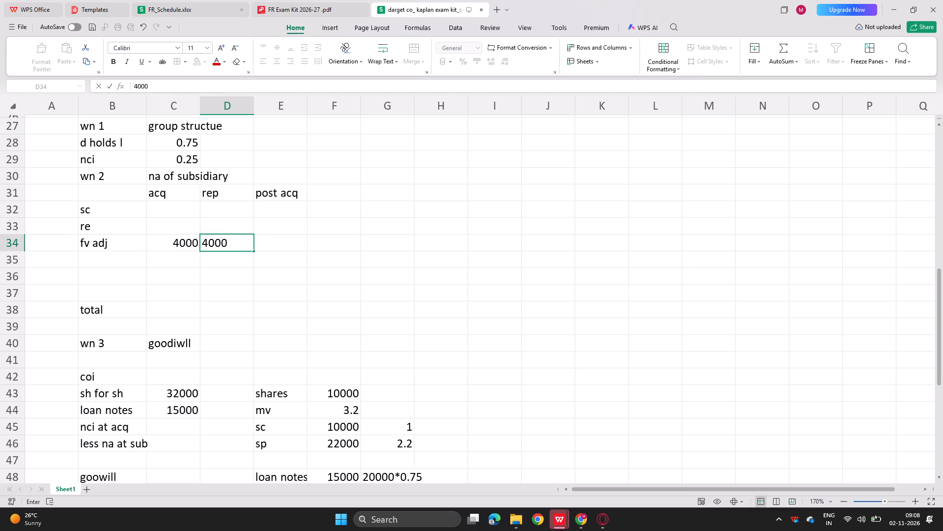
pyautogui.press('Down')
# Enter the formula =D34/5*3 in D35, under the rep fair value adjustment.
pyautogui.press('=')
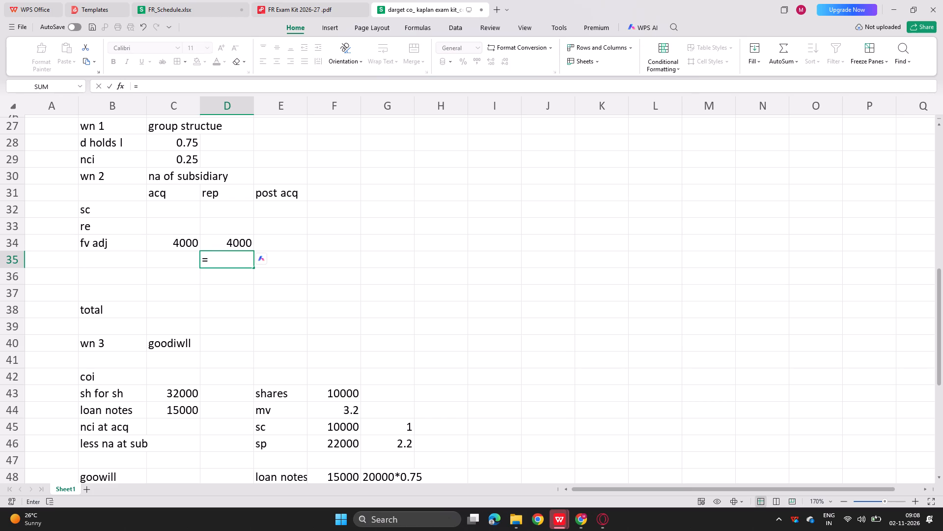
pyautogui.press('Up')
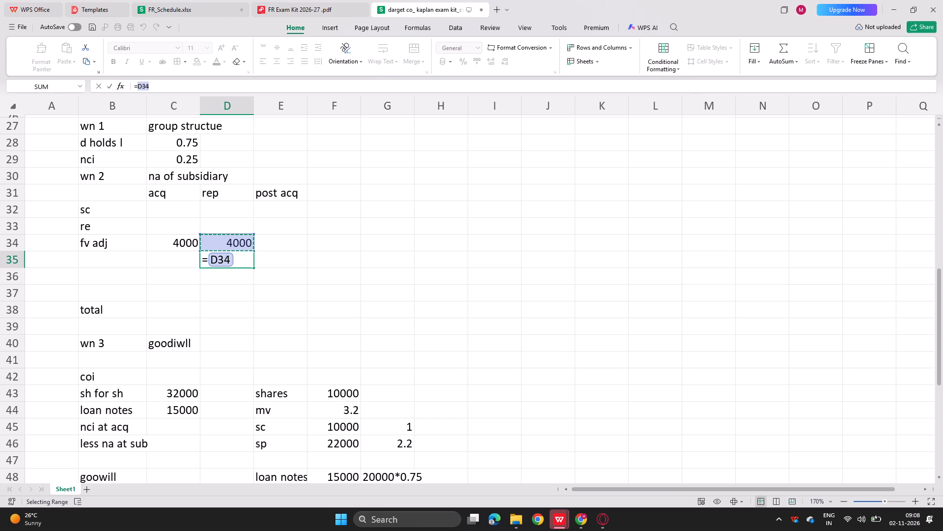
pyautogui.write('/5*')
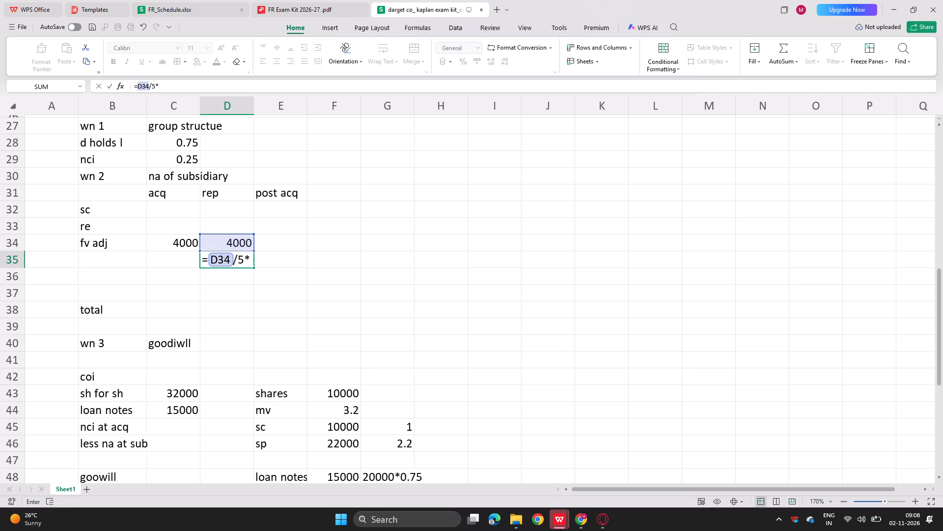
pyautogui.press('BackSpace')
pyautogui.press('BackSpace')
pyautogui.press('BackSpace')
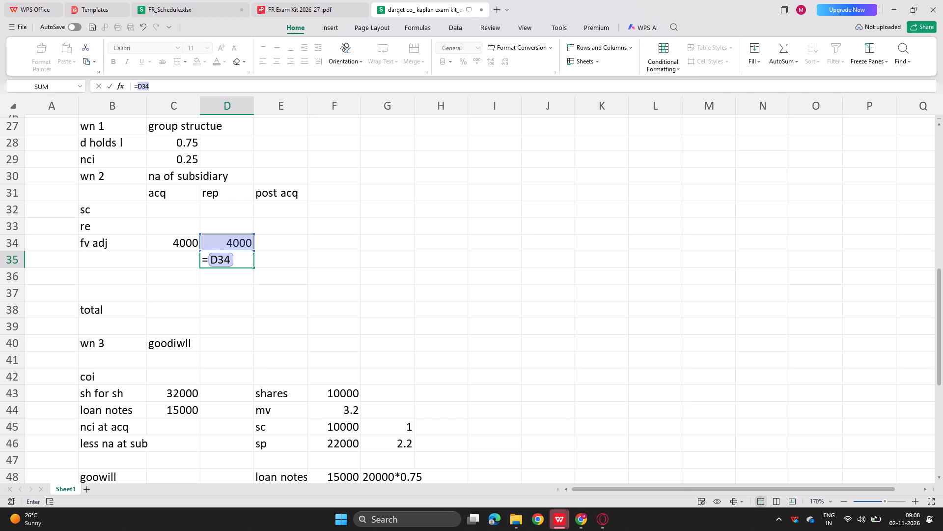
pyautogui.press('*')
pyautogui.press('BackSpace')
pyautogui.write('/*3')
pyautogui.press('BackSpace')
pyautogui.press('BackSpace')
pyautogui.write('5*3')
pyautogui.press('Return')
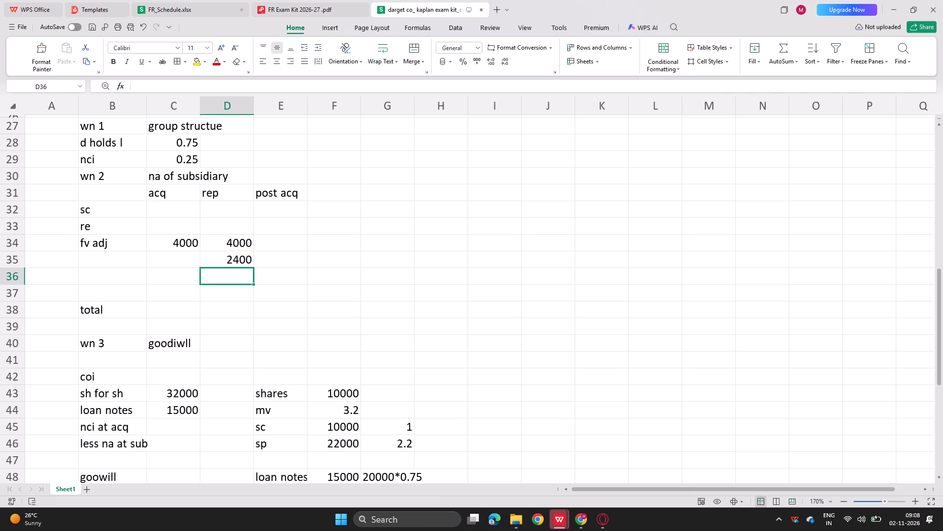
# Extend the formula in D35 to =D34/5*3/12.
pyautogui.doubleClick(224, 256)
pyautogui.click(276, 260)
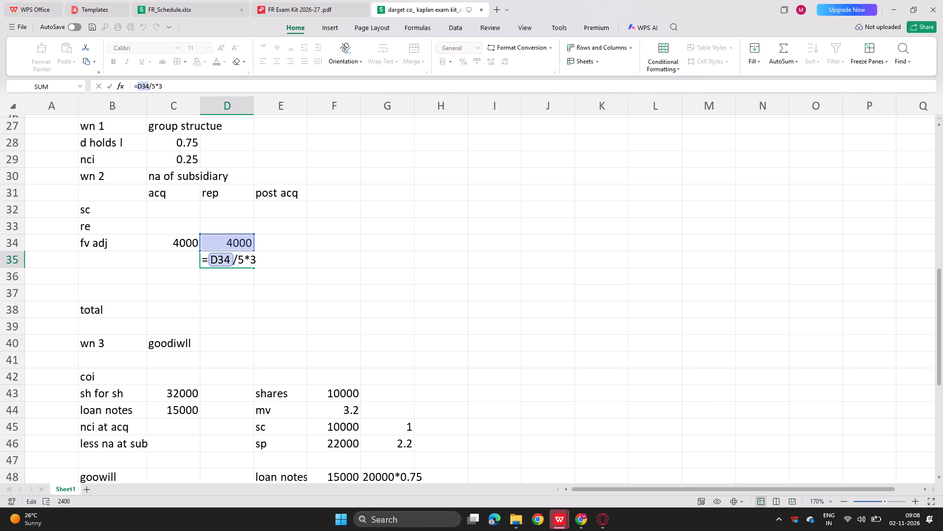
pyautogui.press('*')
pyautogui.press('BackSpace')
pyautogui.write('/12')
pyautogui.press('Return')
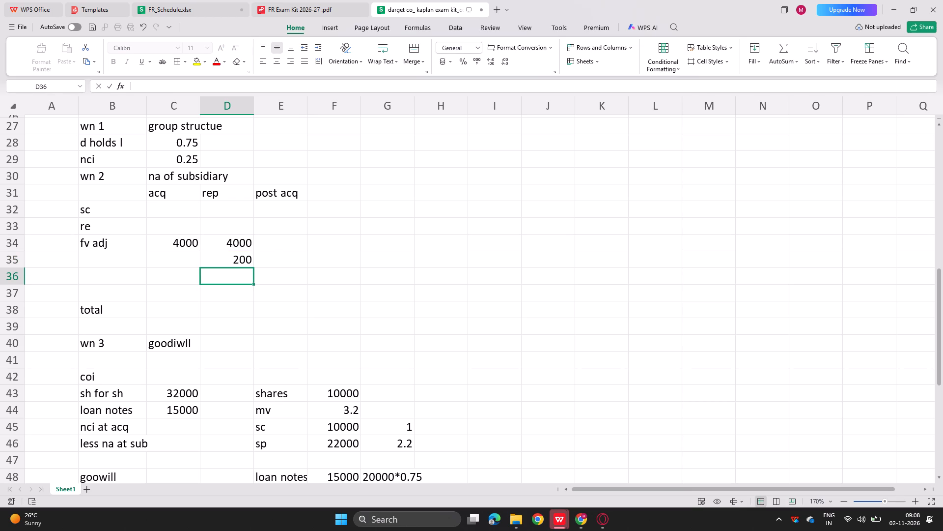
# Enter -4000 under both acq and rep in row 36 of the subsidiary net assets working.
pyautogui.click(165, 279)
pyautogui.write('-4000')
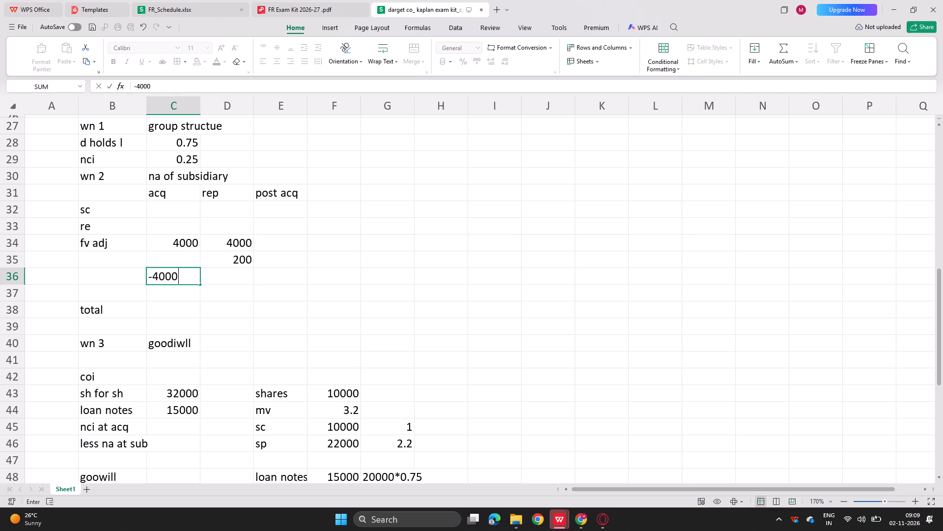
pyautogui.press('Right')
pyautogui.press('-')
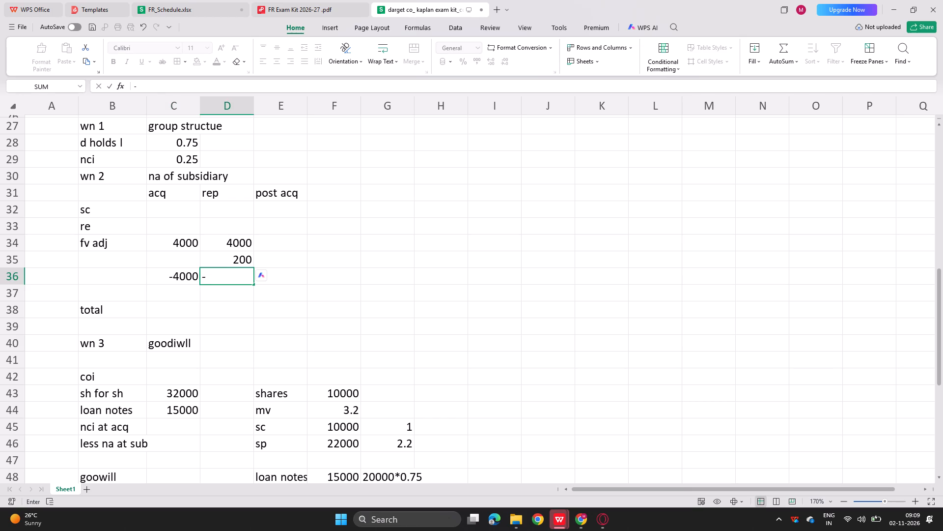
pyautogui.write('4000')
pyautogui.press('Left')
pyautogui.press('Left')
pyautogui.press('Left')
pyautogui.press('Left')
pyautogui.press('Left')
pyautogui.press('Return')
# Label row 35 of the net assets working "fv dep" in column B.
pyautogui.press('Left')
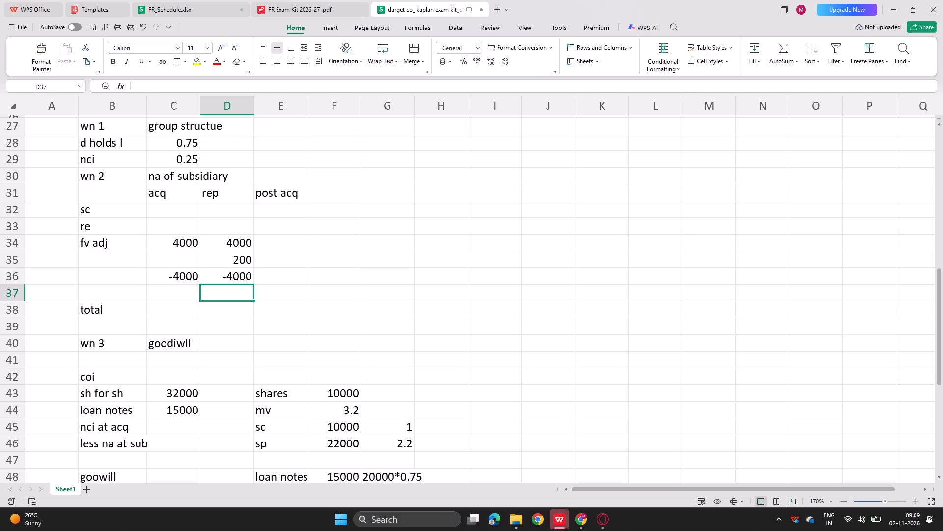
pyautogui.press('Left')
pyautogui.press('Up')
pyautogui.press('Up')
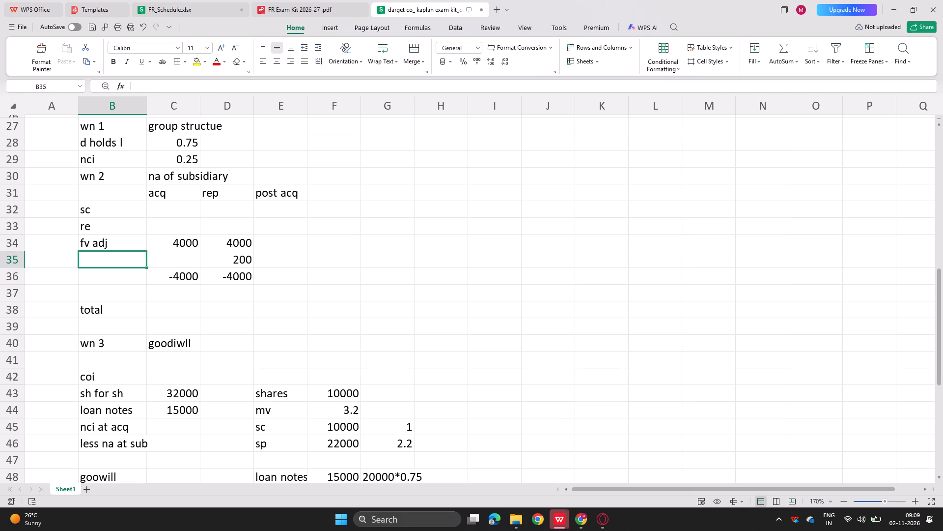
pyautogui.write('fv dep')
pyautogui.press('Down')
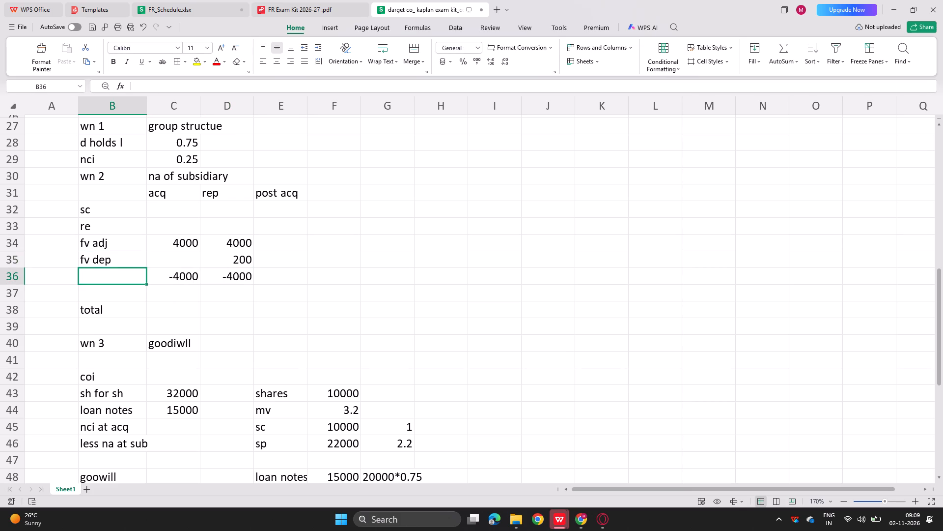
# Label row 36 of the net assets working "provision" in column B.
pyautogui.write('provison')
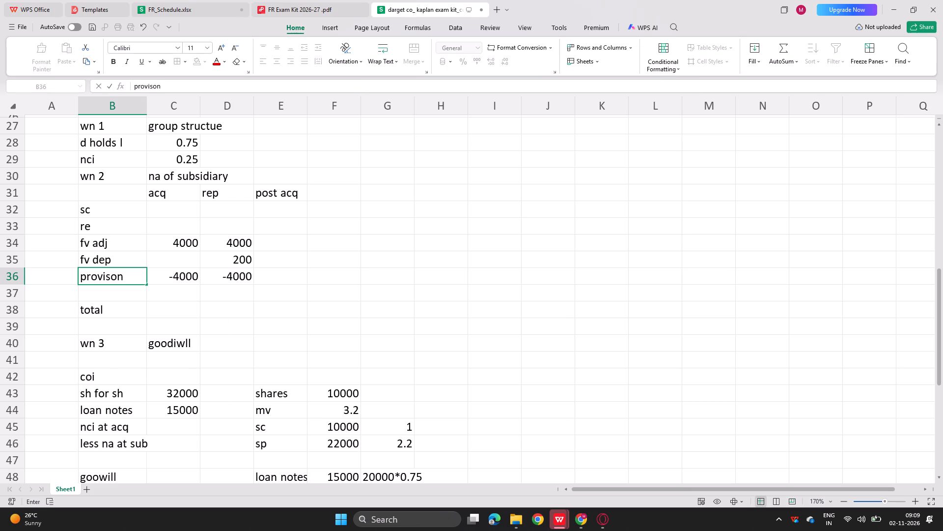
pyautogui.press('BackSpace')
pyautogui.press('BackSpace')
pyautogui.write('ion')
pyautogui.press('Return')
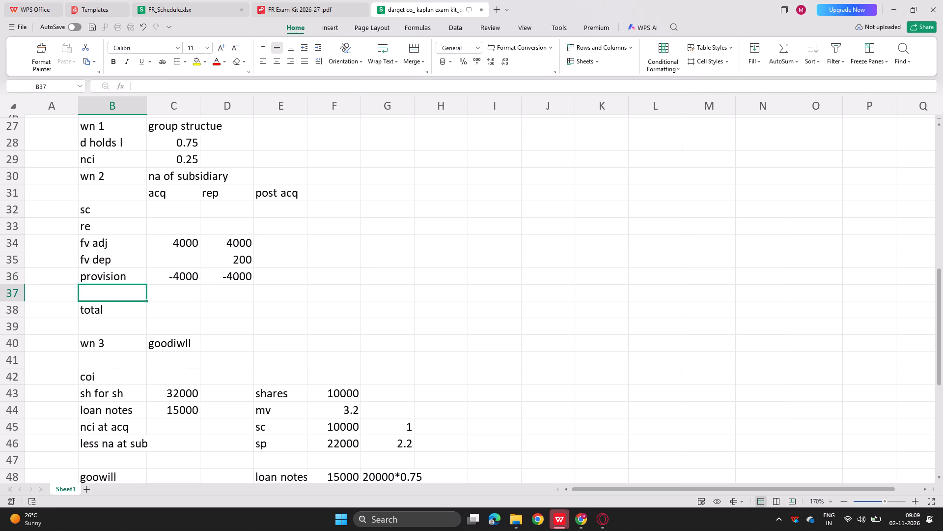
# Label row 37 of the net assets working "unwounding int" in column B.
pyautogui.write('unowunf')
pyautogui.press('BackSpace')
pyautogui.write('ding int')
pyautogui.press('Return')
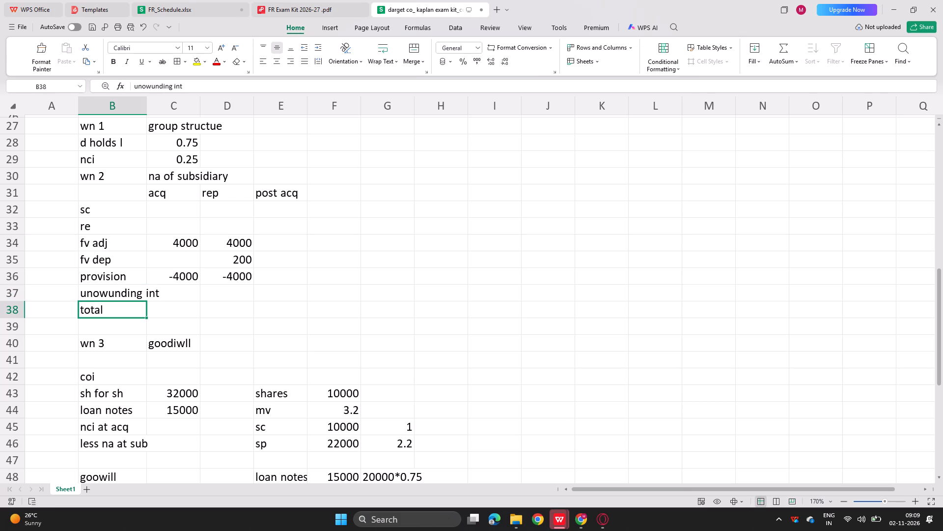
pyautogui.hscroll(-1, 165, 293)
pyautogui.doubleClick(129, 291)
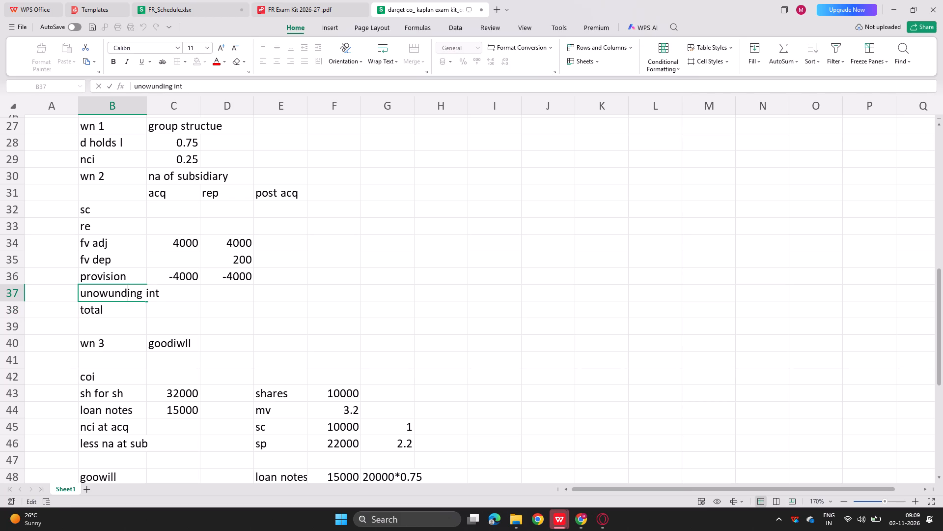
pyautogui.click(114, 292)
pyautogui.press('BackSpace')
pyautogui.press('BackSpace')
pyautogui.press('BackSpace')
pyautogui.press('BackSpace')
pyautogui.write('wou')
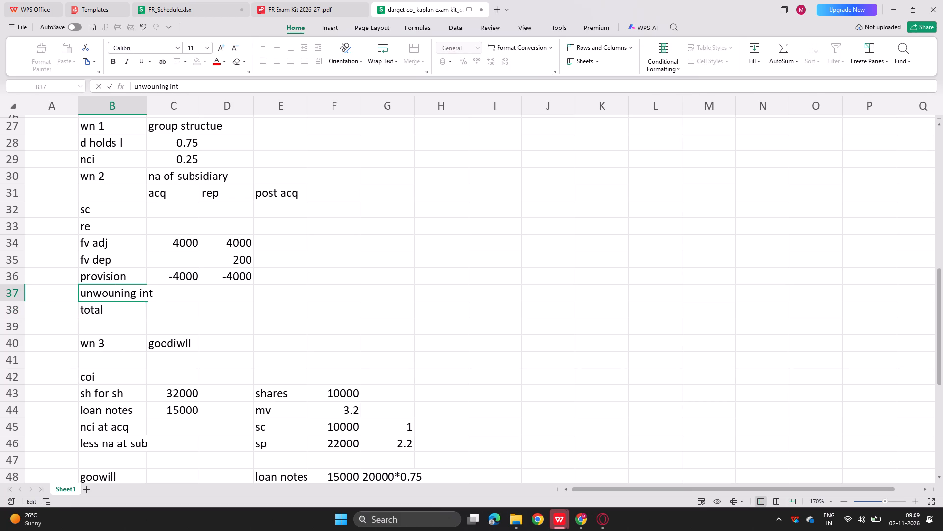
pyautogui.click(123, 290)
pyautogui.press('BackSpace')
pyautogui.press('d')
pyautogui.press('i')
pyautogui.press('Return')
# Enter the formula =D36/5*3/12 in D37, under rep for the unwounding int row.
pyautogui.click(222, 288)
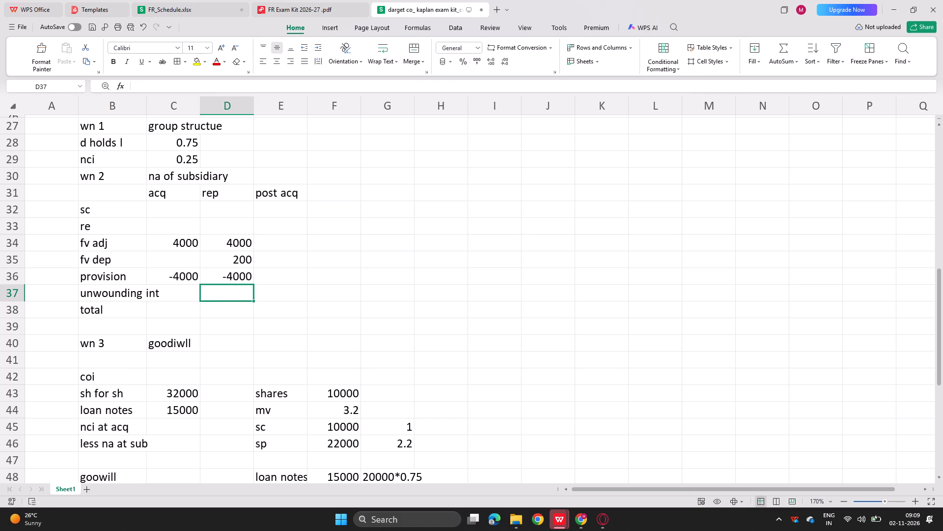
pyautogui.press('=')
pyautogui.press('Up')
pyautogui.write('/5*3/12')
pyautogui.press('Return')
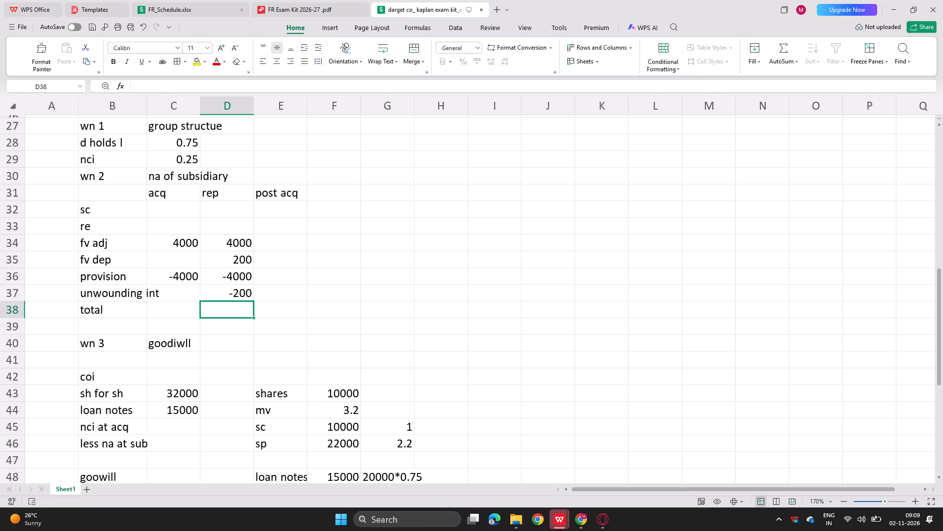
# Correct the rep unwinding interest formula in D37 to =D36*0.08*3/12.
pyautogui.doubleClick(227, 295)
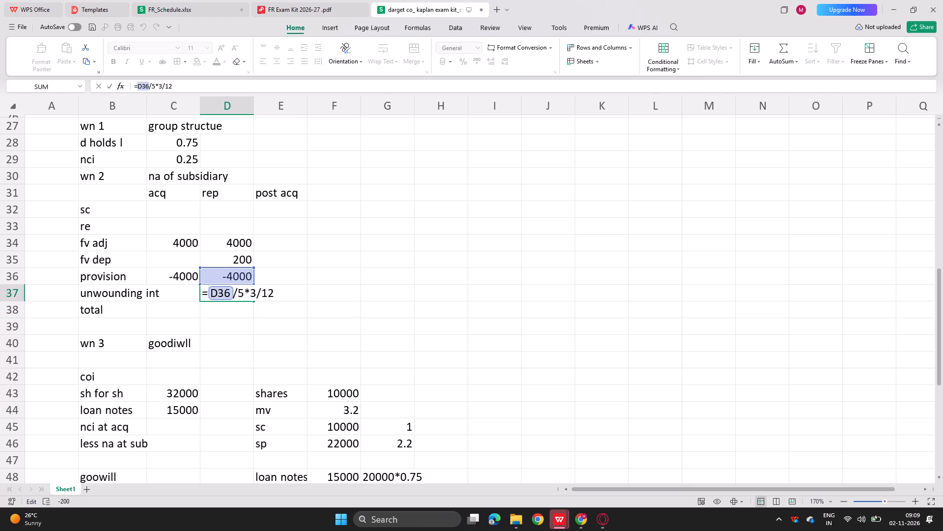
pyautogui.click(243, 291)
pyautogui.press('BackSpace')
pyautogui.press('BackSpace')
pyautogui.press('Return')
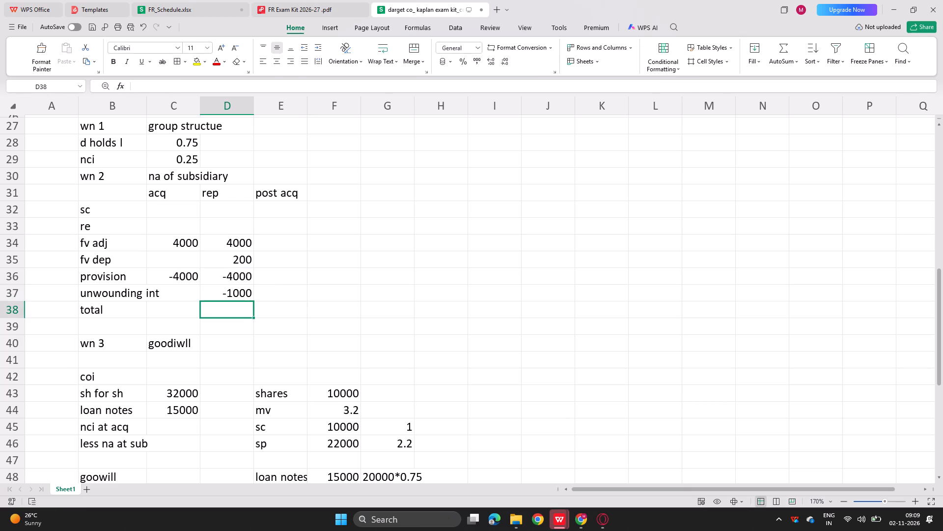
pyautogui.click(242, 291)
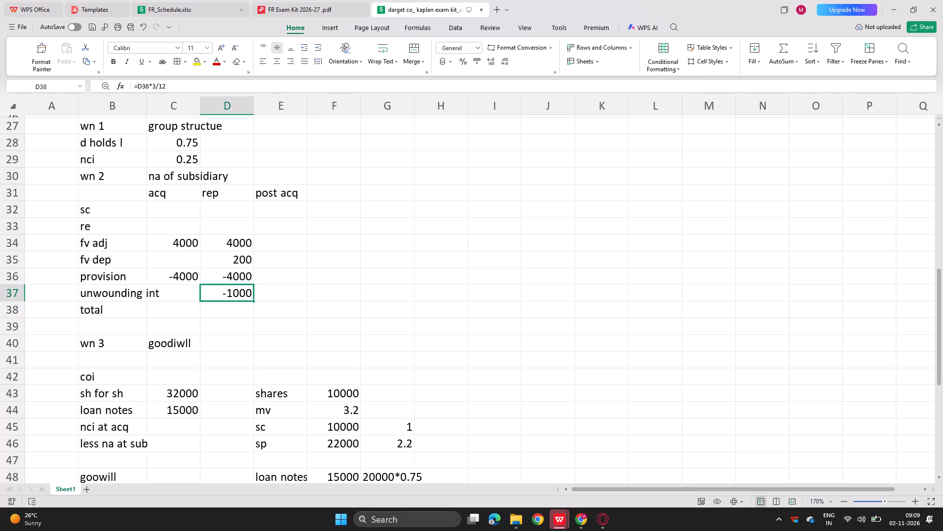
pyautogui.doubleClick(242, 291)
pyautogui.click(238, 291)
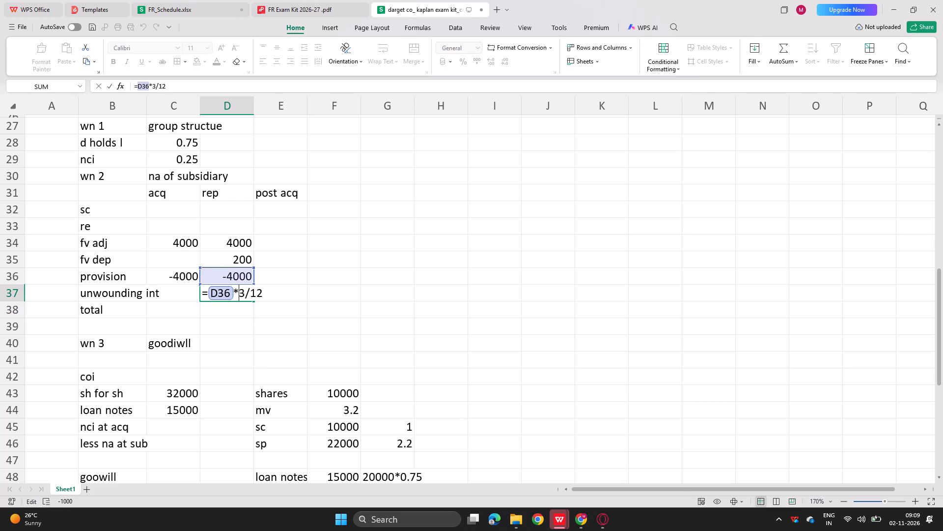
pyautogui.write('0.08*')
pyautogui.press('Return')
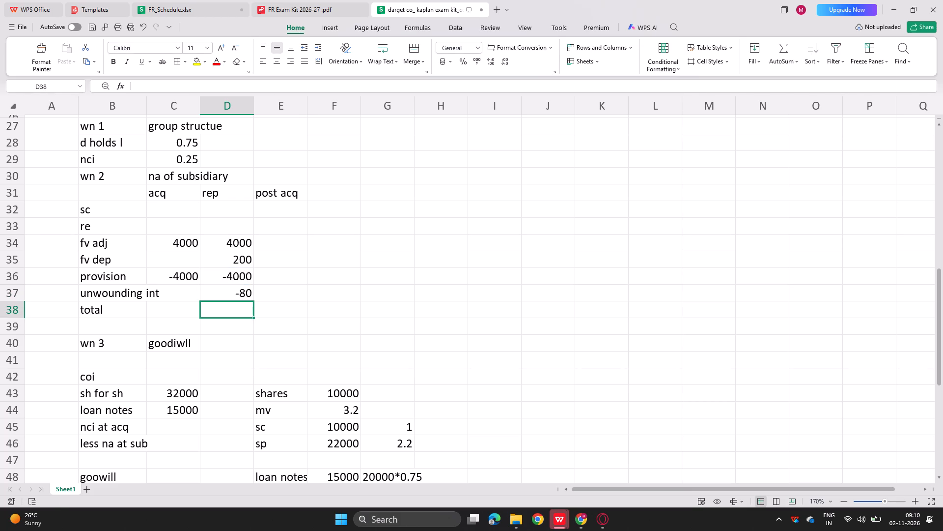
# Calculate the post acq movement in E34 with =D34-C34 and copy the formula to E35:E37.
pyautogui.click(283, 243)
pyautogui.press('=')
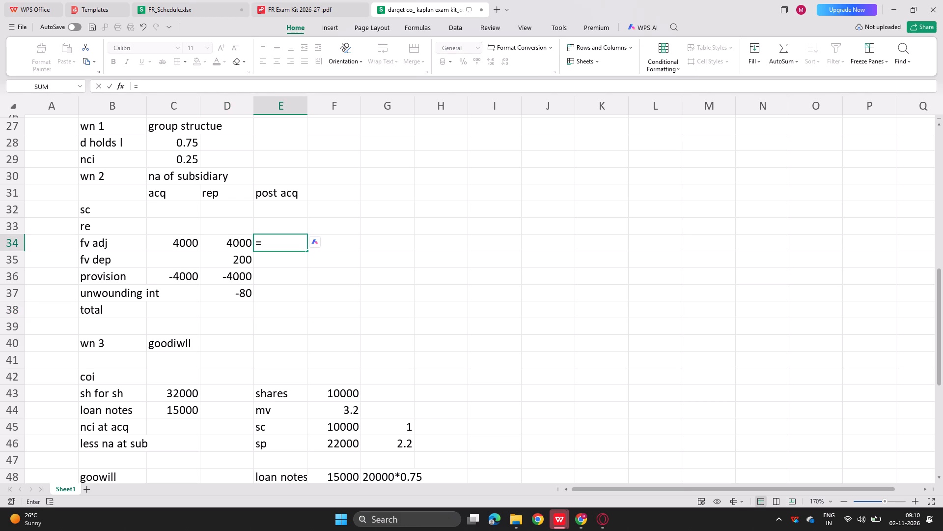
pyautogui.click(246, 245)
pyautogui.press('-')
pyautogui.press('Left')
pyautogui.press('Left')
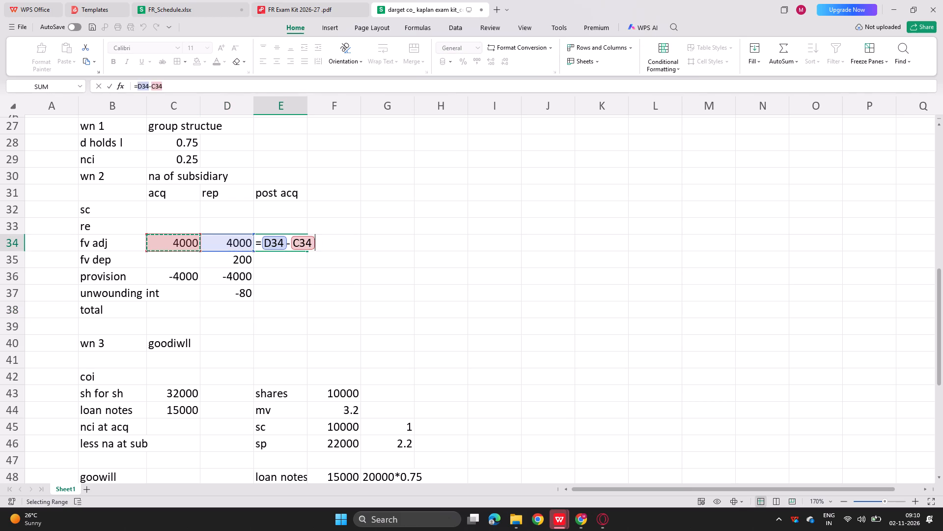
pyautogui.press('Return')
pyautogui.click(277, 244)
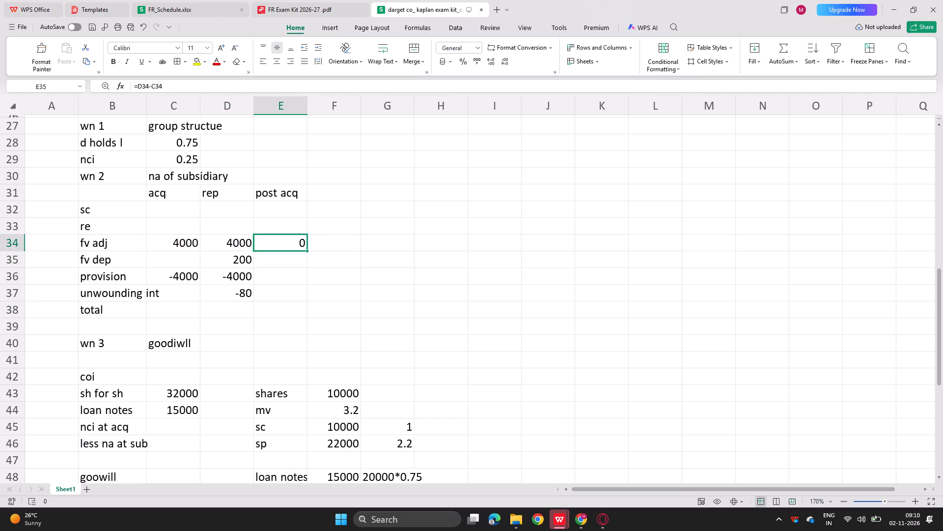
pyautogui.hotkey('ctrl', 'c')
pyautogui.moveTo(277, 259); pyautogui.dragTo(277, 266)
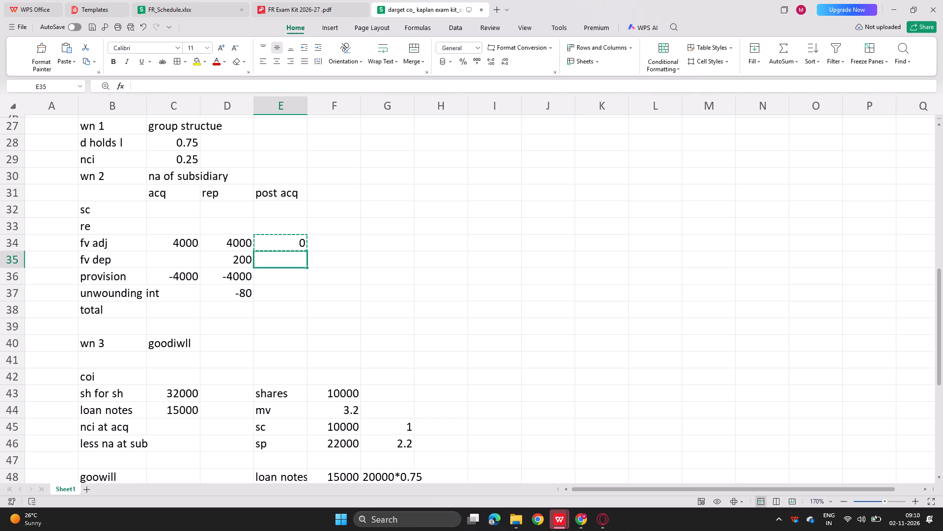
pyautogui.moveTo(277, 266); pyautogui.dragTo(274, 294)
pyautogui.hotkey('ctrl', 'v')
pyautogui.keyDown('ctrl'); pyautogui.doubleClick(274, 294); pyautogui.keyUp('ctrl')
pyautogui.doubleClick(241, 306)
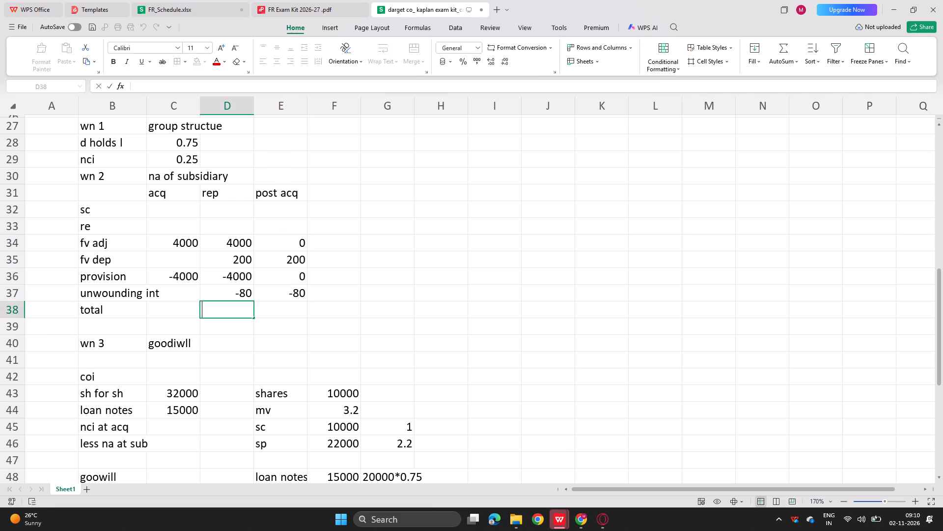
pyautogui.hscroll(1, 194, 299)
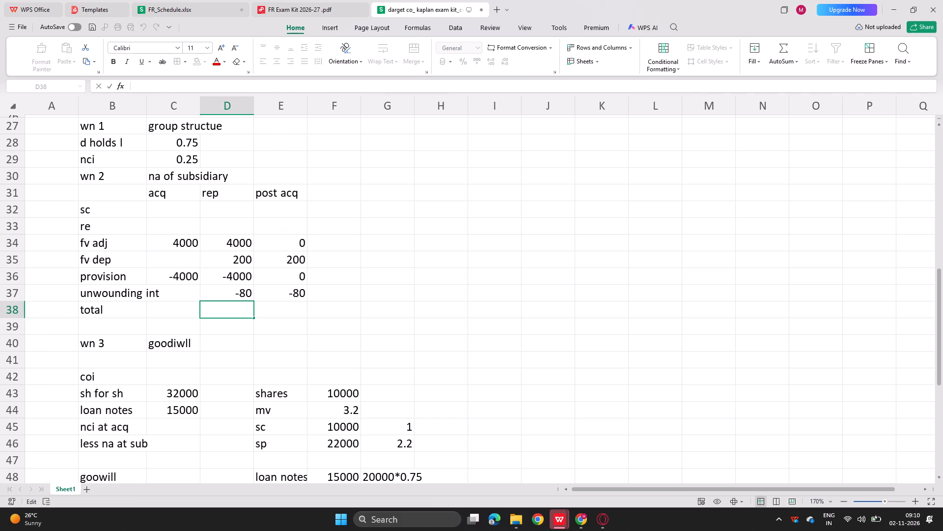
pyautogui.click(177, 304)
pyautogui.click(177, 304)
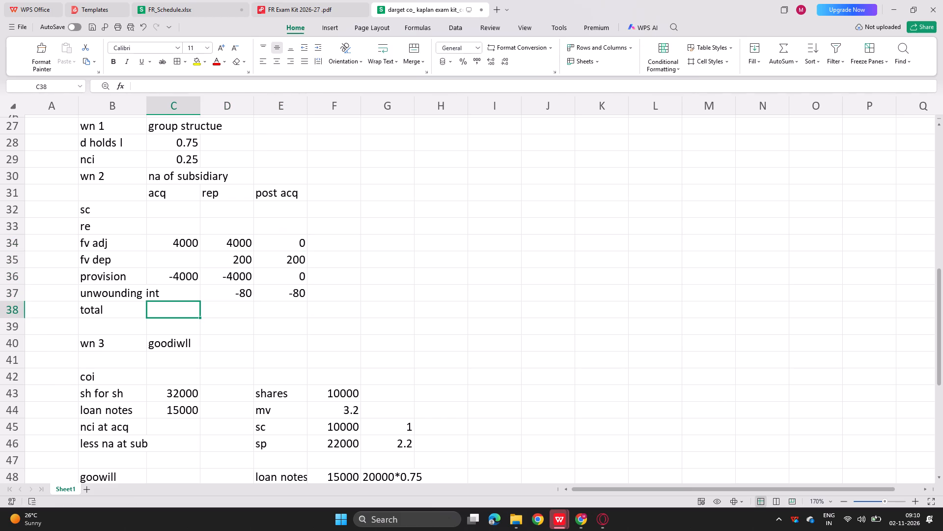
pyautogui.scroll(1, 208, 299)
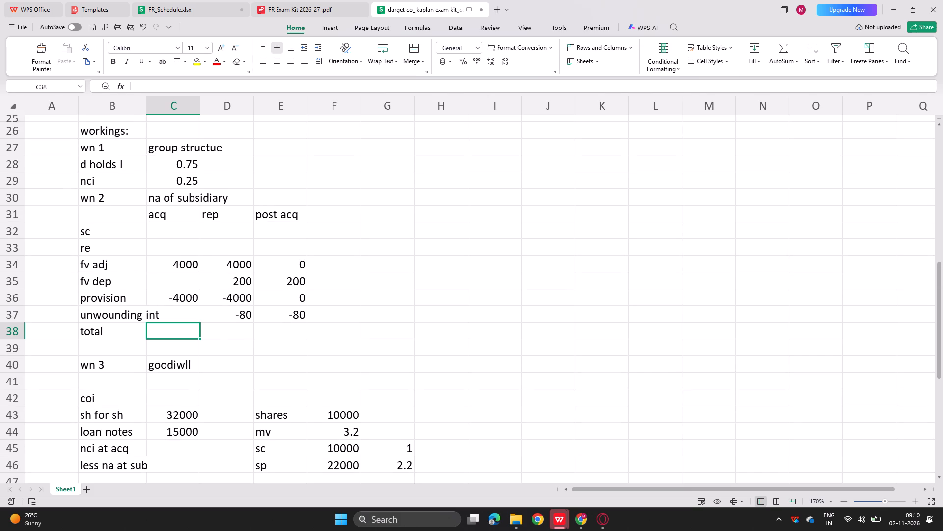
# Check the exam kit's note on valuing the NCI and enter =20000*0.25*1.8 for nci at acq in C52.
pyautogui.click(308, 0)
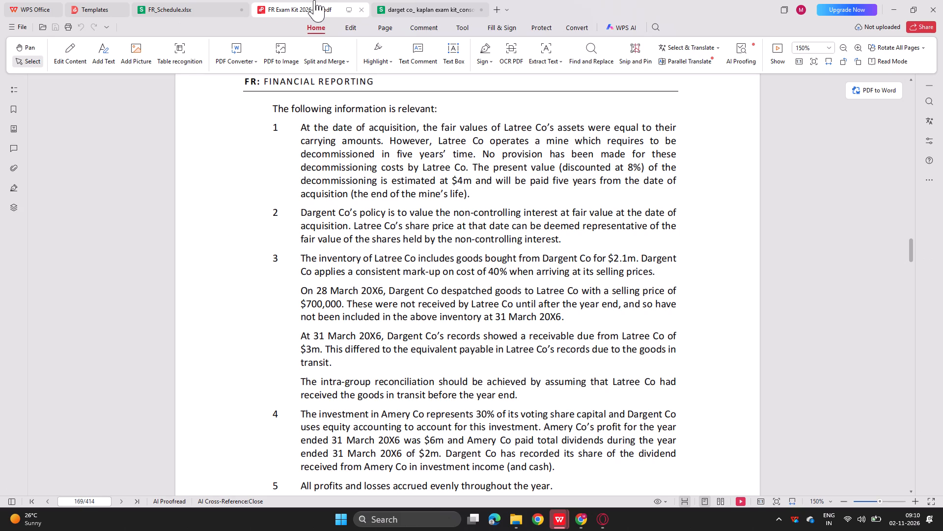
pyautogui.click(438, 0)
pyautogui.scroll(-3, 236, 276)
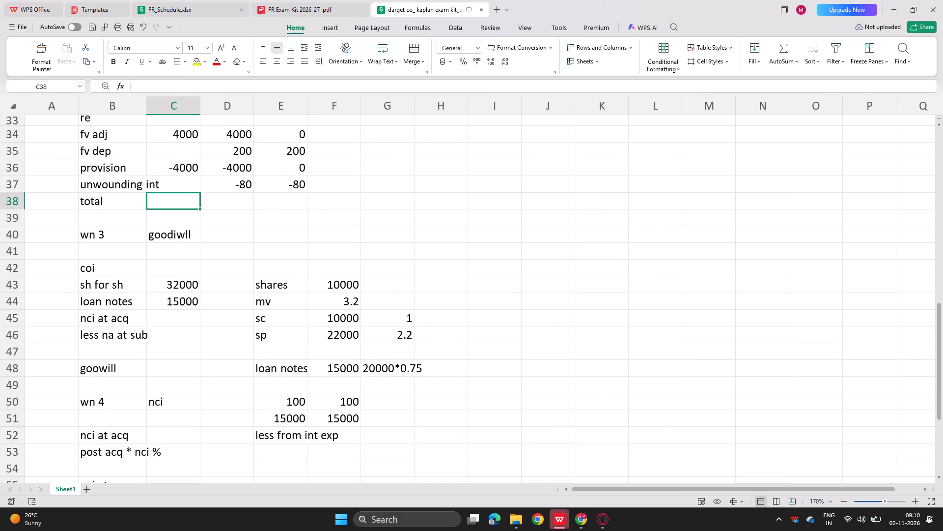
pyautogui.scroll(-4, 236, 276)
pyautogui.click(185, 315)
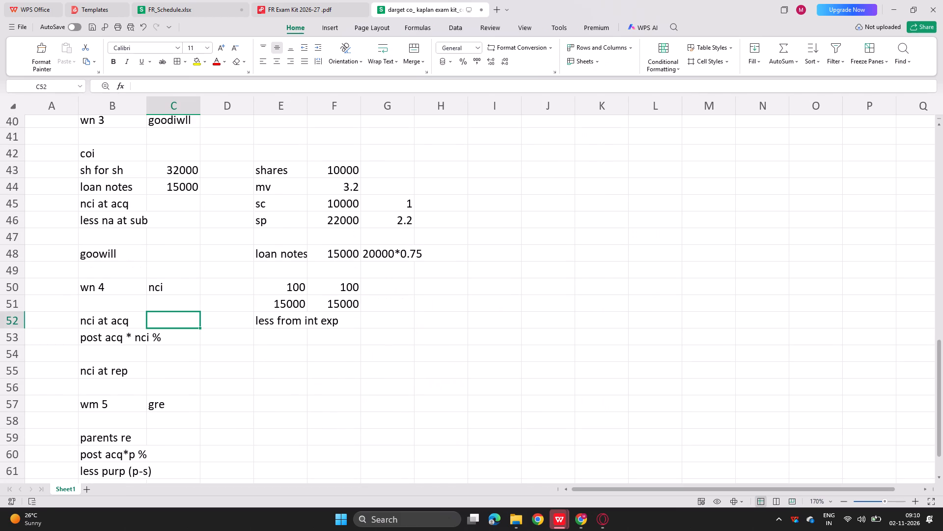
pyautogui.press('=')
pyautogui.write('20000')
pyautogui.write('*0.25')
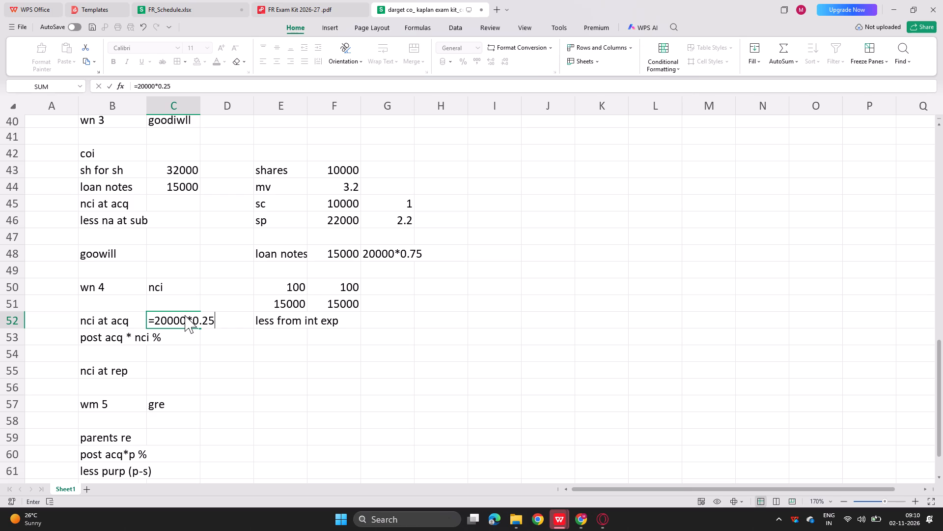
pyautogui.press('*')
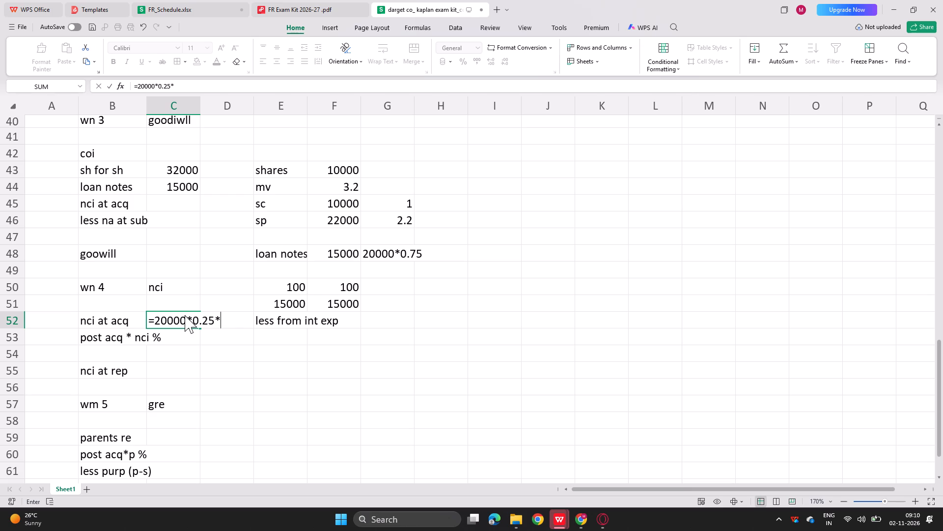
pyautogui.write('1.80')
pyautogui.press('Return')
pyautogui.click(184, 324)
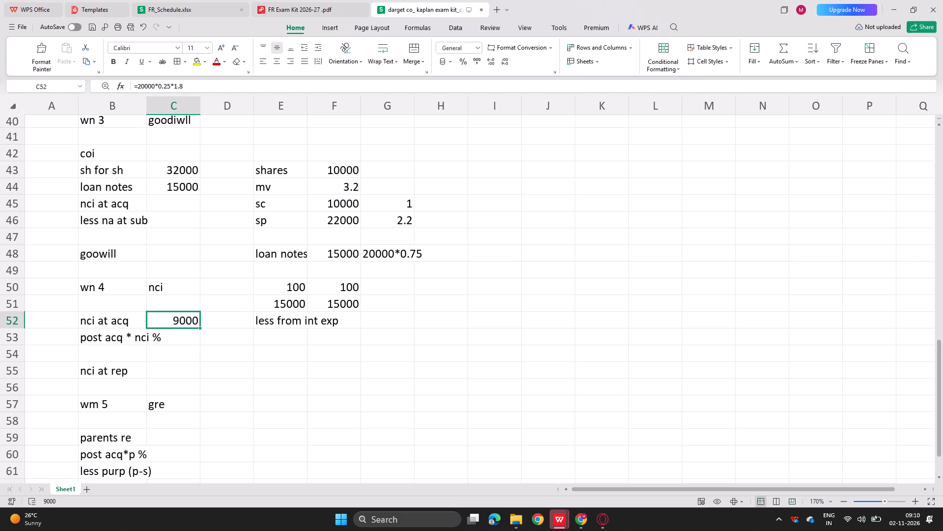
# Compare Latree Co's share capital and the NCI fair value note in the exam kit with the nci at acq formula in C52.
pyautogui.click(327, 0)
pyautogui.scroll(2, 309, 196)
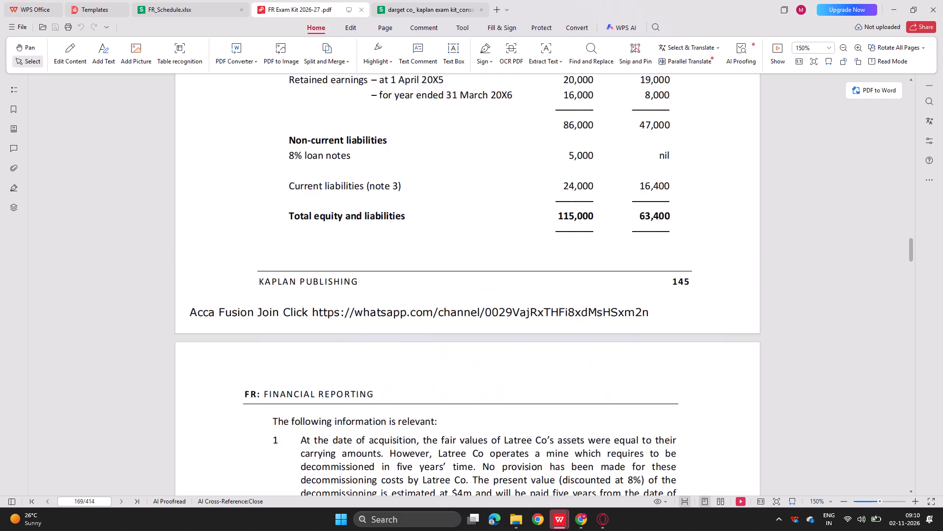
pyautogui.scroll(3, 309, 196)
pyautogui.scroll(-2, 309, 196)
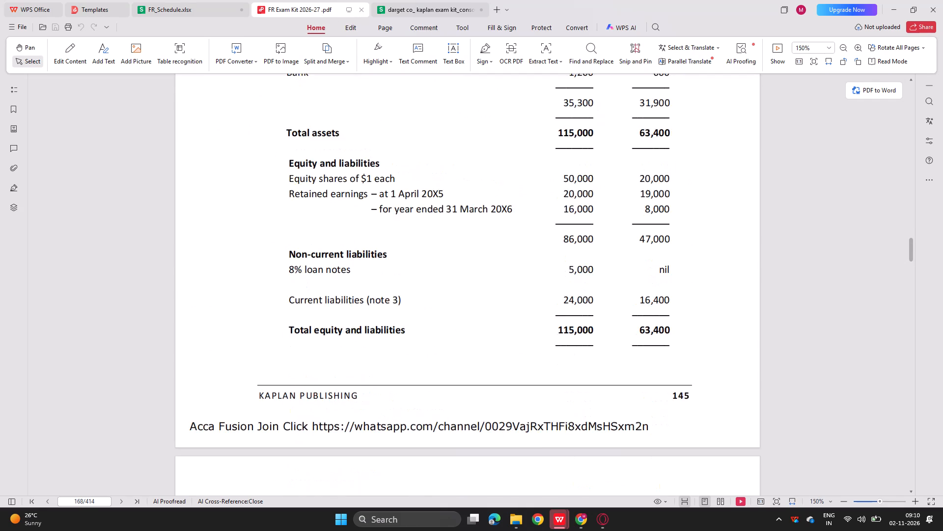
pyautogui.scroll(-4, 309, 196)
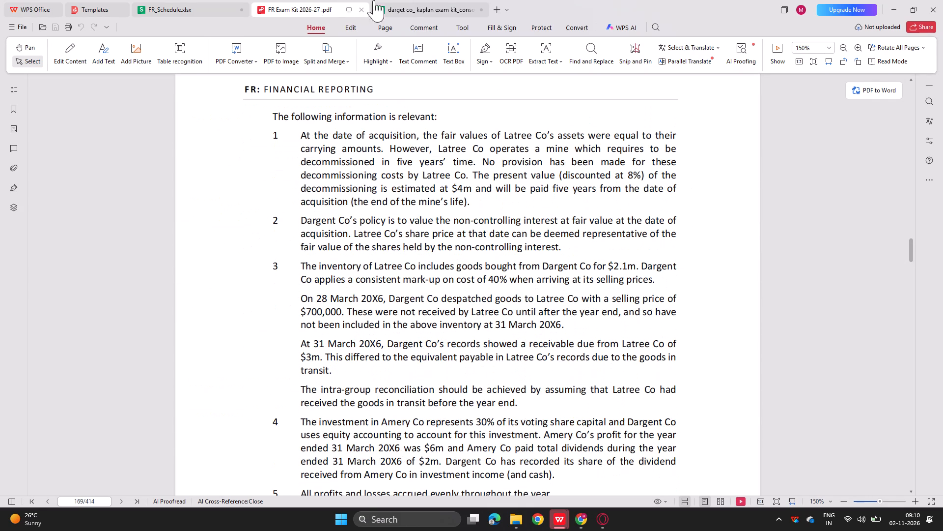
pyautogui.click(422, 0)
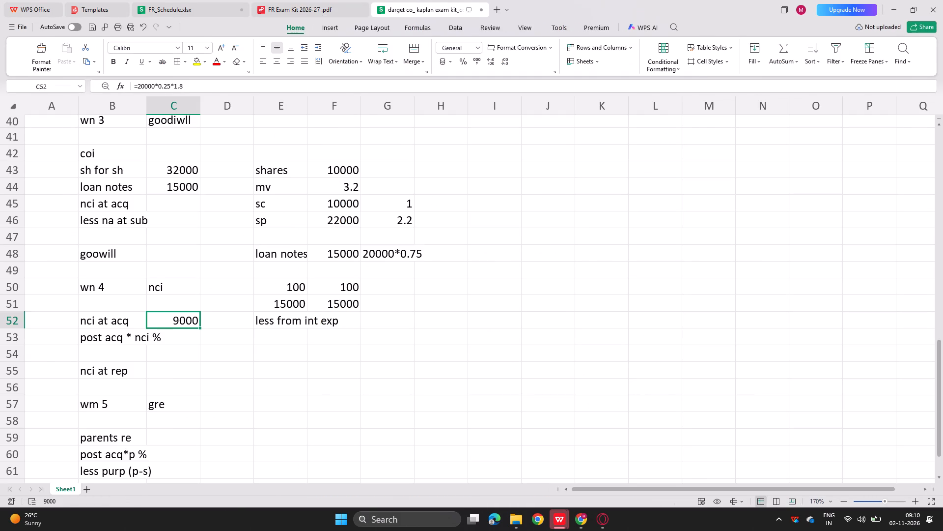
pyautogui.doubleClick(161, 325)
pyautogui.click(242, 324)
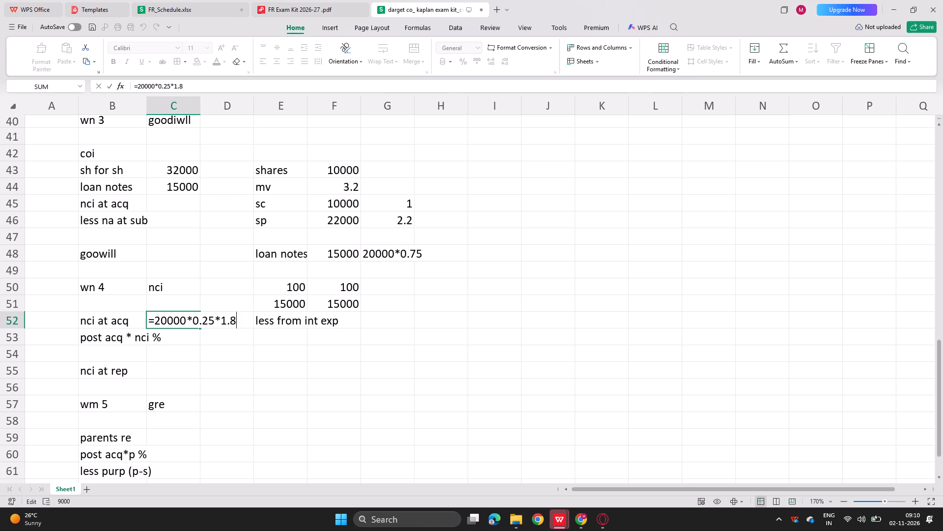
pyautogui.press('Return')
pyautogui.click(188, 324)
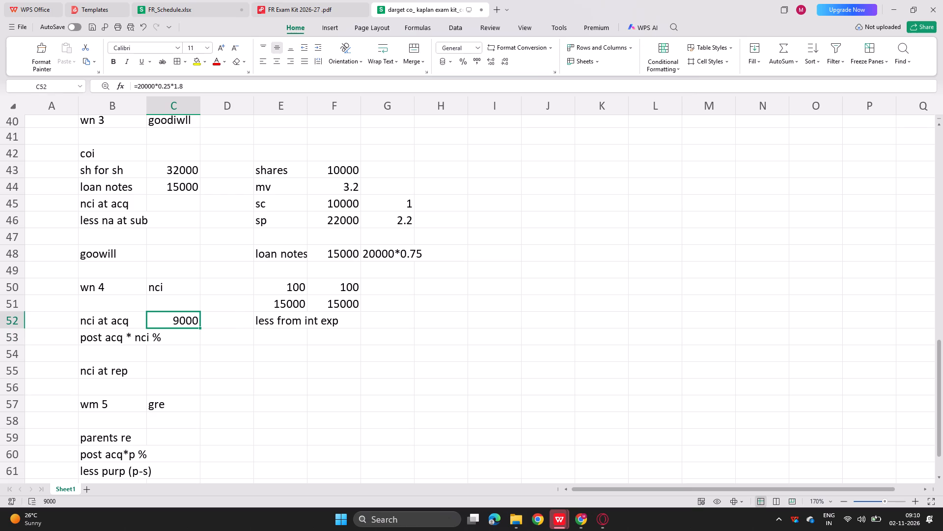
pyautogui.press('F2')
pyautogui.press('Return')
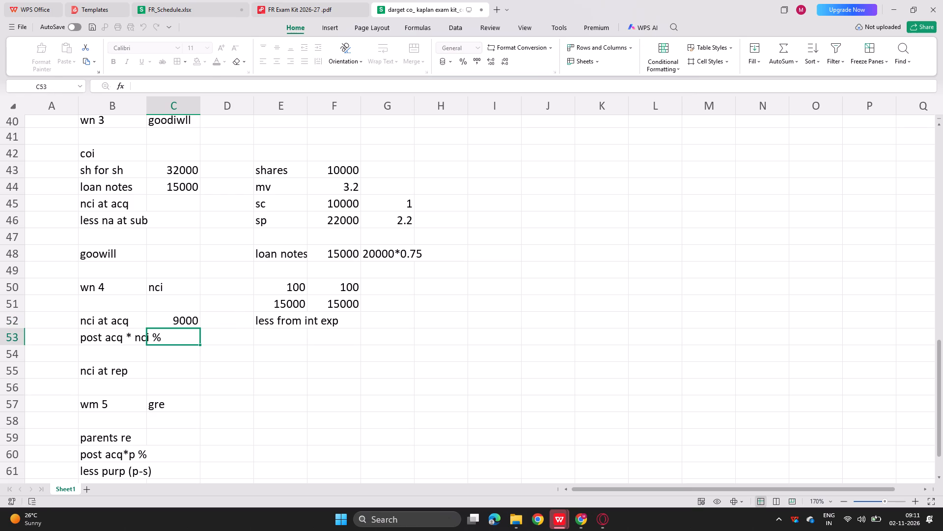
pyautogui.click(173, 316)
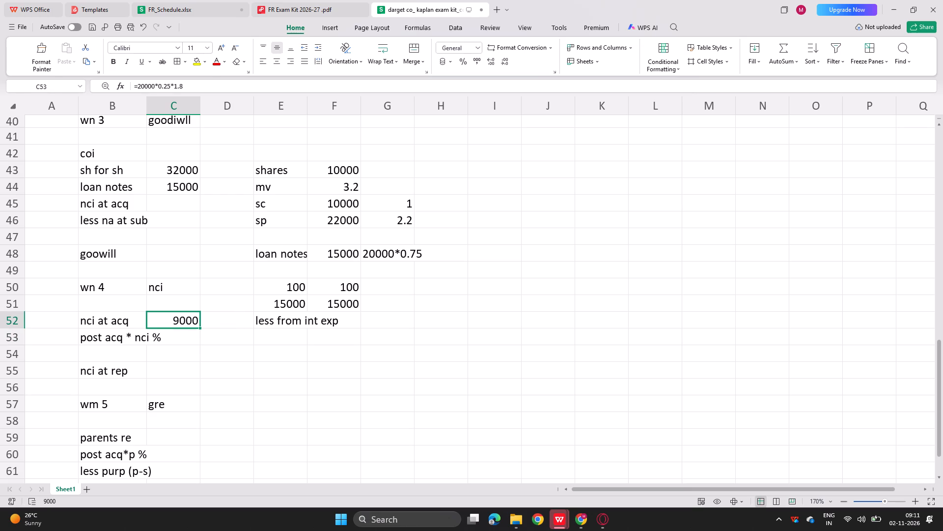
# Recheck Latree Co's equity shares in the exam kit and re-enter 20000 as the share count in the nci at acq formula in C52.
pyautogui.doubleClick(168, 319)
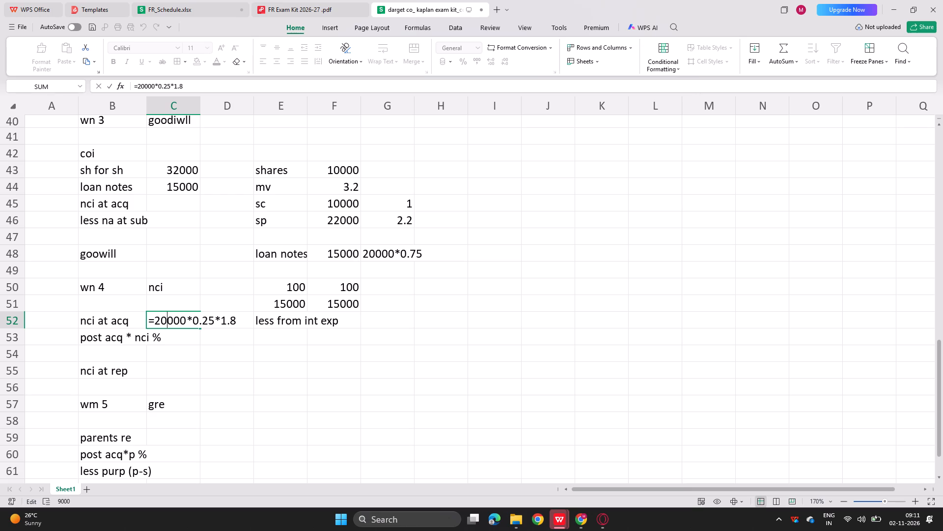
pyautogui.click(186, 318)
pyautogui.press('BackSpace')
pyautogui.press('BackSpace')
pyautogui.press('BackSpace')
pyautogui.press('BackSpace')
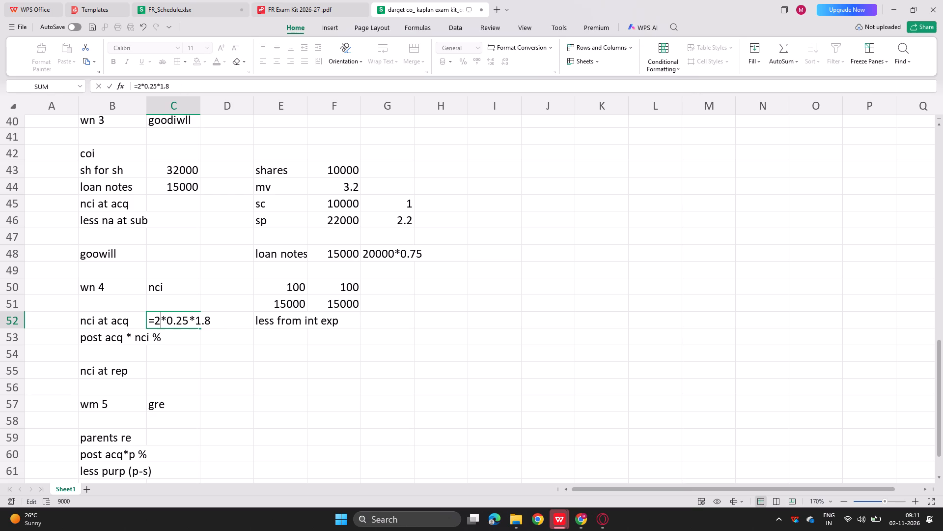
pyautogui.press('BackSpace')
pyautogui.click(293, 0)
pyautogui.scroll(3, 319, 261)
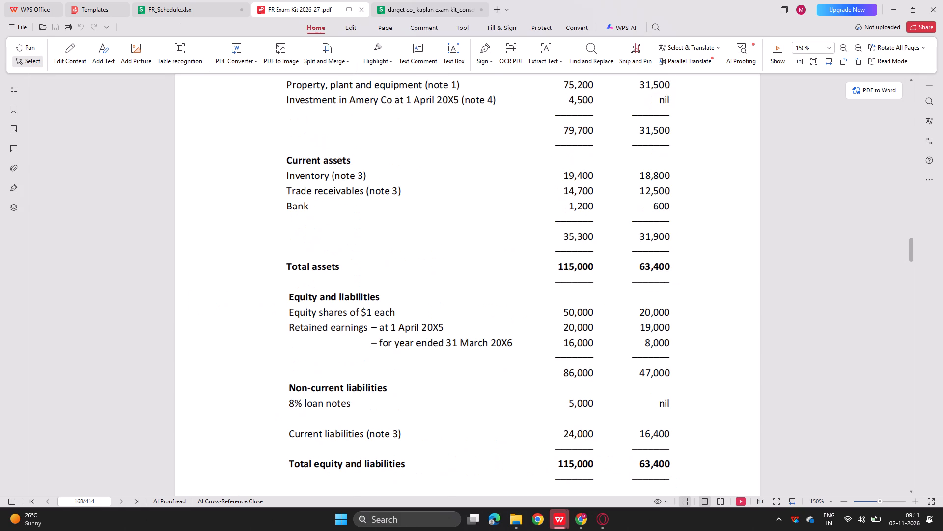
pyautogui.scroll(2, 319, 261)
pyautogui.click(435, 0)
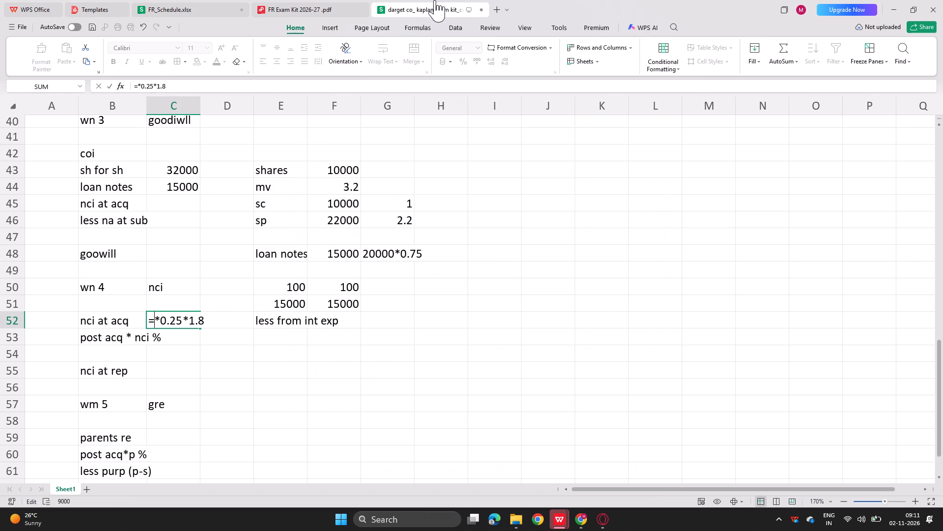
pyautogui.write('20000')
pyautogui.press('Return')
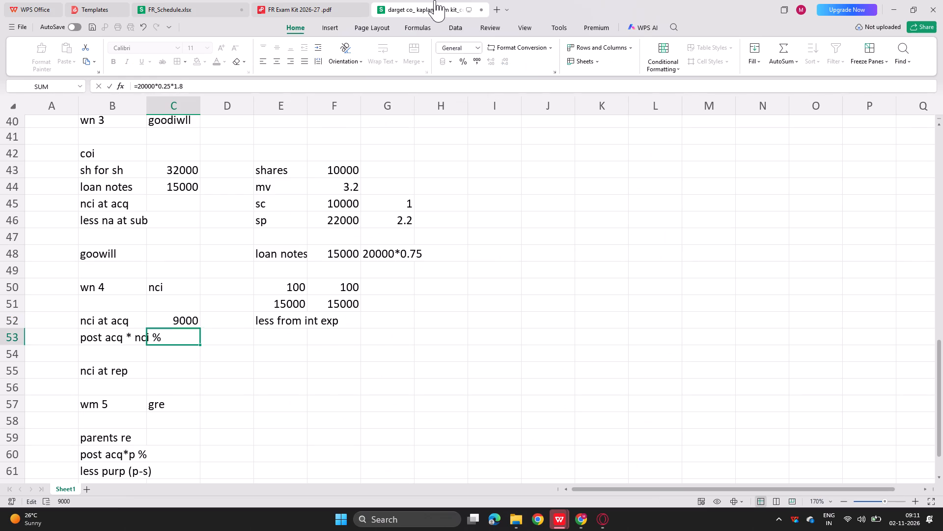
# Link nci at acq in the goodwill working to the NCI working by entering =C52 in C45.
pyautogui.press('Return')
pyautogui.press('Up')
pyautogui.press('Up')
pyautogui.press('Up')
pyautogui.press('Up')
pyautogui.press('Up')
pyautogui.press('Up')
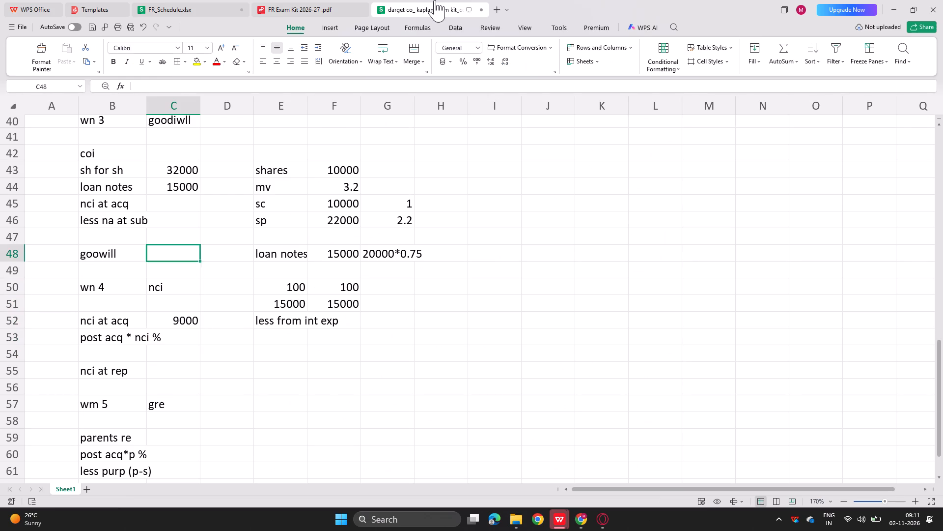
pyautogui.press('Up')
pyautogui.press('Up')
pyautogui.press('Up')
pyautogui.press('=')
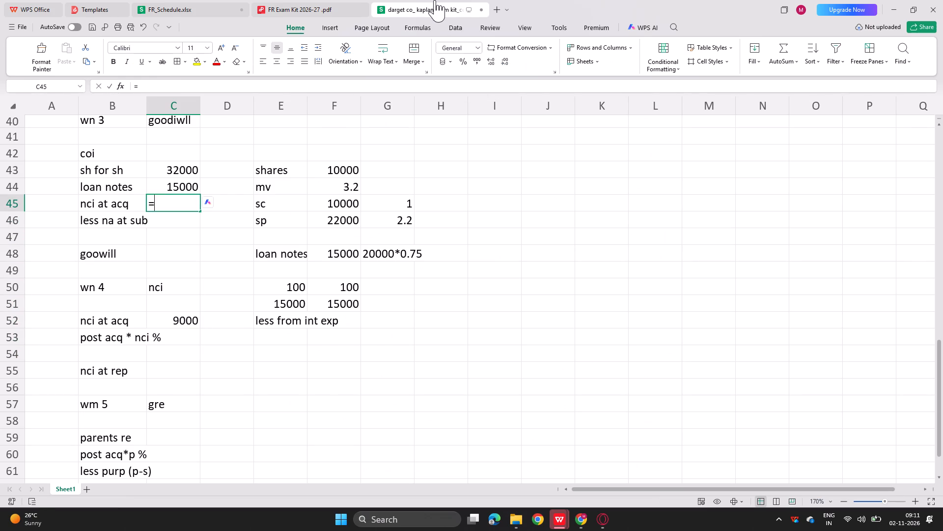
pyautogui.press('Down')
pyautogui.press('Down')
pyautogui.press('Down')
pyautogui.press('Down')
pyautogui.press('Down')
pyautogui.press('Down')
pyautogui.press('Down')
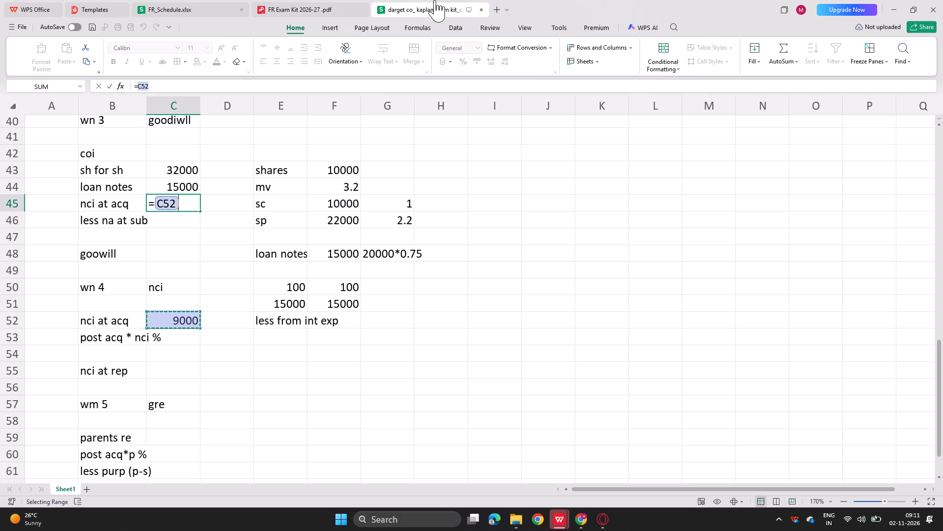
pyautogui.press('Return')
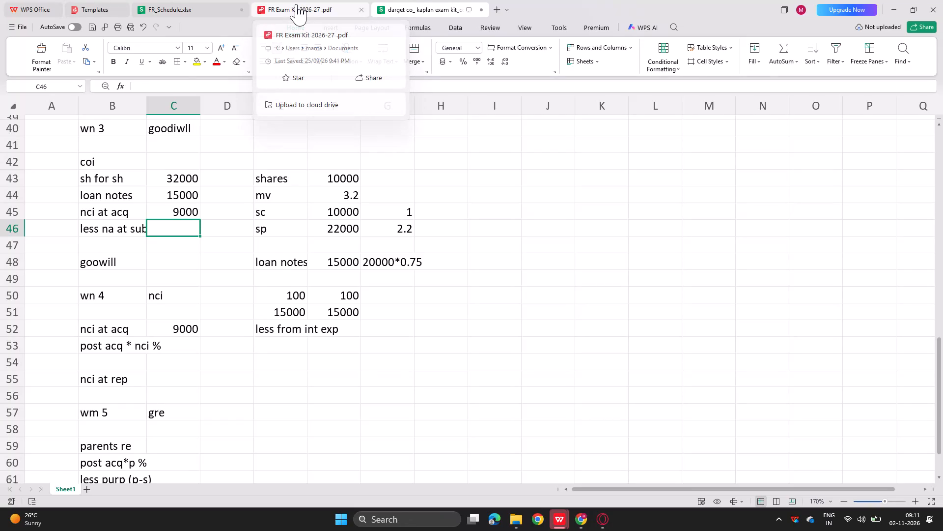
# Make the rep fv dep in D35 of the net assets working negative with =-D34/5*3/12.
pyautogui.scroll(5, 148, 268)
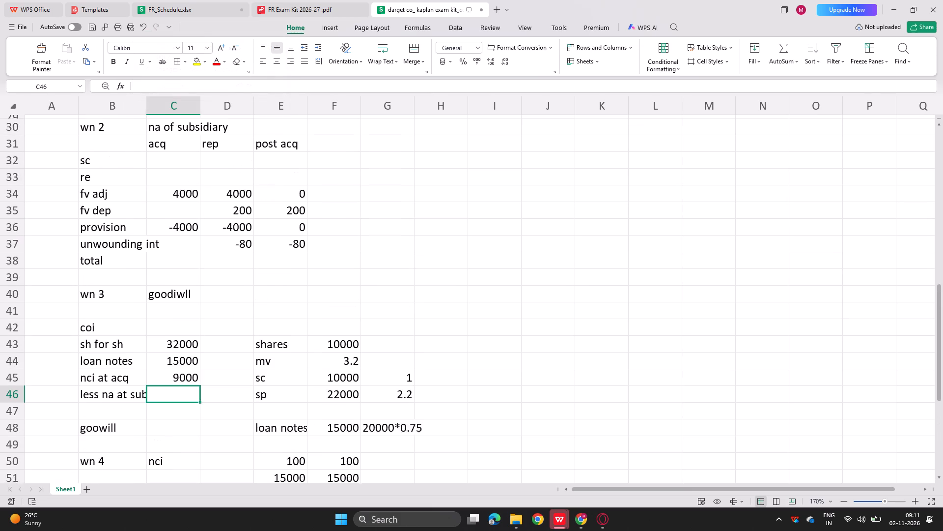
pyautogui.click(220, 221)
pyautogui.doubleClick(219, 221)
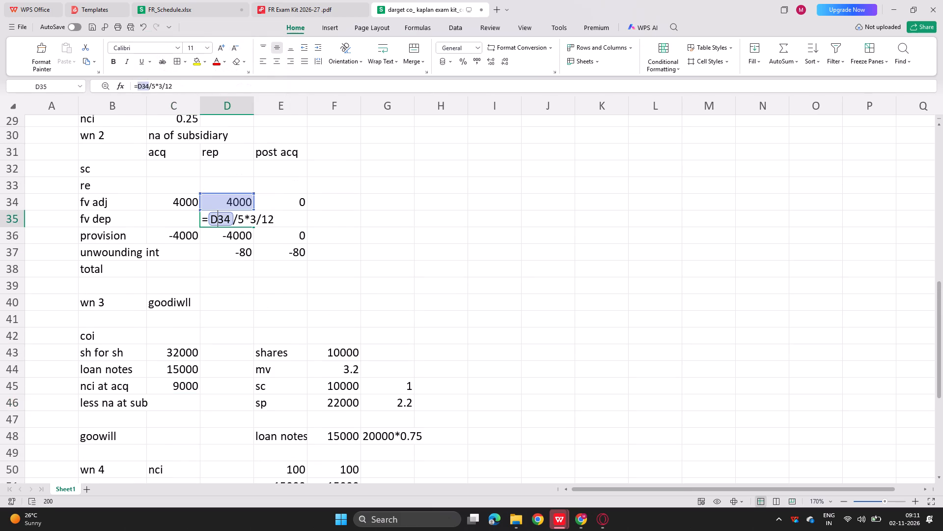
pyautogui.click(212, 218)
pyautogui.press('-')
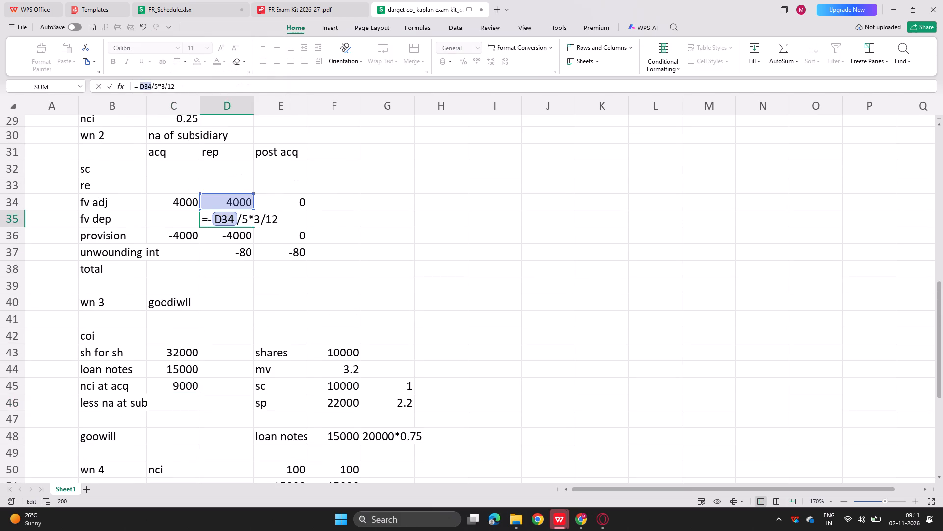
pyautogui.press('Return')
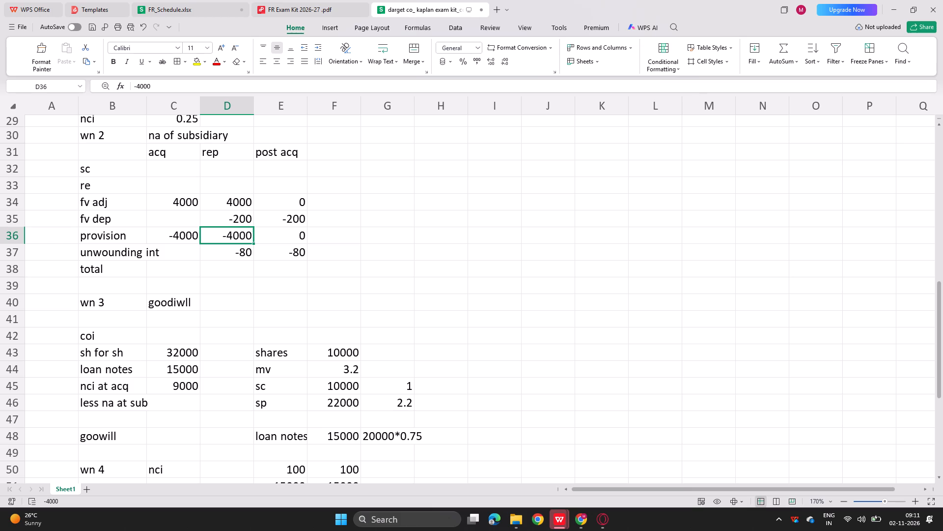
# Review the net assets, goodwill, NCI and gre workings alongside Latree Co's figures and notes in the exam kit.
pyautogui.click(184, 147)
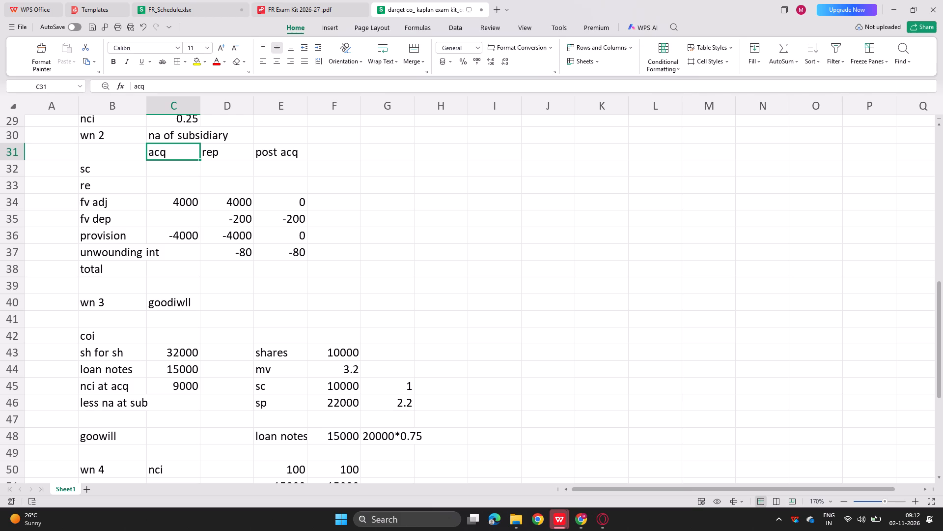
pyautogui.scroll(-4, 186, 242)
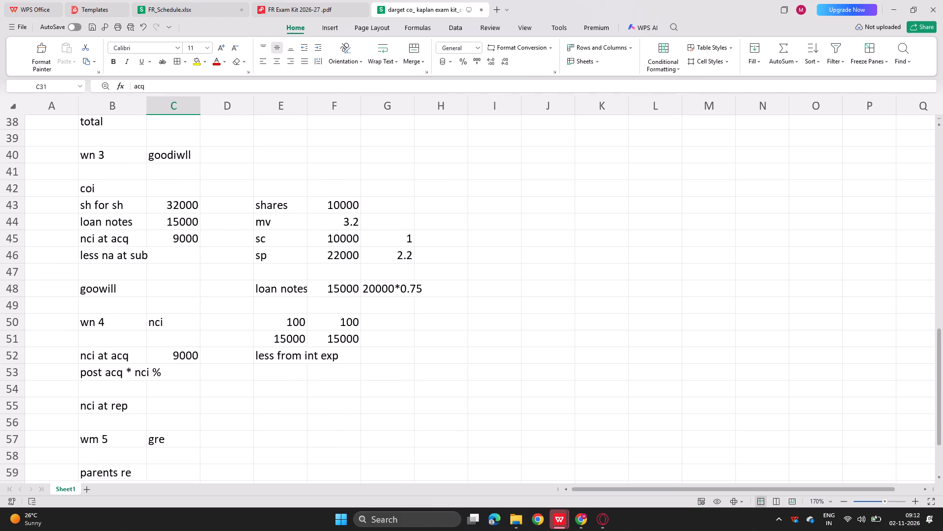
pyautogui.click(172, 258)
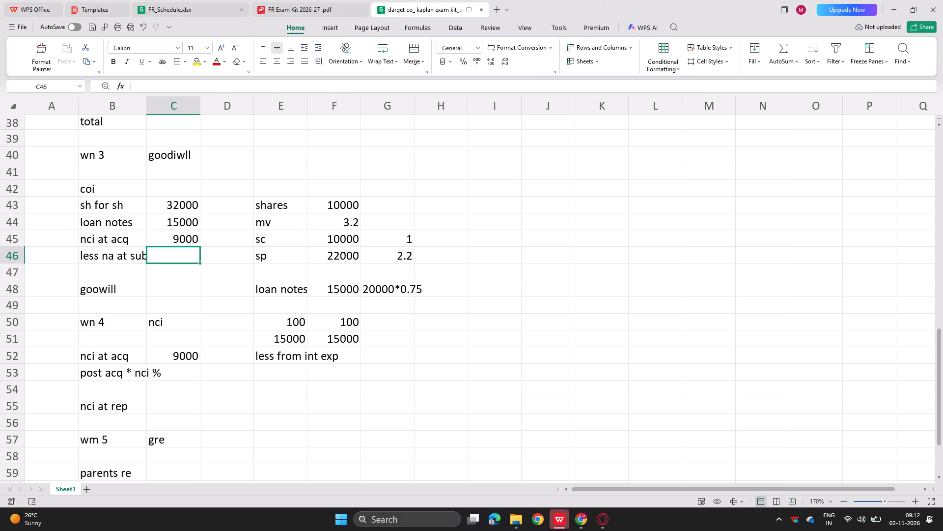
pyautogui.click(325, 0)
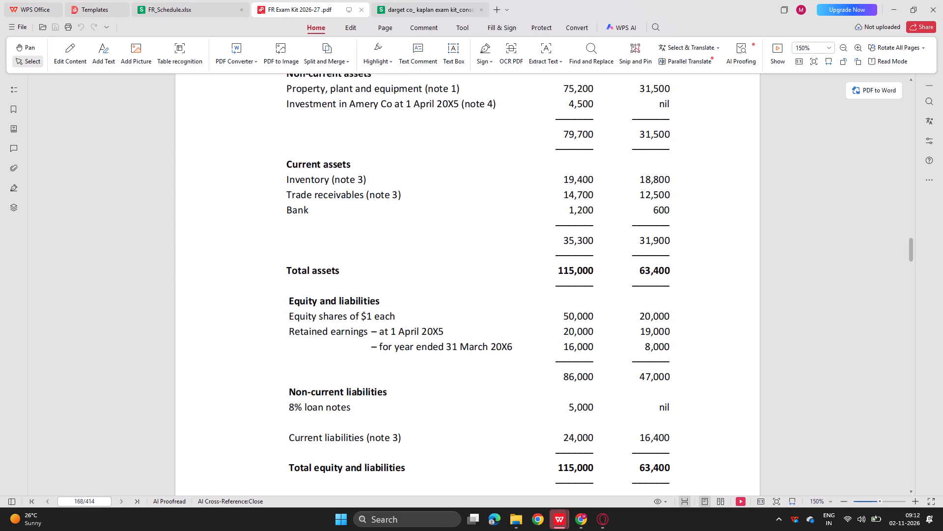
pyautogui.scroll(-2, 316, 153)
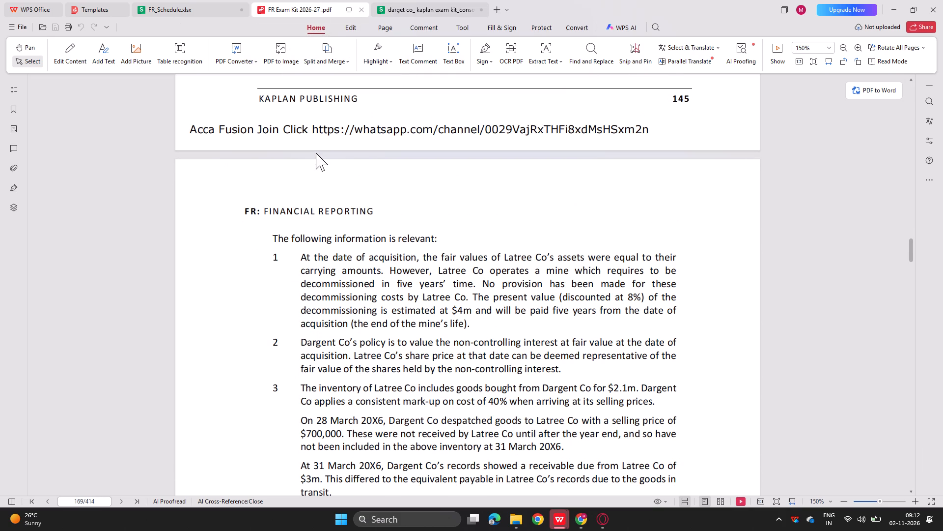
pyautogui.click(415, 3)
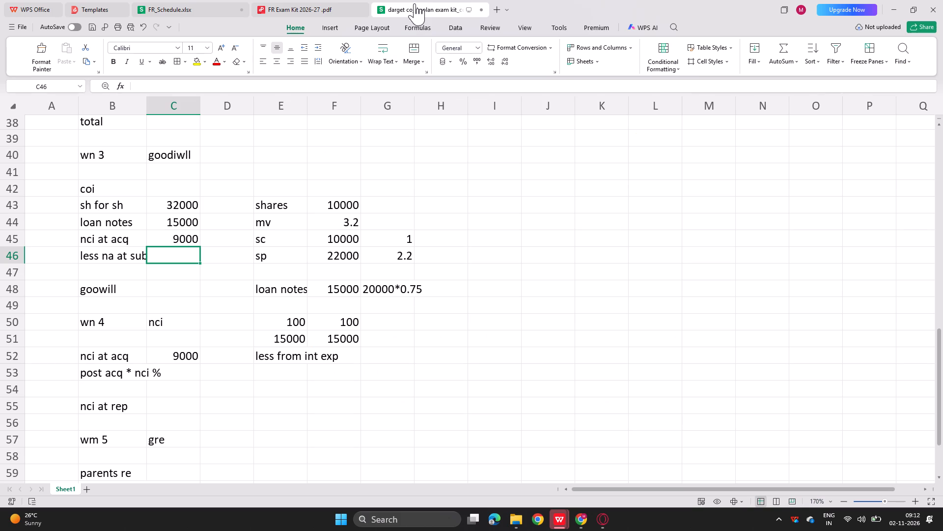
pyautogui.scroll(-1, 269, 210)
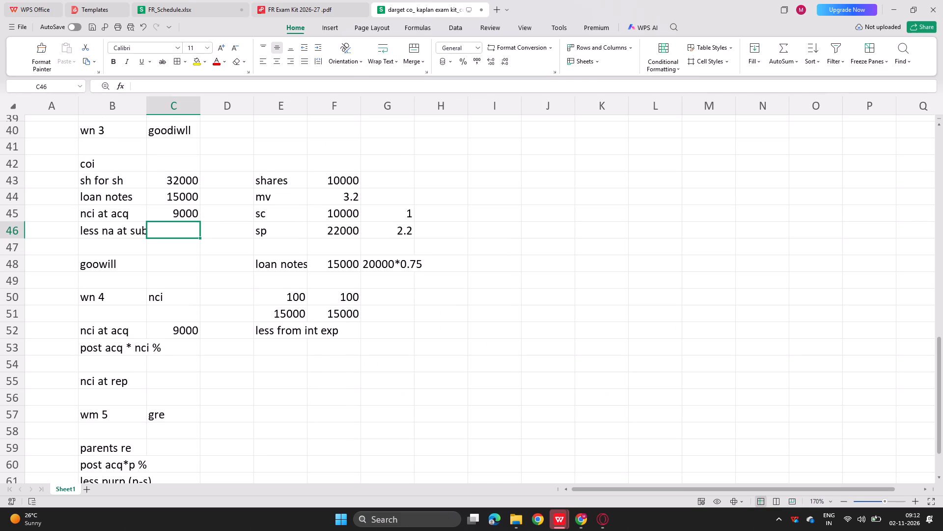
pyautogui.scroll(-3, 180, 260)
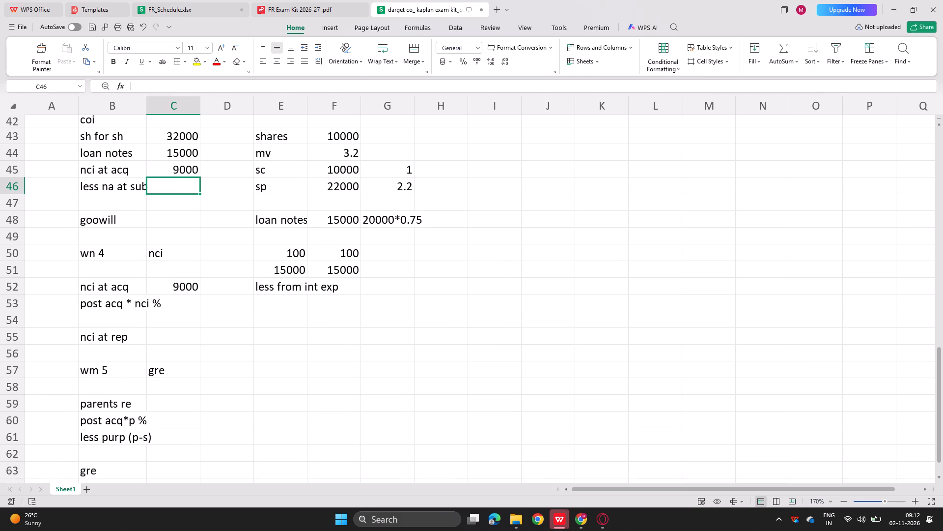
pyautogui.scroll(-6, 180, 260)
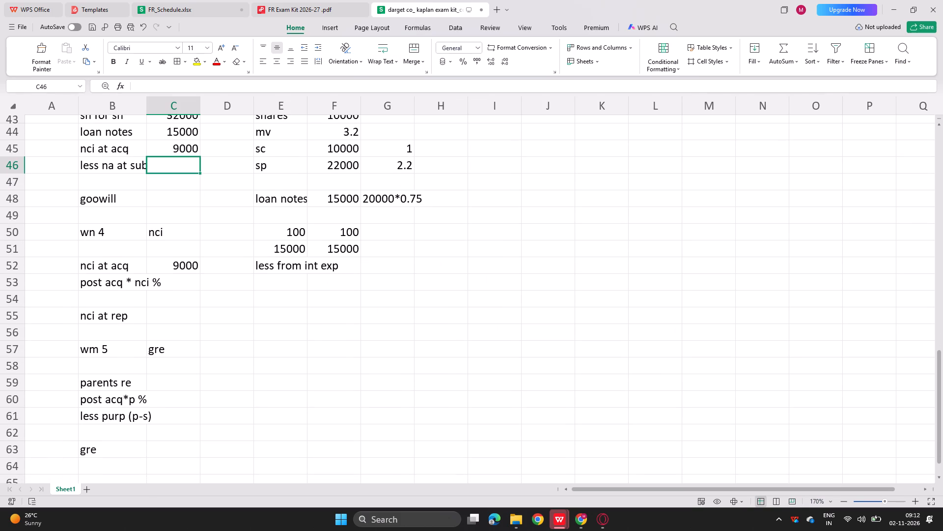
# Enter the share price as 1.80 in the nci at acq formula in C52.
pyautogui.doubleClick(175, 264)
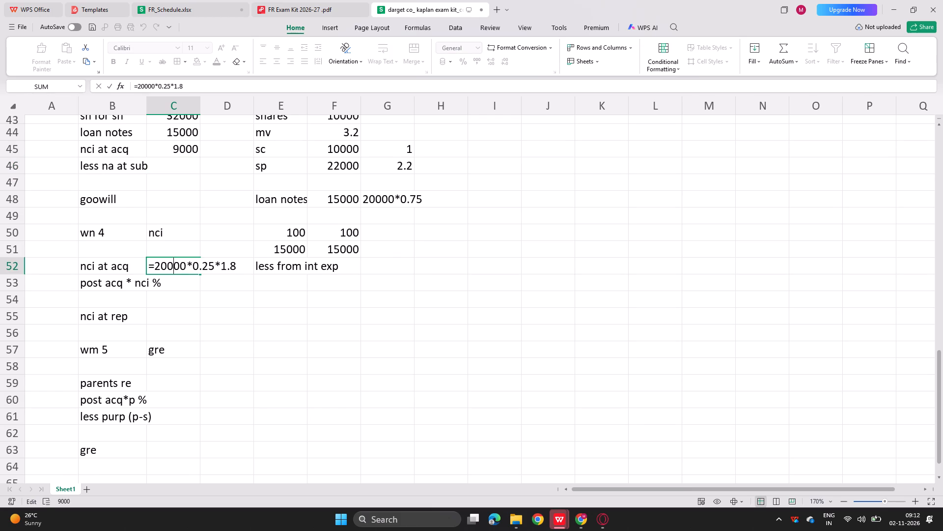
pyautogui.click(239, 266)
pyautogui.press('0')
pyautogui.press('Return')
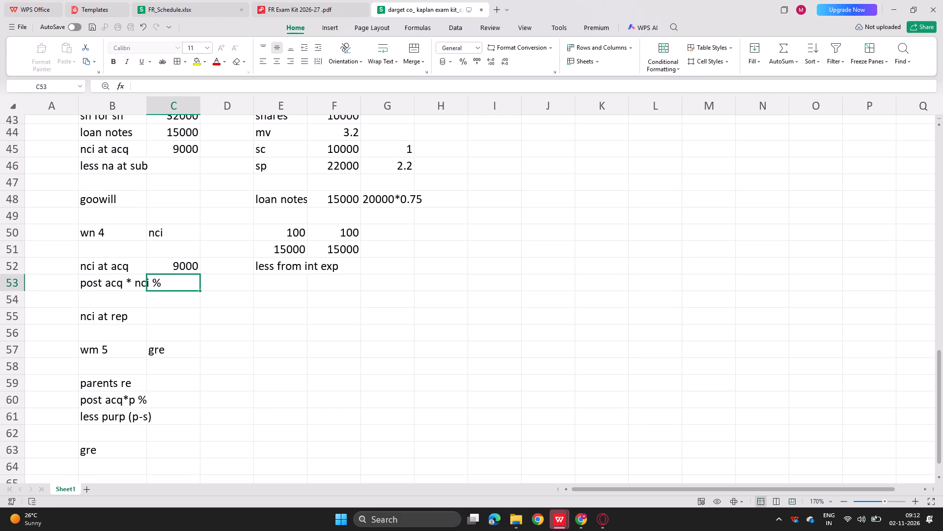
# Check the nci at acq formula in C52 and look over the net assets, goodwill, NCI and gre workings.
pyautogui.doubleClick(176, 262)
pyautogui.press('Return')
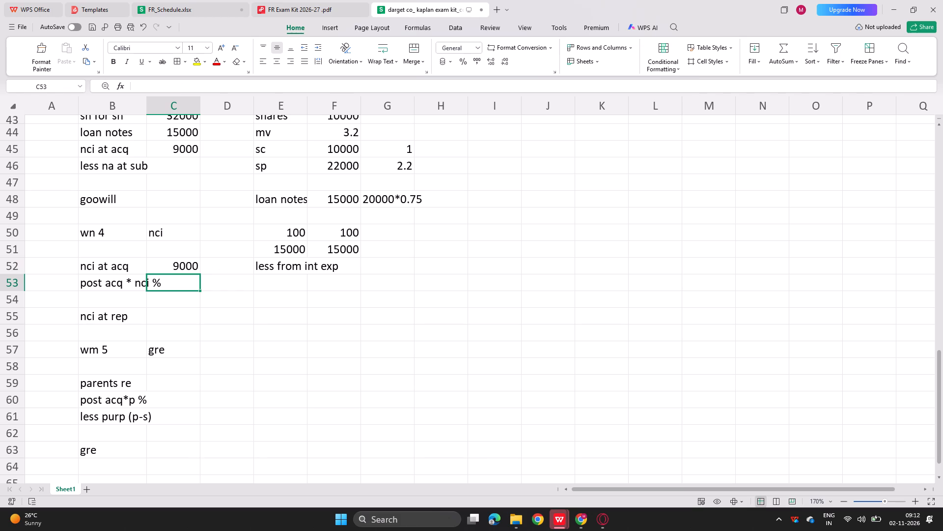
pyautogui.doubleClick(167, 265)
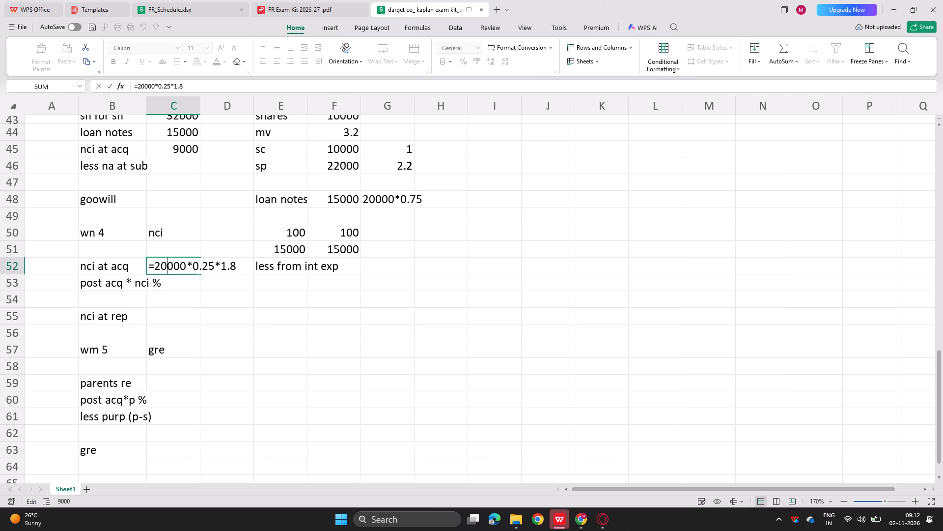
pyautogui.press('Return')
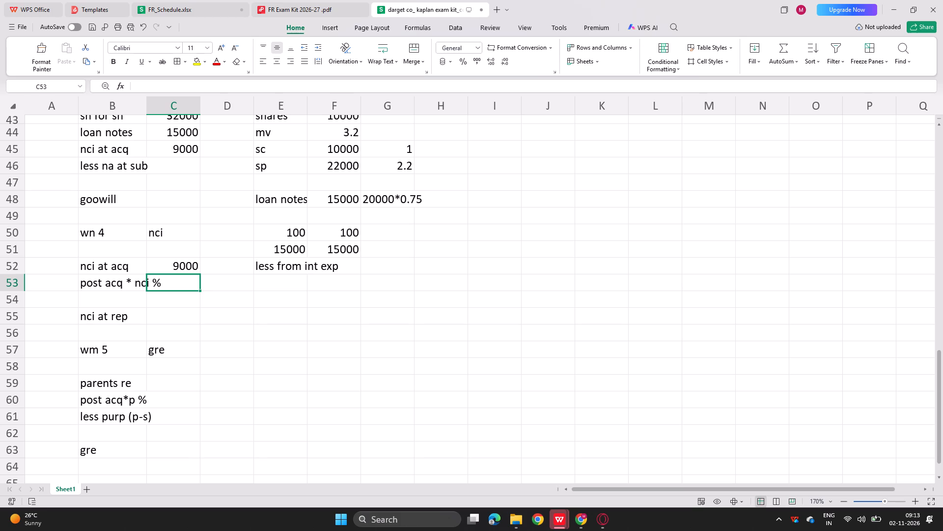
pyautogui.click(155, 336)
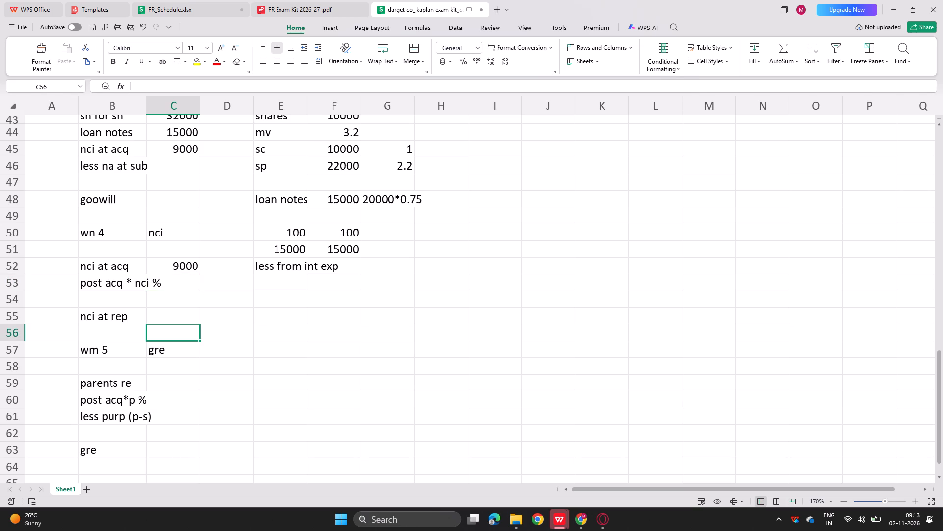
pyautogui.scroll(2, 107, 255)
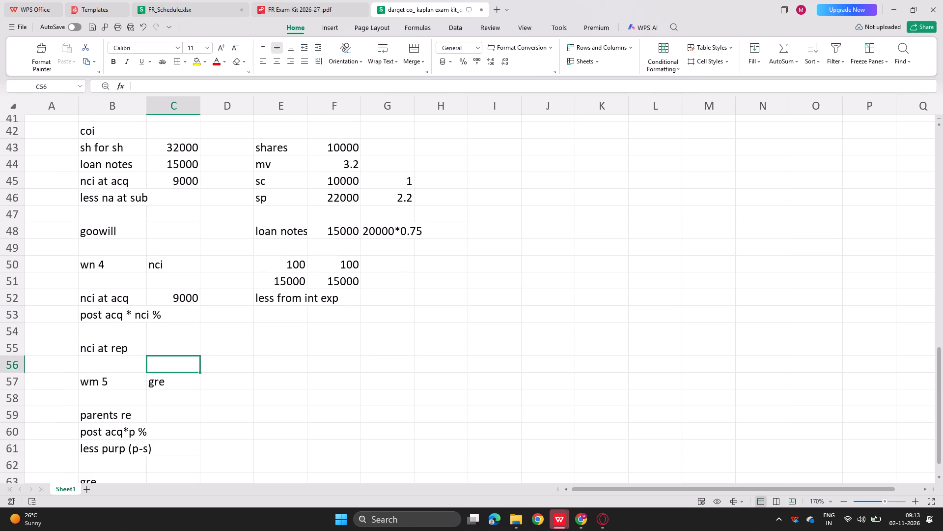
pyautogui.scroll(4, 107, 255)
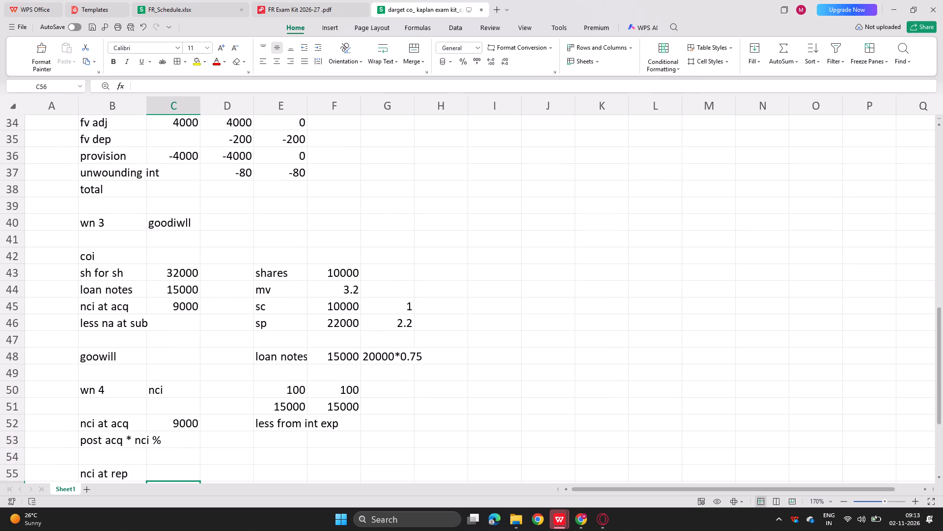
pyautogui.scroll(-1, 156, 243)
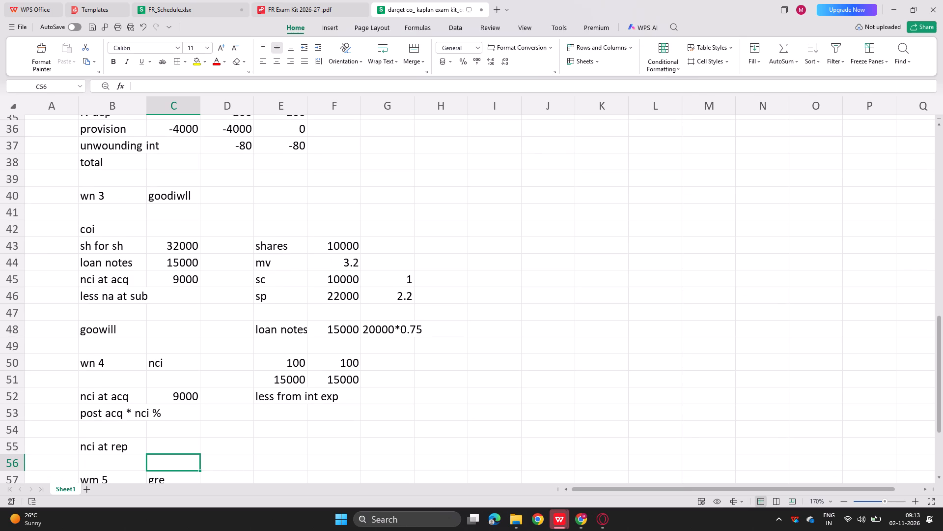
pyautogui.scroll(-1, 156, 243)
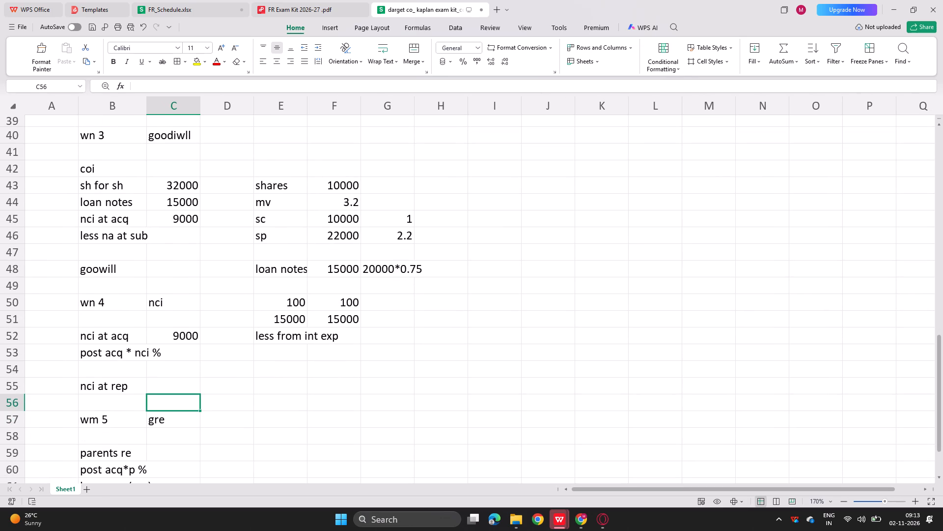
pyautogui.scroll(-1, 156, 243)
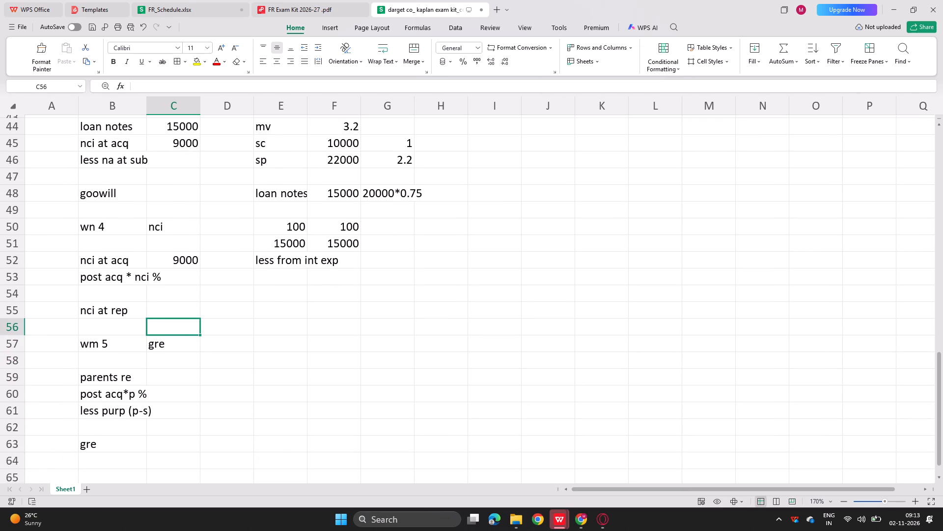
pyautogui.scroll(-1, 156, 243)
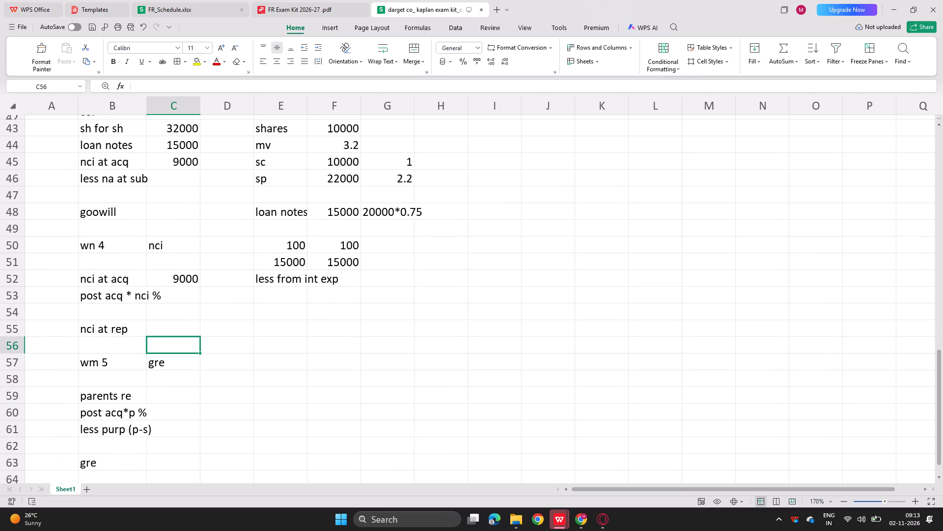
pyautogui.scroll(-1, 156, 243)
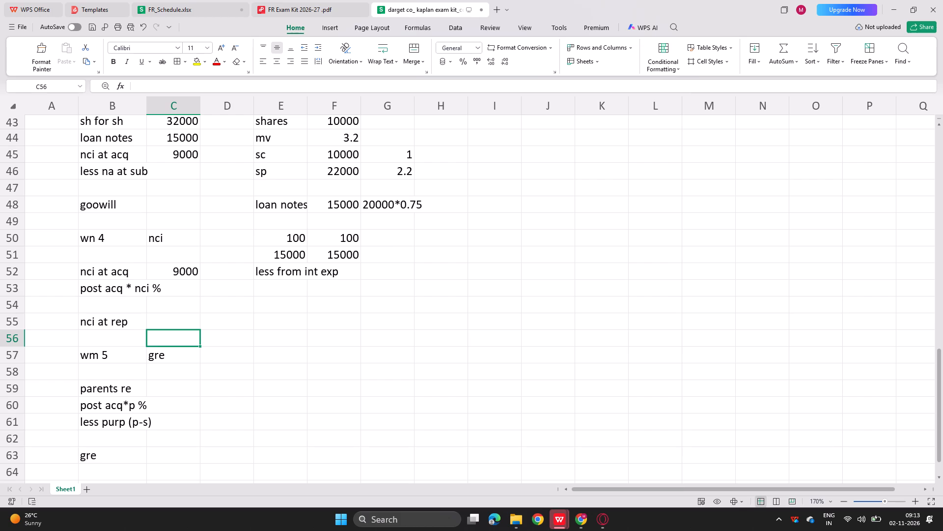
pyautogui.scroll(-5, 156, 243)
# Read notes 1 to 6 in the exam kit, including the Amery Co investment, against the workings in the spreadsheet.
pyautogui.click(313, 0)
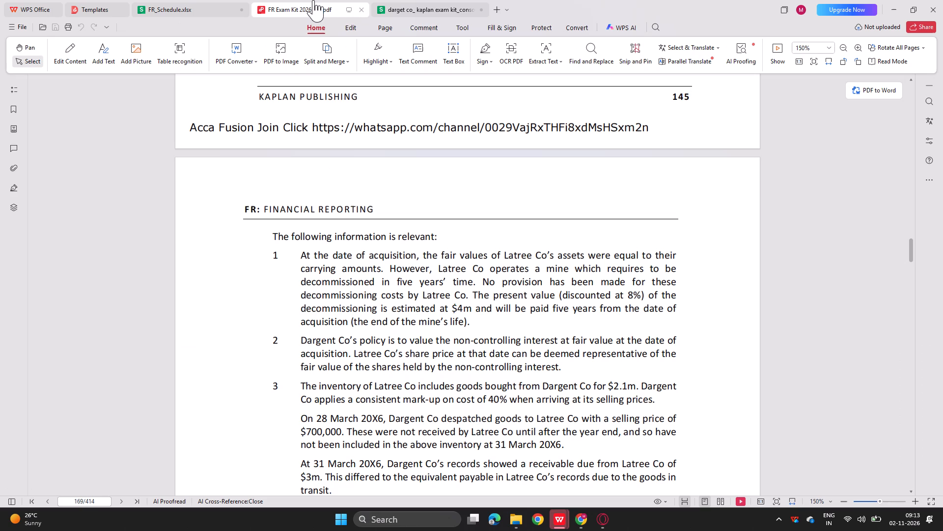
pyautogui.scroll(-1, 424, 266)
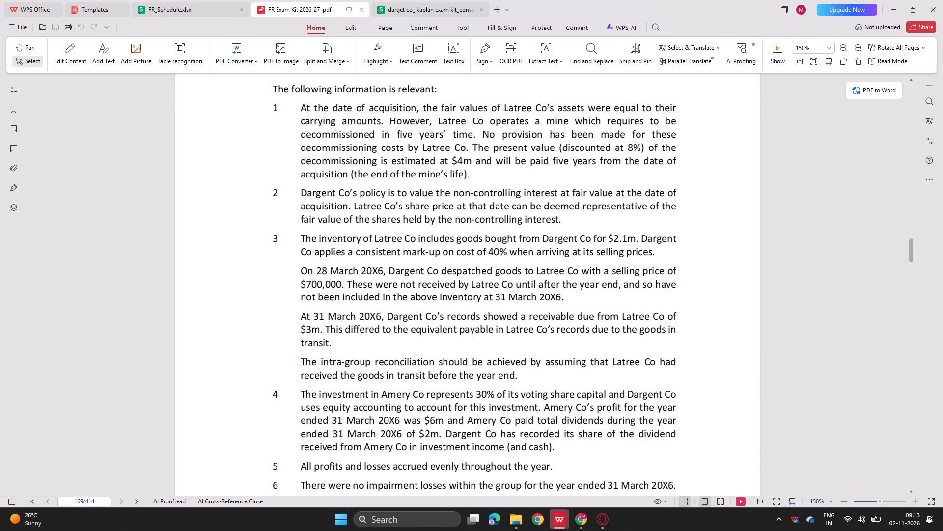
pyautogui.click(388, 0)
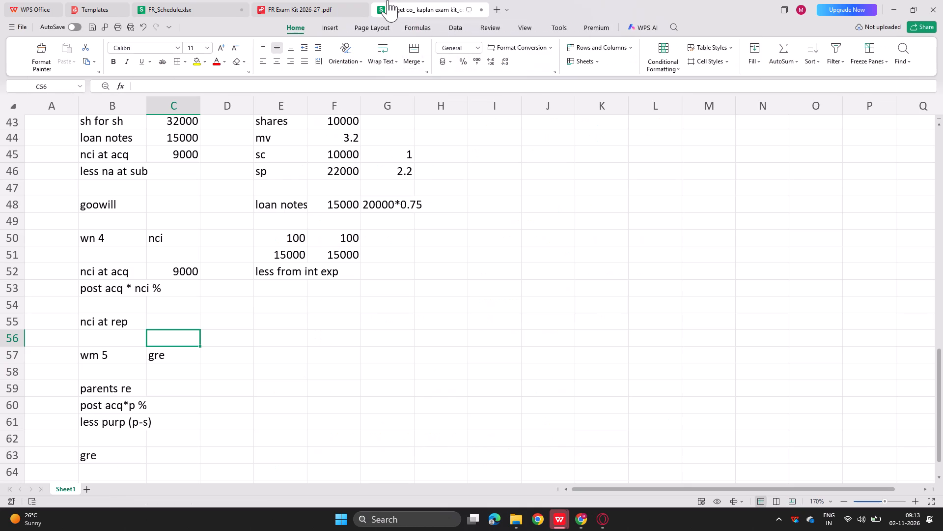
pyautogui.scroll(-1, 168, 236)
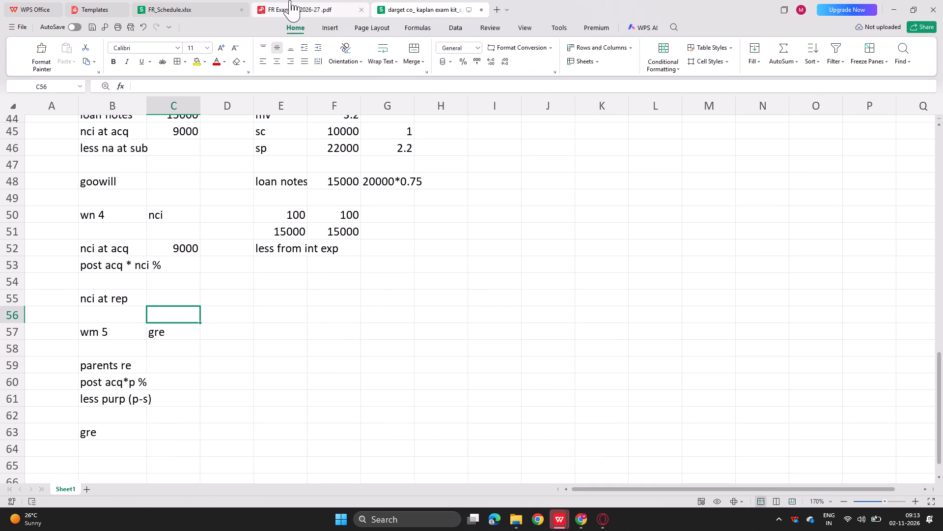
pyautogui.click(293, 0)
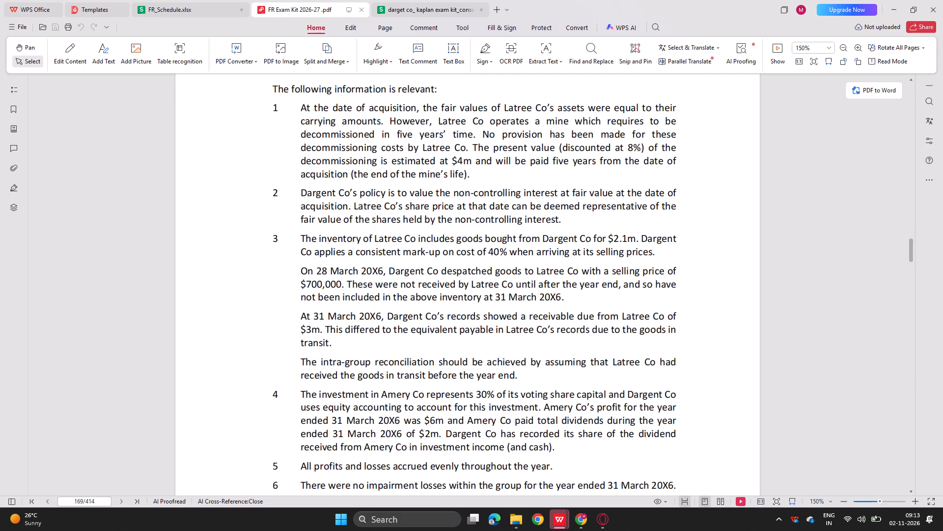
pyautogui.scroll(-1, 320, 269)
pyautogui.scroll(1, 320, 269)
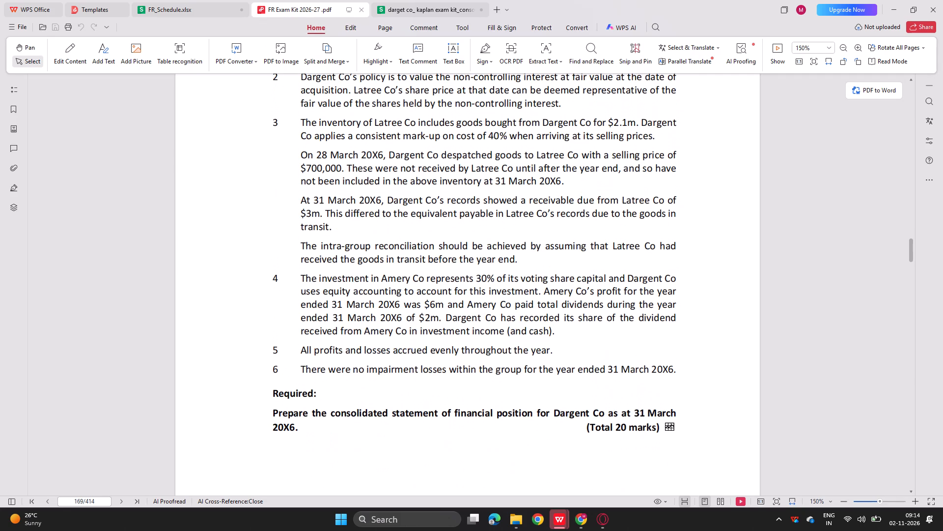
pyautogui.click(417, 0)
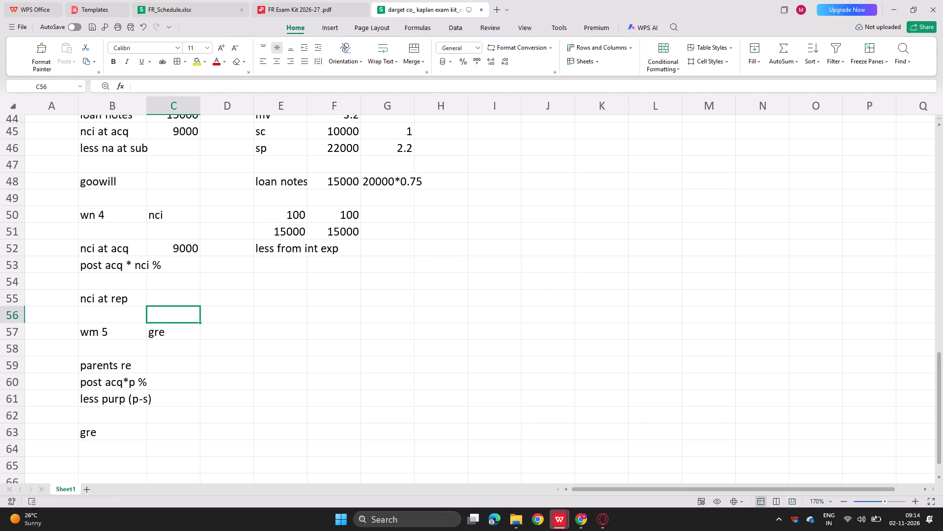
pyautogui.scroll(-1, 252, 251)
pyautogui.click(326, 9)
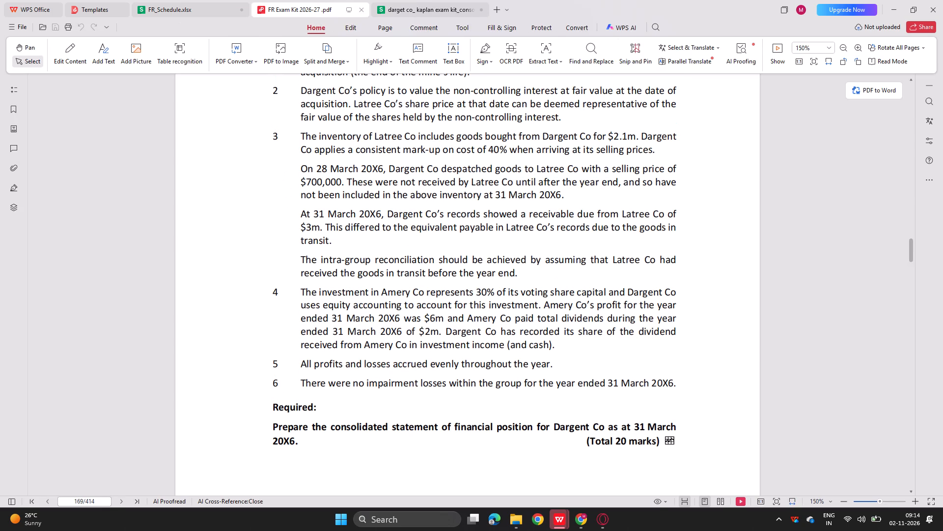
pyautogui.click(404, 0)
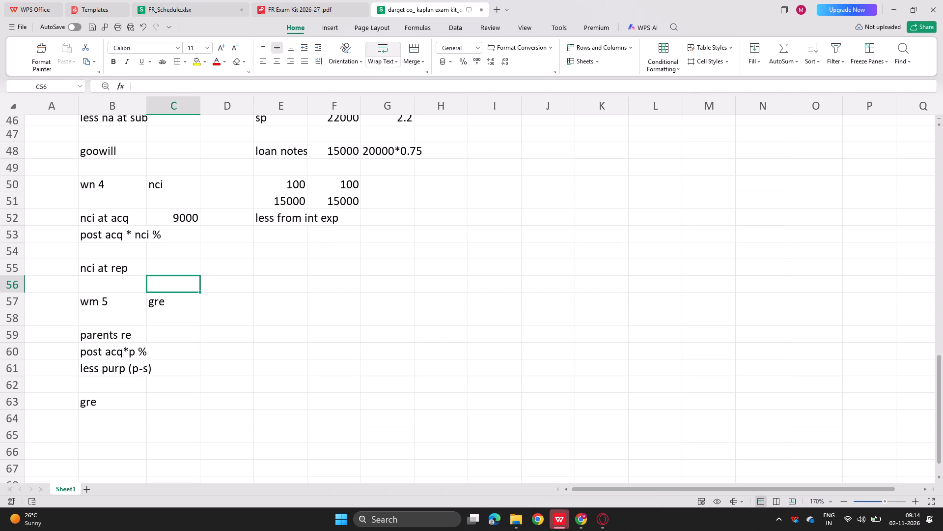
pyautogui.scroll(-1, 88, 455)
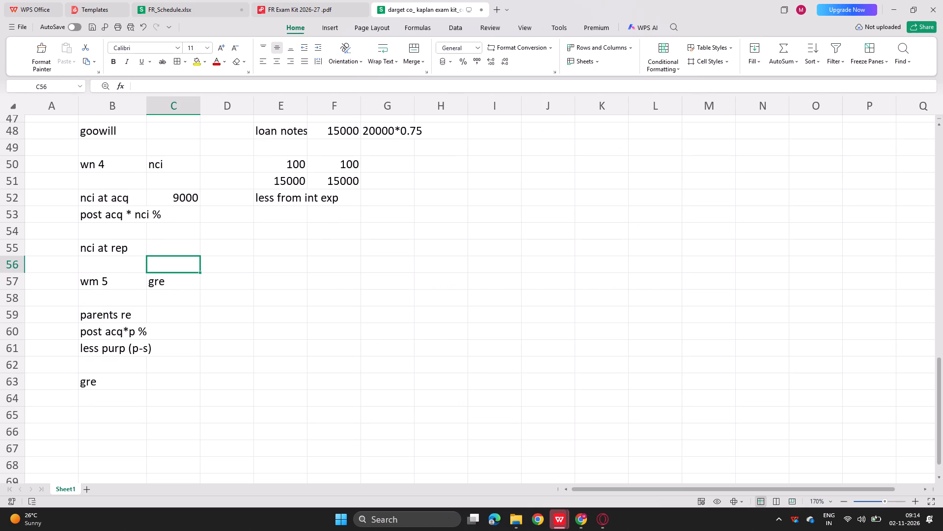
# Head a new working below gre with wn 6 in B65 and investment in associate in C65.
pyautogui.click(108, 411)
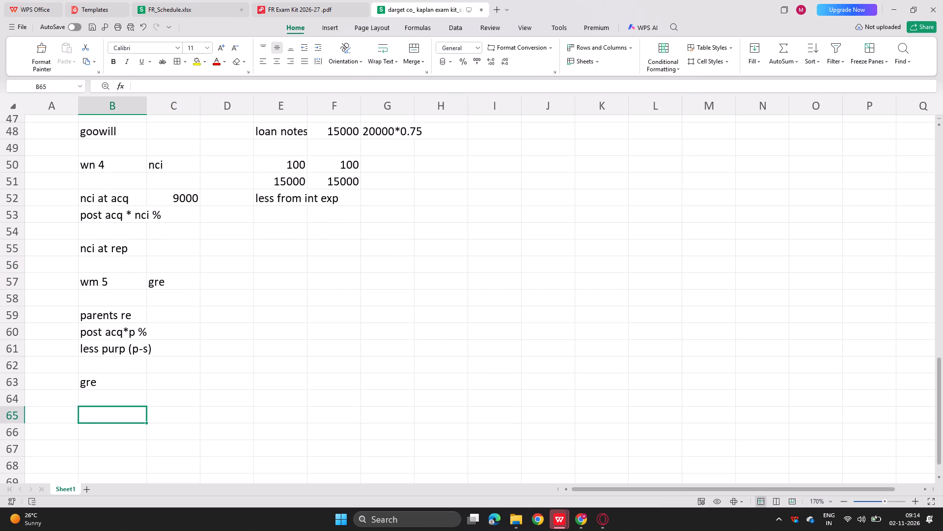
pyautogui.write('wn 6')
pyautogui.press('Right')
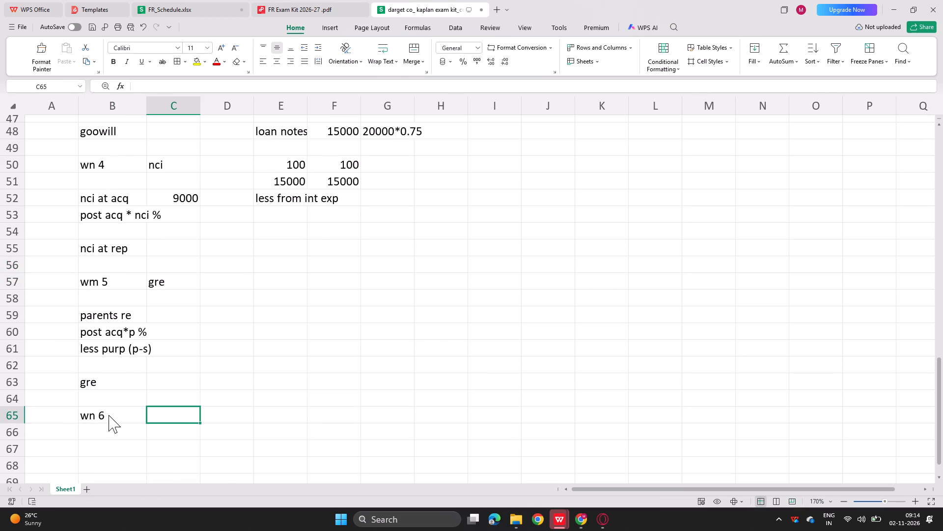
pyautogui.write('investment in associate')
pyautogui.press('Return')
# Add the row labels coi in B67 and profit*p% in B68 of the investment in associate working.
pyautogui.scroll(-2, 139, 439)
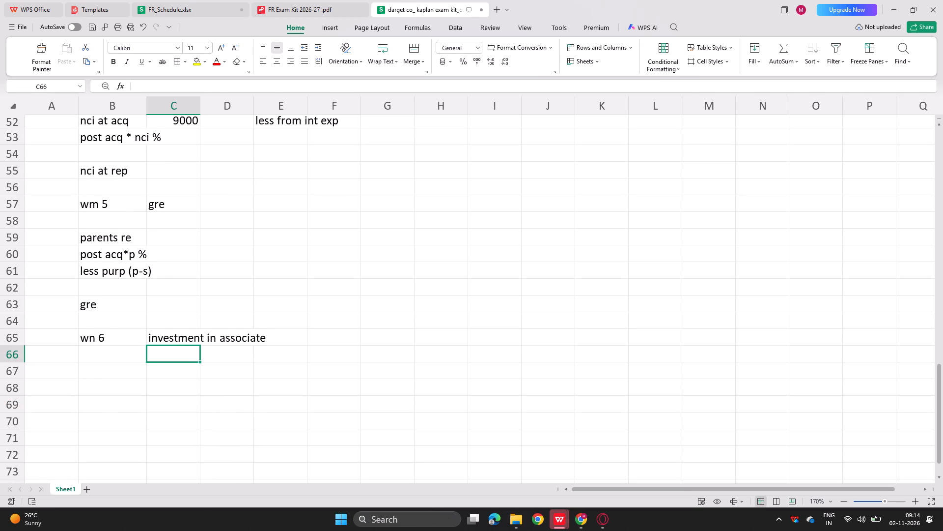
pyautogui.click(112, 376)
pyautogui.write('coi')
pyautogui.press('Return')
pyautogui.write('porify*p')
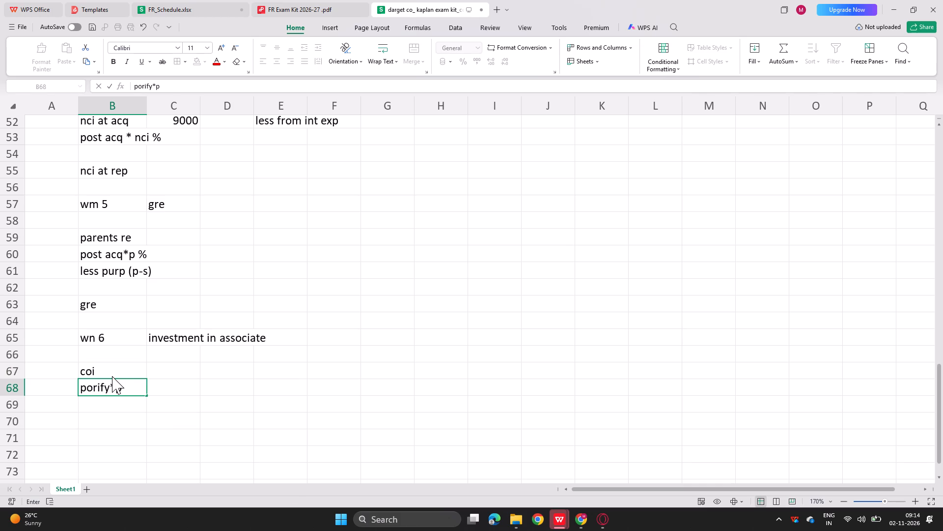
pyautogui.hotkey('shift', '%')
pyautogui.press('Return')
pyautogui.click(92, 386)
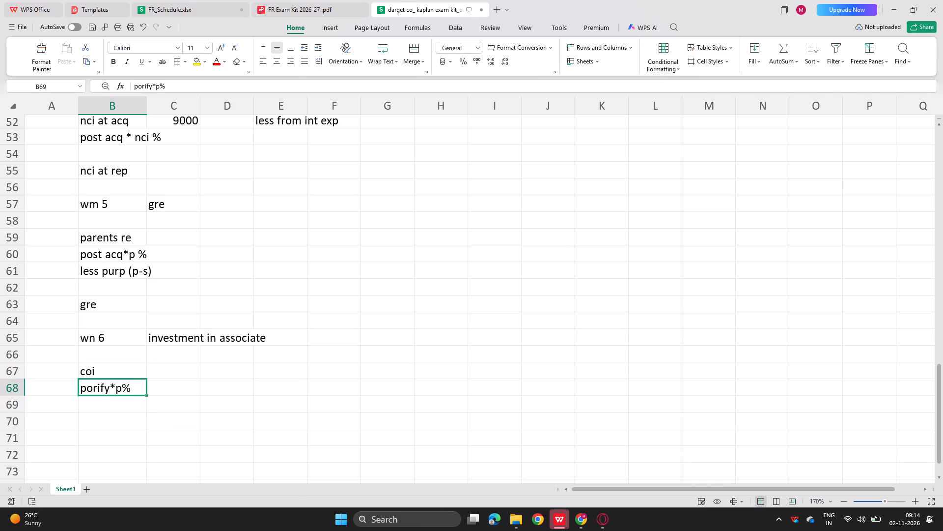
pyautogui.moveTo(92, 386); pyautogui.dragTo(114, 388)
pyautogui.click(114, 388)
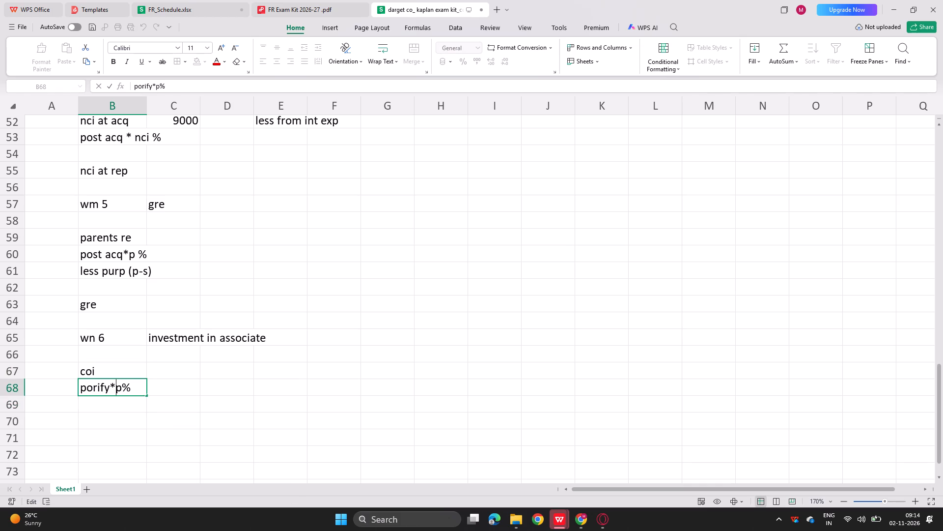
pyautogui.click(109, 386)
pyautogui.press('BackSpace')
pyautogui.press('BackSpace')
pyautogui.press('BackSpace')
pyautogui.press('BackSpace')
pyautogui.press('BackSpace')
pyautogui.write('rofit')
pyautogui.press('Return')
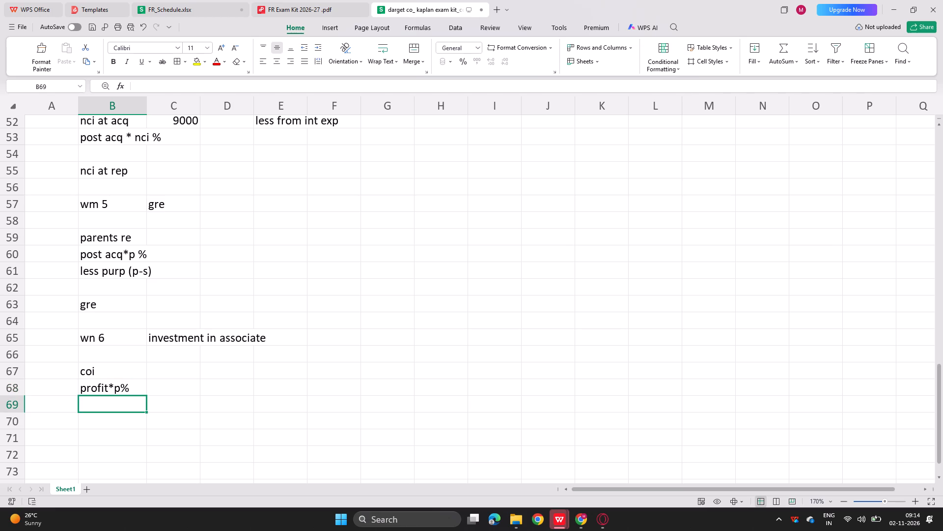
# Add the row labels less purp (p-a) in B69 and less imp in B70 of the associate working.
pyautogui.write('less purp (p-a)')
pyautogui.press('Return')
pyautogui.write('les')
pyautogui.write('s im')
pyautogui.press('BackSpace')
pyautogui.press('BackSpace')
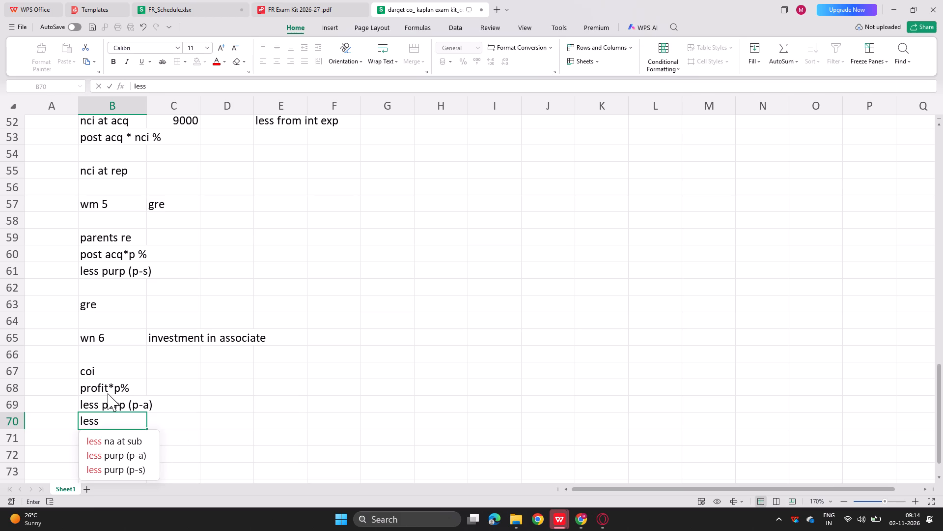
pyautogui.write('imp')
pyautogui.press('Return')
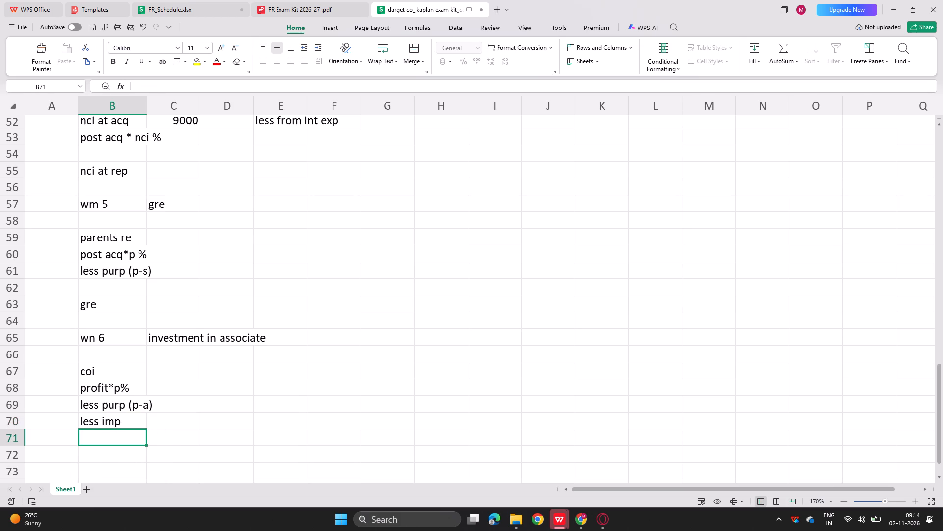
# Add the label d holds a in D28 of the group structure working, with 0.30 beside it in E28.
pyautogui.click(160, 387)
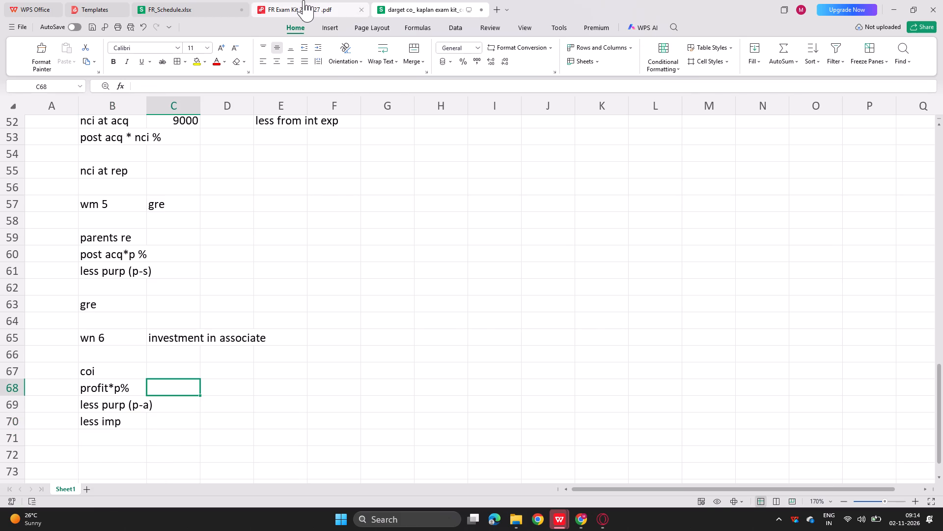
pyautogui.click(303, 0)
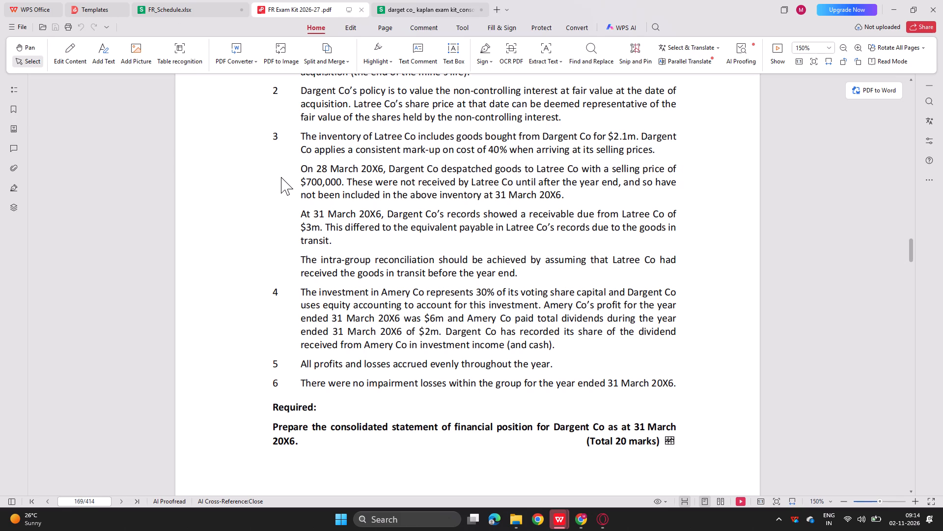
pyautogui.click(422, 0)
pyautogui.scroll(10, 202, 230)
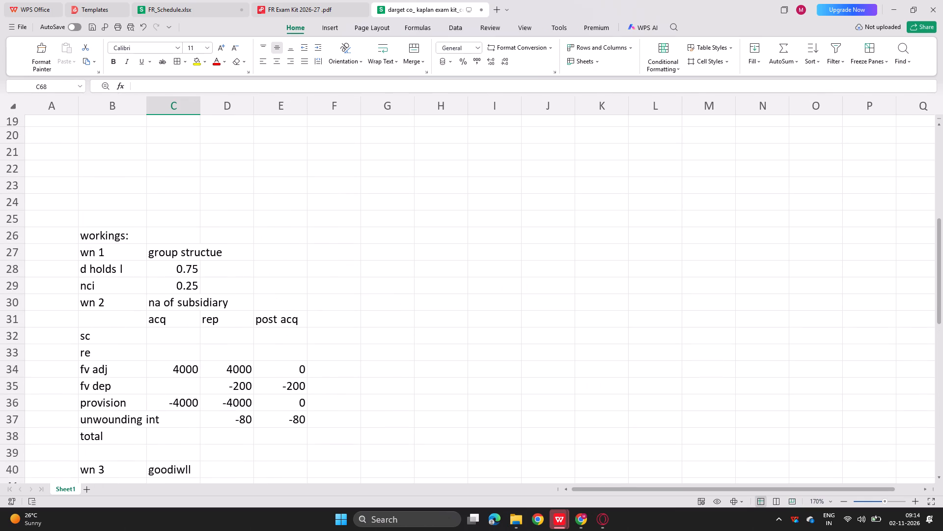
pyautogui.click(218, 266)
pyautogui.write('d holds a')
pyautogui.press('Right')
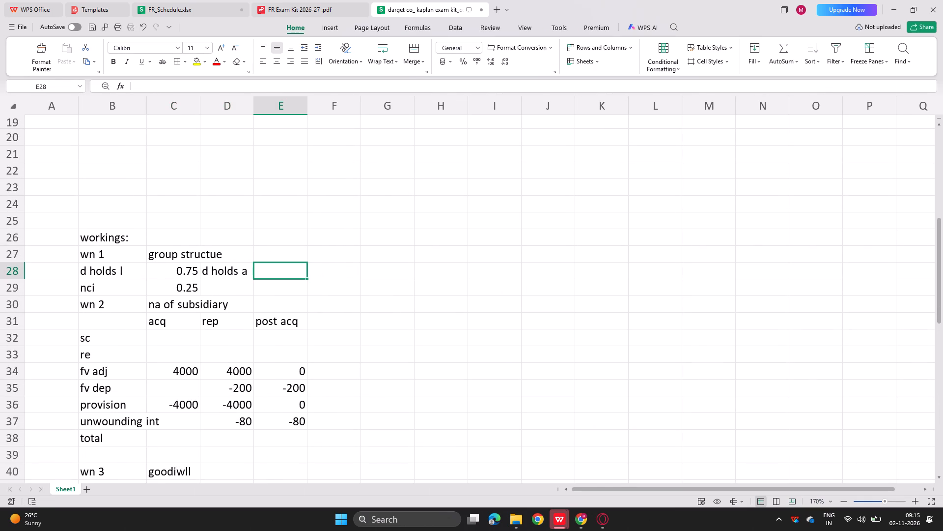
pyautogui.write('0.30')
pyautogui.press('Return')
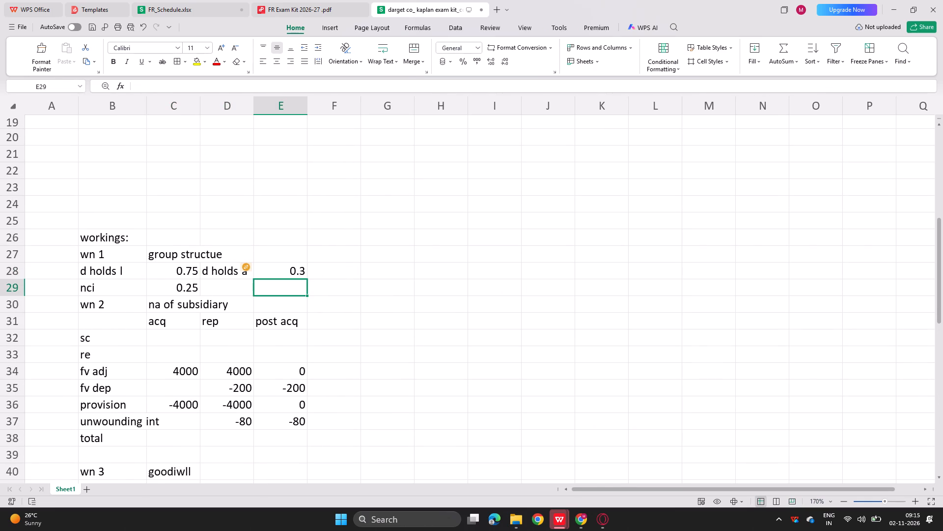
# Enter the Amery Co investment cost from the exam kit, 4500, against coi in C67.
pyautogui.scroll(-12, 191, 327)
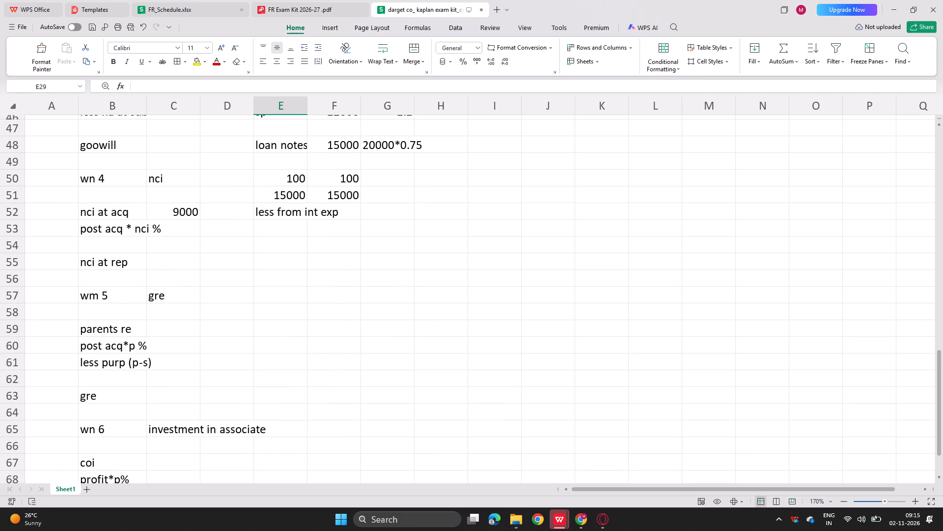
pyautogui.scroll(-6, 248, 219)
pyautogui.click(176, 210)
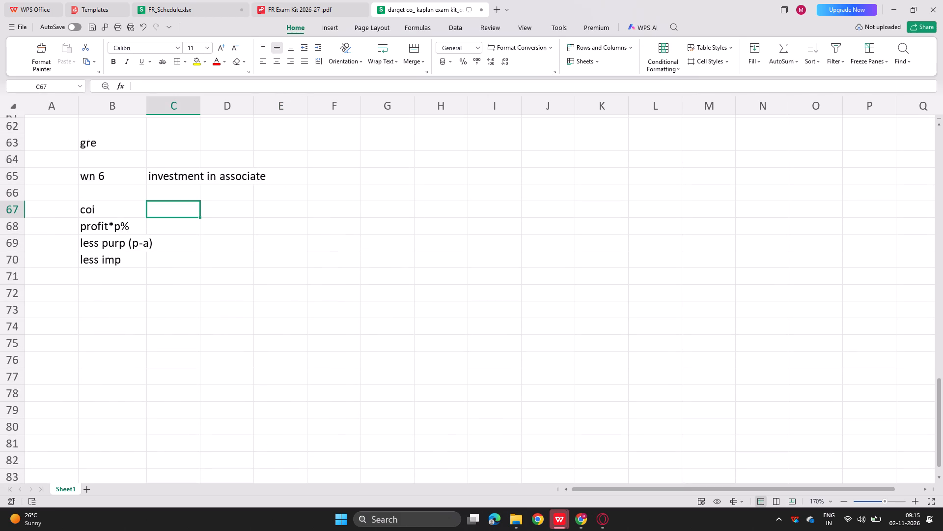
pyautogui.press('=')
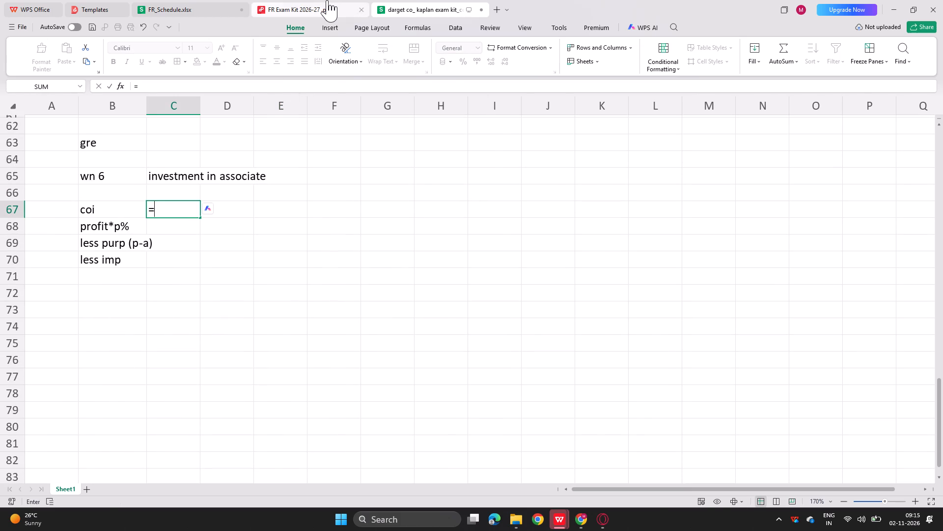
pyautogui.click(327, 0)
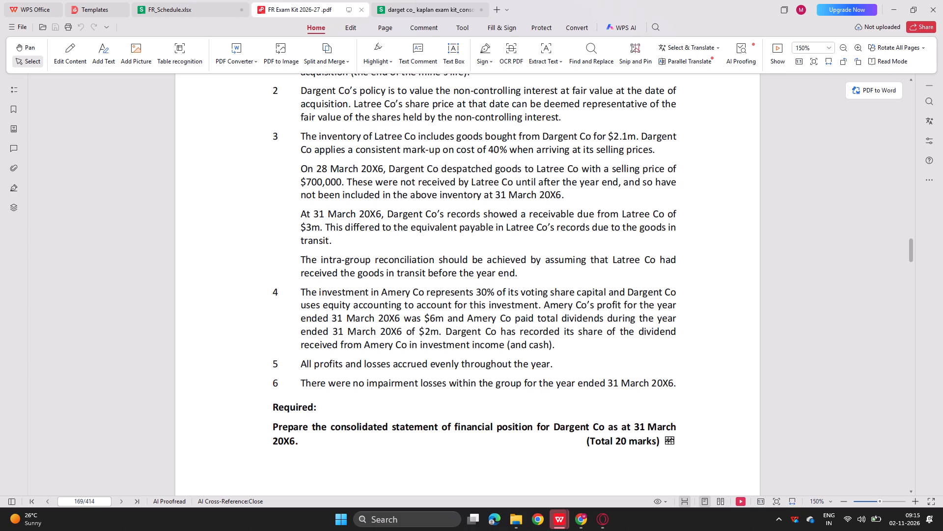
pyautogui.scroll(5, 411, 267)
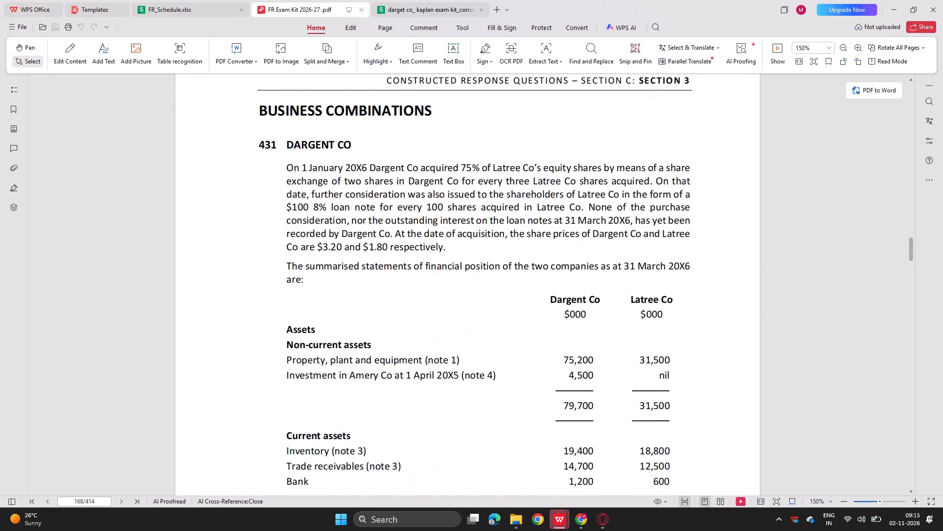
pyautogui.scroll(-1, 411, 267)
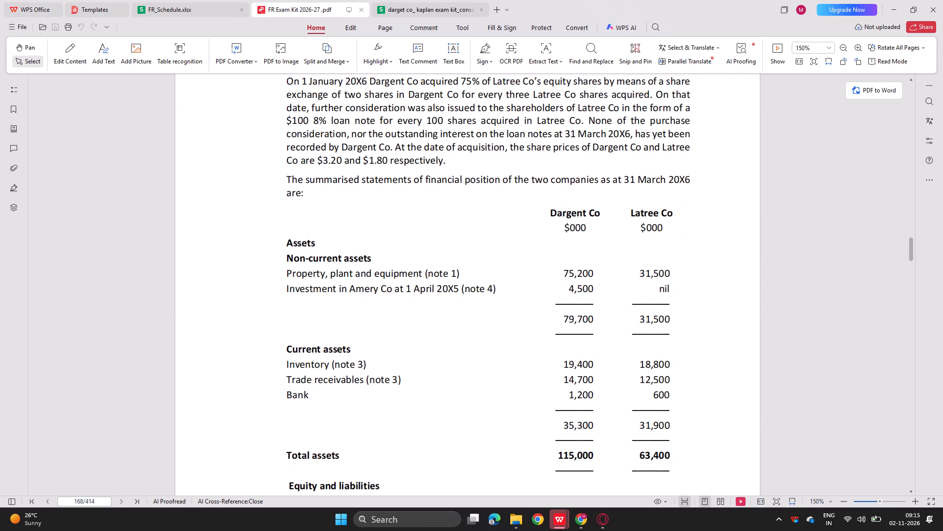
pyautogui.click(412, 0)
pyautogui.write('45000')
pyautogui.press('Return')
pyautogui.press('Up')
pyautogui.press('F2')
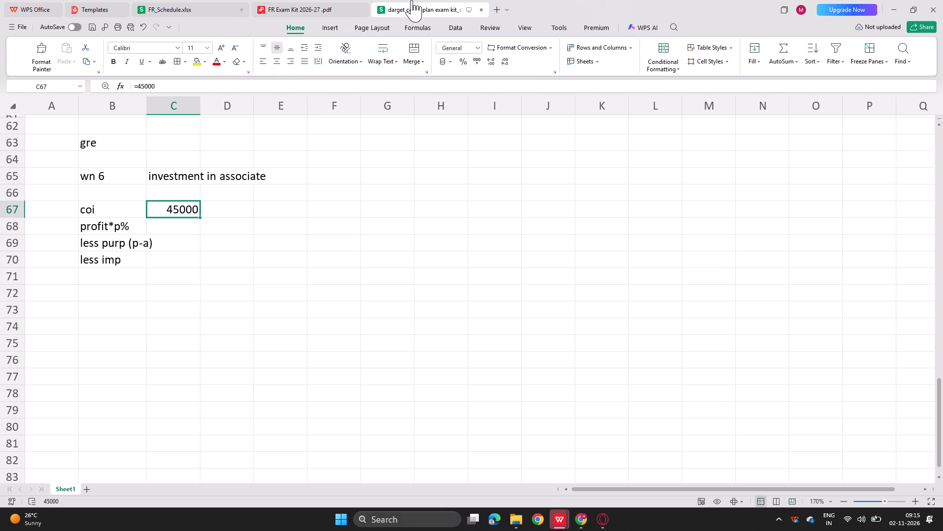
pyautogui.press('BackSpace')
pyautogui.press('Return')
# Enter the formula =6000*0.30 for the associate's profit share in C68.
pyautogui.write('=6000')
pyautogui.write('*0.30')
pyautogui.press('Return')
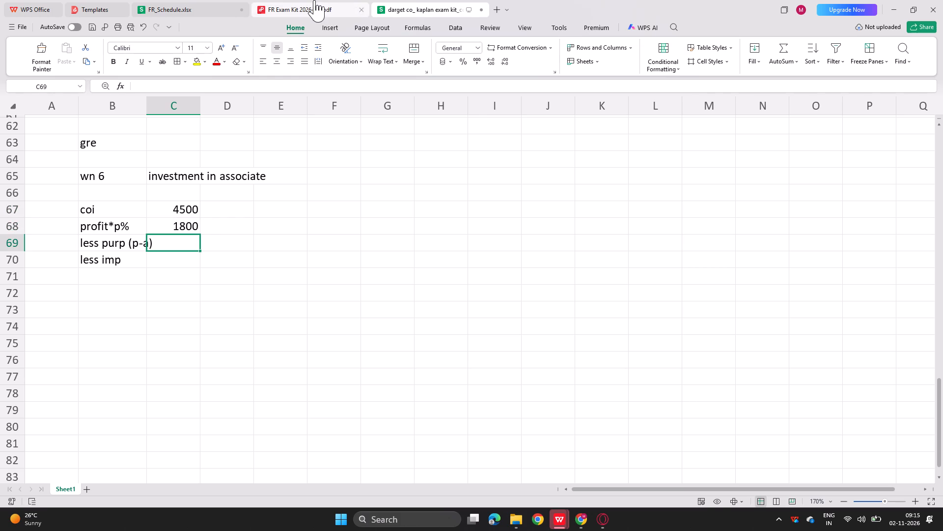
# Recheck the exam kit notes, and clear the less purp (p-a) and less imp labels from B69:B70.
pyautogui.click(314, 0)
pyautogui.scroll(-5, 335, 229)
pyautogui.scroll(1, 335, 229)
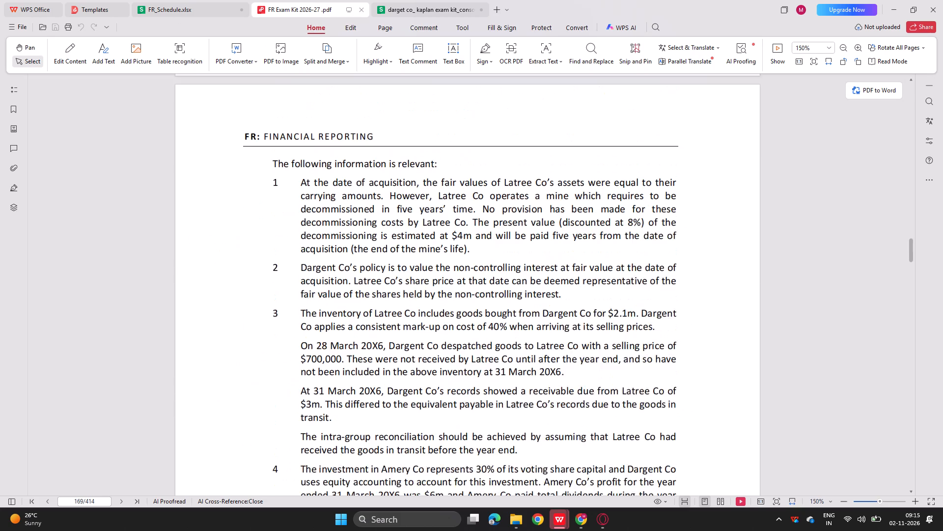
pyautogui.scroll(-1, 335, 229)
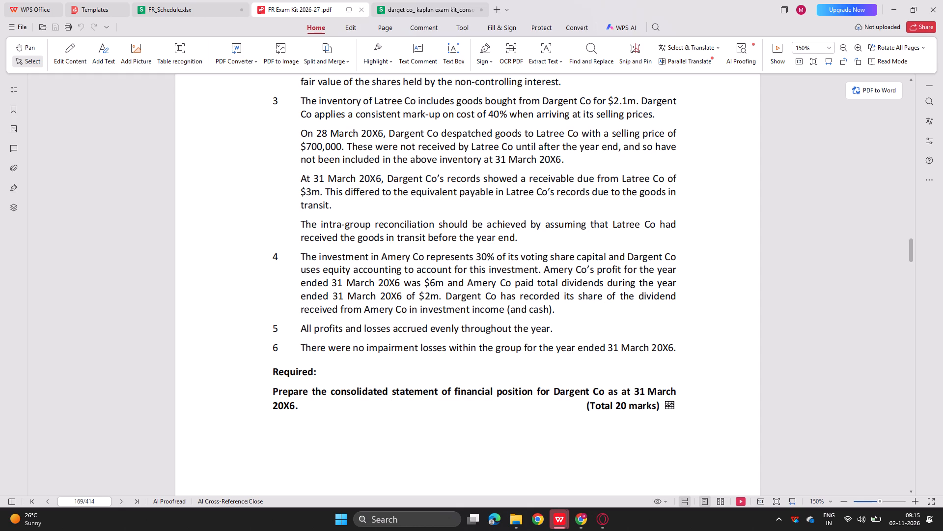
pyautogui.click(403, 0)
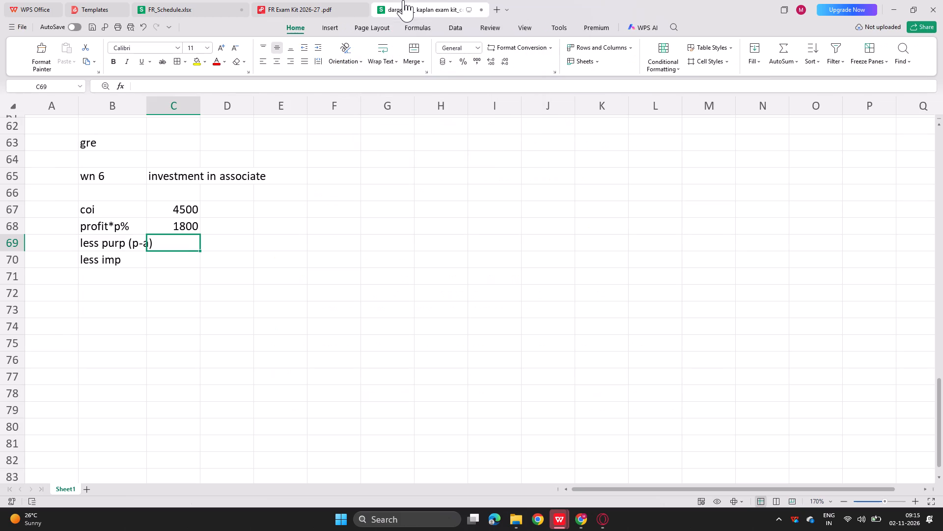
pyautogui.click(166, 261)
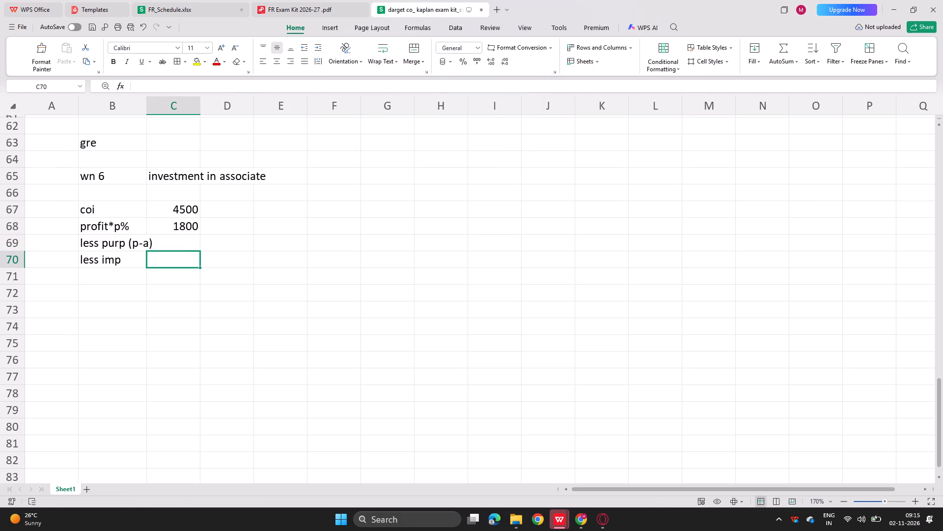
pyautogui.moveTo(90, 242); pyautogui.dragTo(133, 270)
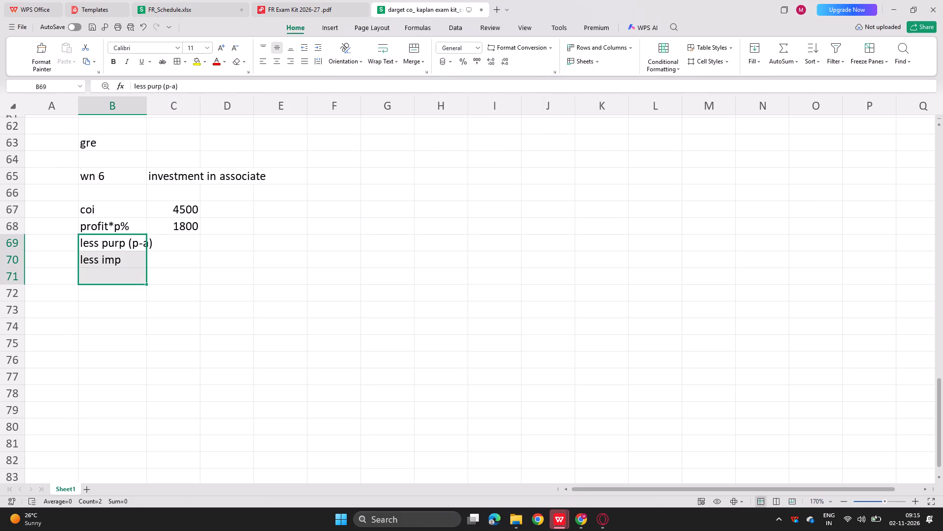
pyautogui.moveTo(89, 243); pyautogui.dragTo(126, 259)
pyautogui.press('Delete')
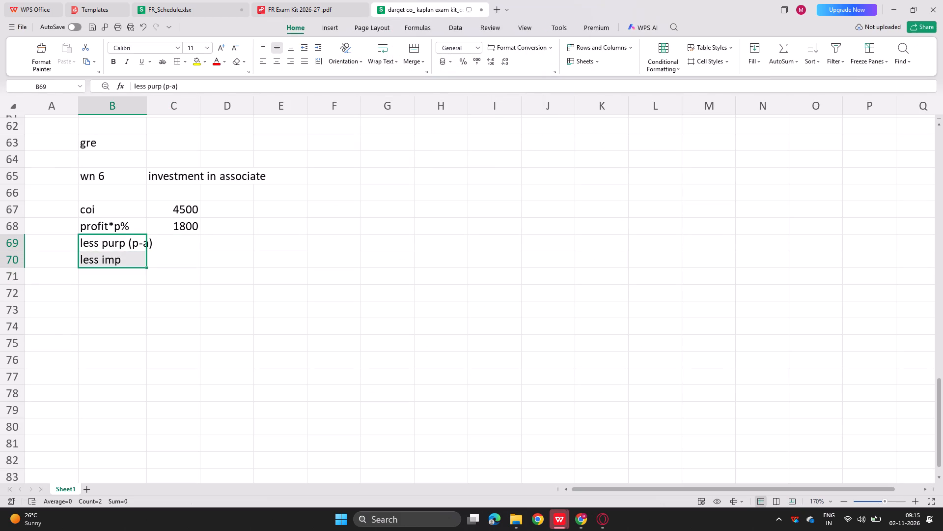
# Add a less dividend row in B69 of the associate working, with -2000 in C69.
pyautogui.press('Up')
pyautogui.press('Down')
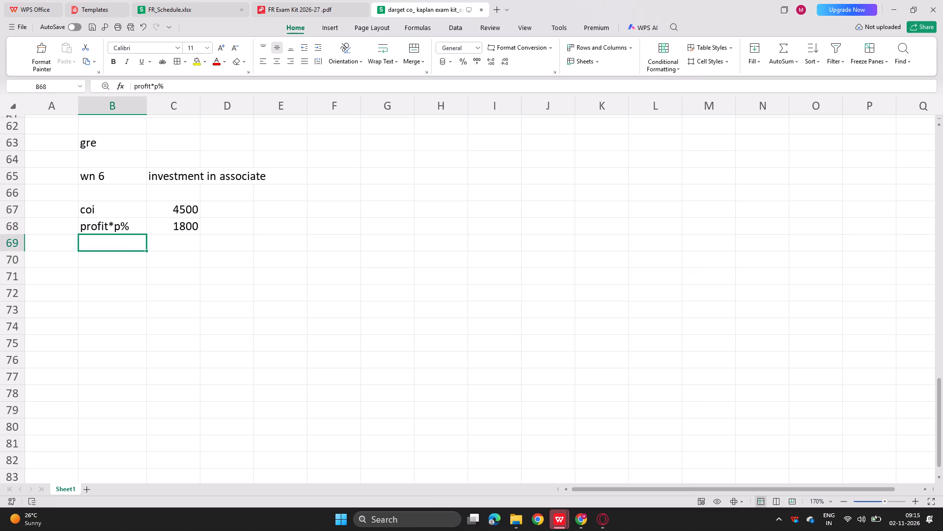
pyautogui.press(';')
pyautogui.press('BackSpace')
pyautogui.write('less')
pyautogui.press('space')
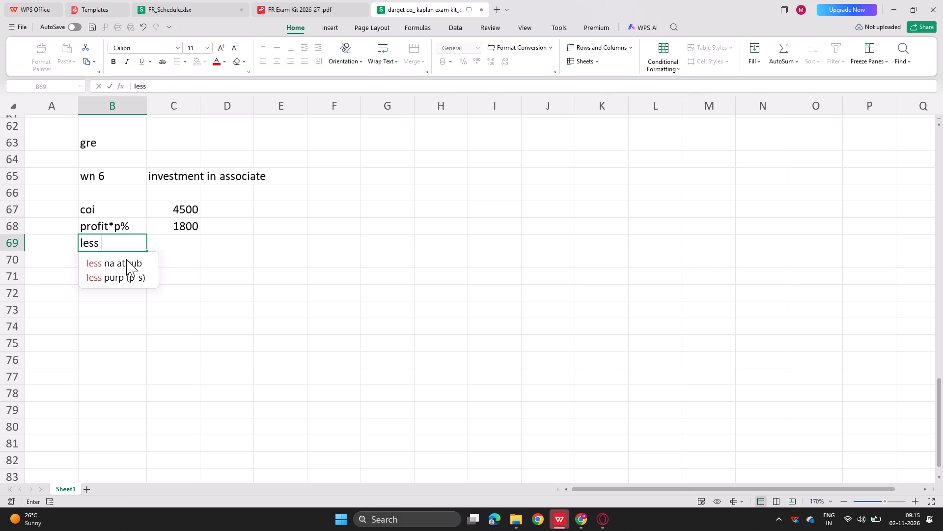
pyautogui.write('dividend')
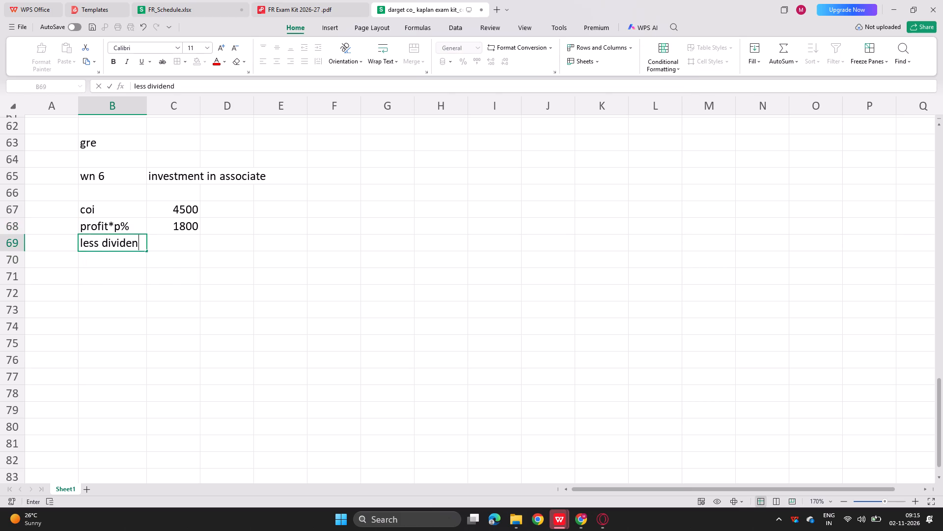
pyautogui.press('Right')
pyautogui.press('=')
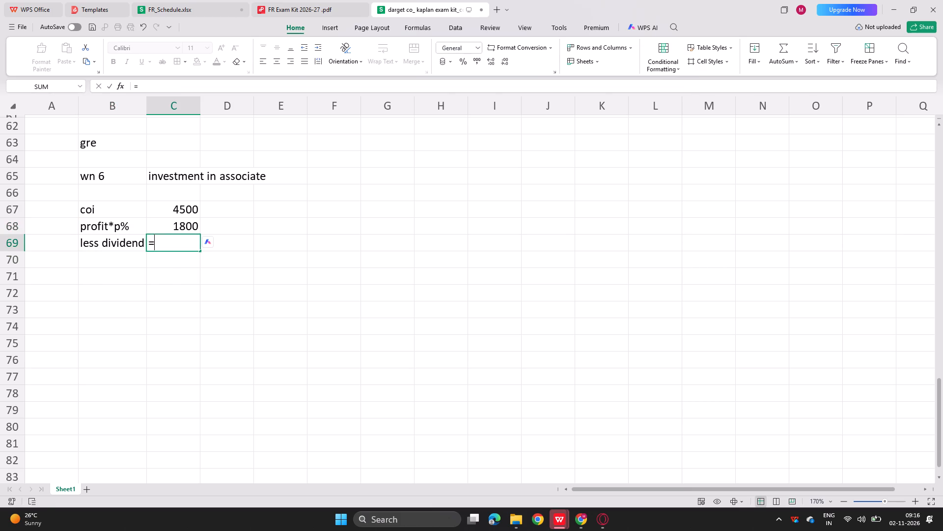
pyautogui.click(279, 0)
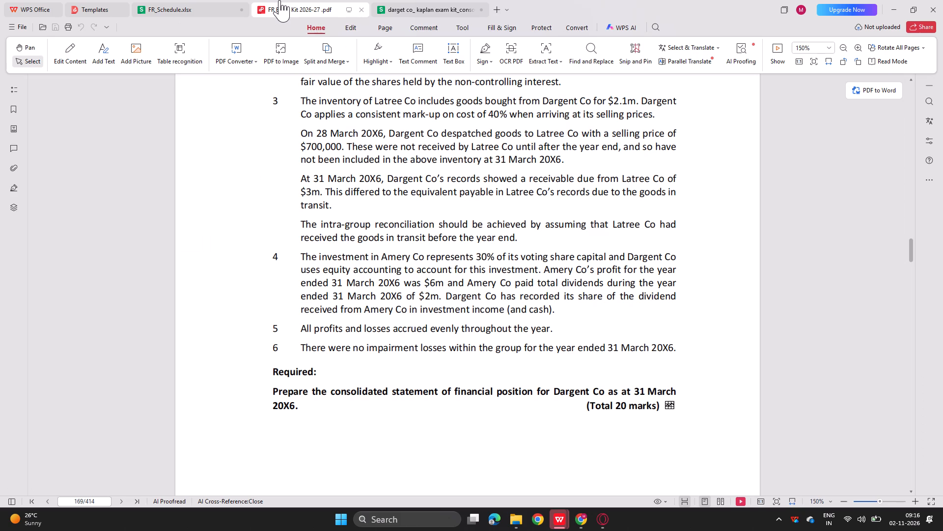
pyautogui.click(373, 0)
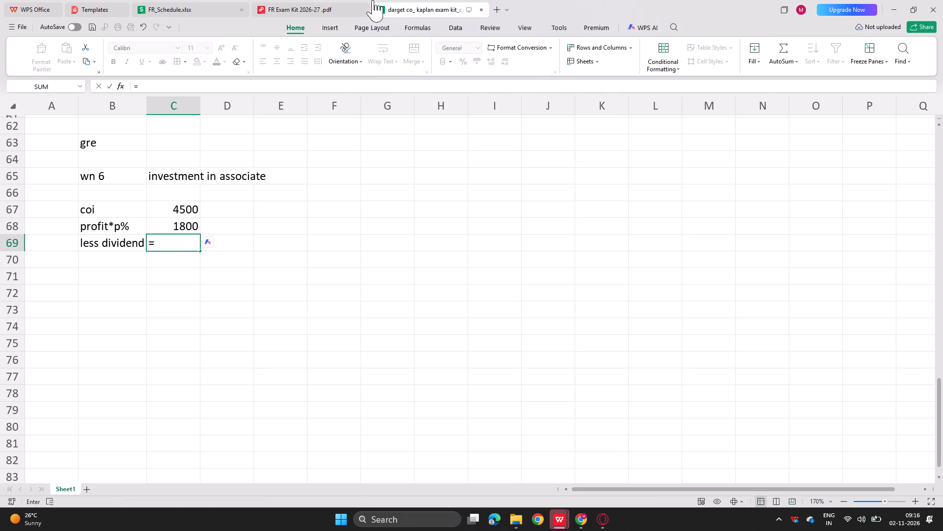
pyautogui.write('200')
pyautogui.press('BackSpace')
pyautogui.press('BackSpace')
pyautogui.press('BackSpace')
pyautogui.press('BackSpace')
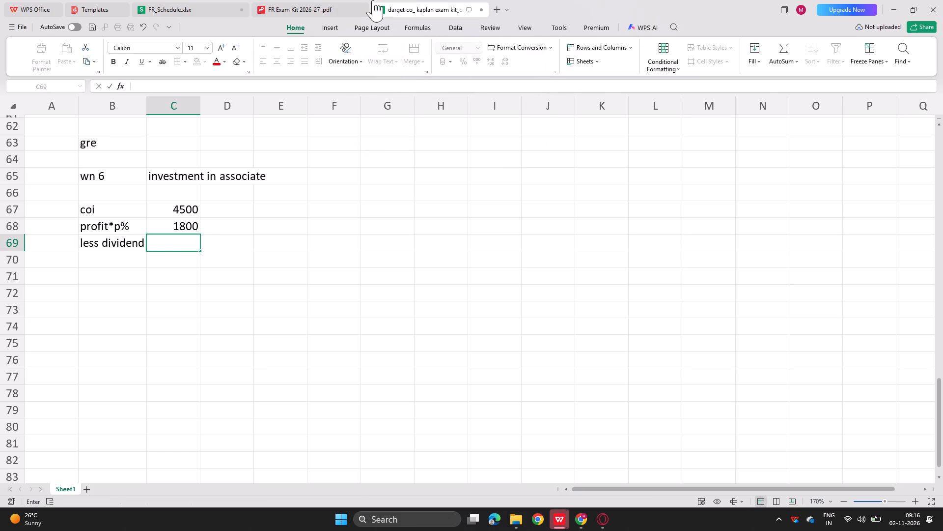
pyautogui.write('-2000')
pyautogui.press('Return')
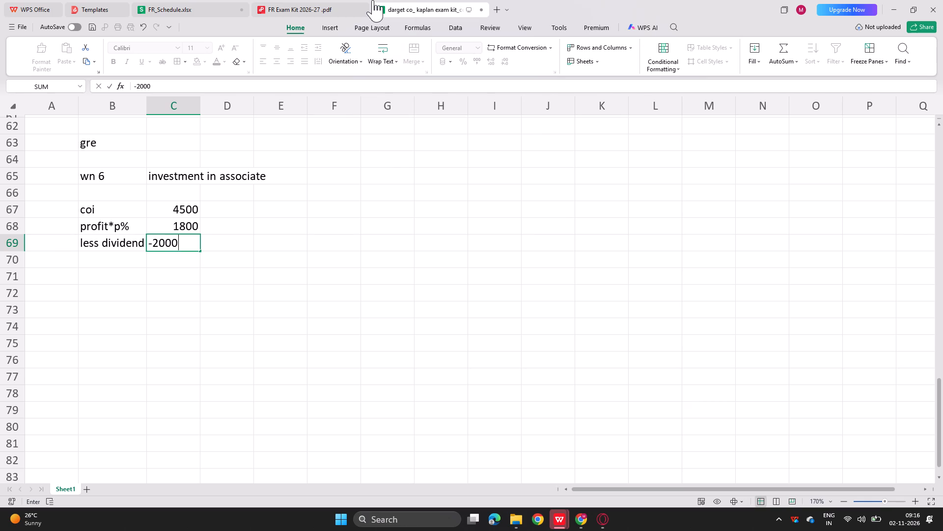
# Total the associate working in C70 with a SUM of the coi, profit and dividend figures above.
pyautogui.write('=sum(')
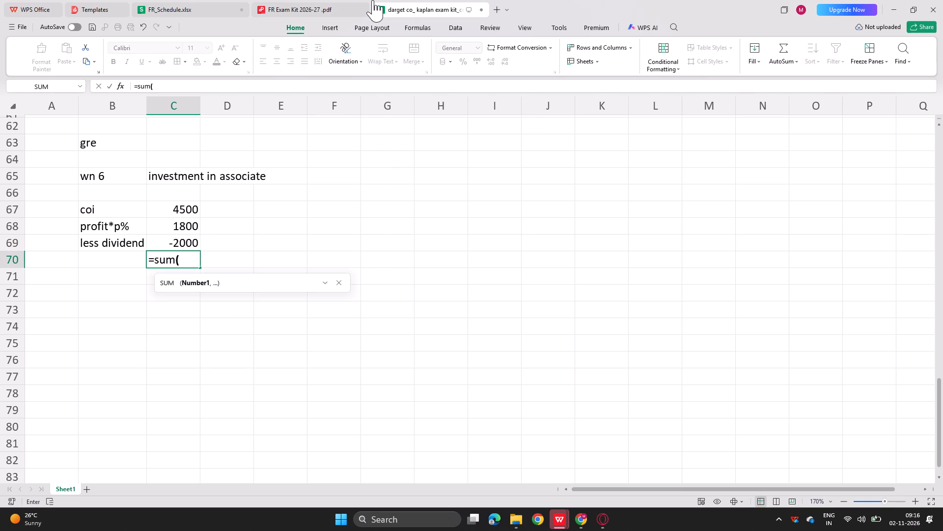
pyautogui.moveTo(161, 241); pyautogui.dragTo(172, 214)
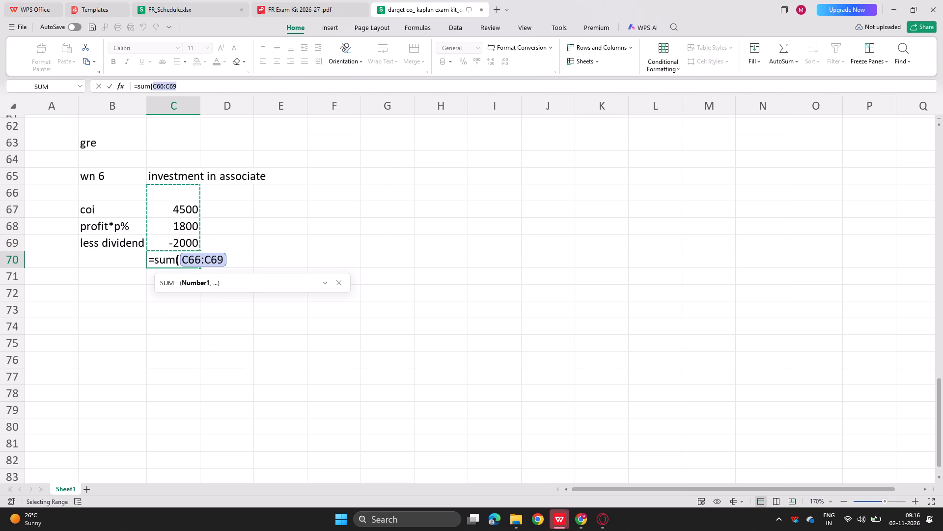
pyautogui.moveTo(172, 214); pyautogui.dragTo(171, 216)
pyautogui.press('Return')
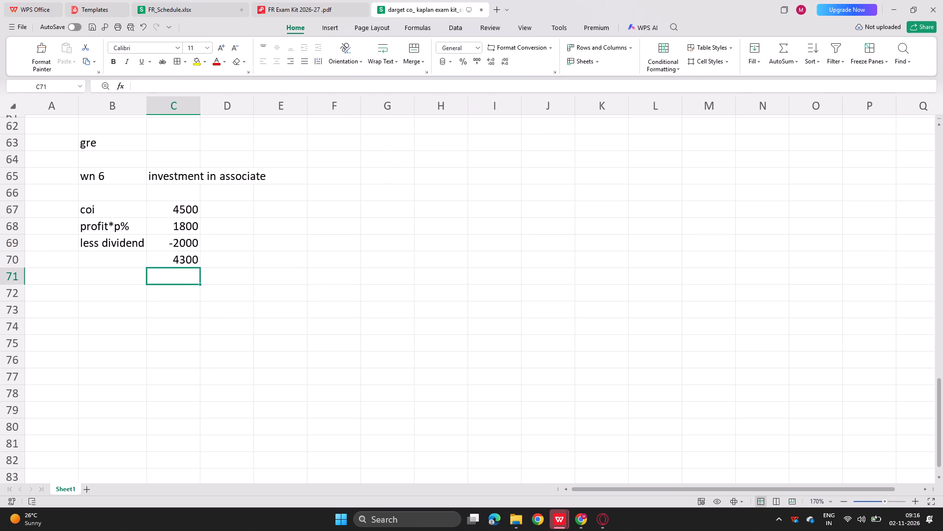
# Label the total row of the associate working share of associate in B70.
pyautogui.click(124, 260)
pyautogui.write('sahre')
pyautogui.press('space')
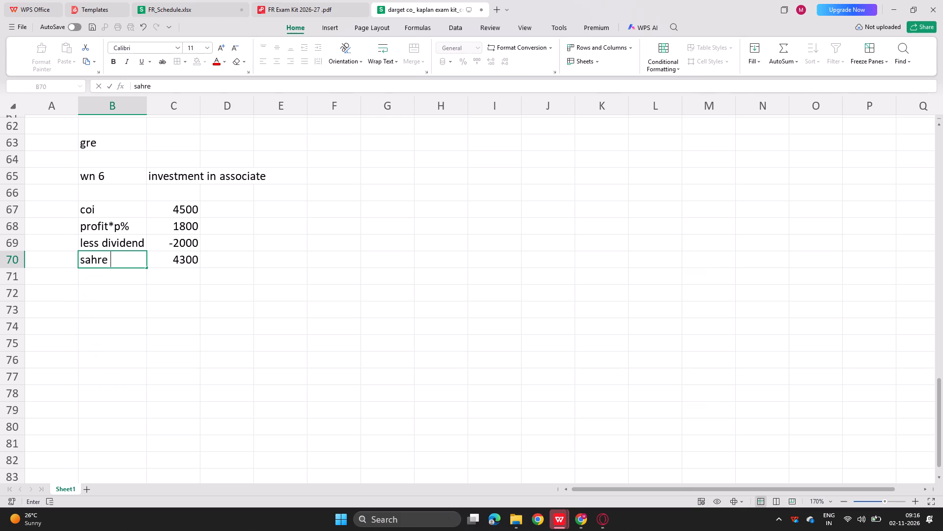
pyautogui.press('BackSpace')
pyautogui.press('BackSpace')
pyautogui.press('BackSpace')
pyautogui.press('BackSpace')
pyautogui.press('BackSpace')
pyautogui.press('a')
pyautogui.press('BackSpace')
pyautogui.write('hare of associar')
pyautogui.press('BackSpace')
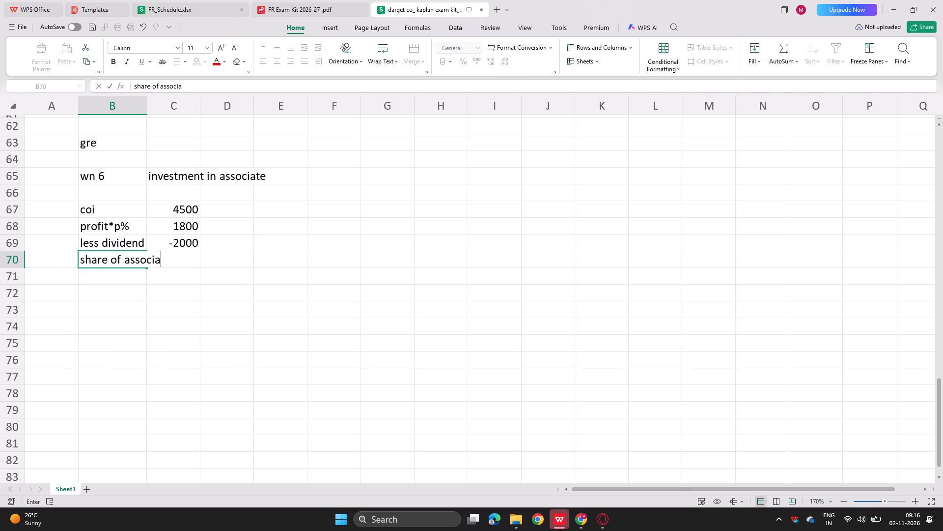
pyautogui.write('te')
pyautogui.press('Return')
# Open a second copy of FR Exam Kit 2026-27 .pdf from WPS Drive, alongside the spreadsheet and the question.
pyautogui.scroll(13, 124, 260)
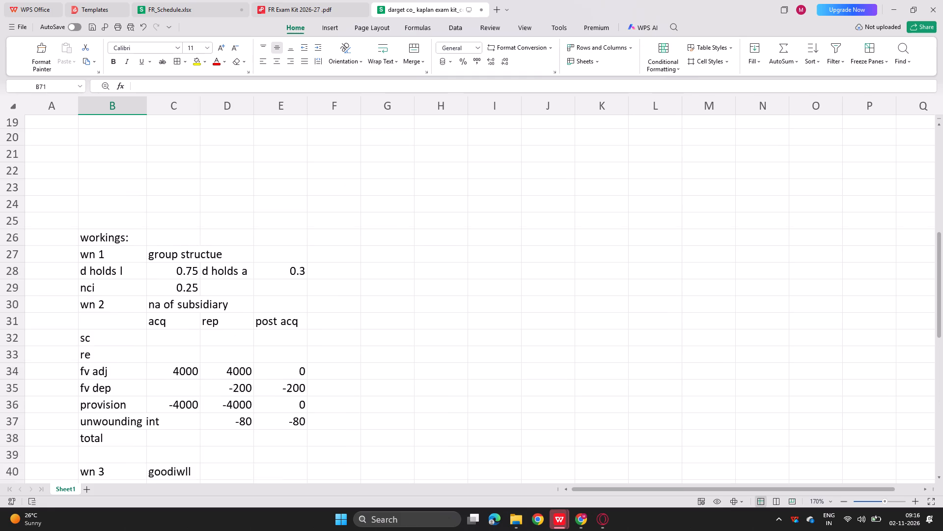
pyautogui.click(101, 210)
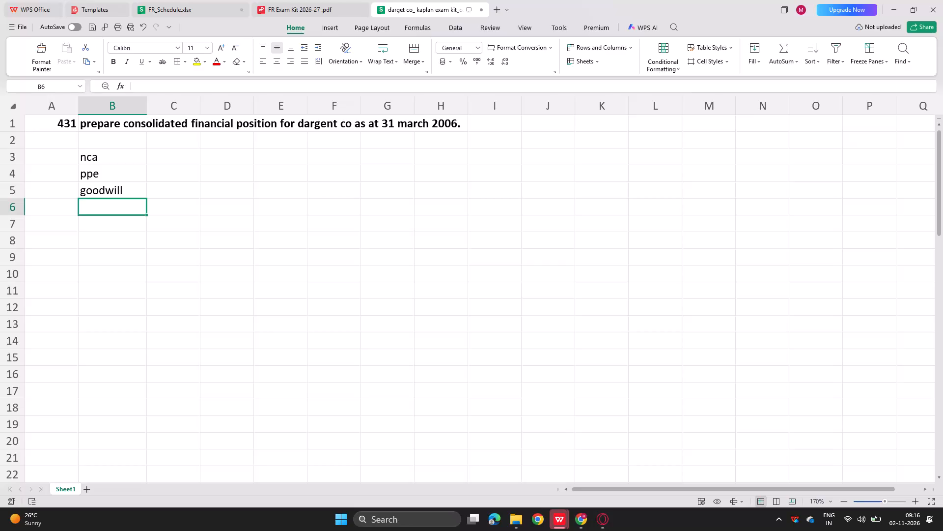
pyautogui.click(314, 0)
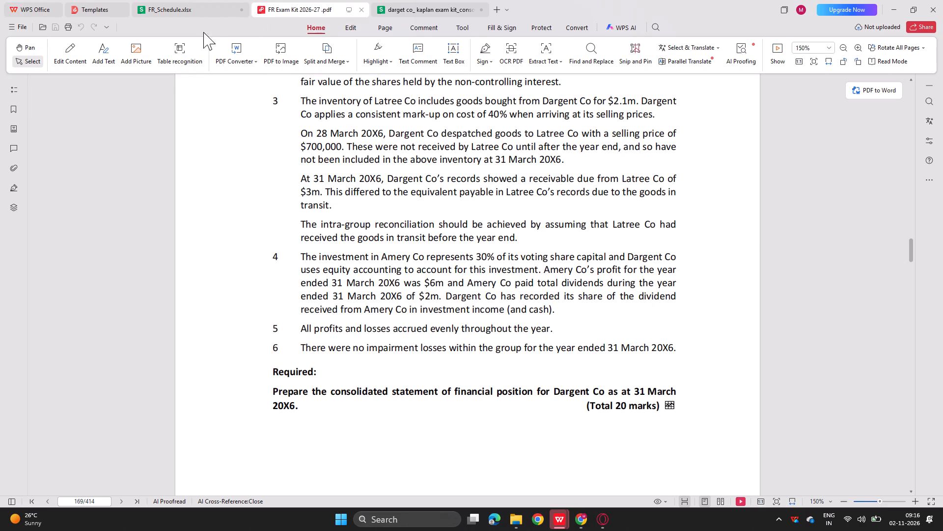
pyautogui.click(13, 0)
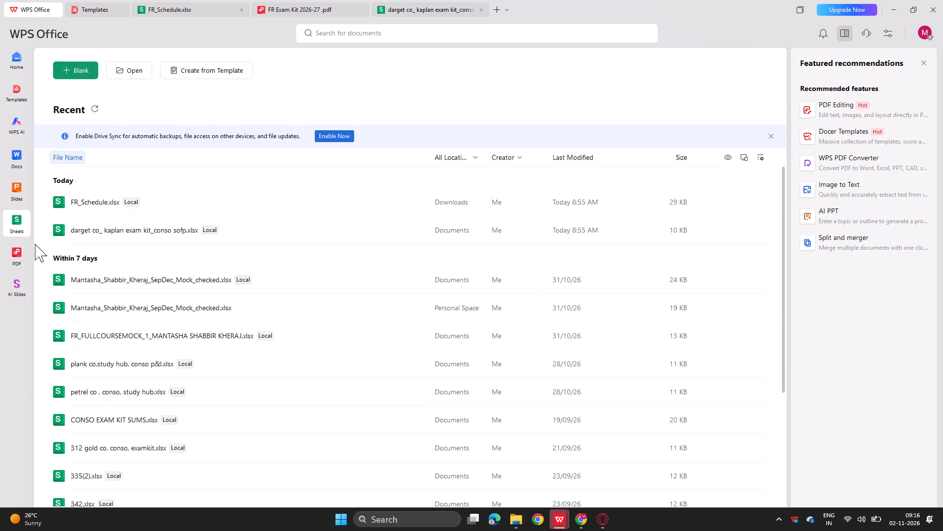
pyautogui.click(10, 55)
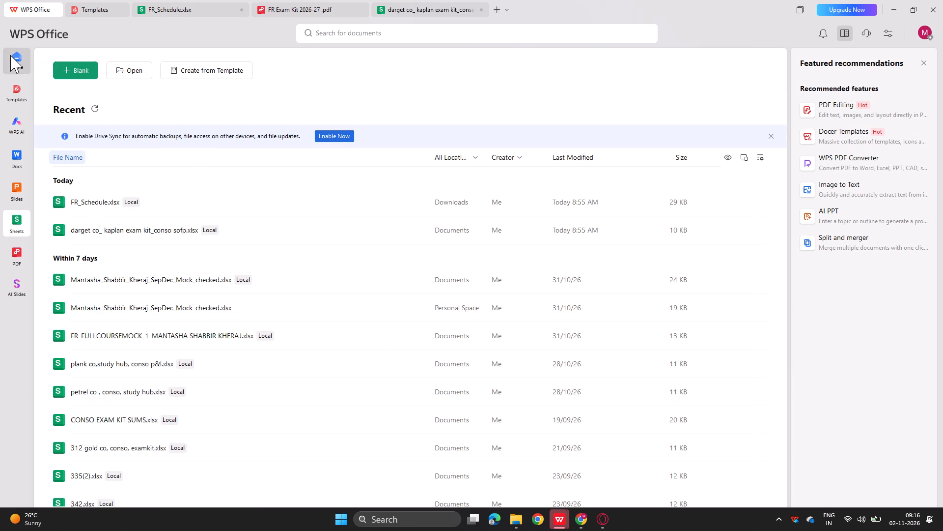
pyautogui.click(87, 197)
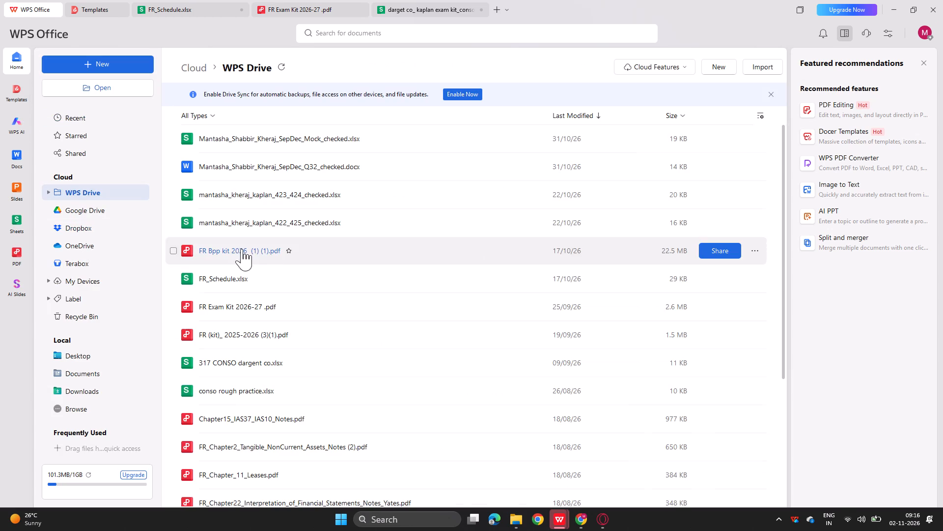
pyautogui.doubleClick(230, 307)
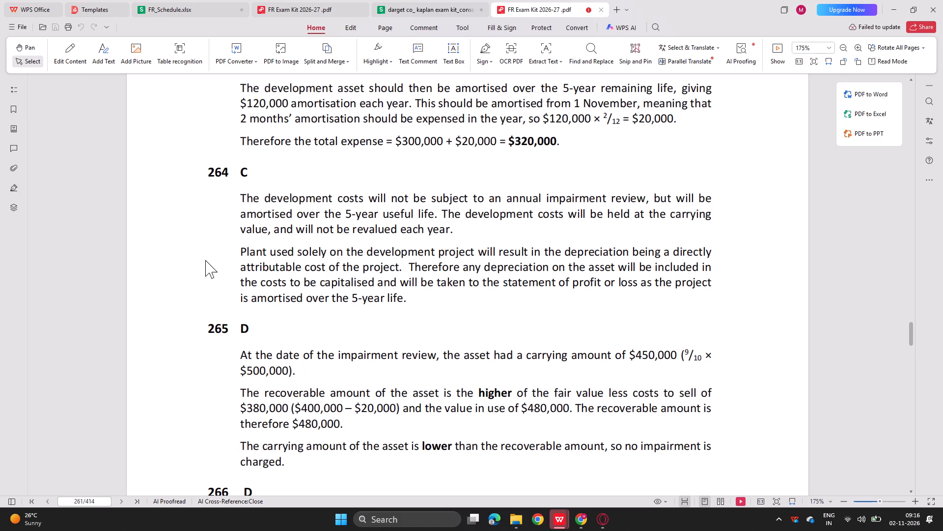
# Locate the Dargent Co answer, question 431, in the exam kit's Section 6 answers to constructed response questions.
pyautogui.scroll(-8, 356, 196)
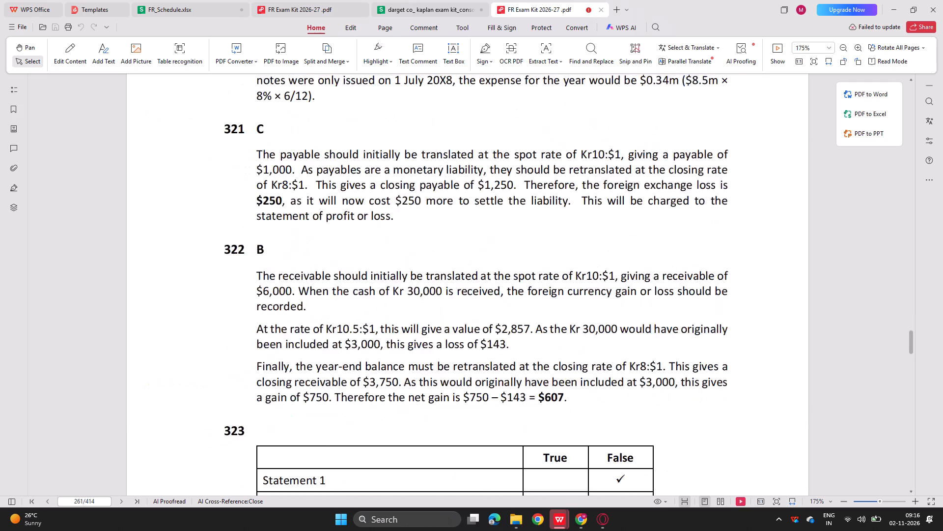
pyautogui.scroll(-16, 356, 196)
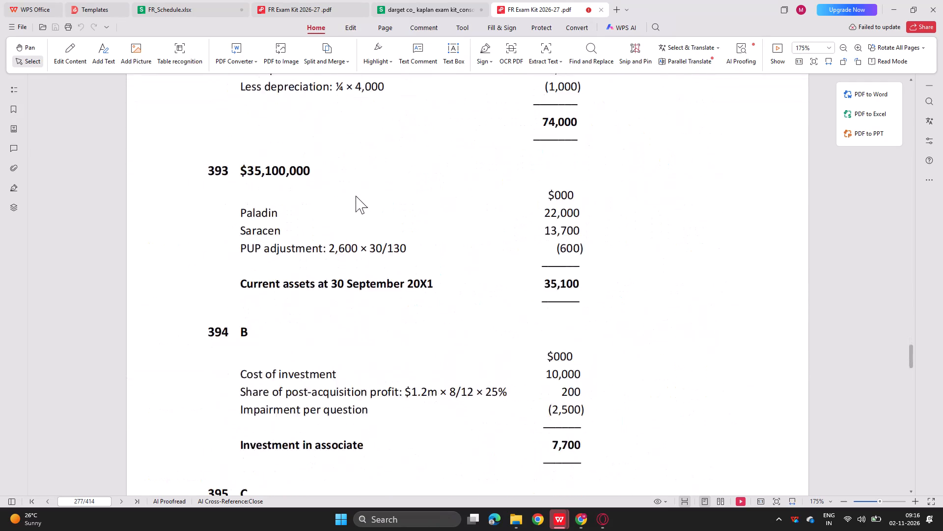
pyautogui.scroll(-9, 356, 196)
pyautogui.scroll(1, 356, 196)
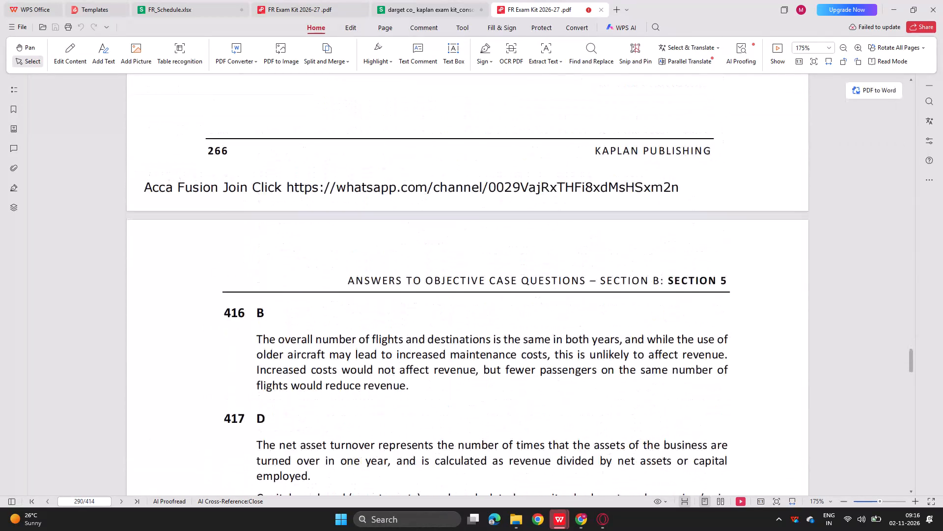
pyautogui.scroll(-5, 356, 196)
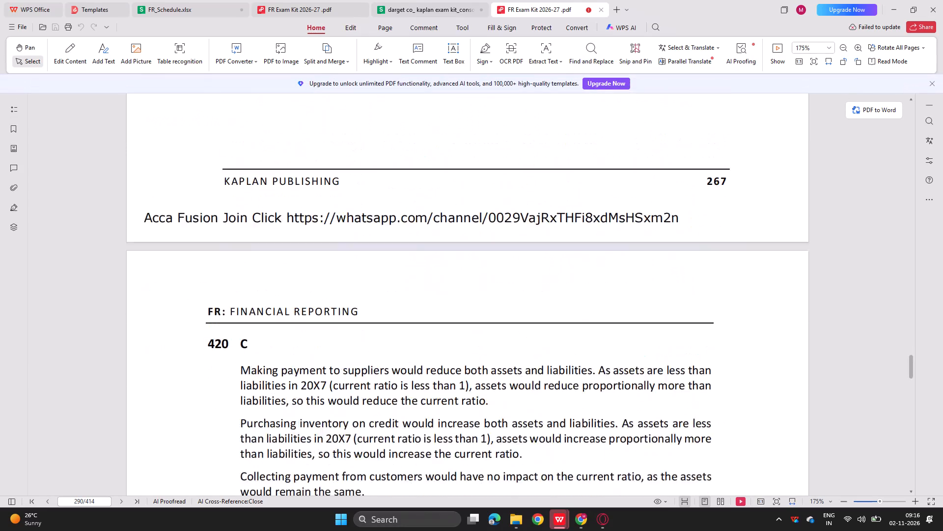
pyautogui.scroll(-7, 356, 196)
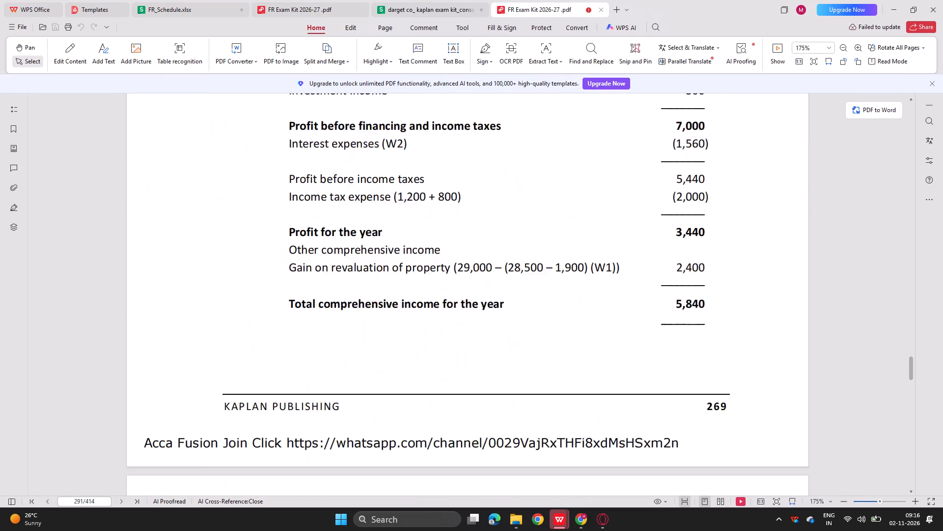
pyautogui.scroll(4, 356, 196)
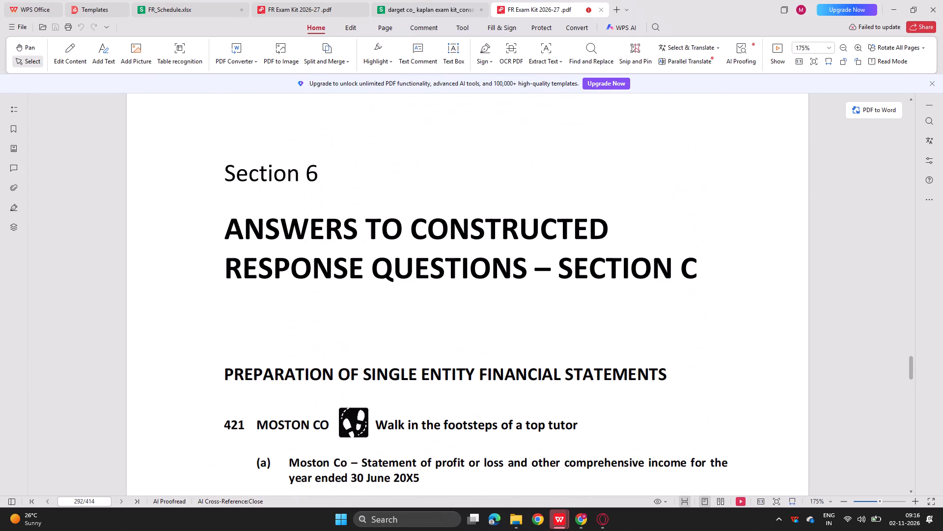
pyautogui.scroll(-7, 356, 196)
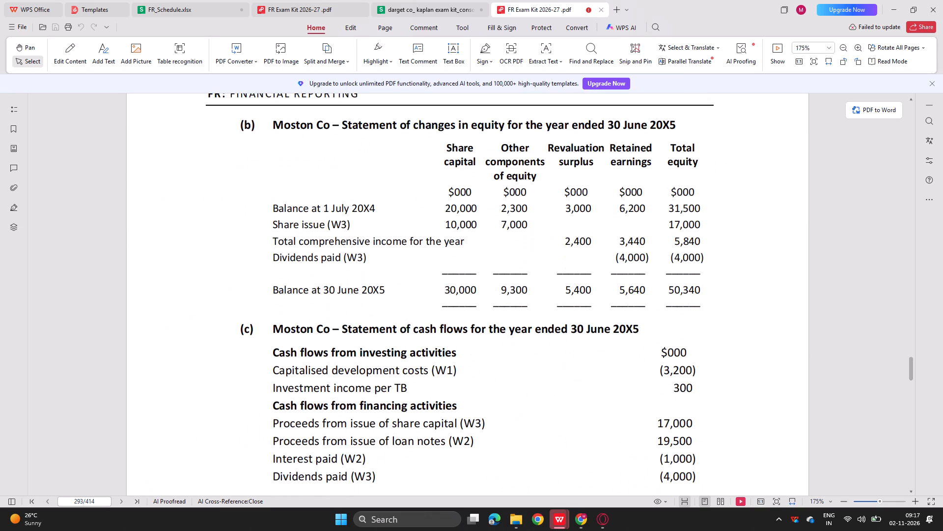
pyautogui.scroll(-3, 356, 196)
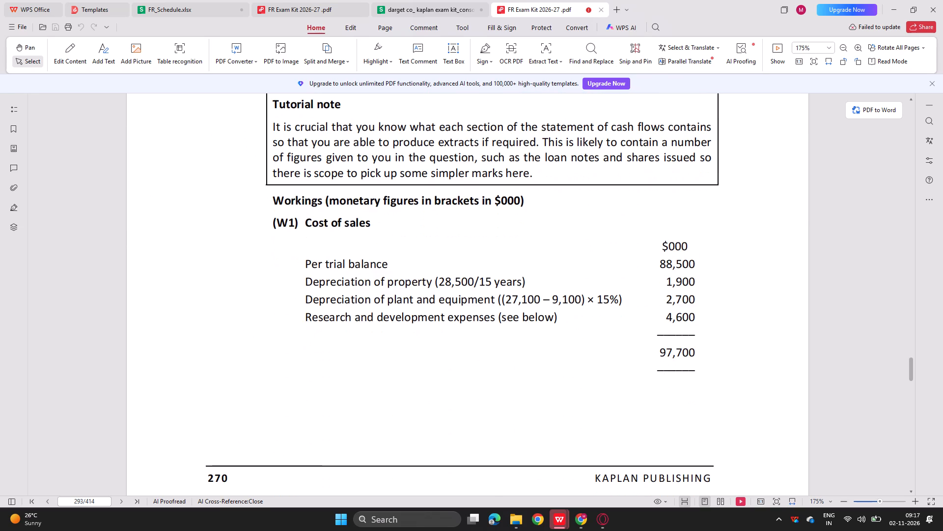
pyautogui.scroll(-4, 356, 196)
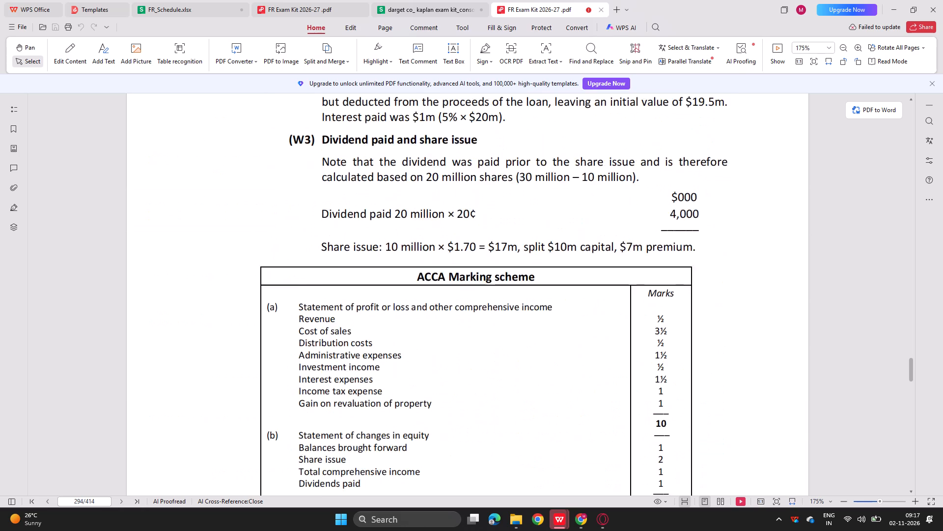
pyautogui.scroll(-2, 356, 196)
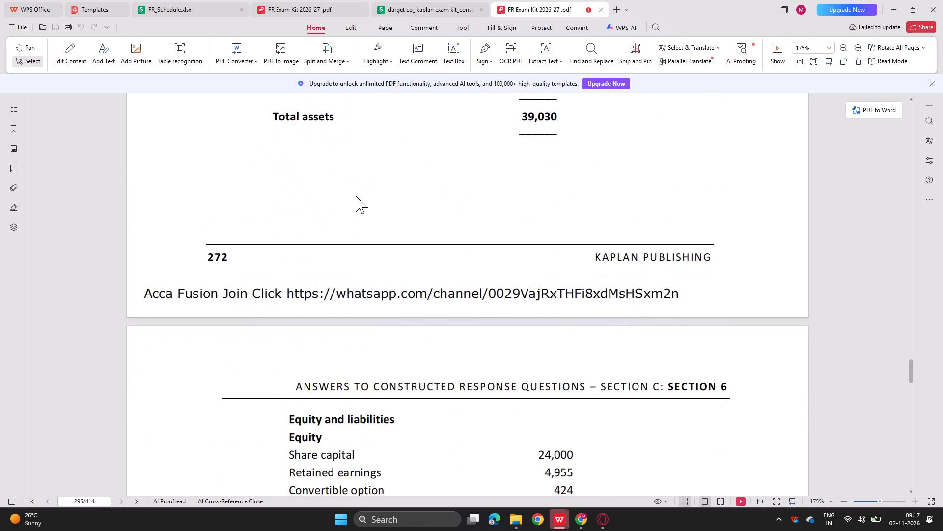
pyautogui.scroll(-3, 356, 196)
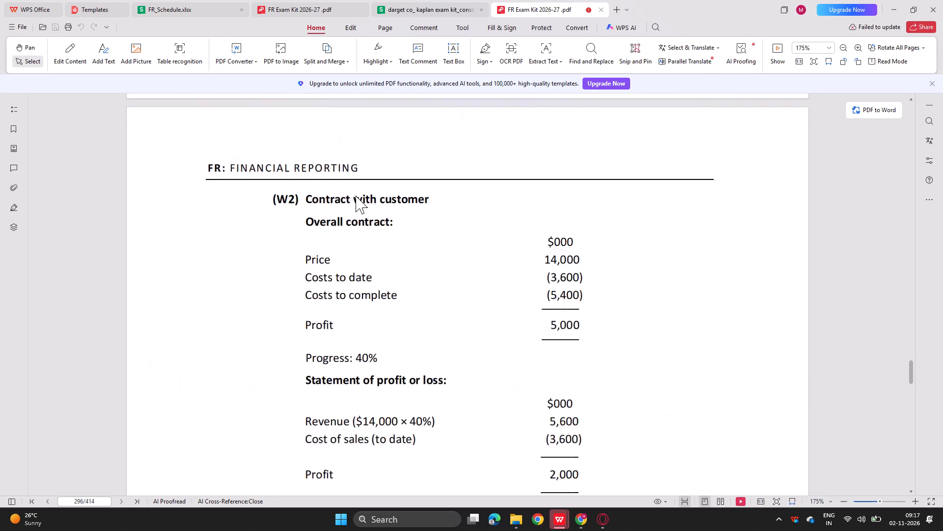
pyautogui.scroll(-3, 356, 196)
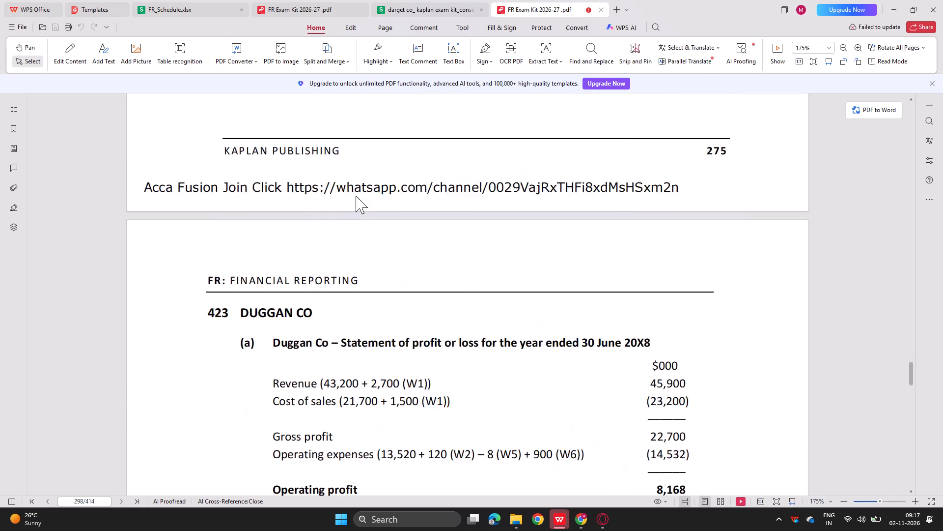
pyautogui.scroll(-3, 356, 196)
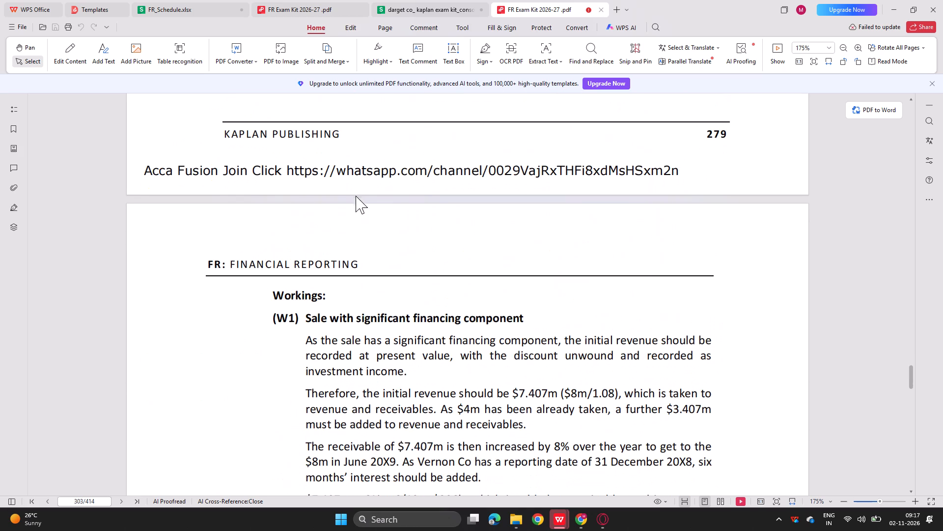
pyautogui.click(408, 6)
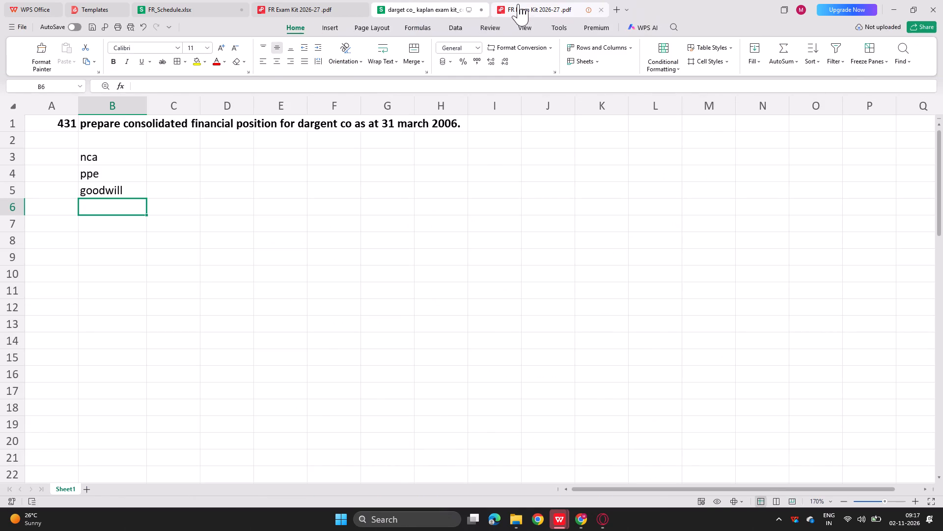
pyautogui.click(521, 2)
pyautogui.scroll(-7, 437, 200)
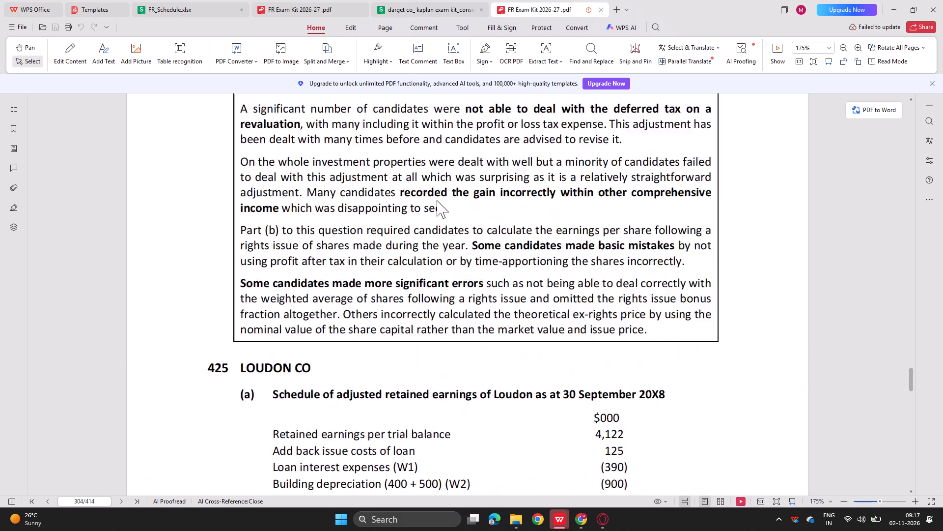
pyautogui.scroll(-11, 437, 200)
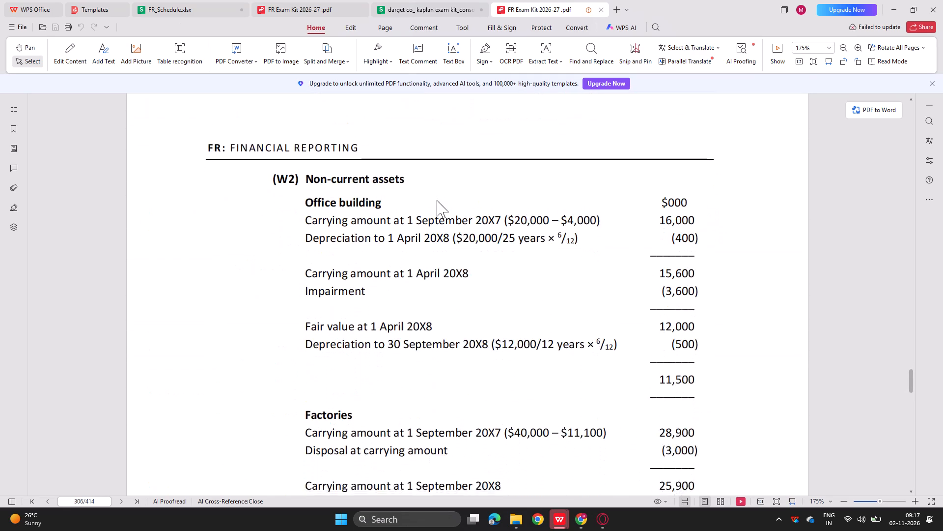
pyautogui.scroll(-10, 437, 200)
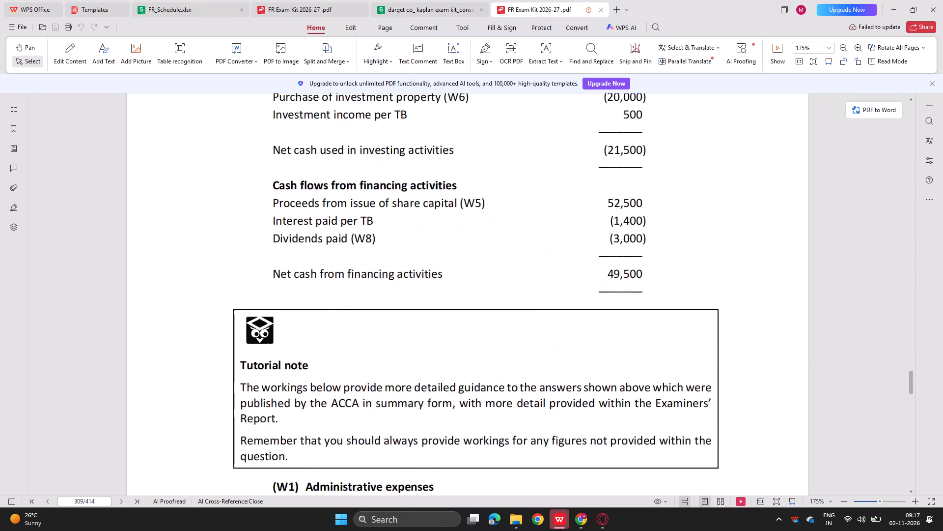
pyautogui.scroll(-10, 437, 200)
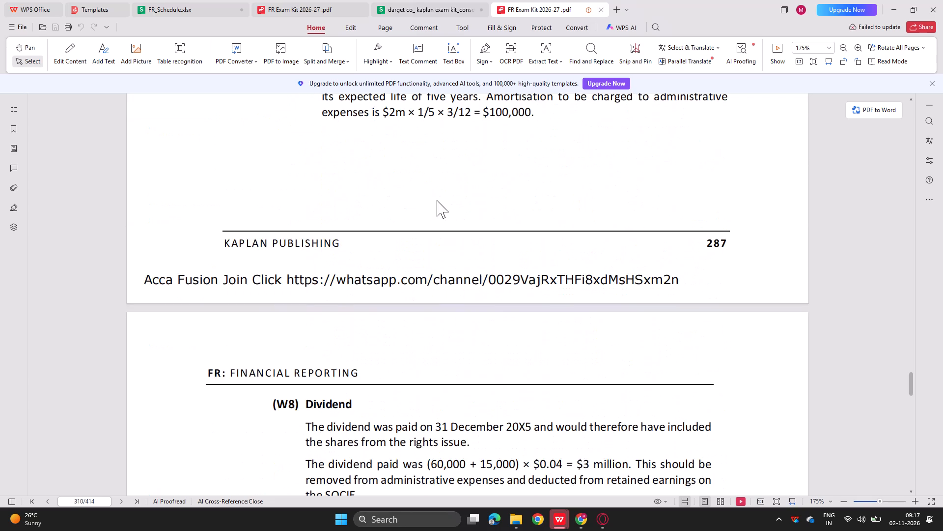
pyautogui.scroll(-10, 437, 200)
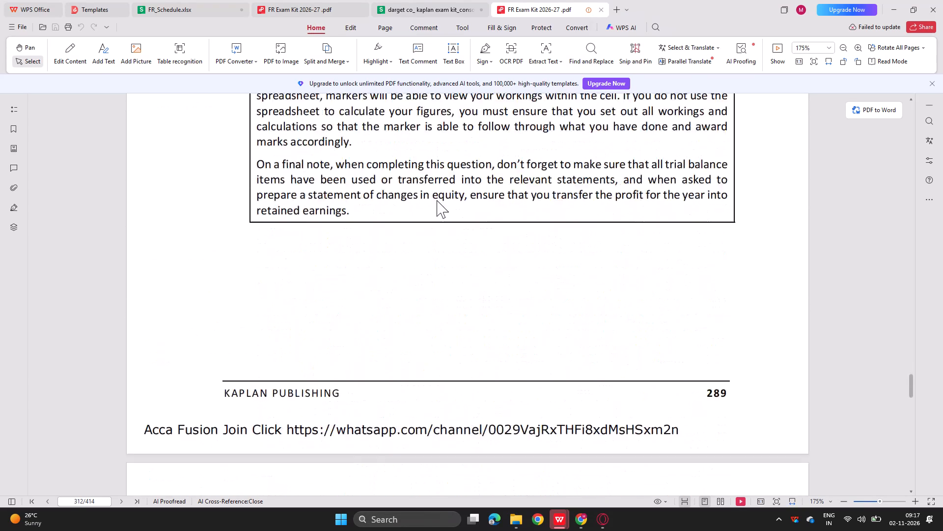
pyautogui.scroll(-8, 437, 200)
pyautogui.scroll(1, 437, 200)
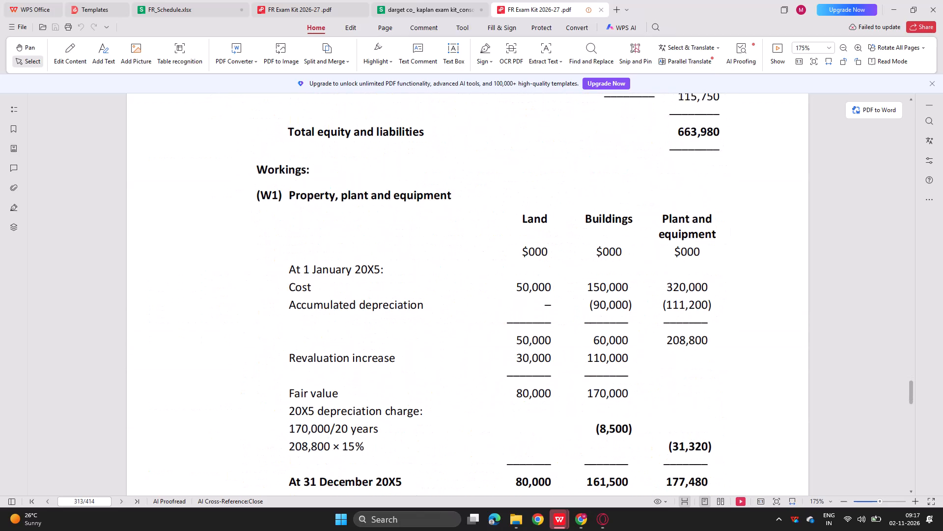
pyautogui.scroll(1, 437, 200)
pyautogui.scroll(-4, 437, 200)
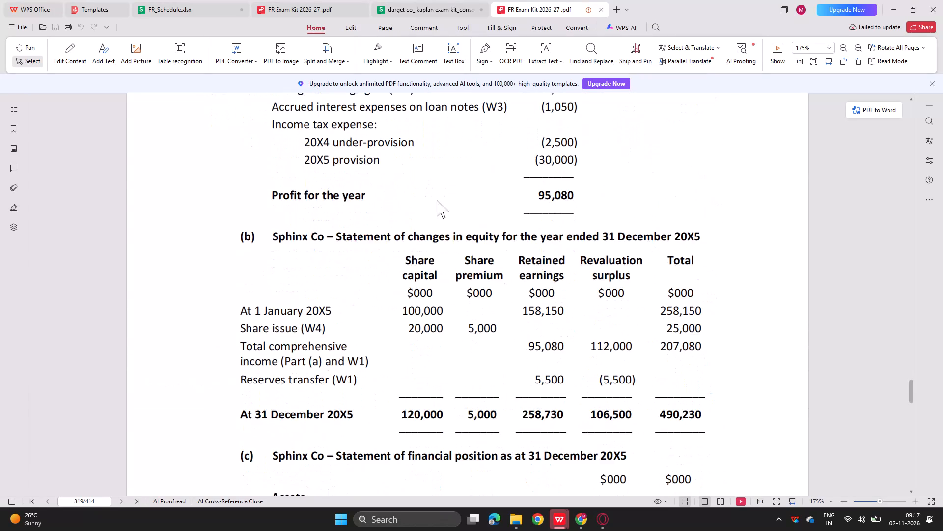
pyautogui.scroll(-9, 437, 200)
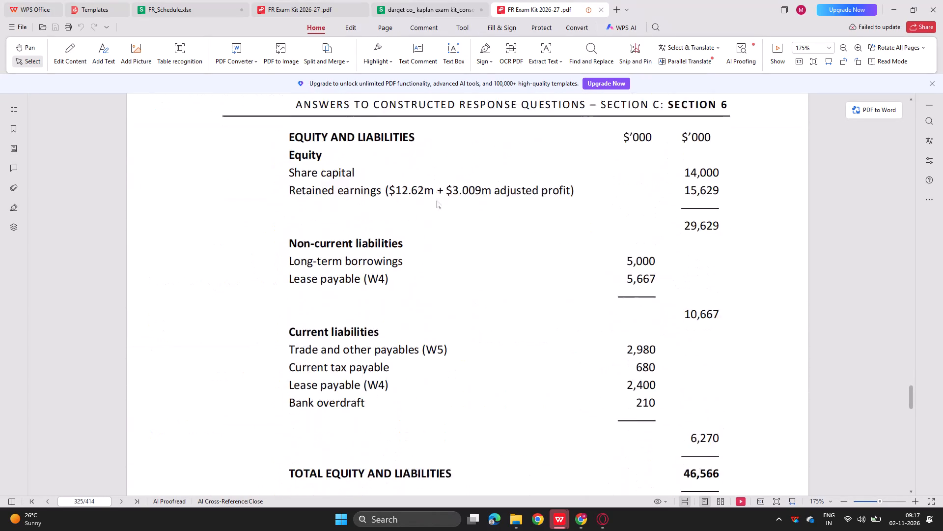
pyautogui.scroll(-7, 437, 200)
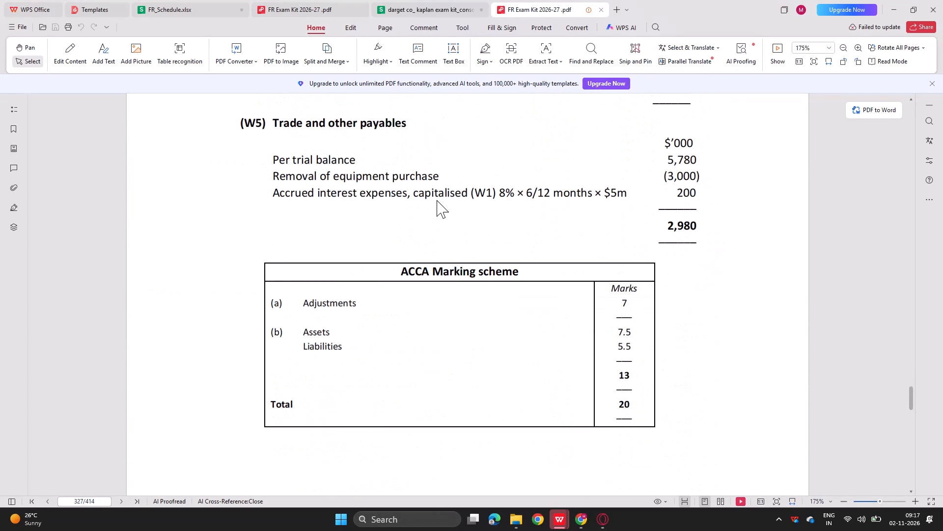
pyautogui.scroll(-1, 437, 200)
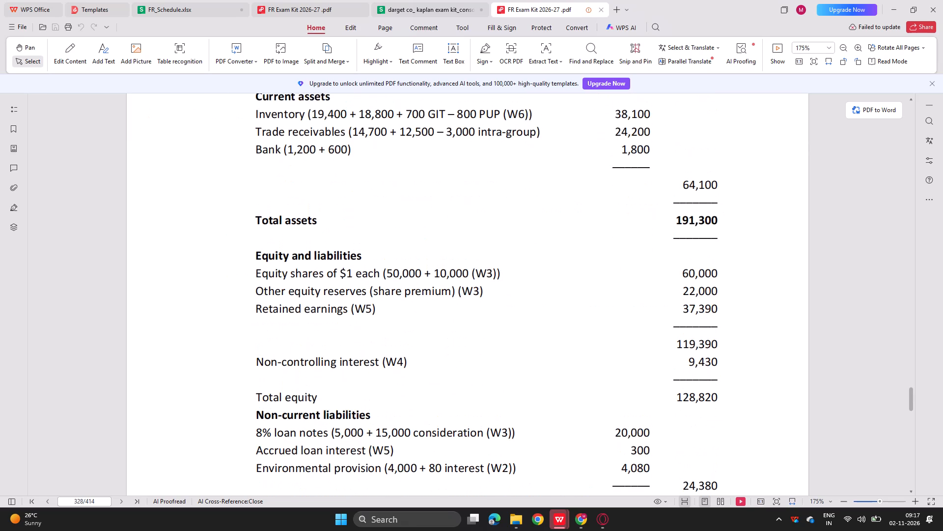
# Read the model statement of financial position for Dargent Co and its group structure, net assets and goodwill workings (W1 to W3).
pyautogui.scroll(-1, 437, 200)
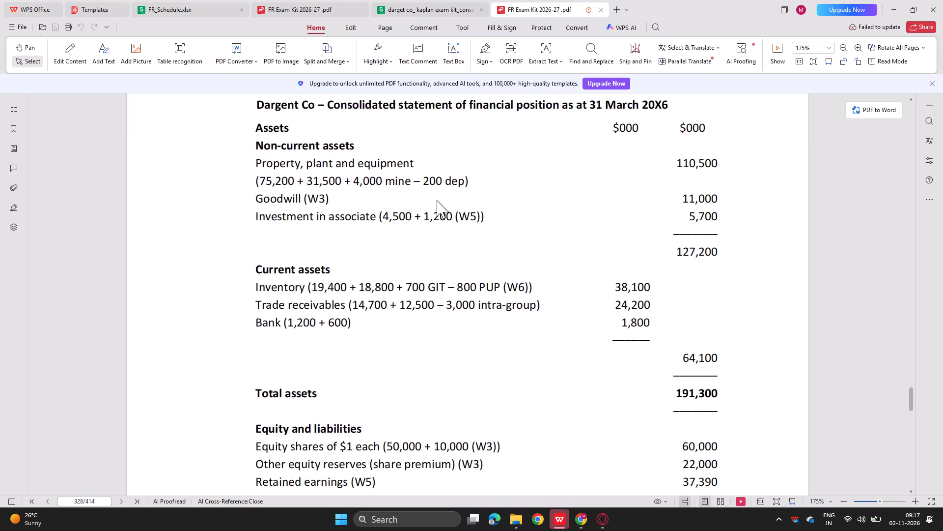
pyautogui.scroll(-1, 437, 200)
pyautogui.scroll(-1, 388, 236)
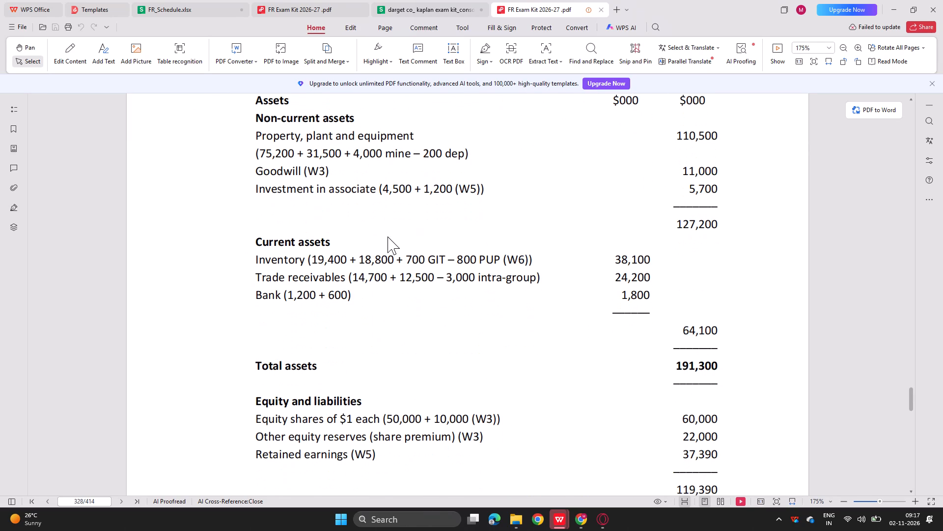
pyautogui.scroll(-3, 388, 236)
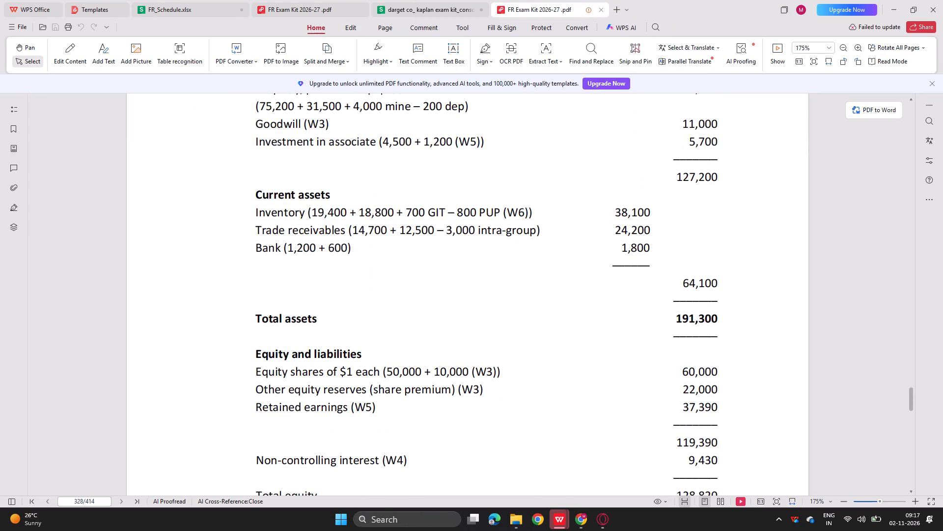
pyautogui.scroll(-3, 388, 236)
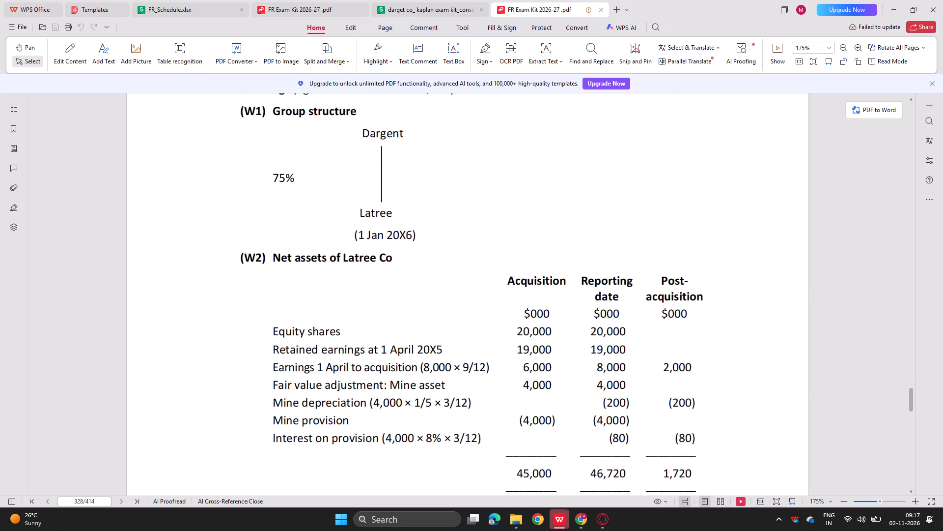
pyautogui.scroll(-2, 345, 286)
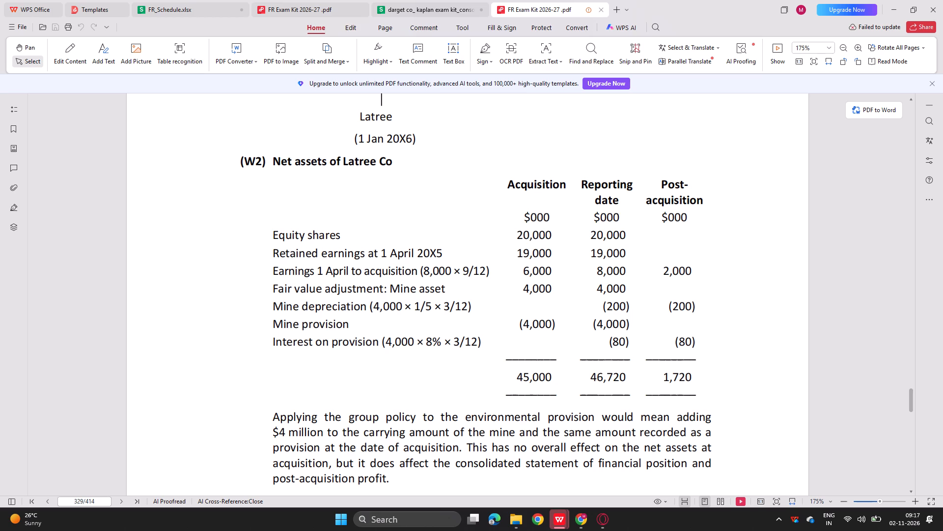
pyautogui.scroll(-1, 269, 348)
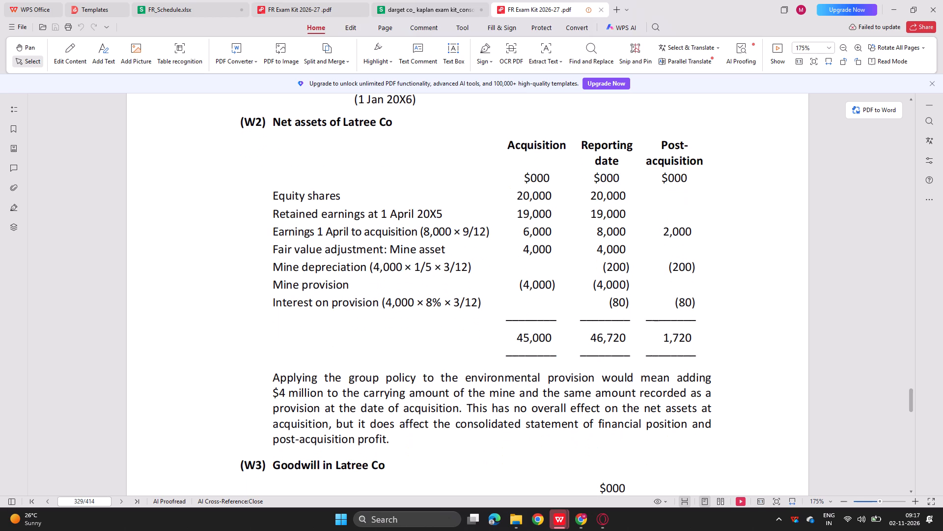
pyautogui.scroll(-3, 294, 324)
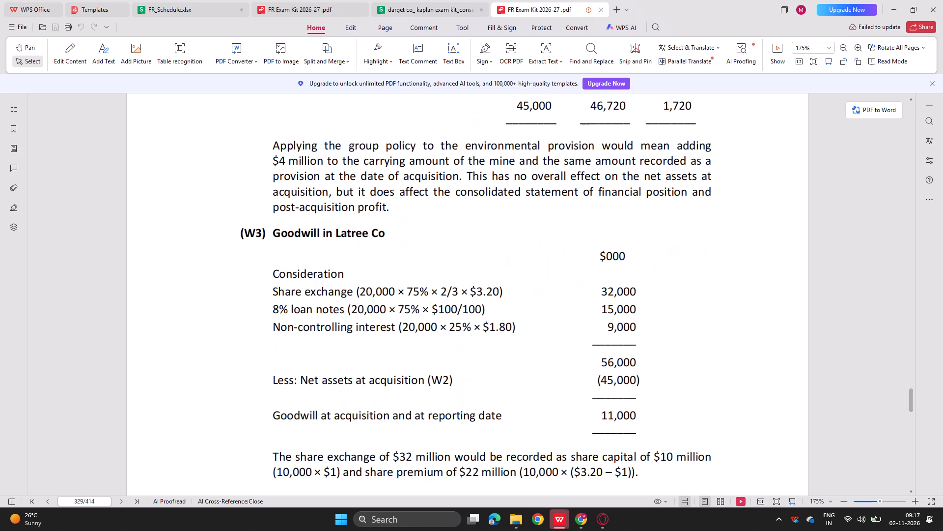
# Read the non-controlling interest, group retained earnings and unrealised profit workings (W4 to W6) and the ACCA marking scheme.
pyautogui.scroll(-2, 294, 324)
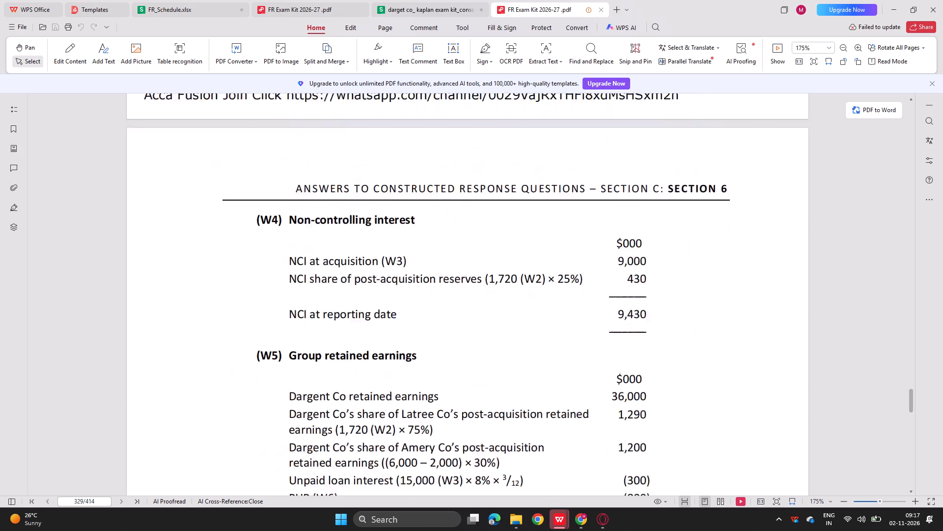
pyautogui.scroll(-2, 294, 324)
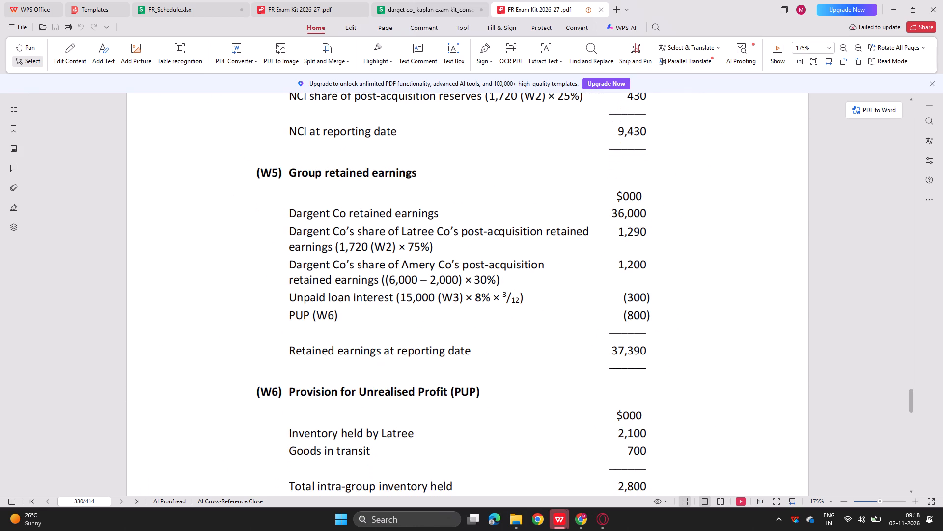
pyautogui.scroll(-4, 294, 324)
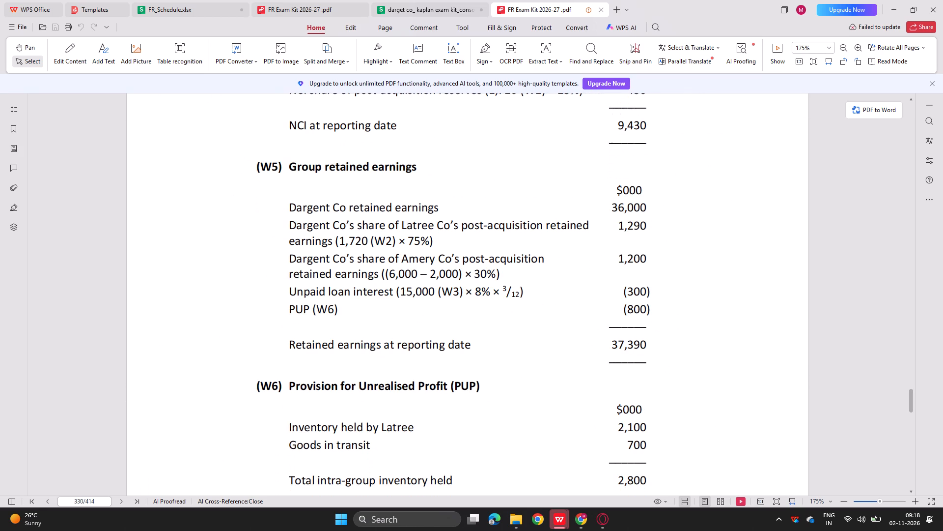
pyautogui.scroll(-3, 294, 324)
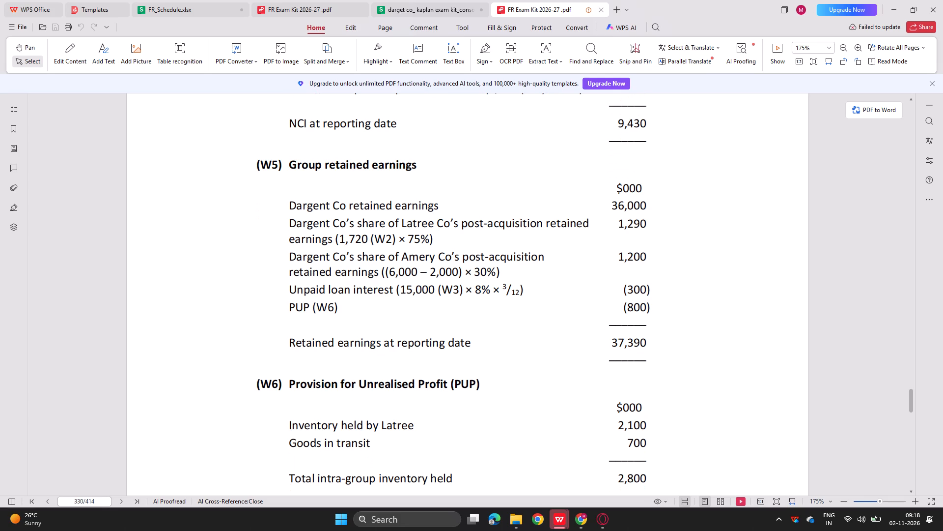
pyautogui.scroll(-1, 294, 324)
pyautogui.scroll(-1, 305, 280)
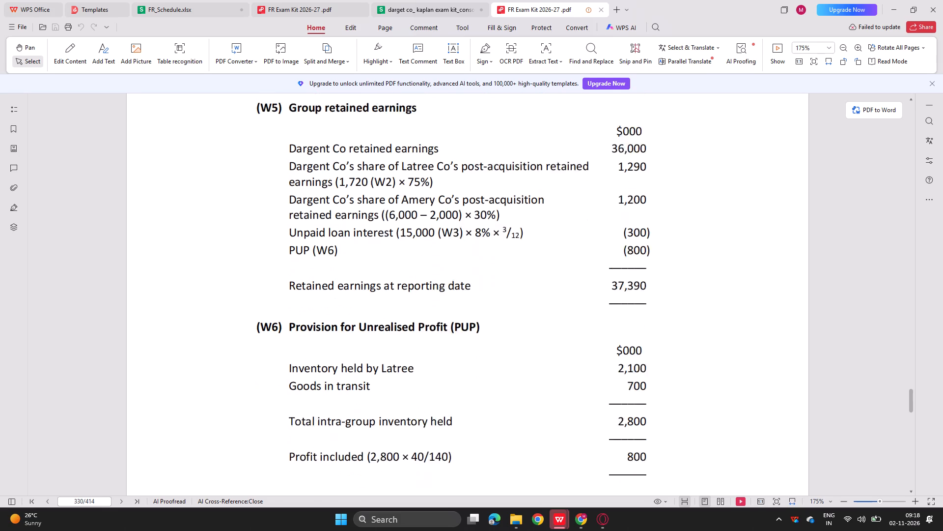
pyautogui.scroll(-2, 305, 280)
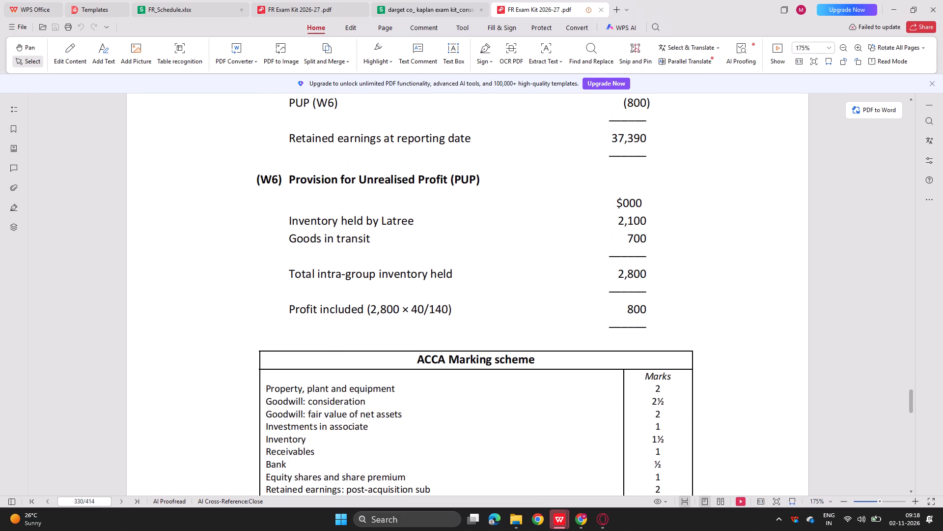
pyautogui.scroll(-3, 293, 302)
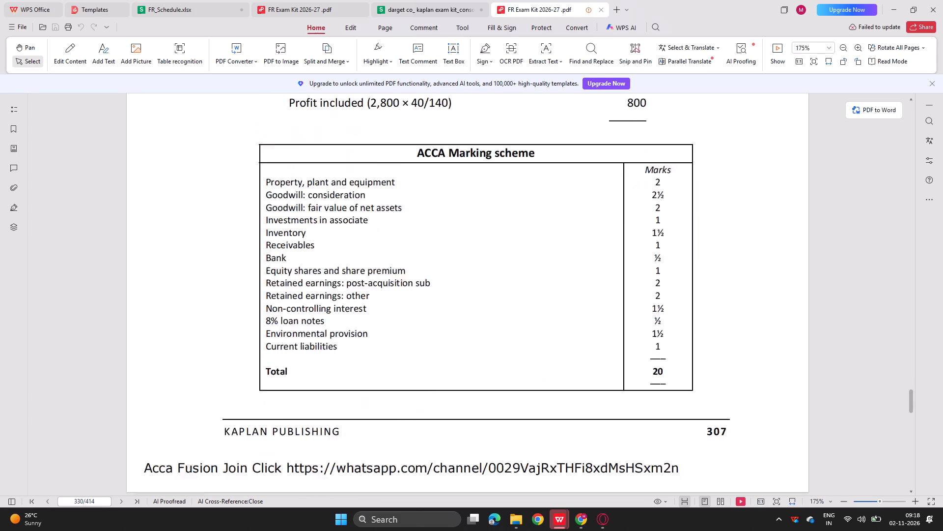
pyautogui.scroll(-1, 293, 302)
# Re-read the model answer's workings from Latree Co's net assets through to group retained earnings and the provision for unrealised profit.
pyautogui.scroll(2, 293, 302)
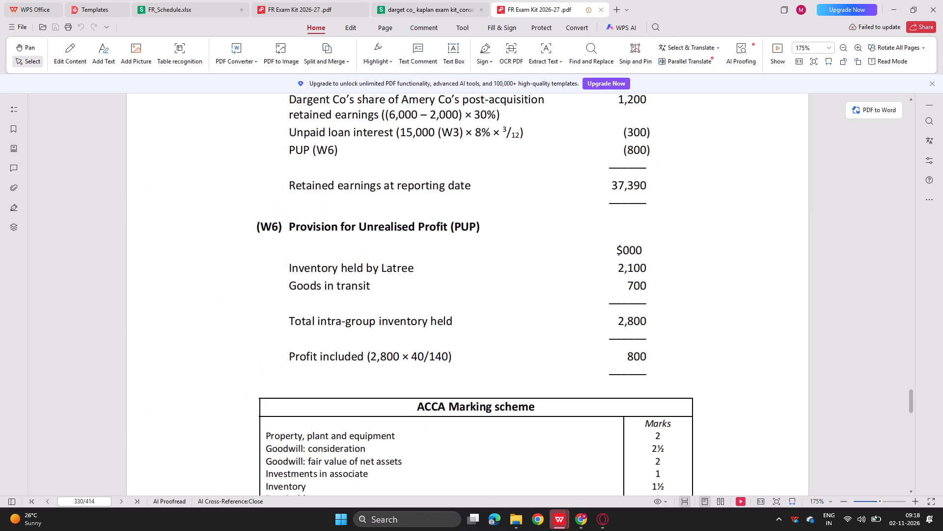
pyautogui.scroll(2, 293, 302)
pyautogui.scroll(-2, 293, 302)
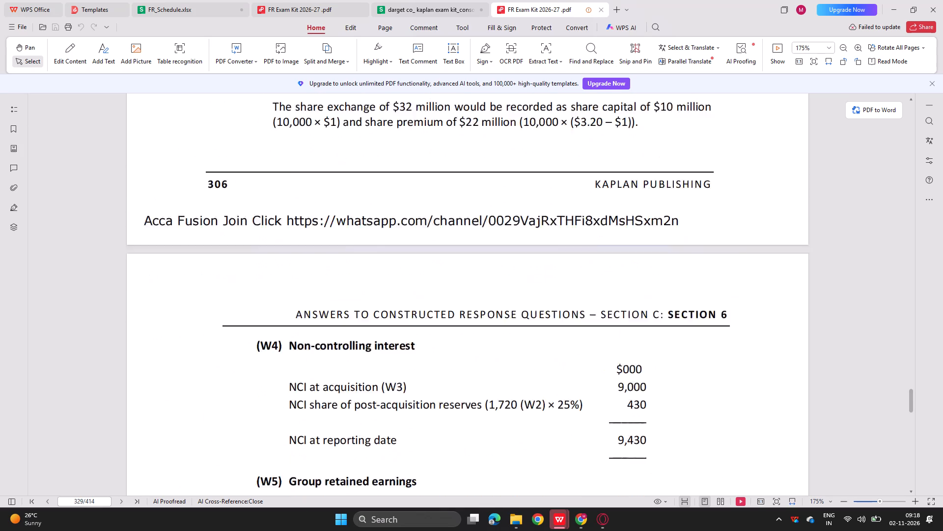
pyautogui.scroll(-1, 293, 302)
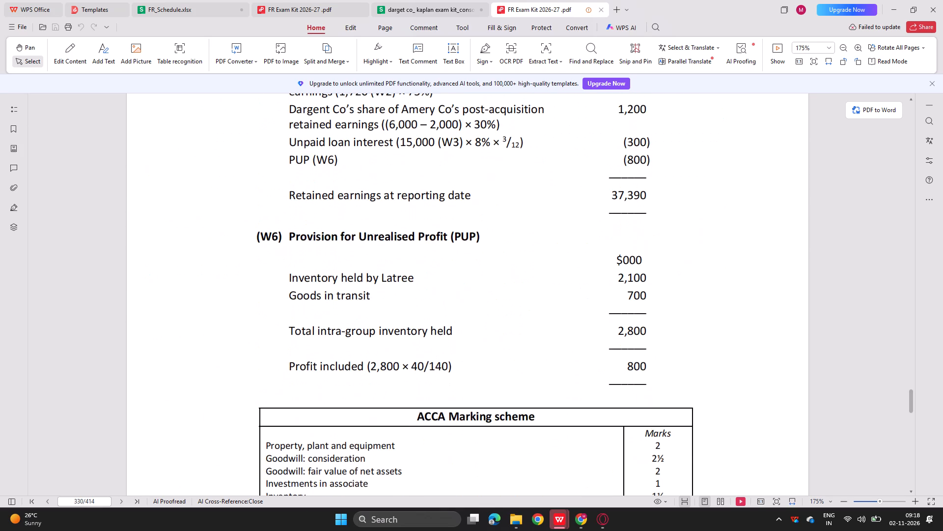
pyautogui.scroll(5, 293, 302)
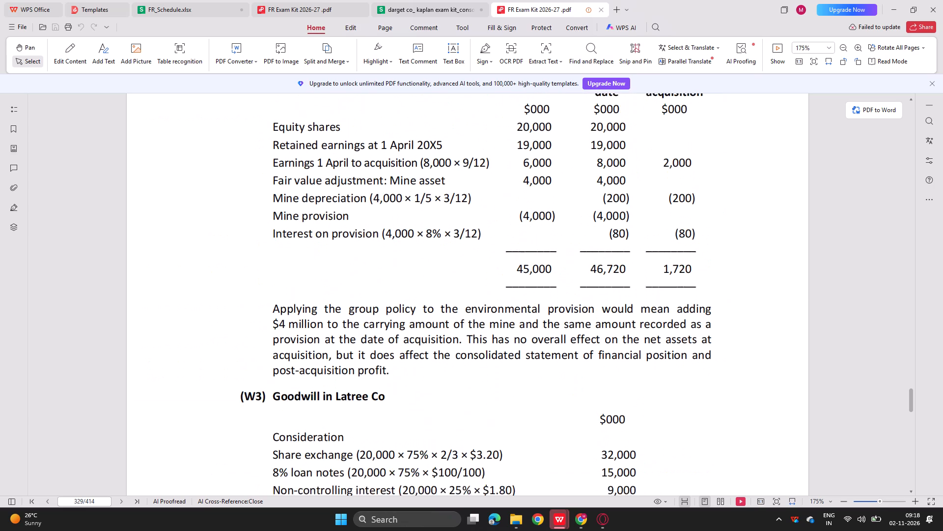
pyautogui.scroll(2, 293, 302)
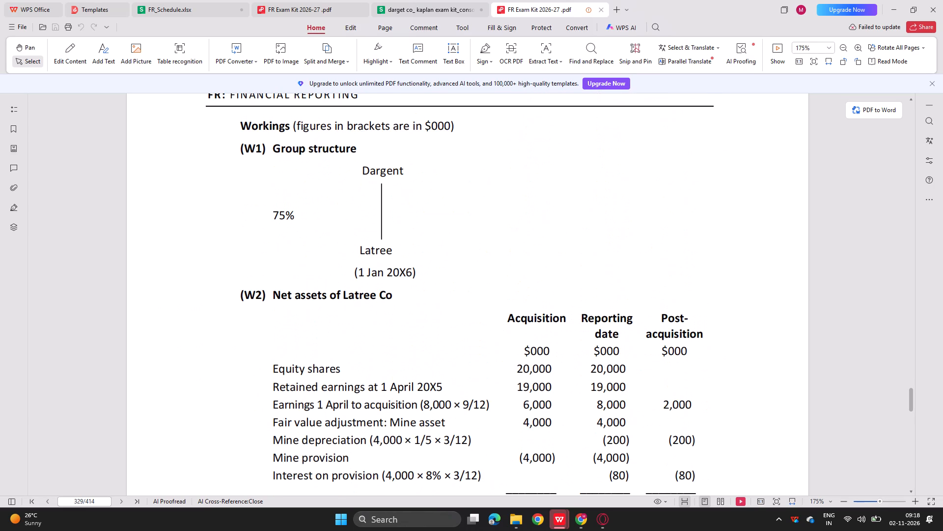
pyautogui.scroll(-7, 332, 293)
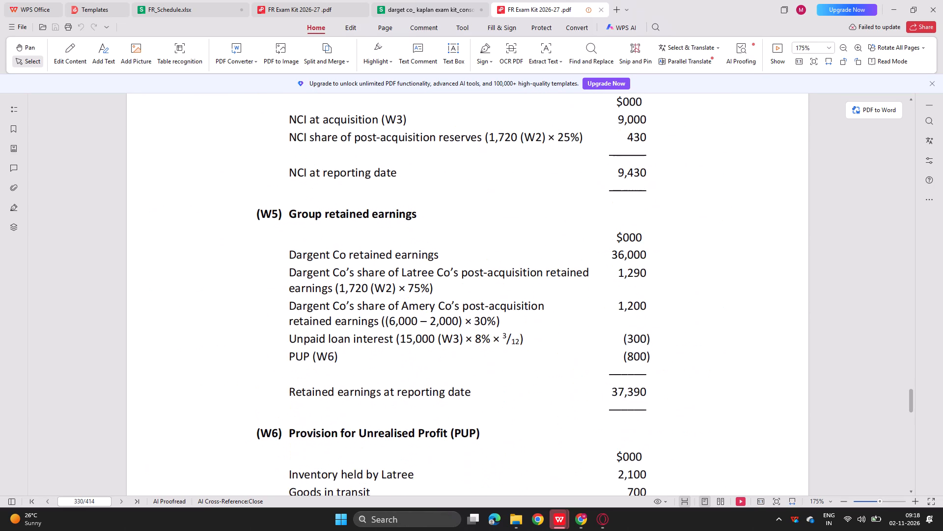
pyautogui.scroll(-1, 332, 293)
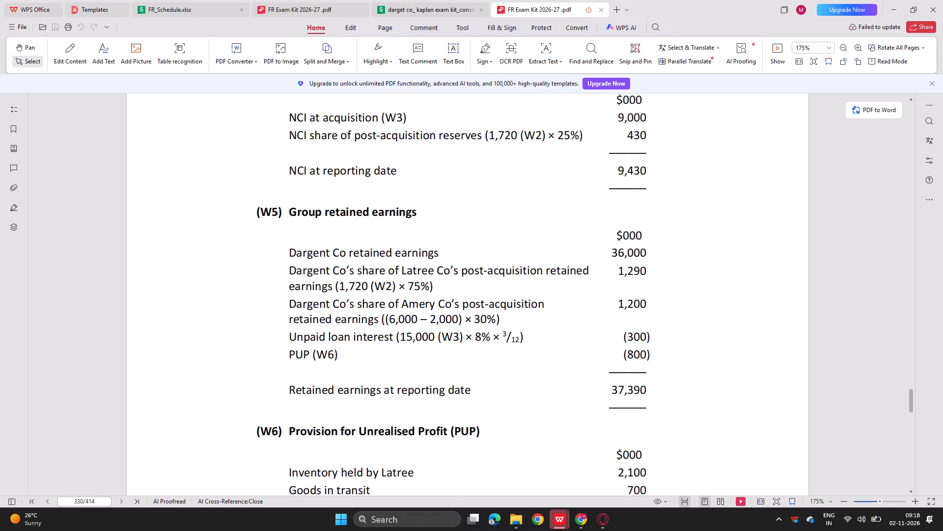
pyautogui.scroll(-1, 332, 293)
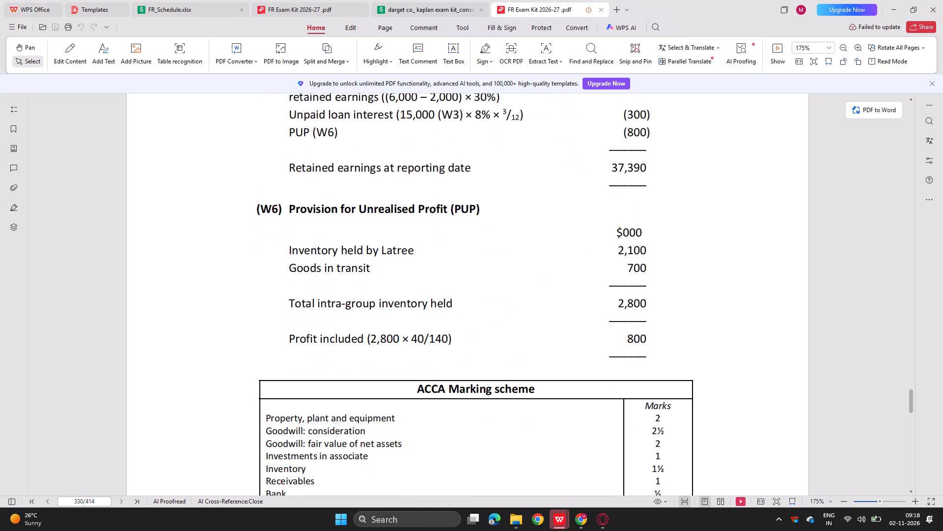
pyautogui.scroll(1, 314, 333)
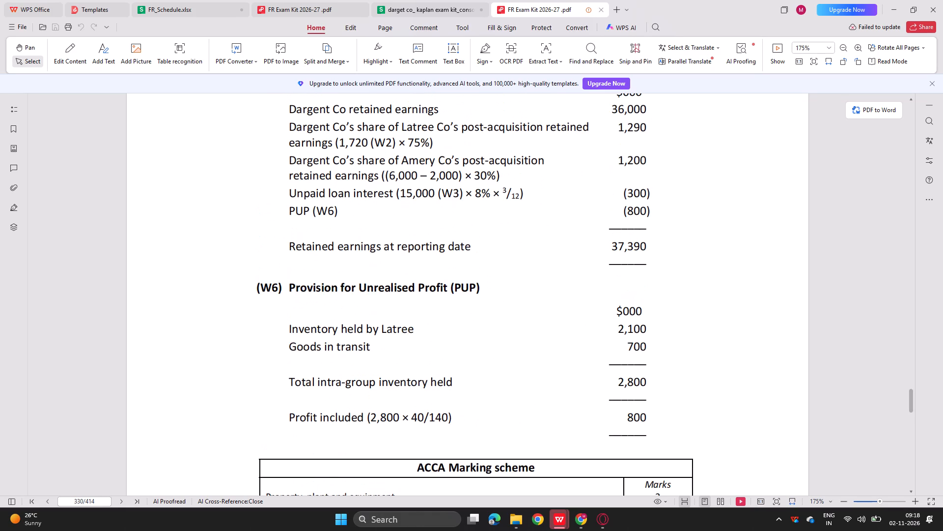
pyautogui.scroll(1, 314, 333)
# Compare question note 4 on the Amery Co investment with the model answer's group retained earnings working.
pyautogui.click(444, 0)
pyautogui.scroll(1, 216, 175)
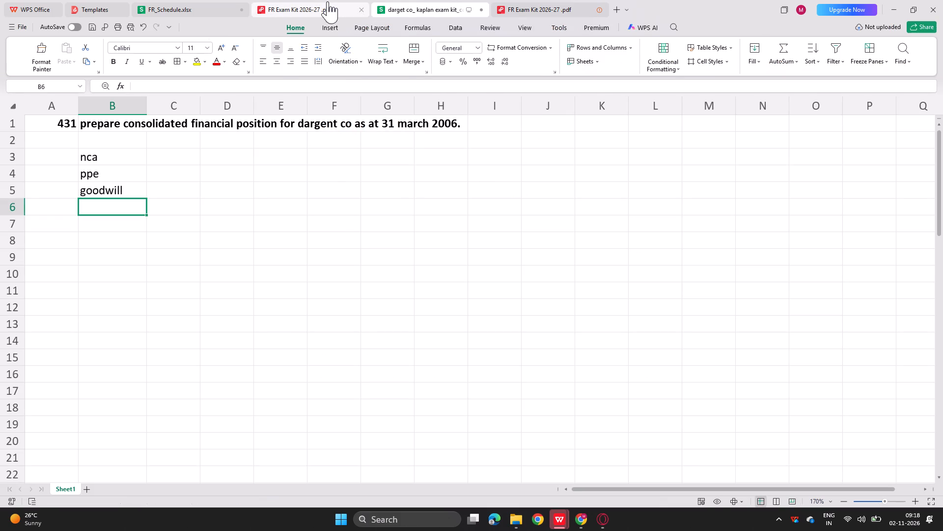
pyautogui.click(318, 0)
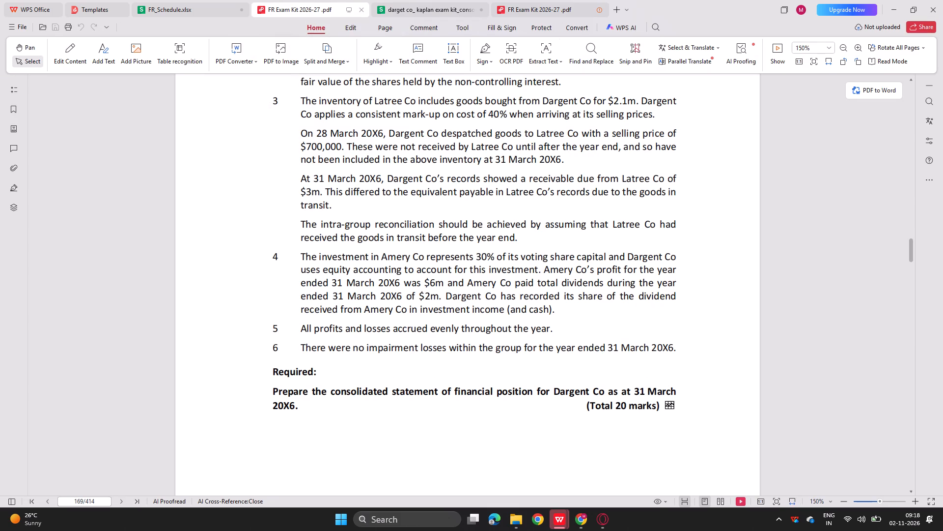
pyautogui.click(533, 0)
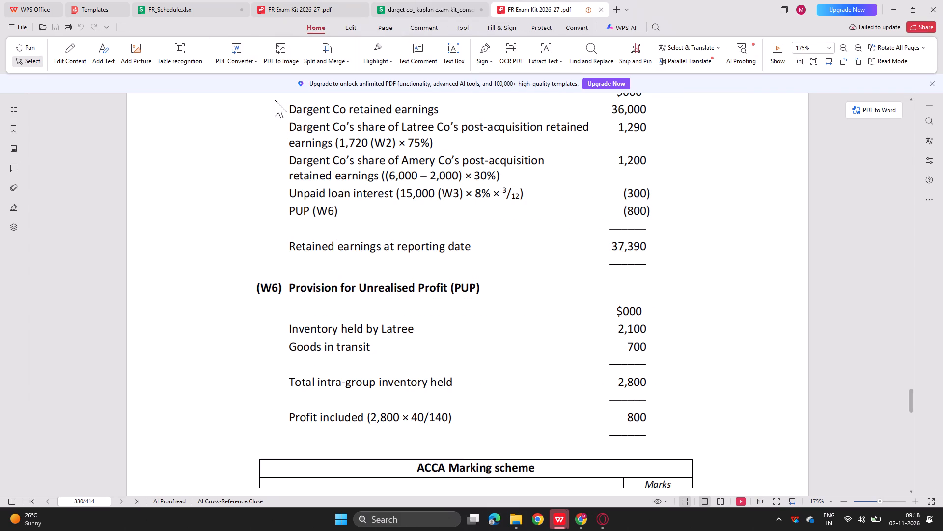
pyautogui.click(316, 0)
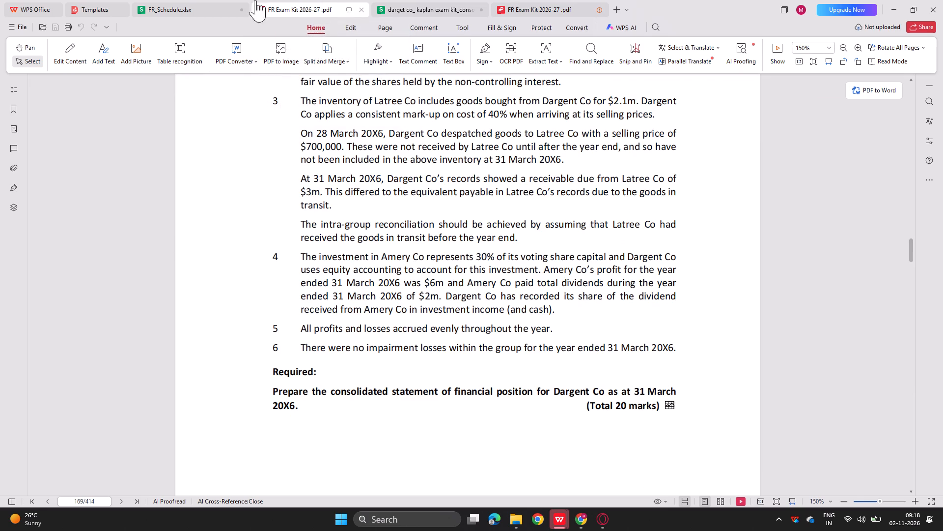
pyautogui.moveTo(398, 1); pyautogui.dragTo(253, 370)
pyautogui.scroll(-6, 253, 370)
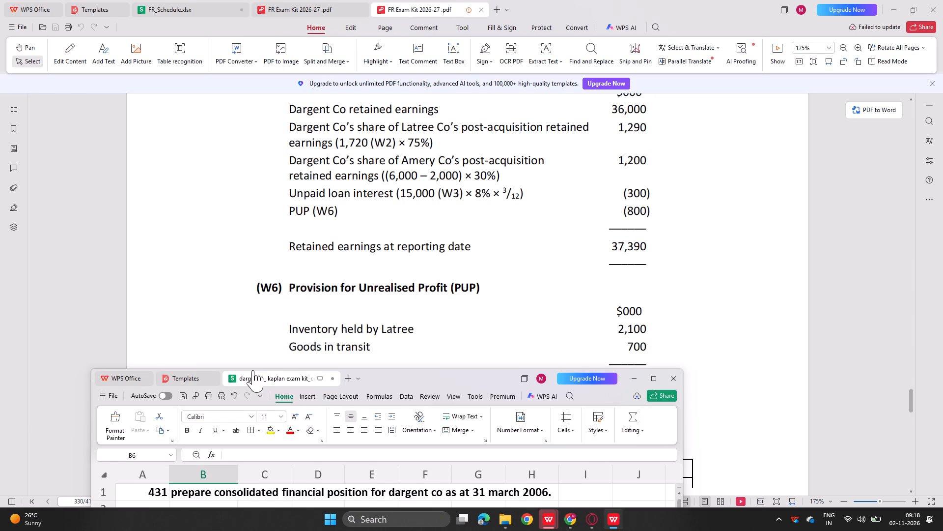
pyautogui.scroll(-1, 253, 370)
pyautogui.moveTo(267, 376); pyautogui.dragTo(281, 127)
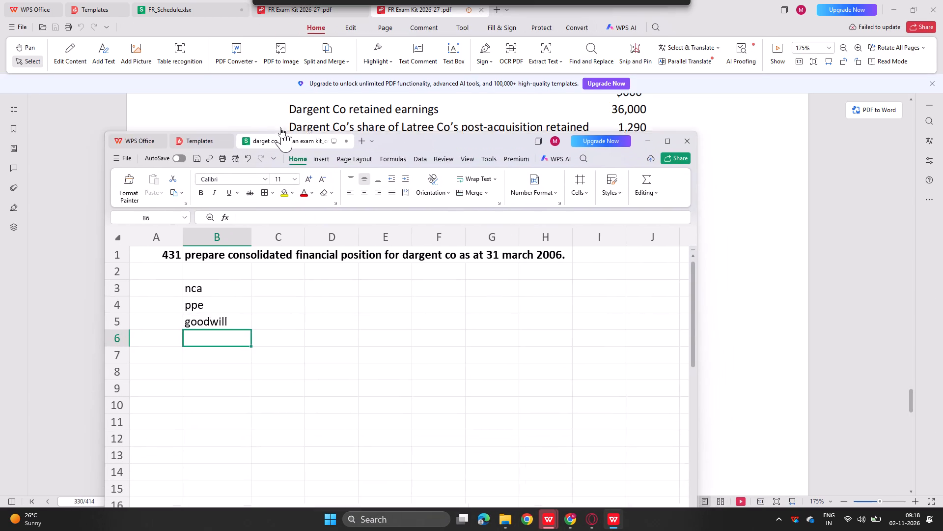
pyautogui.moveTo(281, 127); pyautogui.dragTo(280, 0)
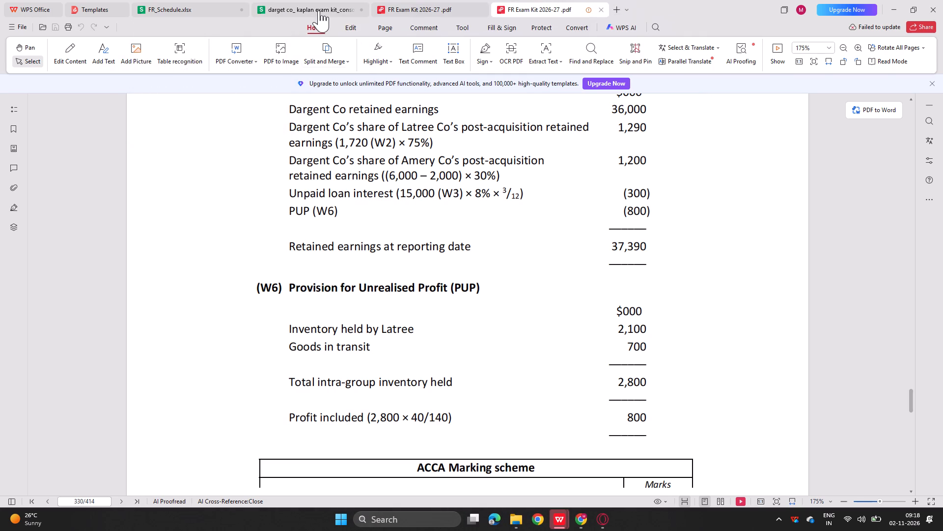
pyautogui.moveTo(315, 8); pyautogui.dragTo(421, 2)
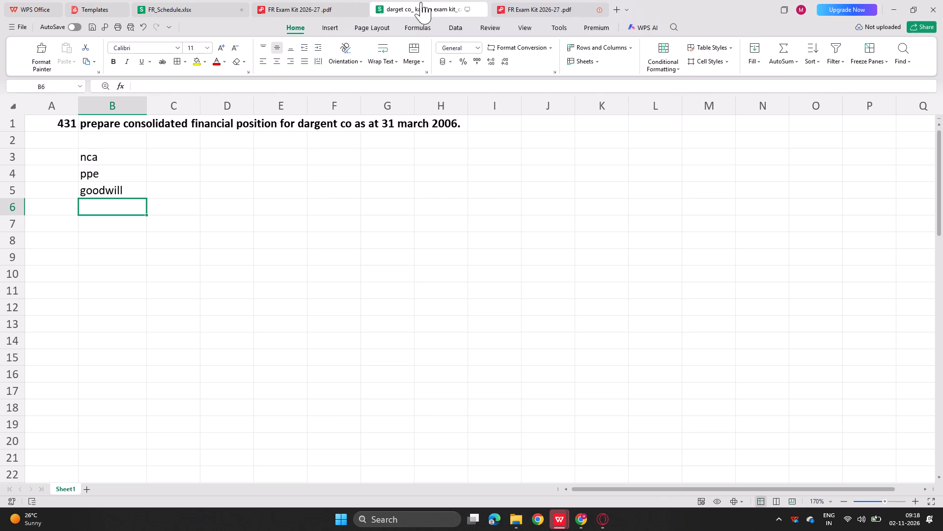
# Compare the spreadsheet's investment in associate working (wn 6) with the model answer's group retained earnings working.
pyautogui.scroll(-7, 293, 187)
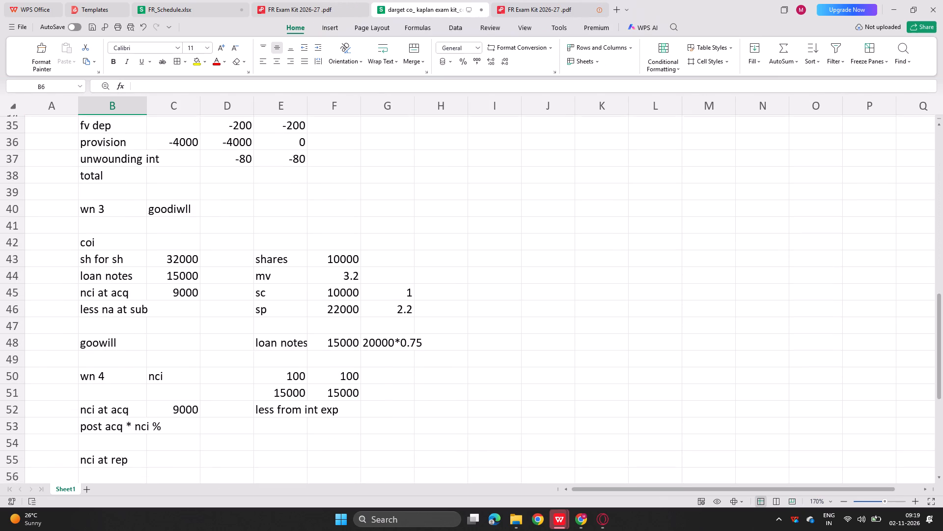
pyautogui.scroll(-10, 293, 187)
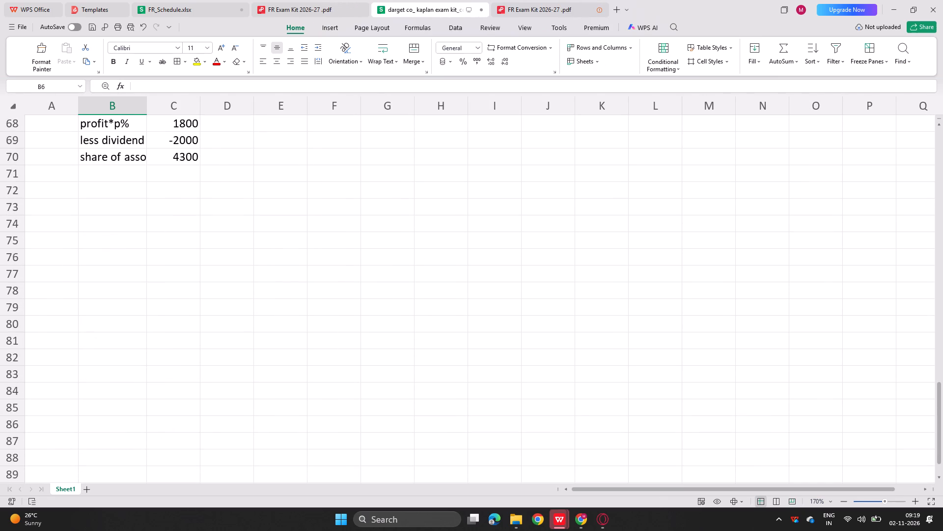
pyautogui.scroll(2, 255, 208)
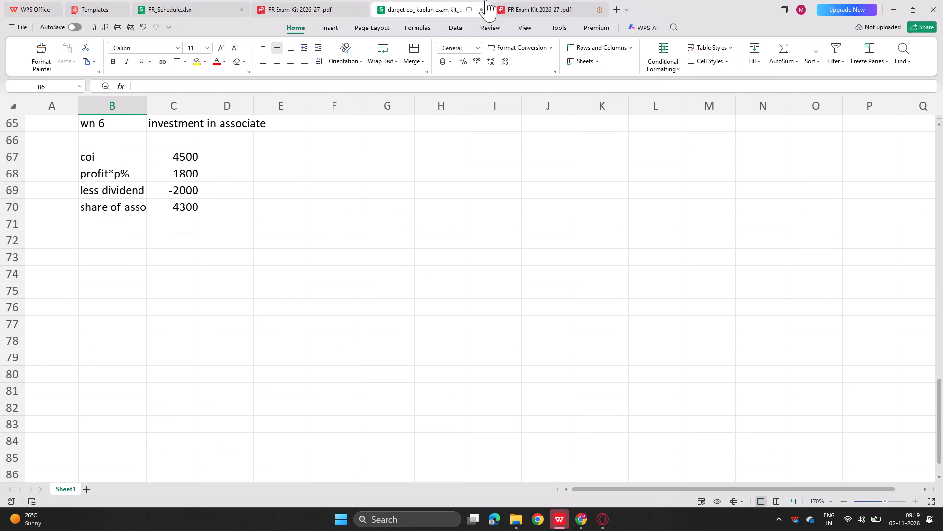
pyautogui.click(526, 0)
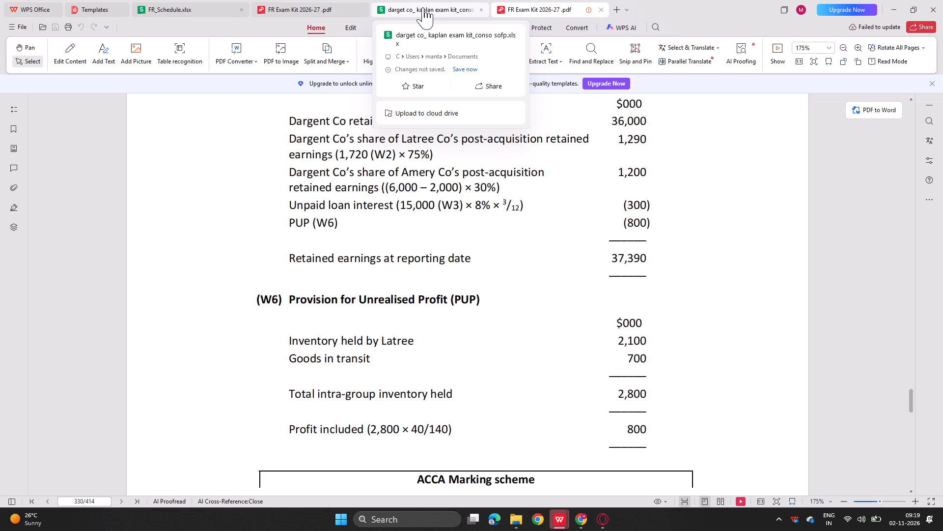
pyautogui.click(423, 7)
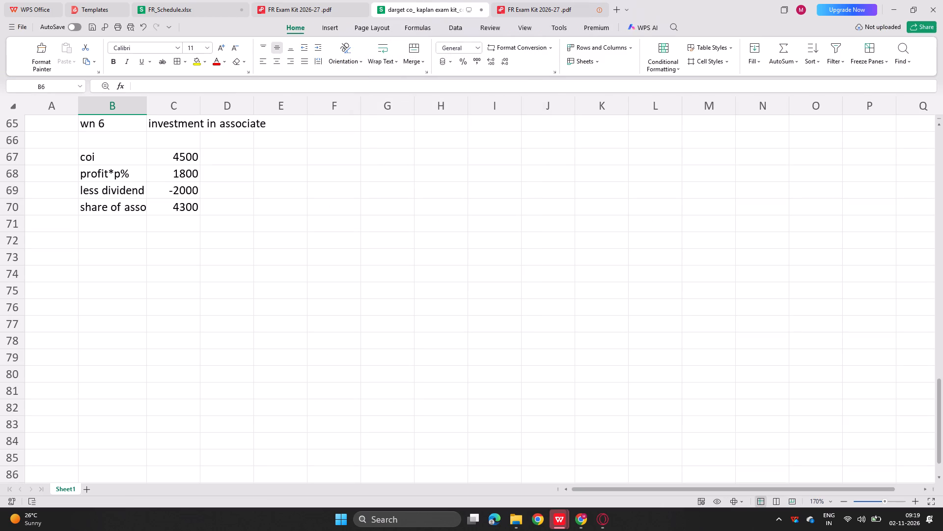
pyautogui.click(532, 0)
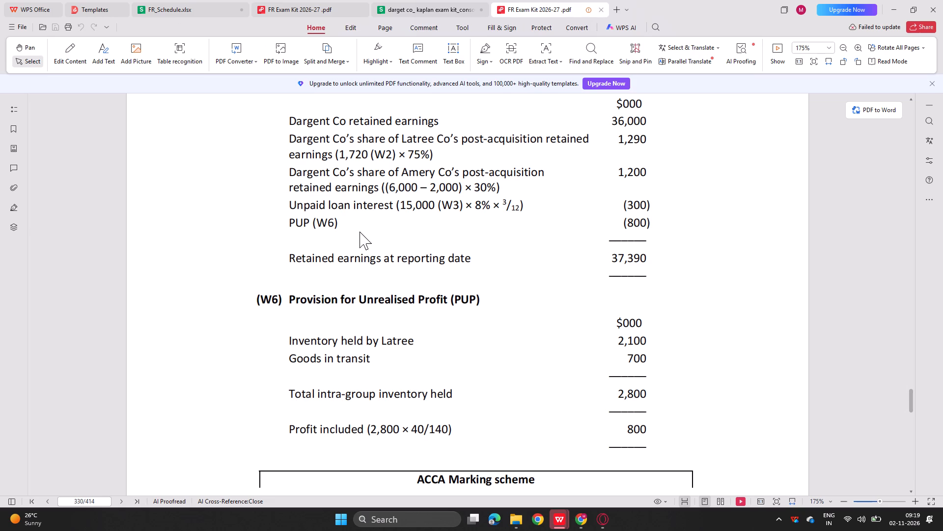
# Look through the marking scheme and re-read the model answer's group retained earnings (W5) and unrealised profit (W6) workings.
pyautogui.scroll(-5, 360, 232)
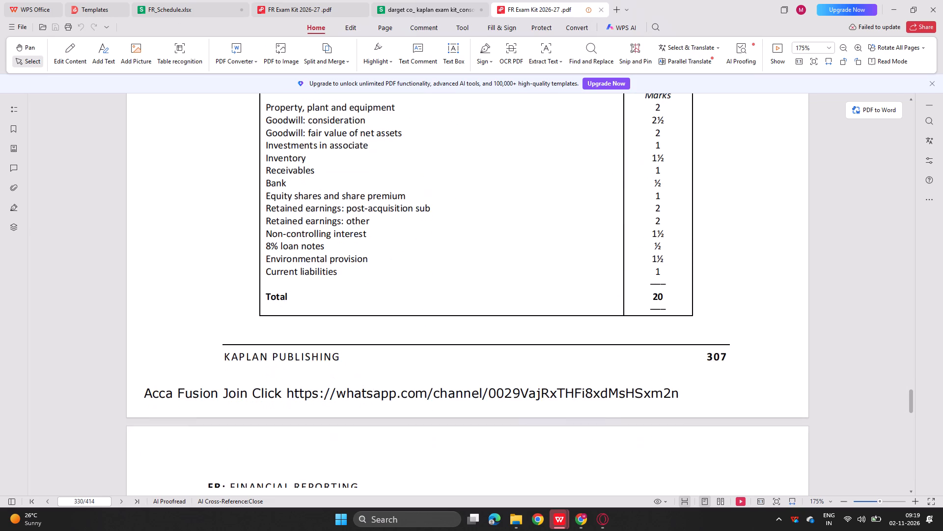
pyautogui.scroll(-2, 373, 202)
pyautogui.keyDown('ctrl'); pyautogui.scroll(-1, 373, 202); pyautogui.keyUp('ctrl')
pyautogui.scroll(1, 373, 202)
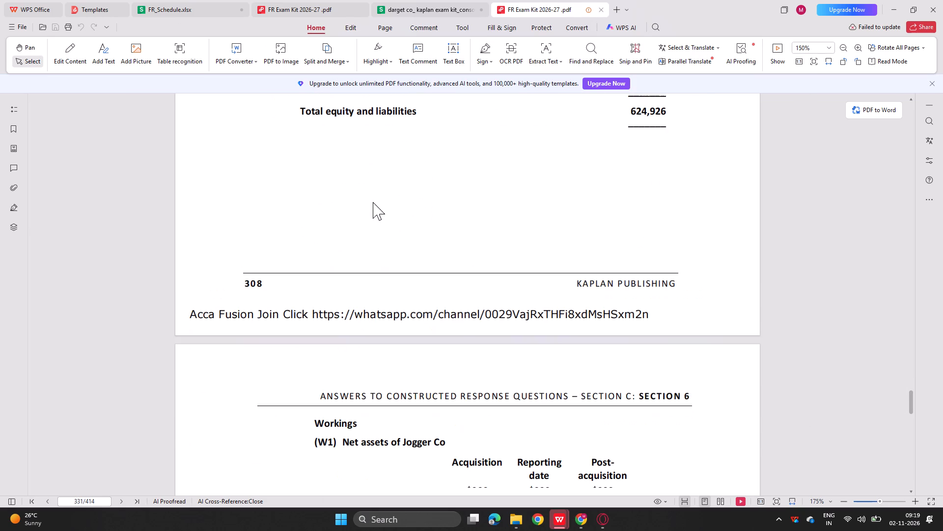
pyautogui.scroll(7, 373, 202)
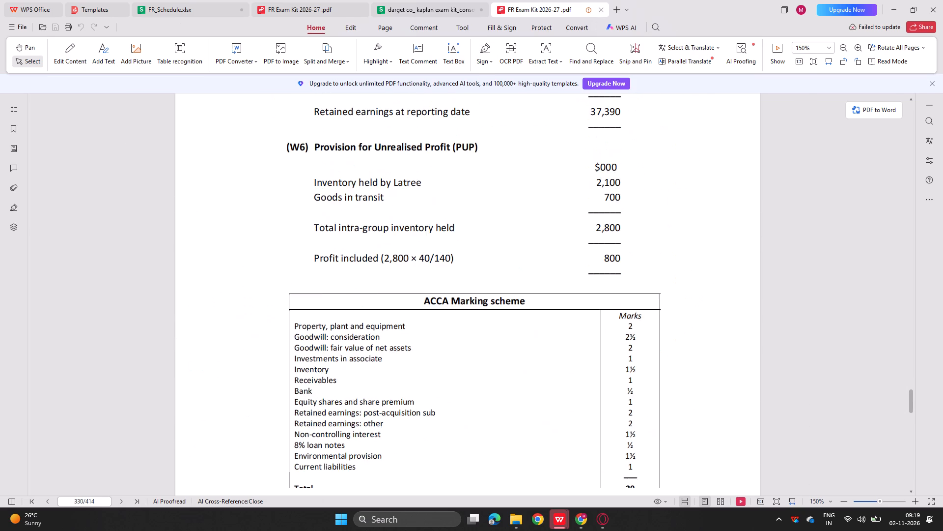
pyautogui.scroll(2, 373, 202)
pyautogui.scroll(-1, 373, 202)
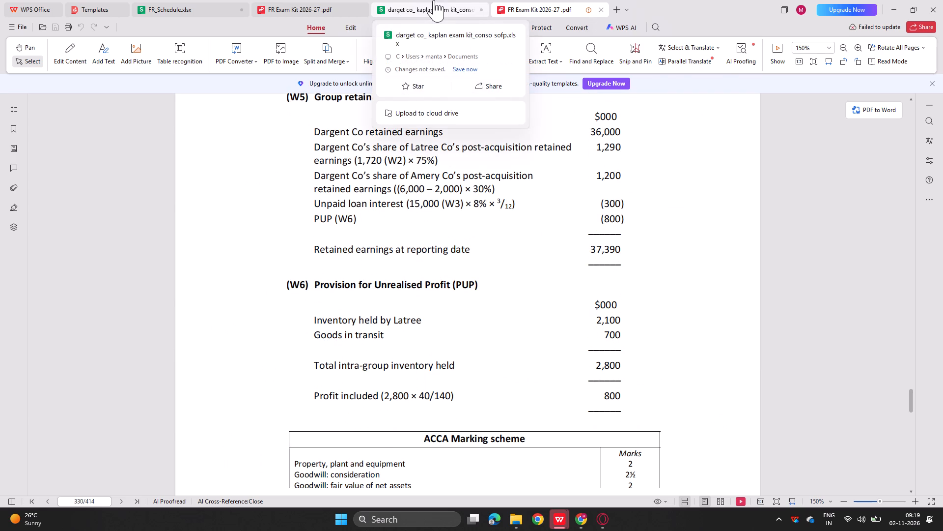
# Inspect the formulas behind the cost of investment, profit share and share of associate figures in spreadsheet working wn 6.
pyautogui.click(434, 0)
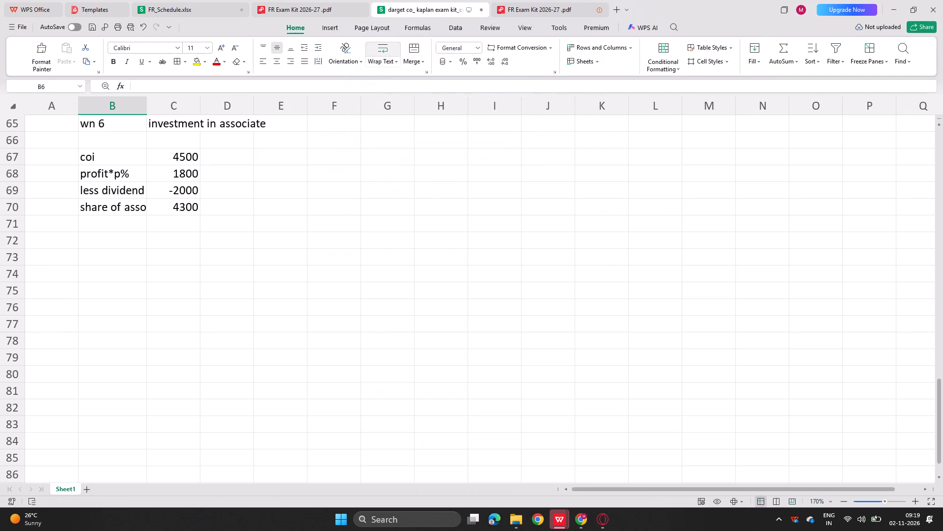
pyautogui.doubleClick(167, 211)
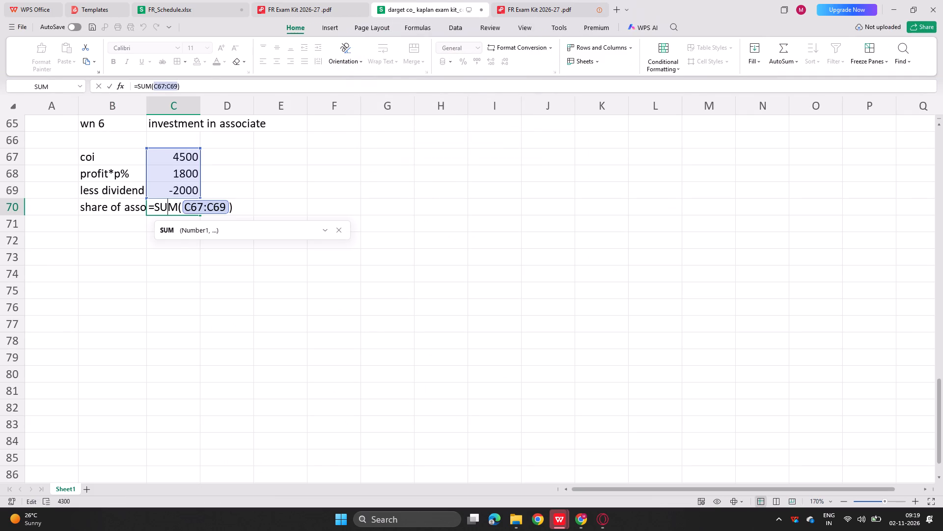
pyautogui.press('Return')
pyautogui.scroll(1, 186, 0)
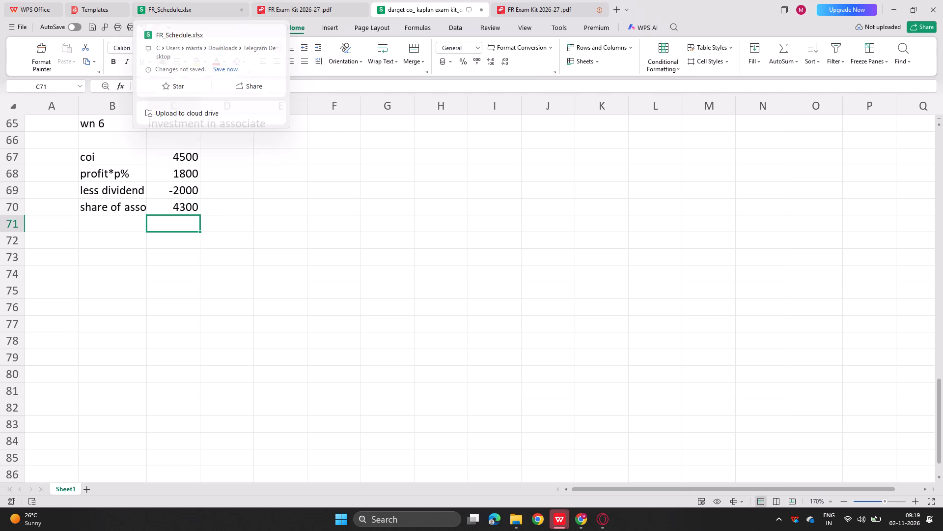
pyautogui.scroll(1, 120, 192)
pyautogui.doubleClick(183, 200)
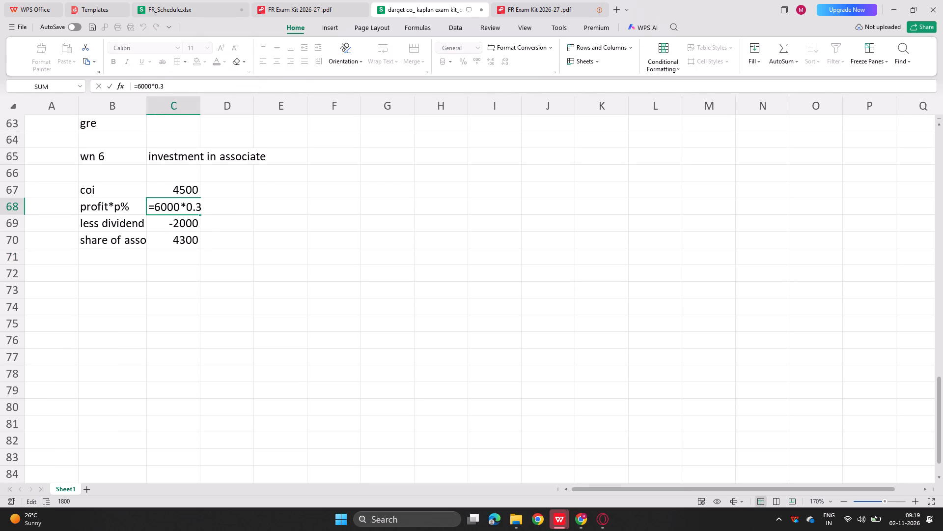
pyautogui.click(199, 205)
pyautogui.press('Return')
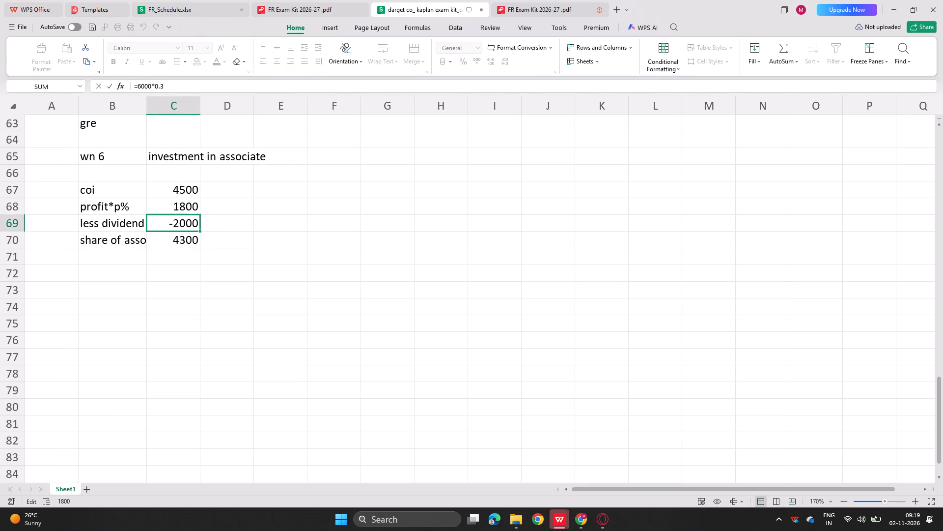
pyautogui.doubleClick(165, 241)
pyautogui.press('Return')
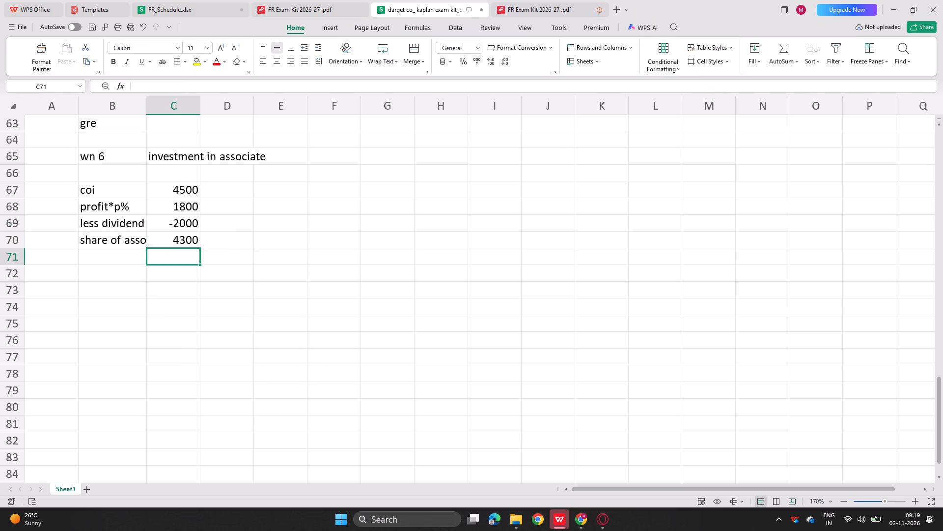
pyautogui.doubleClick(190, 189)
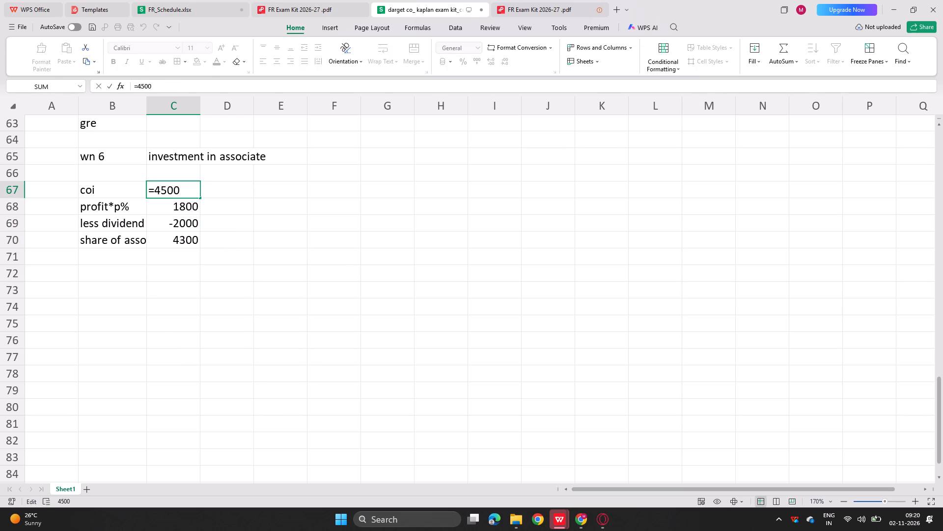
pyautogui.press('Return')
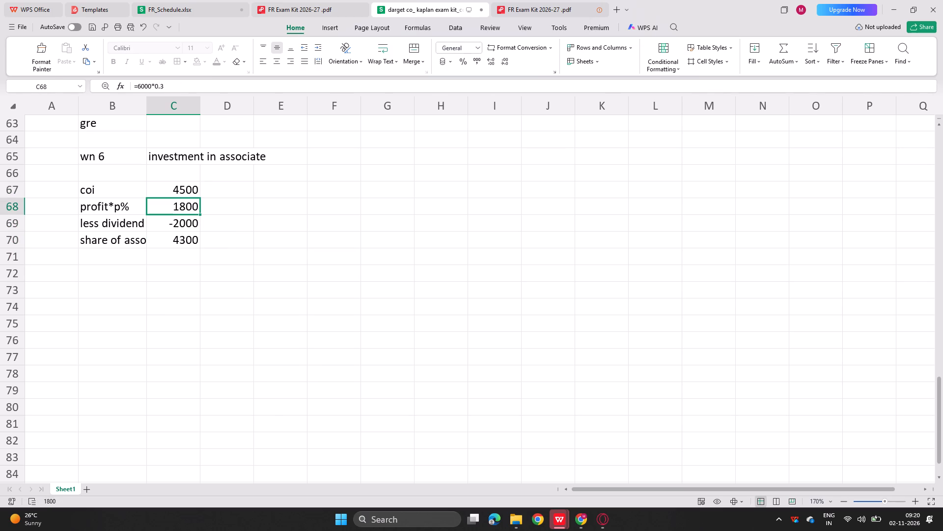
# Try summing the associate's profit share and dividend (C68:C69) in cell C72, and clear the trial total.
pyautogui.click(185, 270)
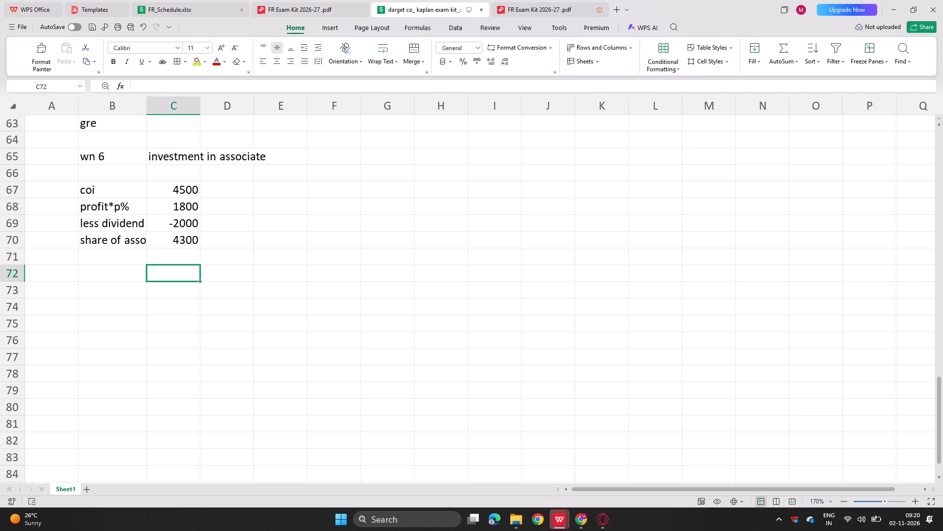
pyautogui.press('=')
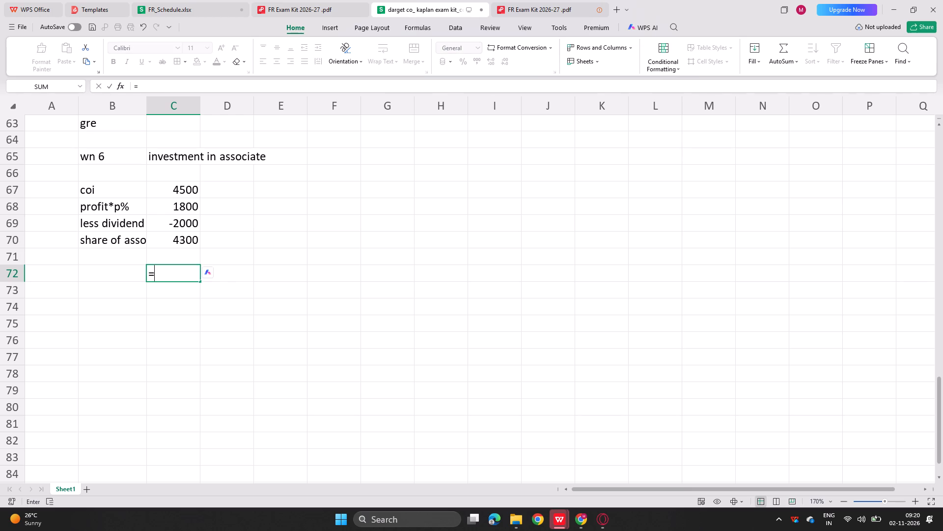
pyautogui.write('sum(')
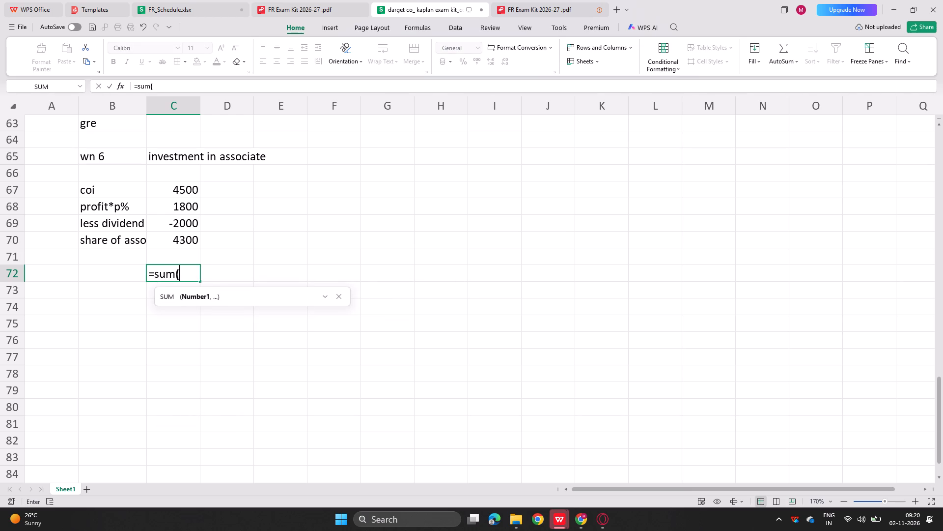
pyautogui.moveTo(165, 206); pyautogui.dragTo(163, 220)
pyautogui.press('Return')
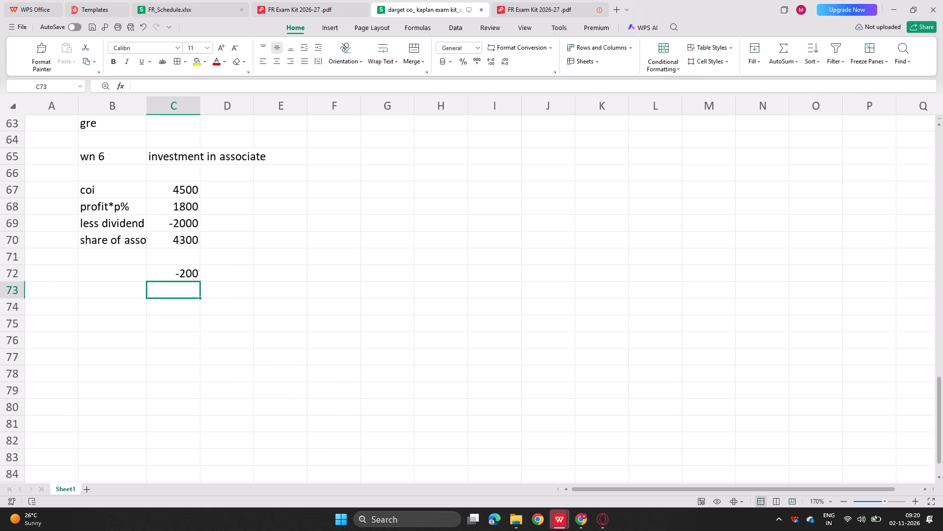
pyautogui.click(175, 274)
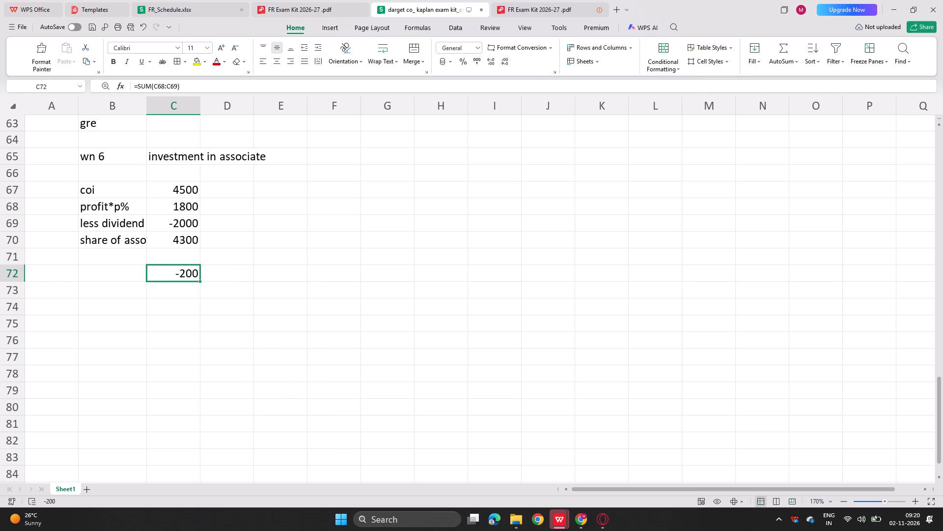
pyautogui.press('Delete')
# Compare question note 4 on Amery Co's profit and dividends with the spreadsheet's investment in associate working.
pyautogui.click(320, 0)
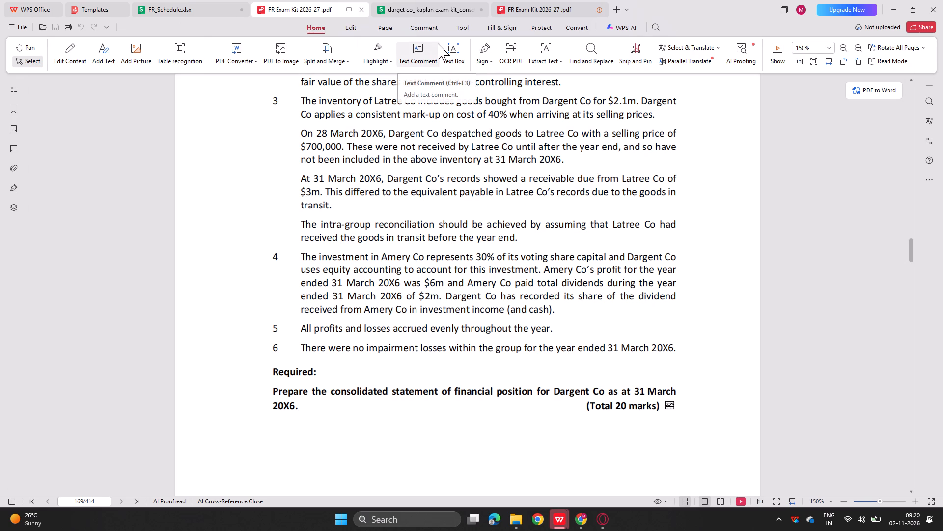
pyautogui.click(429, 0)
pyautogui.scroll(2, 276, 280)
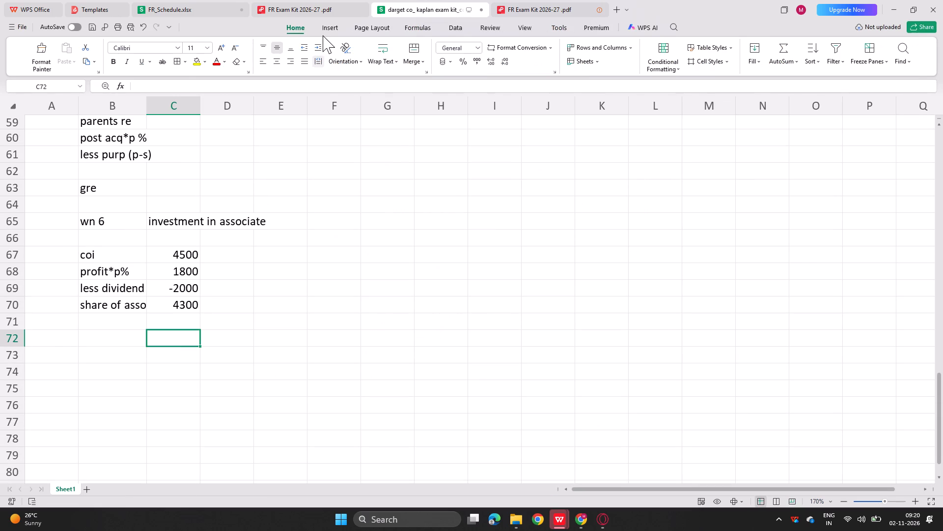
pyautogui.click(267, 0)
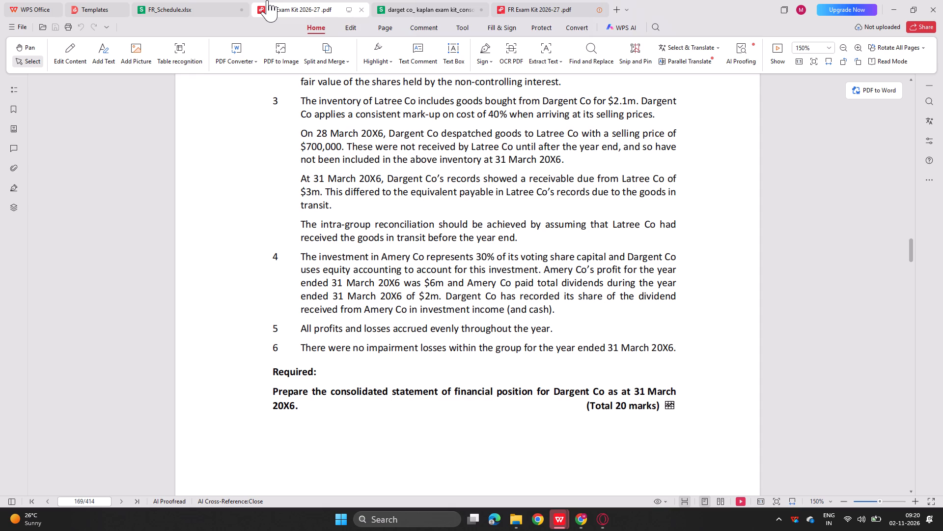
pyautogui.click(399, 2)
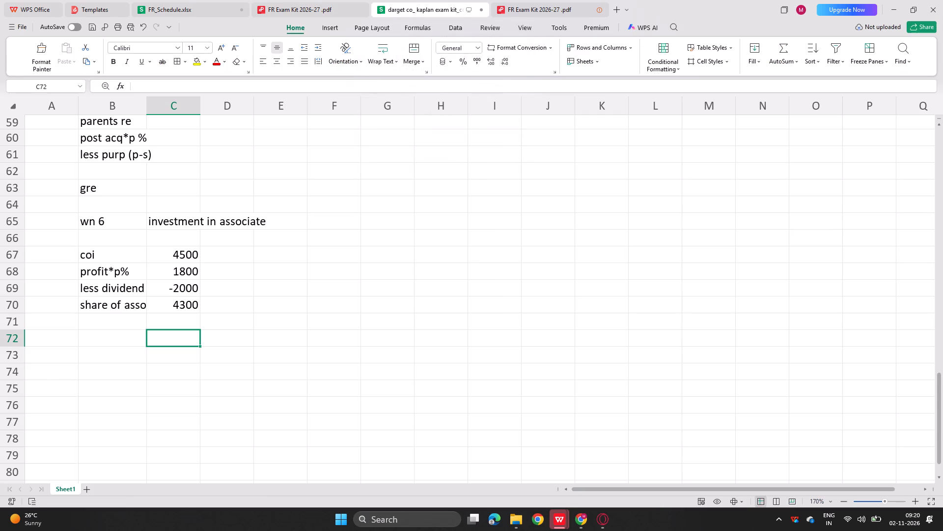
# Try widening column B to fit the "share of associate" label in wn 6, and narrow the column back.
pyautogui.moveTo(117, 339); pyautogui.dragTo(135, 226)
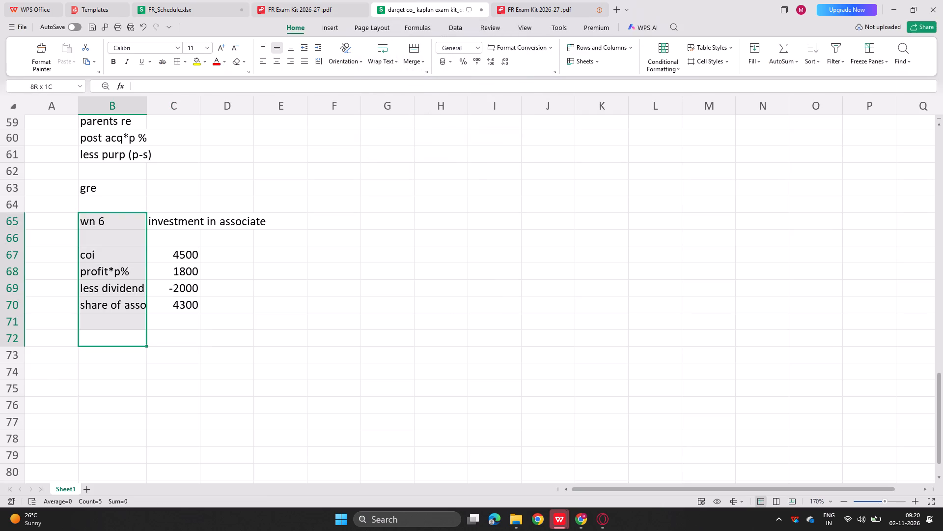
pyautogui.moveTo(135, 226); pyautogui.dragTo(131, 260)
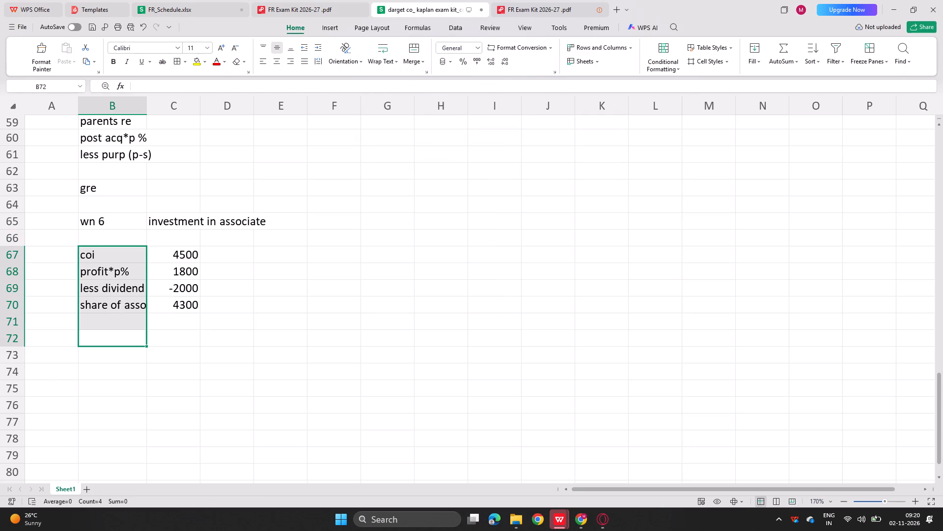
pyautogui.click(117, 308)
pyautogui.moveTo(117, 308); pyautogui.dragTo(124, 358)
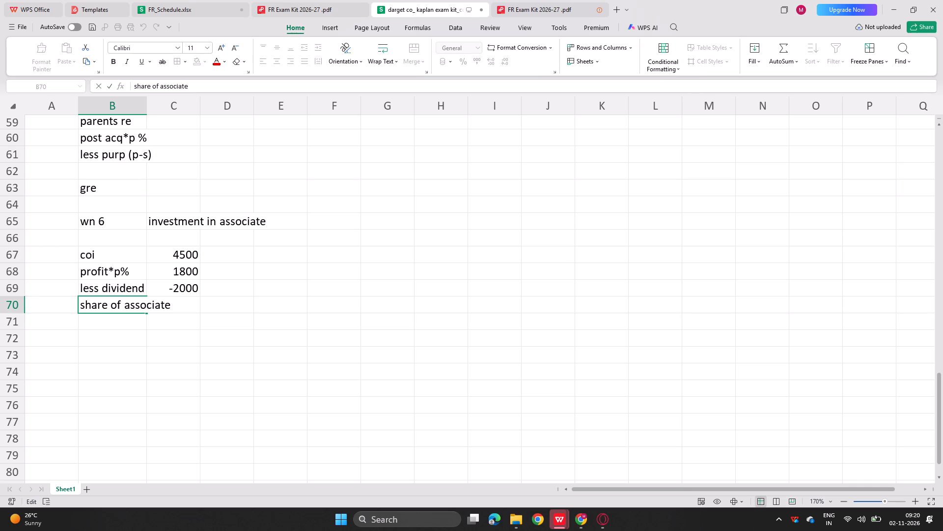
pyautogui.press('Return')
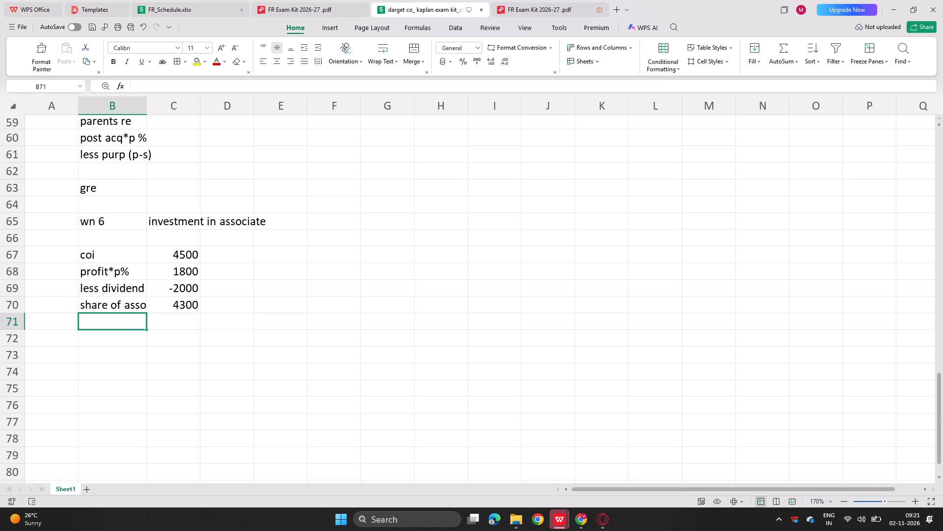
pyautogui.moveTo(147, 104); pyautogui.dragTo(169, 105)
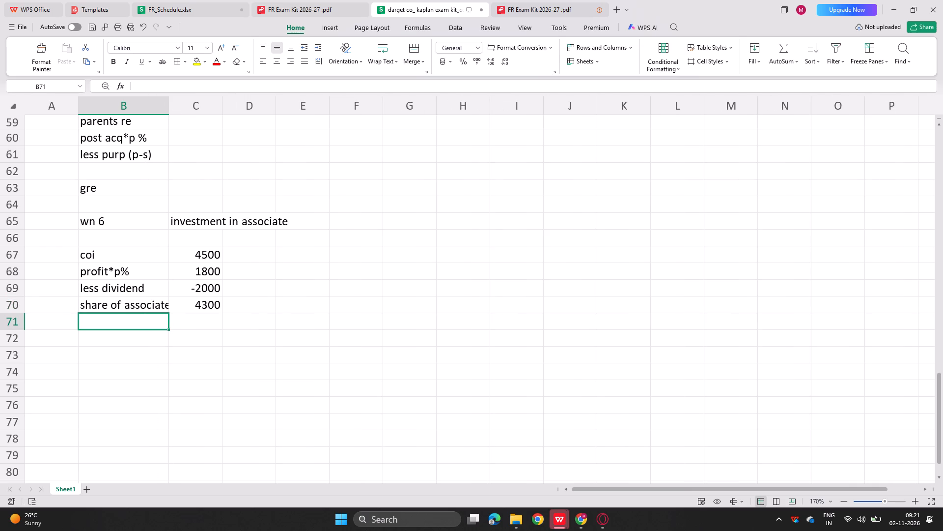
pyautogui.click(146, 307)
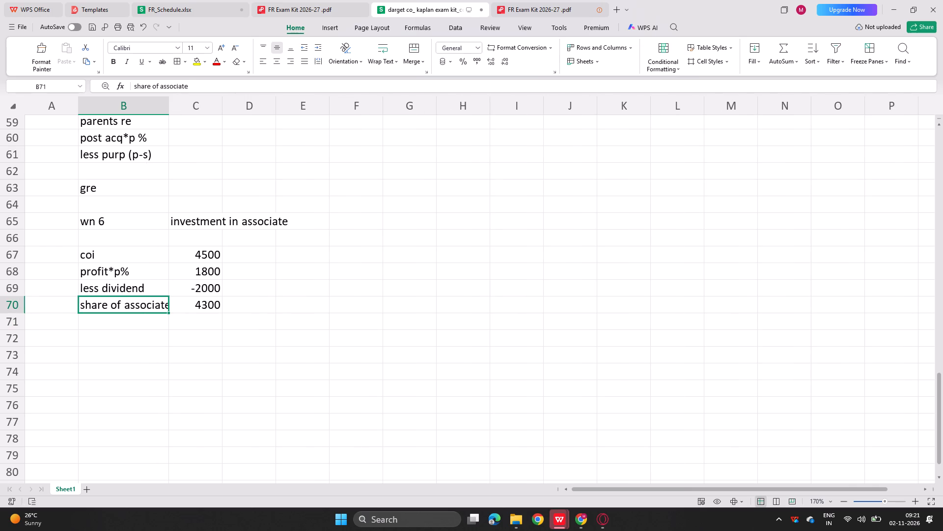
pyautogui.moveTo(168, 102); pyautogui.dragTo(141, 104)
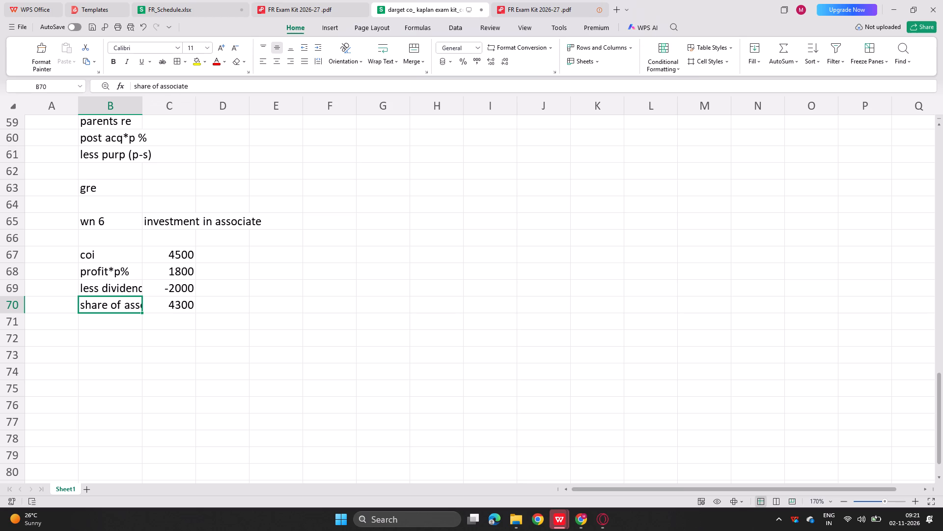
# Narrow column B slightly and relabel the last line of working wn 6 (B70) as "total".
pyautogui.moveTo(142, 104); pyautogui.dragTo(135, 104)
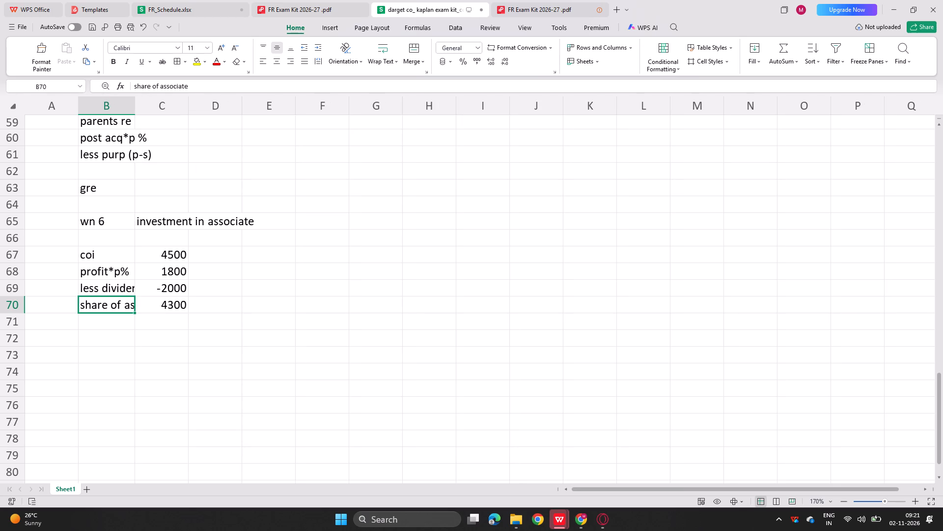
pyautogui.click(112, 309)
pyautogui.press('BackSpace')
pyautogui.write('total')
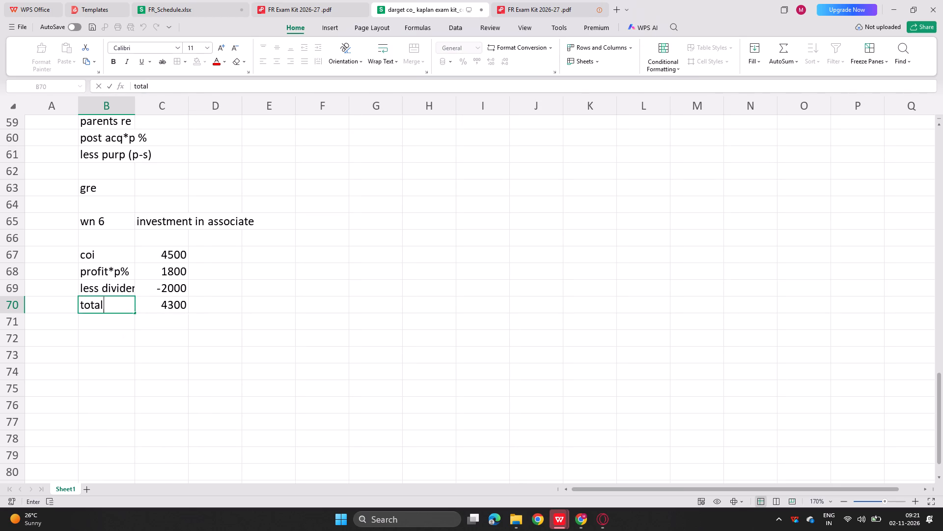
pyautogui.press('Return')
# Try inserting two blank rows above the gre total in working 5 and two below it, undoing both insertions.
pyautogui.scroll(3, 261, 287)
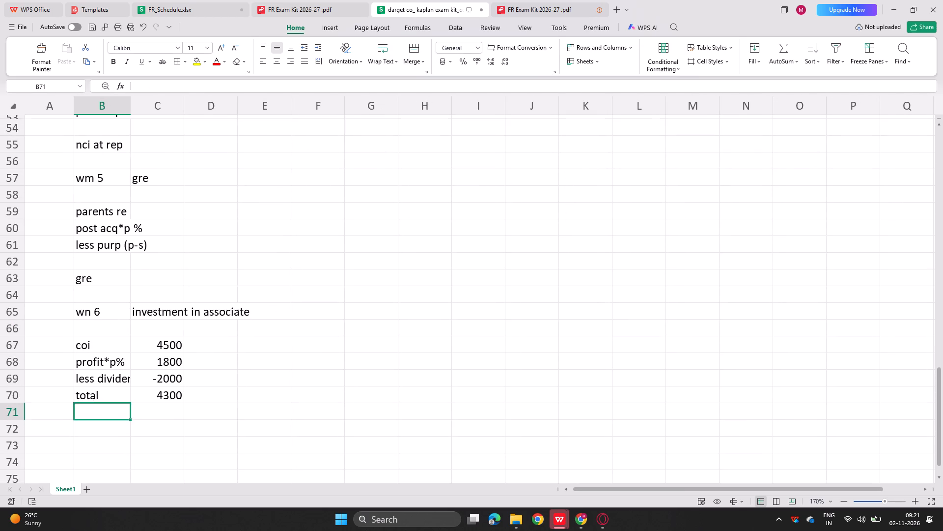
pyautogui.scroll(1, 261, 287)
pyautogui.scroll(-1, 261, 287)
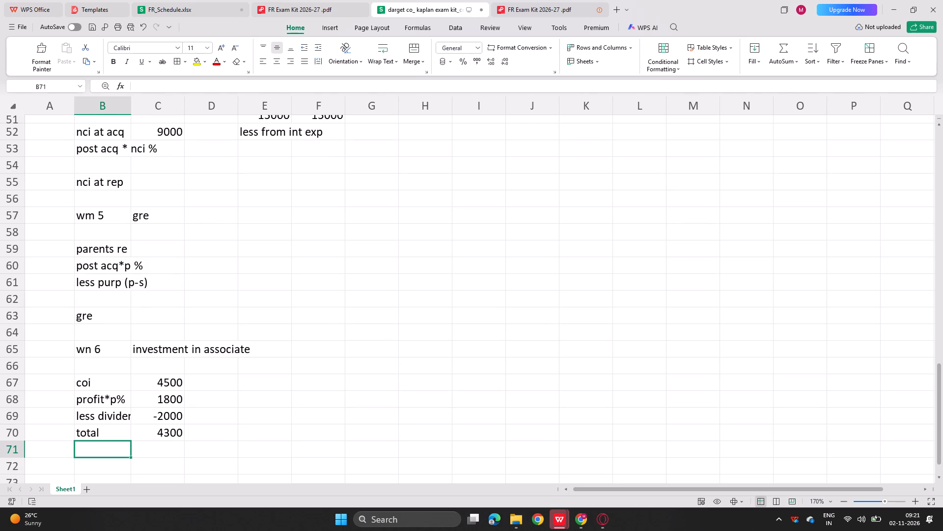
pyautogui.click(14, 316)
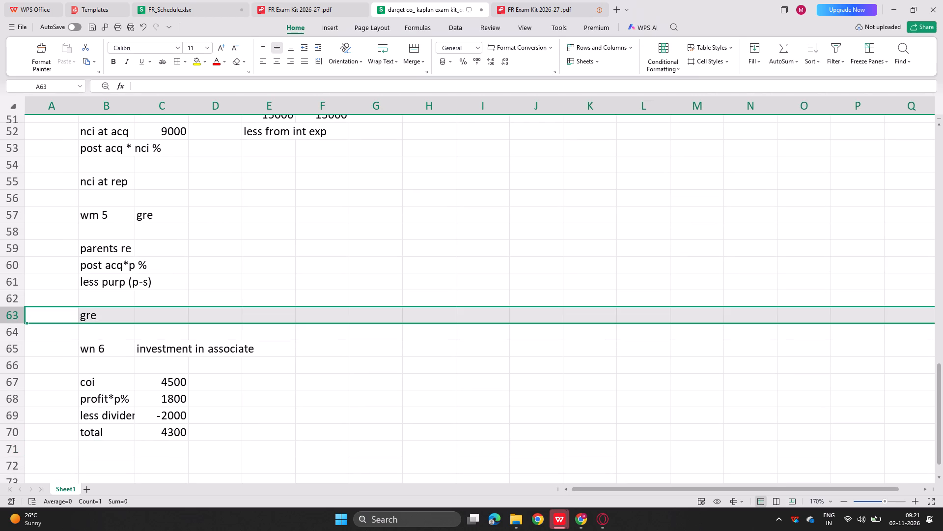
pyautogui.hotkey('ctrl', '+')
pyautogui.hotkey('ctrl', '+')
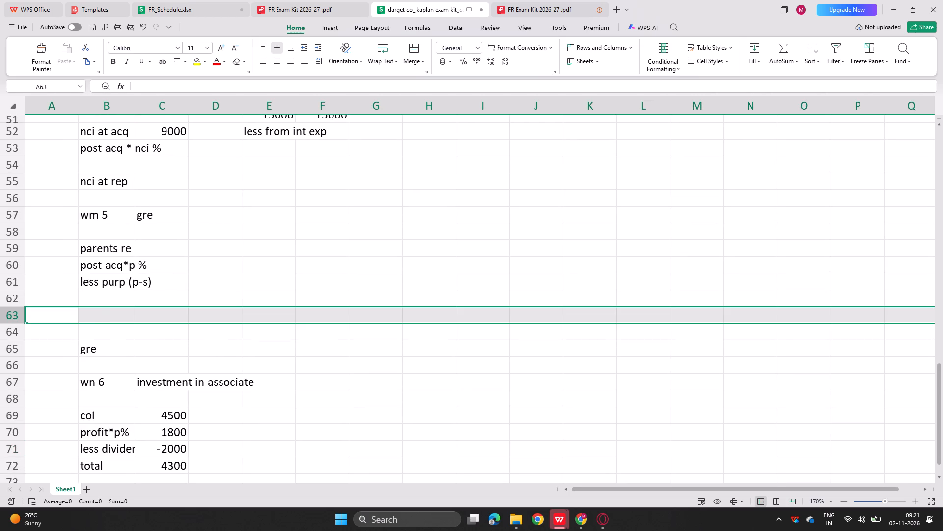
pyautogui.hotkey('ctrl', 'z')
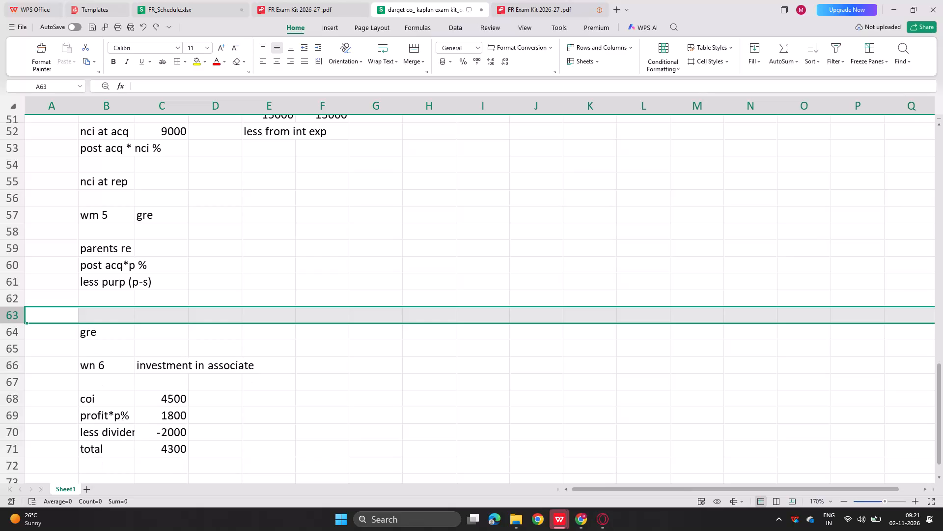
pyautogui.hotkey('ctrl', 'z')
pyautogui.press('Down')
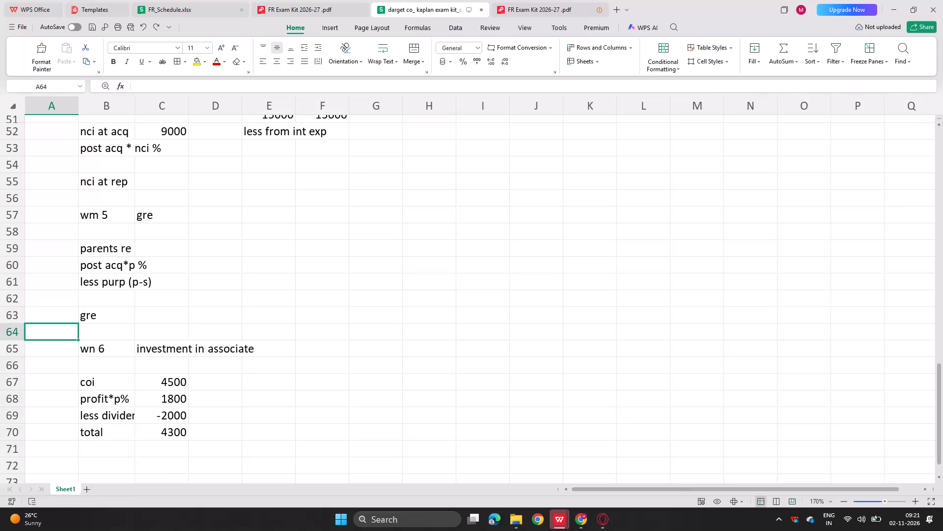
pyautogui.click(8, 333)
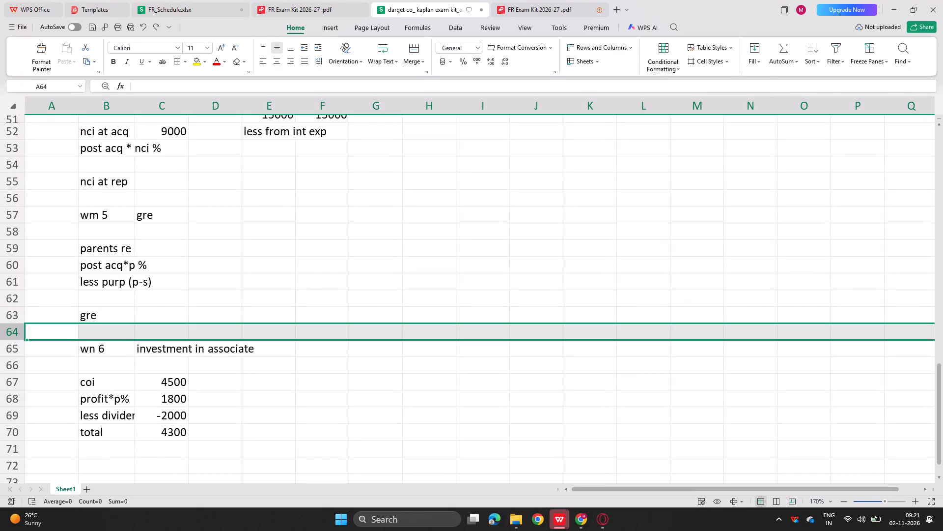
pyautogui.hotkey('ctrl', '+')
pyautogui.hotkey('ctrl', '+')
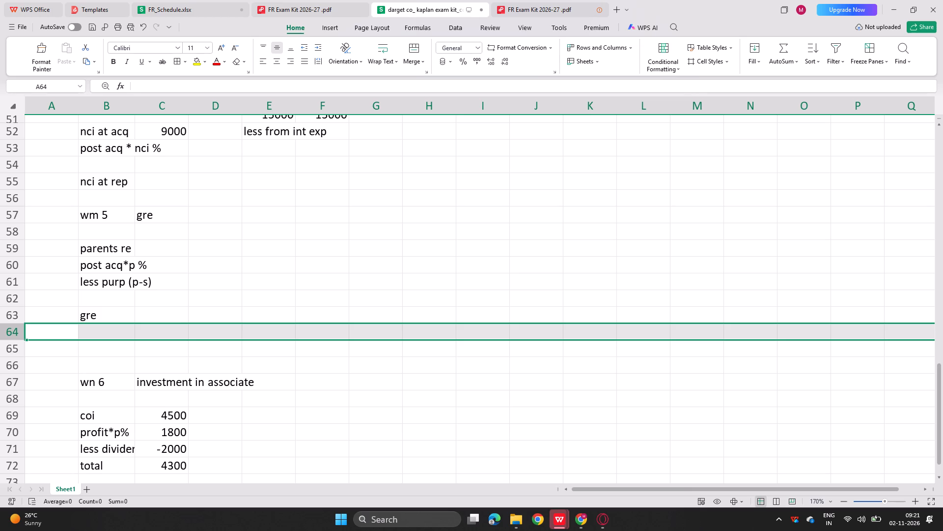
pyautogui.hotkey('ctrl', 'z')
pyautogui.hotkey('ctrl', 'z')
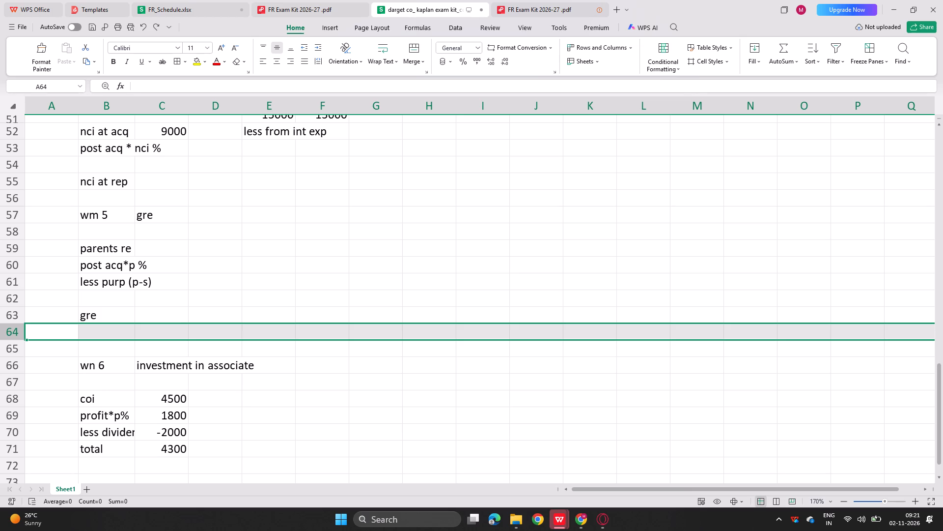
# Insert two blank rows above the gre total in working 5.
pyautogui.press('Up')
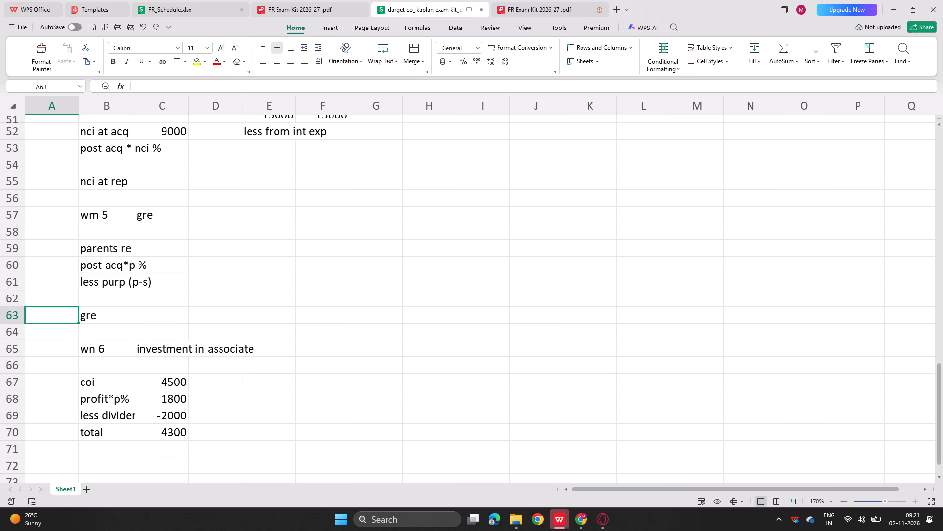
pyautogui.click(6, 316)
pyautogui.hotkey('ctrl', '+')
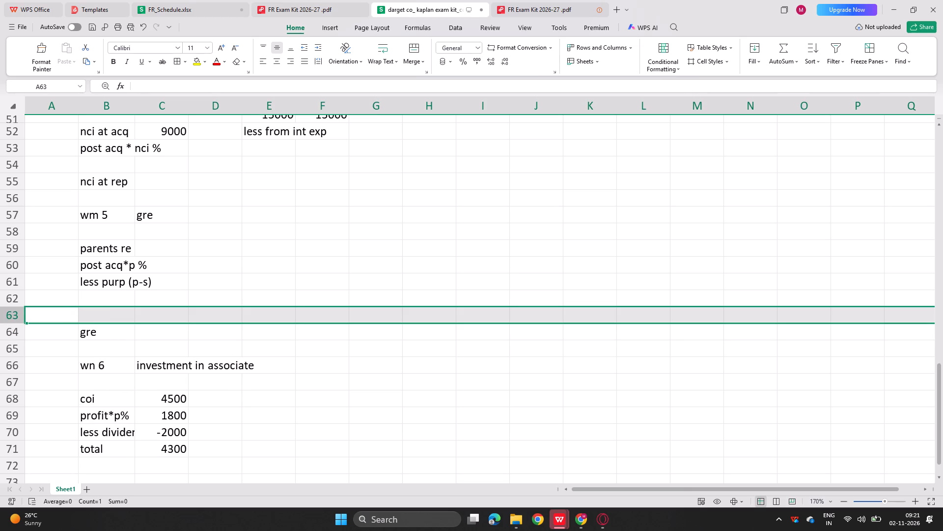
pyautogui.hotkey('ctrl', '+')
pyautogui.hotkey('ctrl', '+')
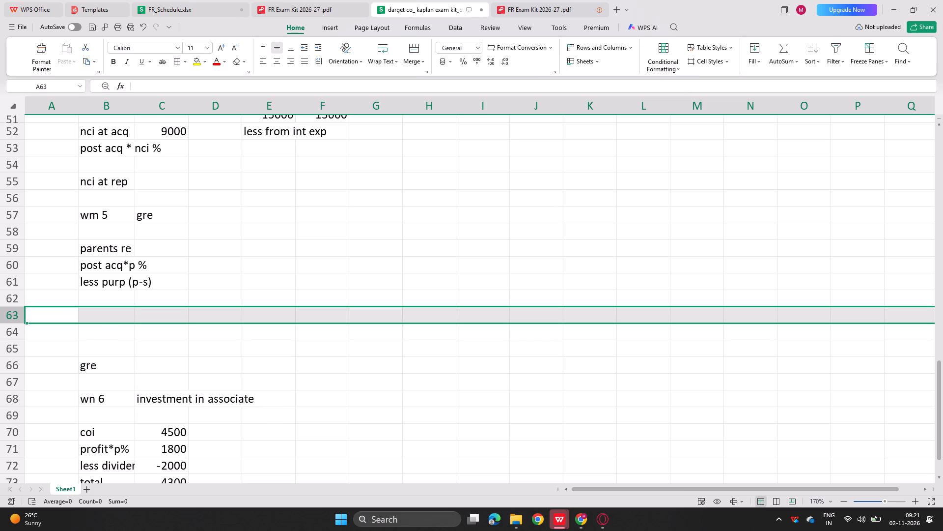
pyautogui.hotkey('ctrl', 'z')
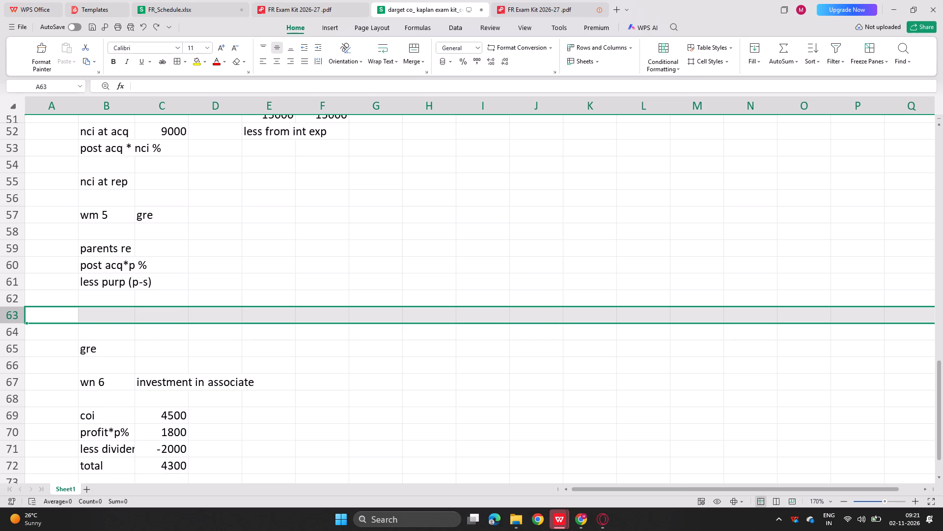
# Add the line label "ass profit *p %" in B62, below the less purp line of working 5.
pyautogui.click(94, 295)
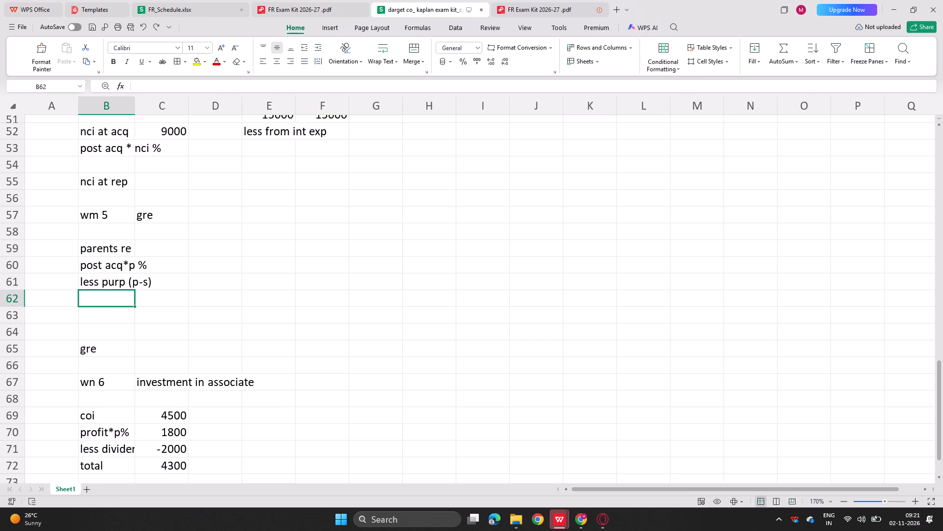
pyautogui.press('s')
pyautogui.press('BackSpace')
pyautogui.write('ass profit')
pyautogui.press('space')
pyautogui.write('*p %')
pyautogui.press('Return')
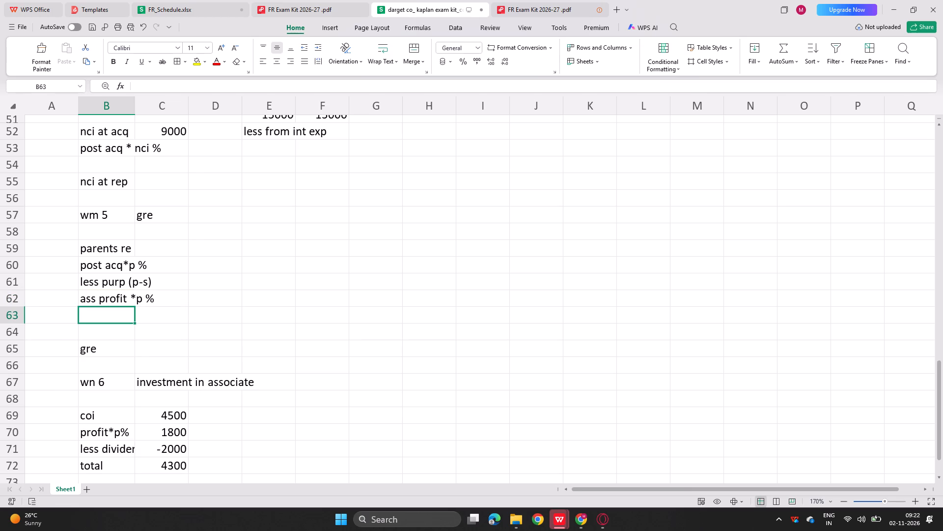
# Add the line label "dividend *ass %" in B63, below the associate profit line of working 5.
pyautogui.scroll(-1, 107, 387)
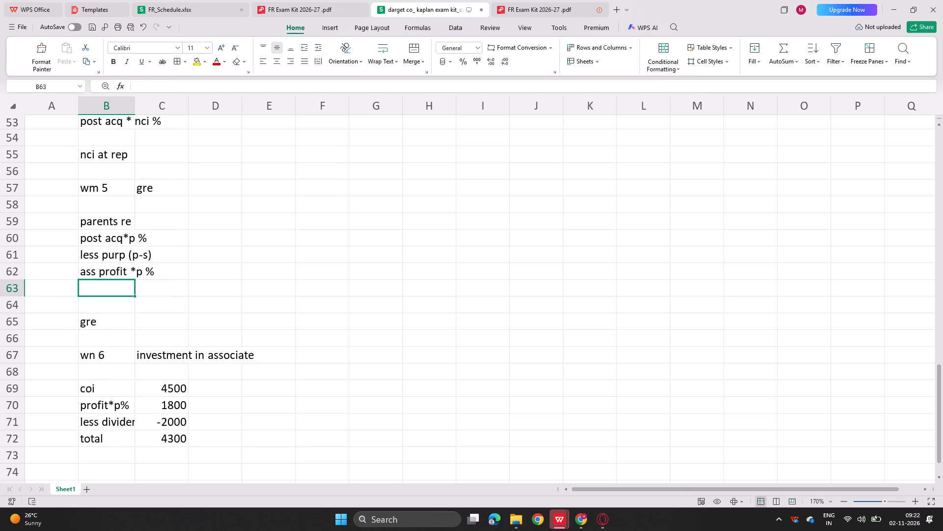
pyautogui.write('le')
pyautogui.press('BackSpace')
pyautogui.press('BackSpace')
pyautogui.write('dividend')
pyautogui.press('space')
pyautogui.write('*p')
pyautogui.press('BackSpace')
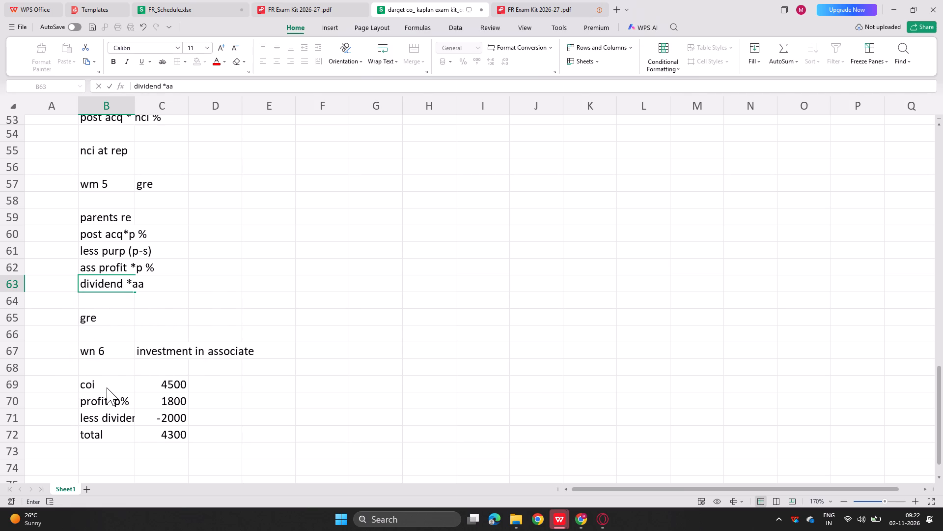
pyautogui.press('BackSpace')
pyautogui.write('ss')
pyautogui.press('space')
pyautogui.hotkey('shift', '%')
pyautogui.scroll(-1, 183, 336)
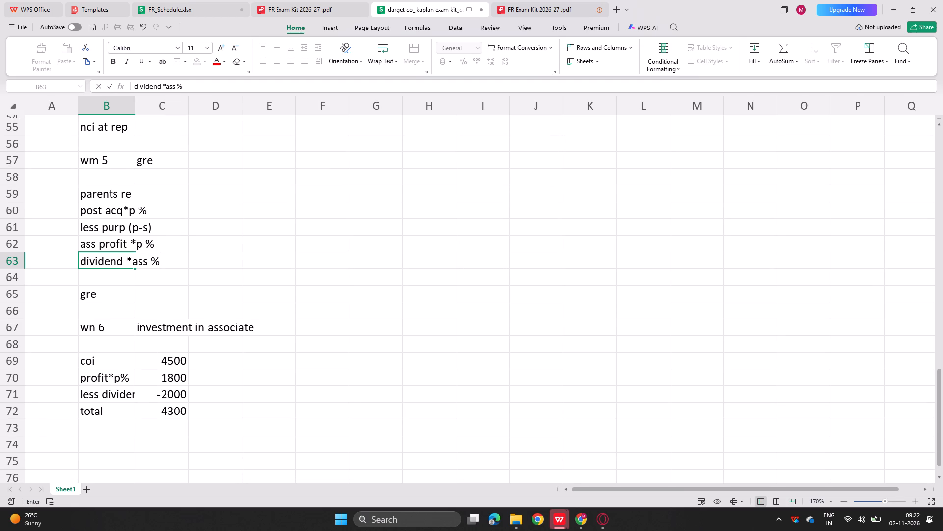
pyautogui.press('Return')
pyautogui.scroll(-1, 168, 267)
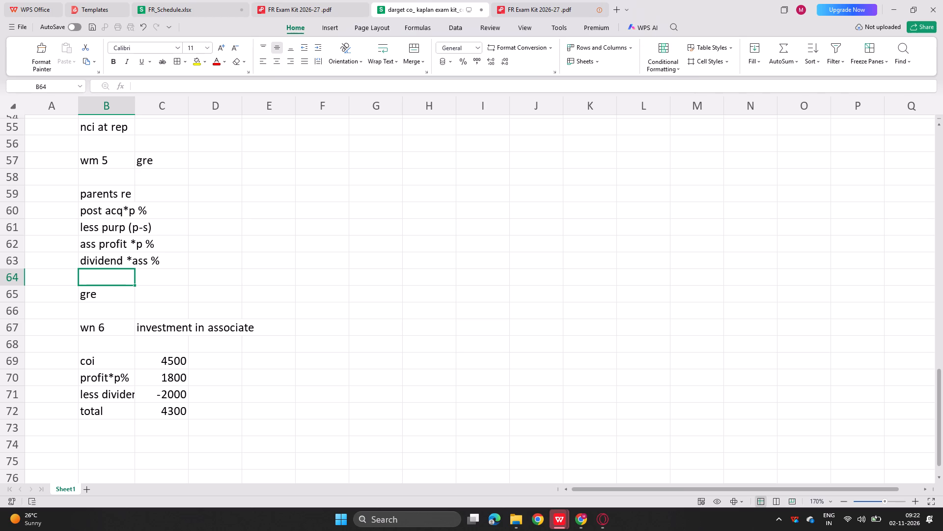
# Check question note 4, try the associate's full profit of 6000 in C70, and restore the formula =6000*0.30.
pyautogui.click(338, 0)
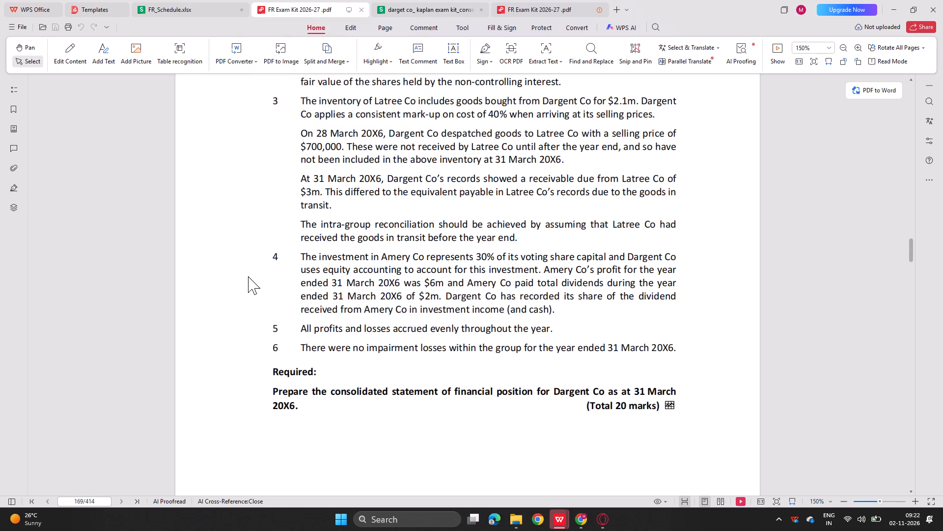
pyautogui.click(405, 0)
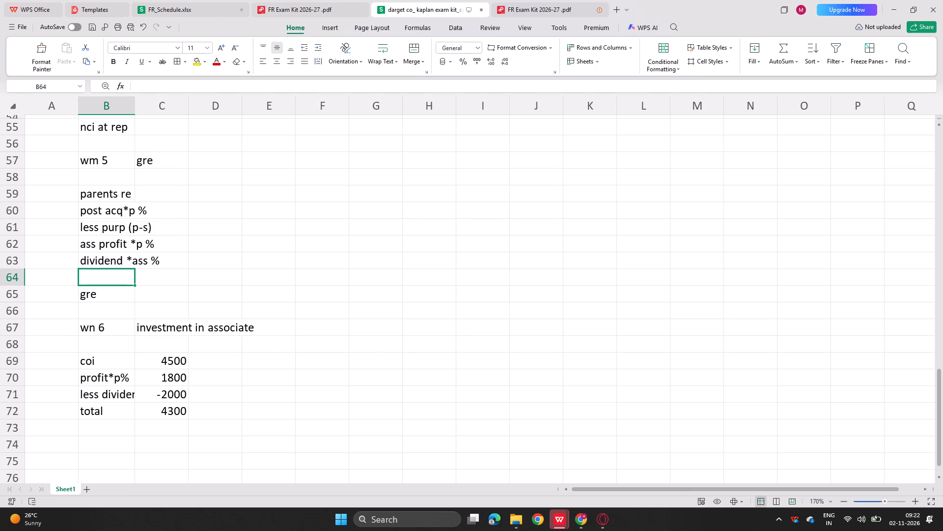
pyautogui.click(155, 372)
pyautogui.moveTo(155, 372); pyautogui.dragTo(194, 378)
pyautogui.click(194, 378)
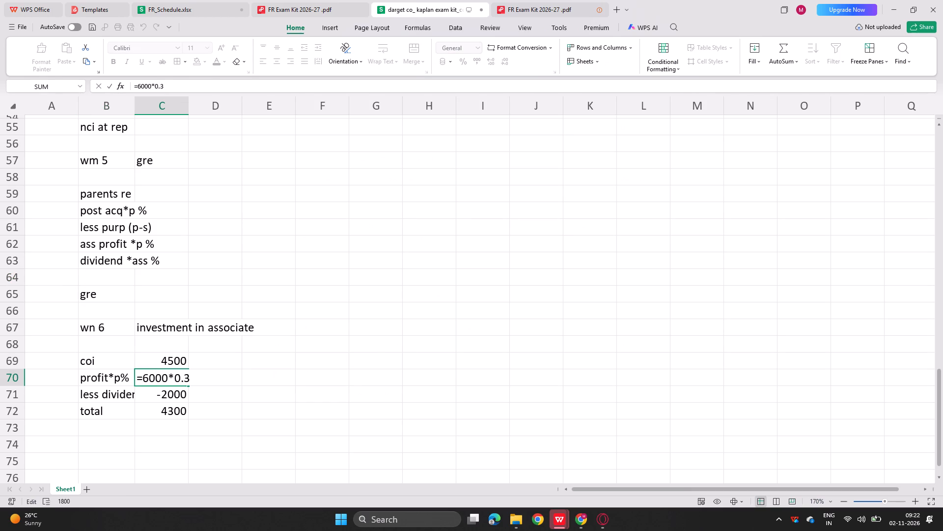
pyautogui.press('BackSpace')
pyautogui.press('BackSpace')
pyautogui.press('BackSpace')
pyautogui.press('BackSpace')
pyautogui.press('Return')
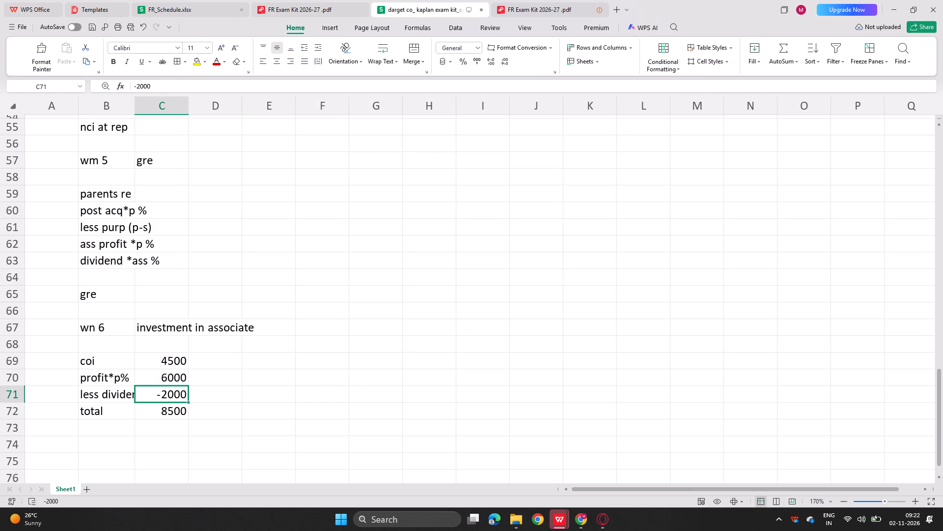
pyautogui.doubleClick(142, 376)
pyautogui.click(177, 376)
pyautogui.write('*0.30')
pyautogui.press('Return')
# Recheck question note 4 on Amery Co and examine the cost of investment line in working wn 6.
pyautogui.click(314, 8)
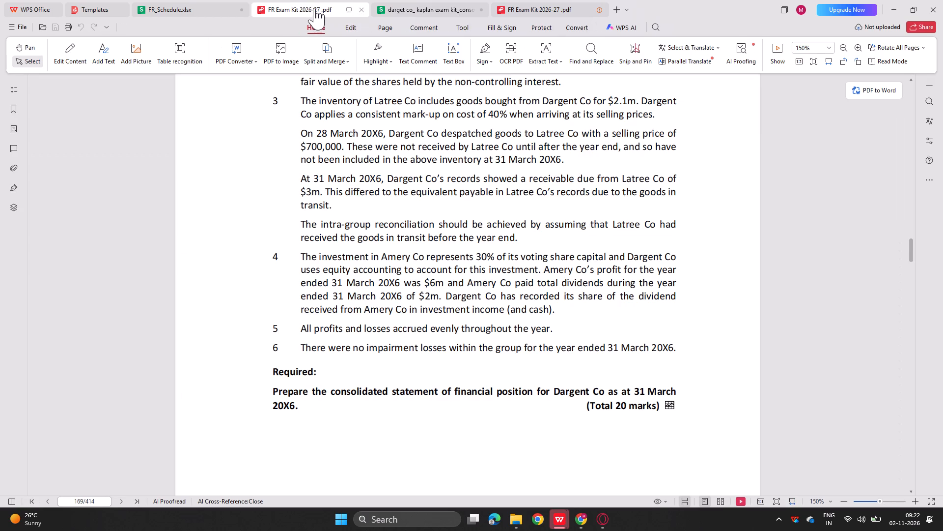
pyautogui.click(425, 0)
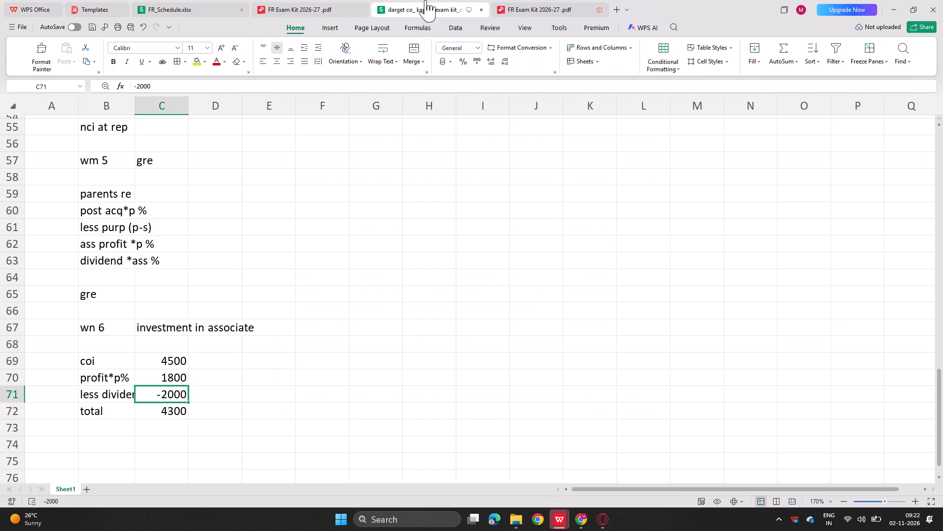
pyautogui.click(169, 420)
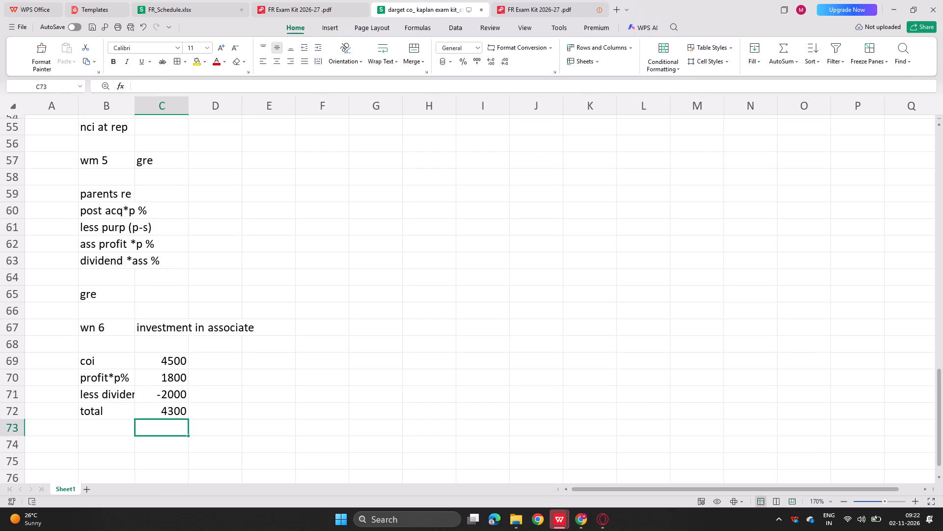
pyautogui.click(113, 354)
pyautogui.moveTo(113, 354); pyautogui.dragTo(133, 388)
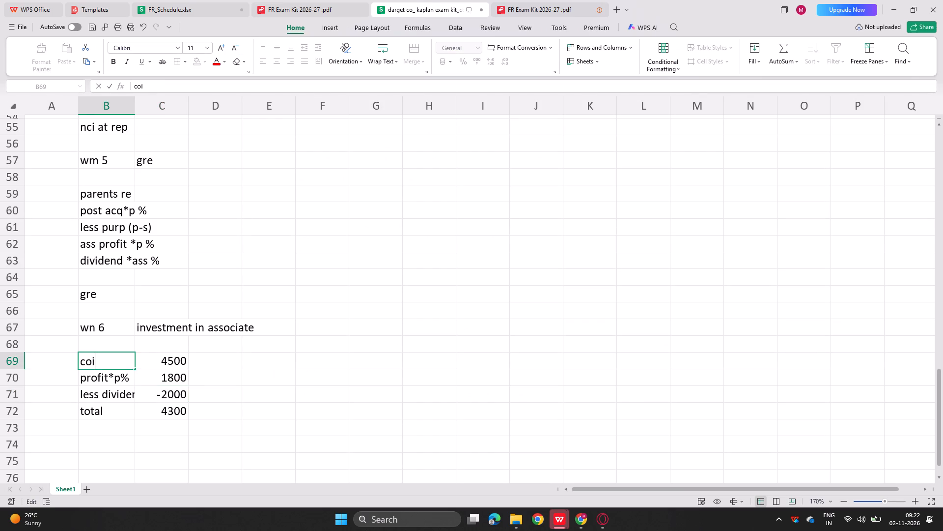
pyautogui.moveTo(133, 388); pyautogui.dragTo(137, 377)
pyautogui.press('Return')
pyautogui.moveTo(111, 368); pyautogui.dragTo(216, 355)
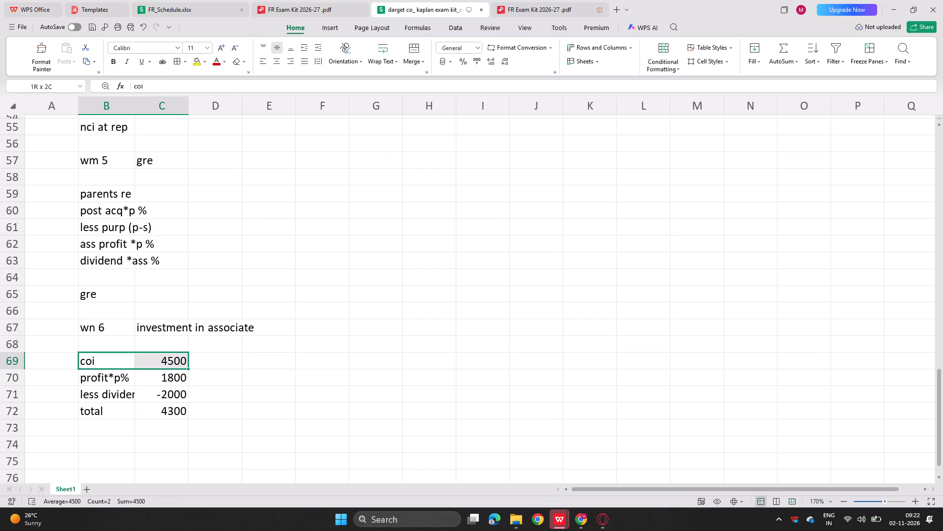
# Review the cost of investment, profit share, dividend and total lines of working wn 6.
pyautogui.moveTo(216, 355); pyautogui.dragTo(336, 361)
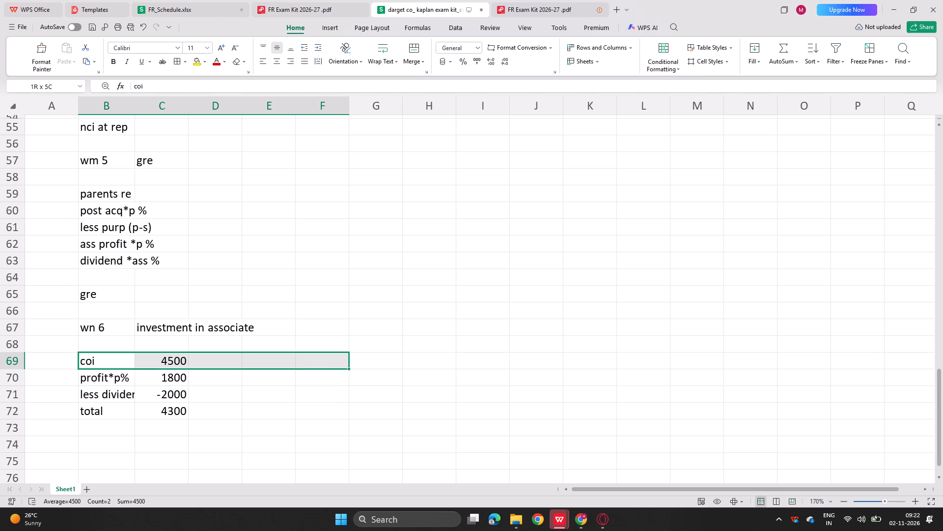
pyautogui.moveTo(336, 361); pyautogui.dragTo(222, 379)
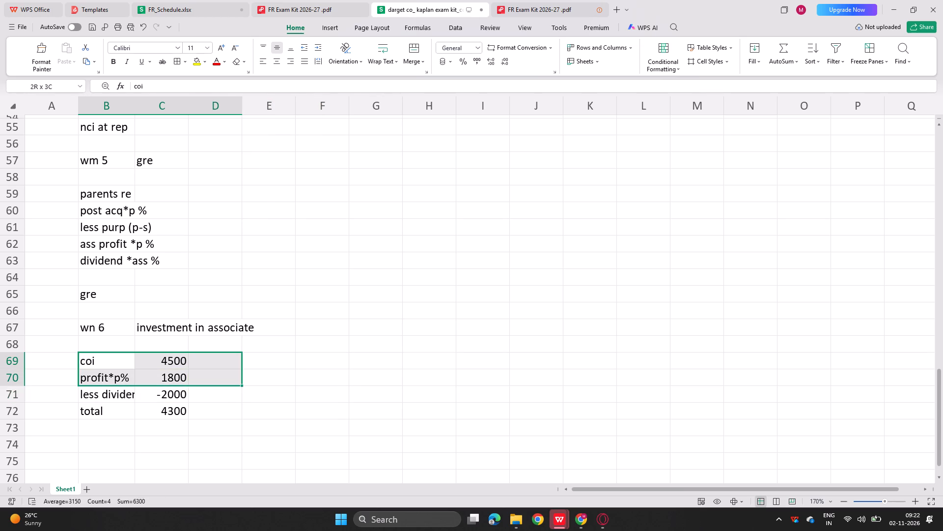
pyautogui.moveTo(222, 379); pyautogui.dragTo(221, 411)
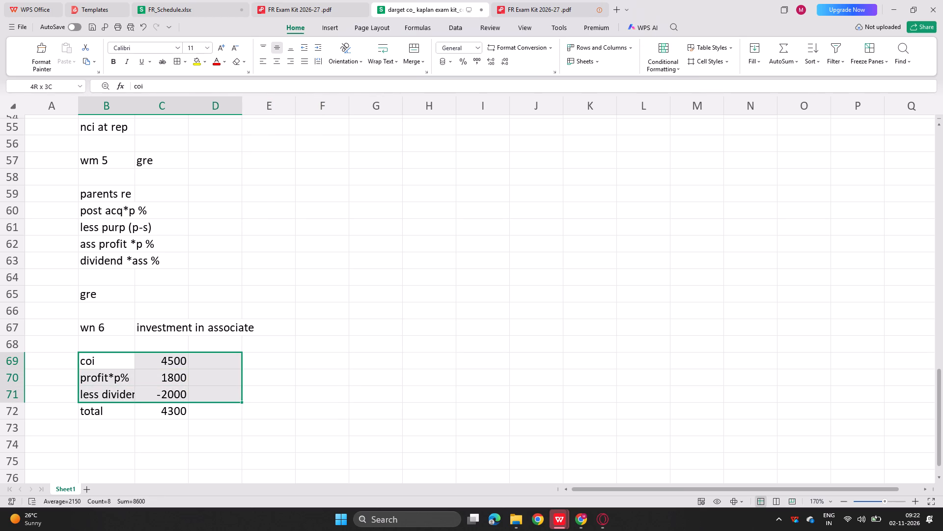
pyautogui.moveTo(221, 411); pyautogui.dragTo(224, 363)
pyautogui.moveTo(211, 362); pyautogui.dragTo(124, 372)
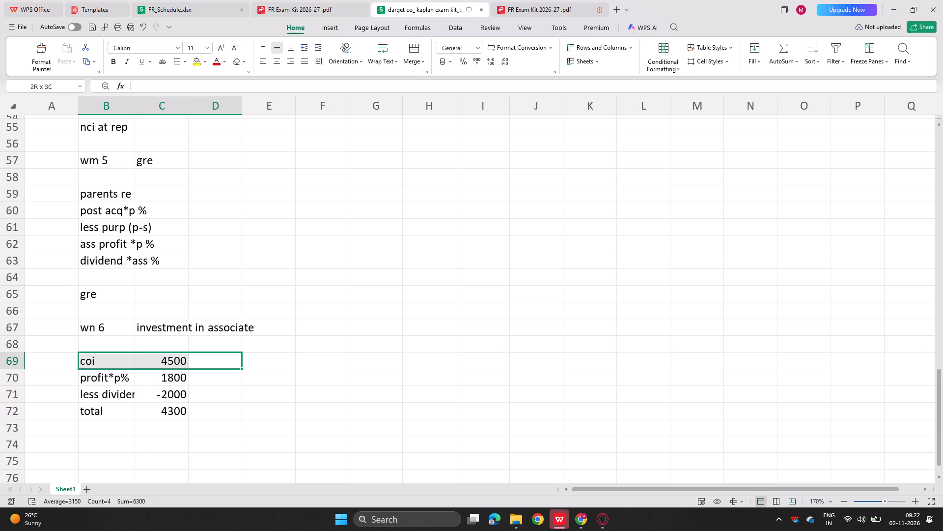
pyautogui.moveTo(124, 372); pyautogui.dragTo(125, 373)
pyautogui.moveTo(101, 362); pyautogui.dragTo(219, 361)
pyautogui.moveTo(219, 361); pyautogui.dragTo(86, 361)
pyautogui.moveTo(86, 361); pyautogui.dragTo(193, 360)
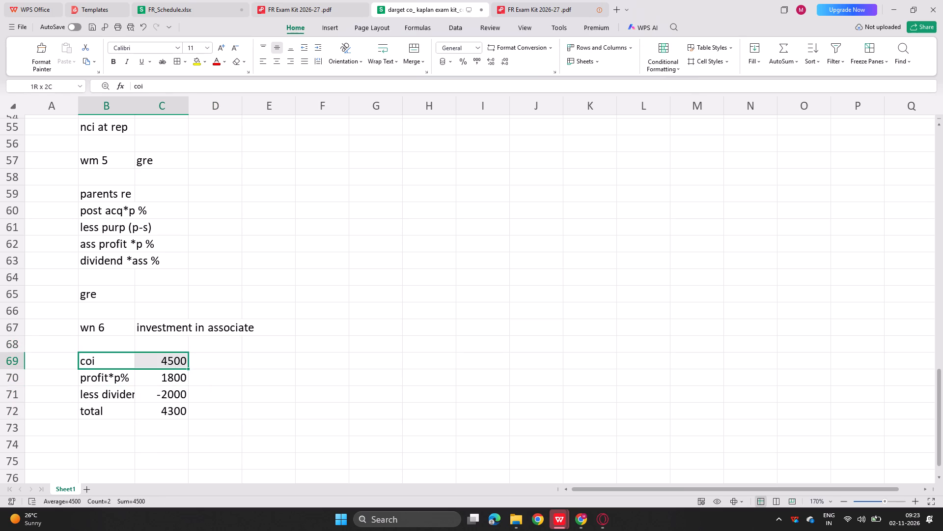
pyautogui.moveTo(193, 360); pyautogui.dragTo(210, 363)
pyautogui.moveTo(210, 363); pyautogui.dragTo(208, 383)
pyautogui.moveTo(208, 383); pyautogui.dragTo(109, 374)
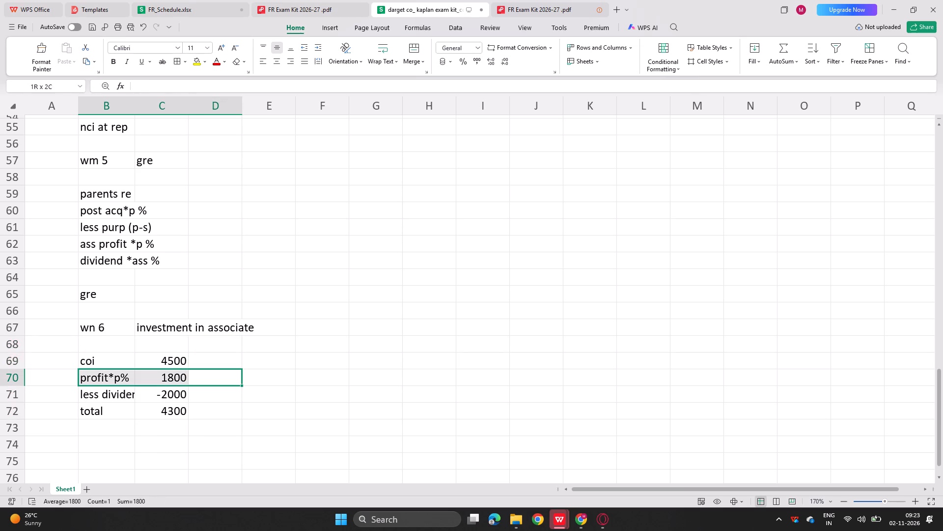
pyautogui.moveTo(109, 374); pyautogui.dragTo(89, 378)
pyautogui.moveTo(89, 378); pyautogui.dragTo(219, 393)
pyautogui.moveTo(219, 393); pyautogui.dragTo(109, 394)
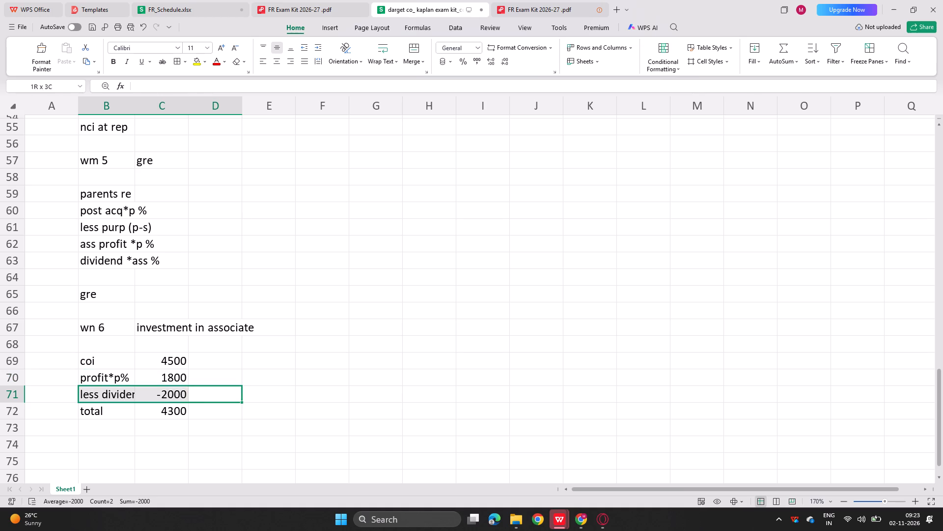
pyautogui.moveTo(109, 394); pyautogui.dragTo(101, 395)
pyautogui.moveTo(101, 395); pyautogui.dragTo(107, 420)
pyautogui.moveTo(107, 420); pyautogui.dragTo(216, 420)
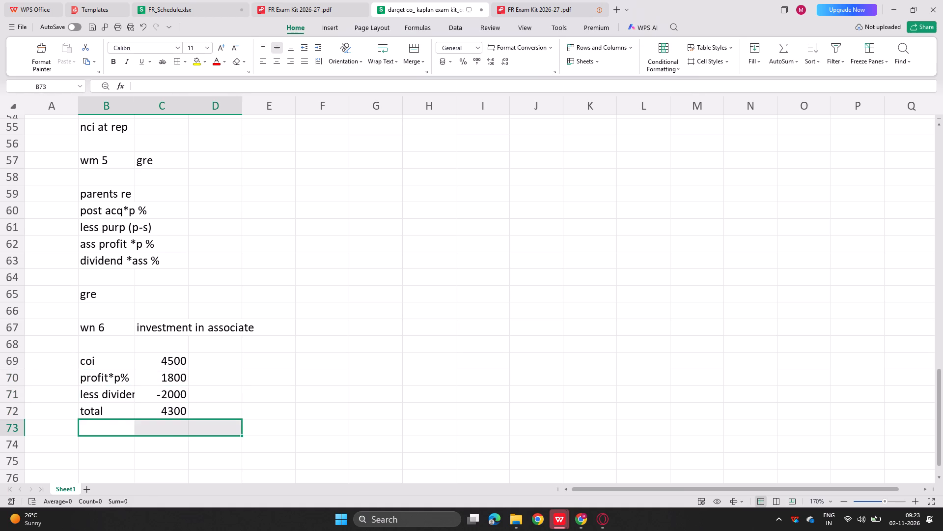
pyautogui.moveTo(216, 420); pyautogui.dragTo(221, 406)
pyautogui.click(221, 406)
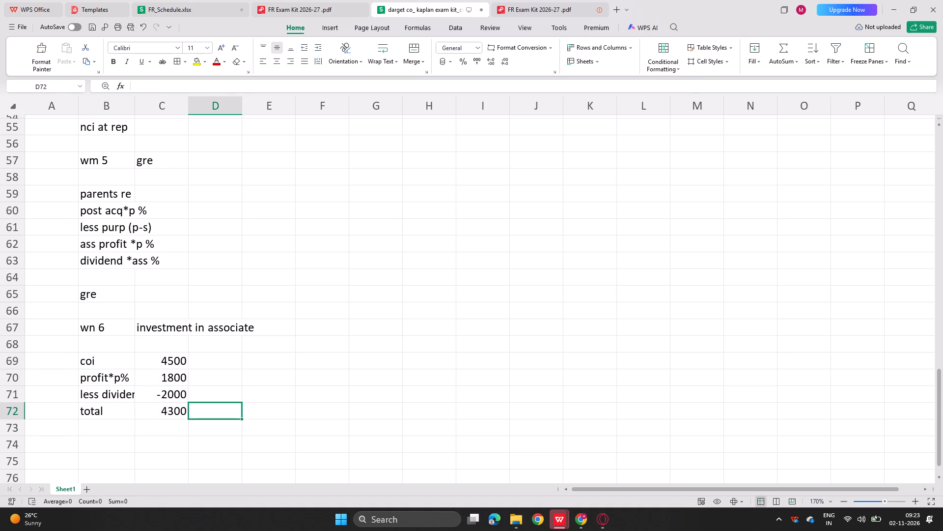
# Look up Latree Co's equity shares in the question and enter 20000 as sc for both acq and rep in C32 and D32.
pyautogui.click(296, 0)
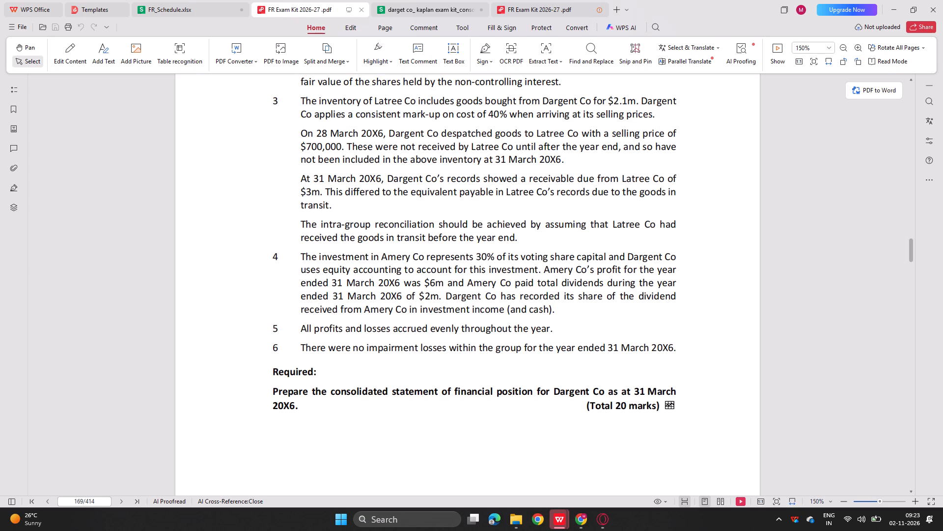
pyautogui.click(416, 0)
pyautogui.scroll(6, 278, 234)
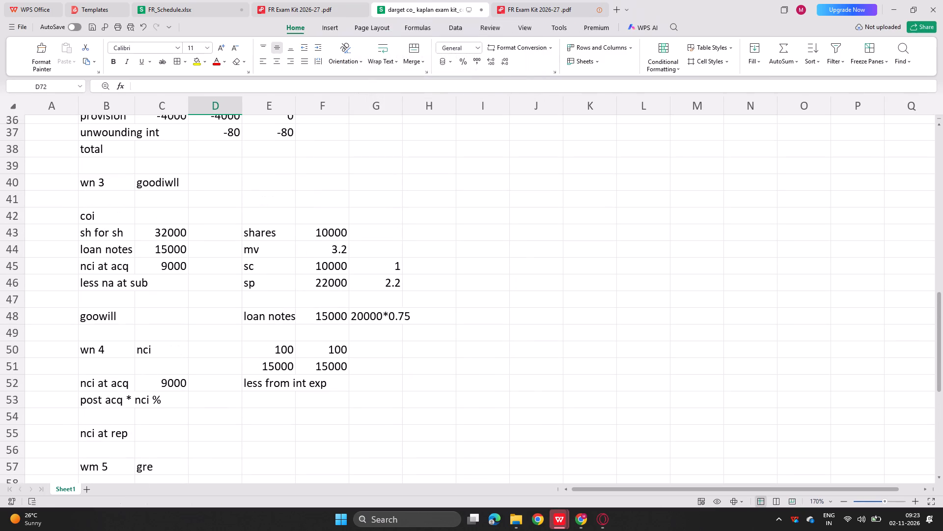
pyautogui.scroll(6, 165, 223)
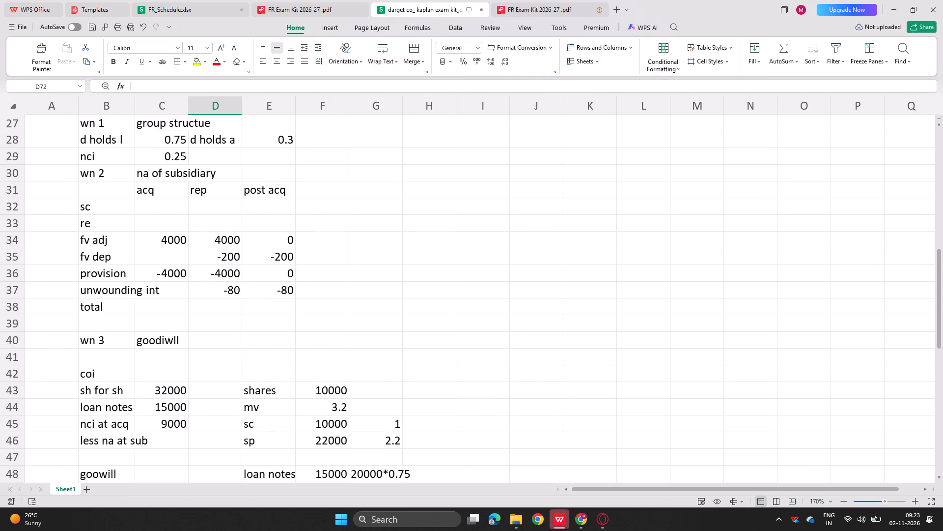
pyautogui.click(172, 202)
pyautogui.click(322, 0)
pyautogui.scroll(1, 362, 142)
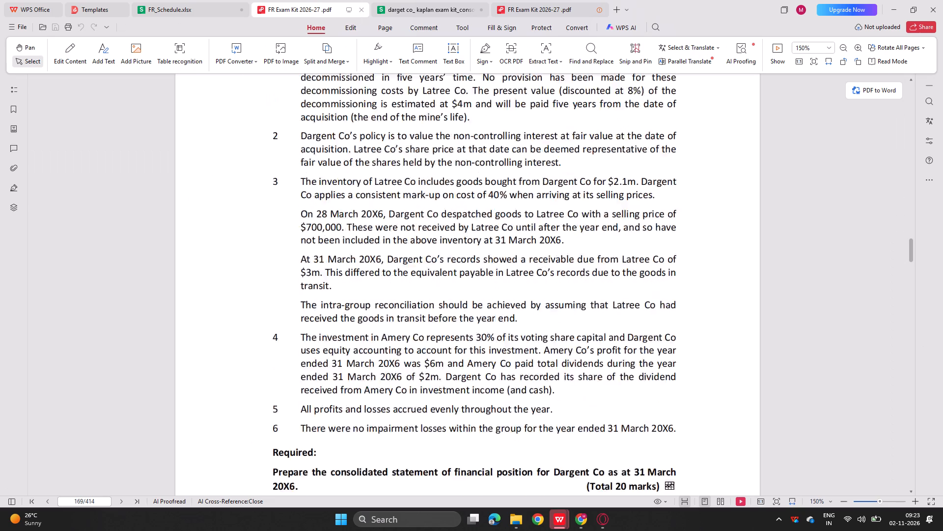
pyautogui.scroll(3, 362, 142)
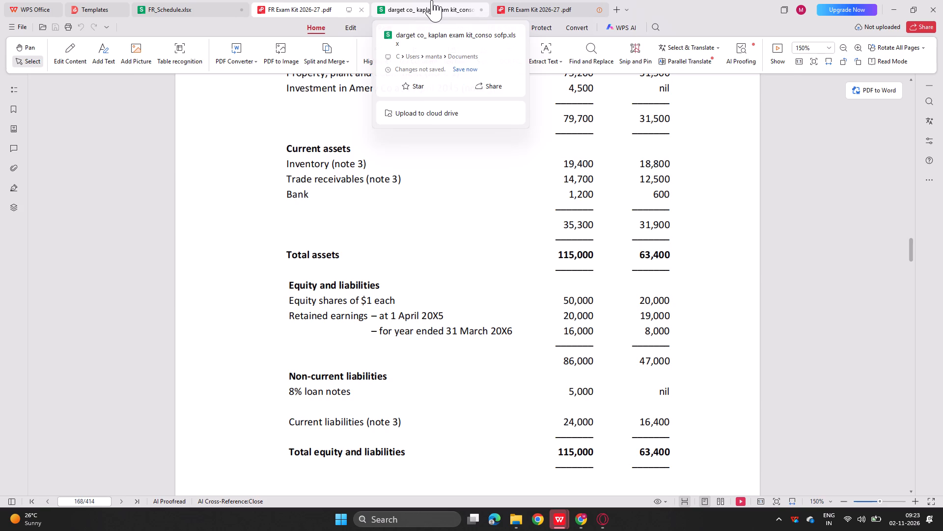
pyautogui.click(432, 0)
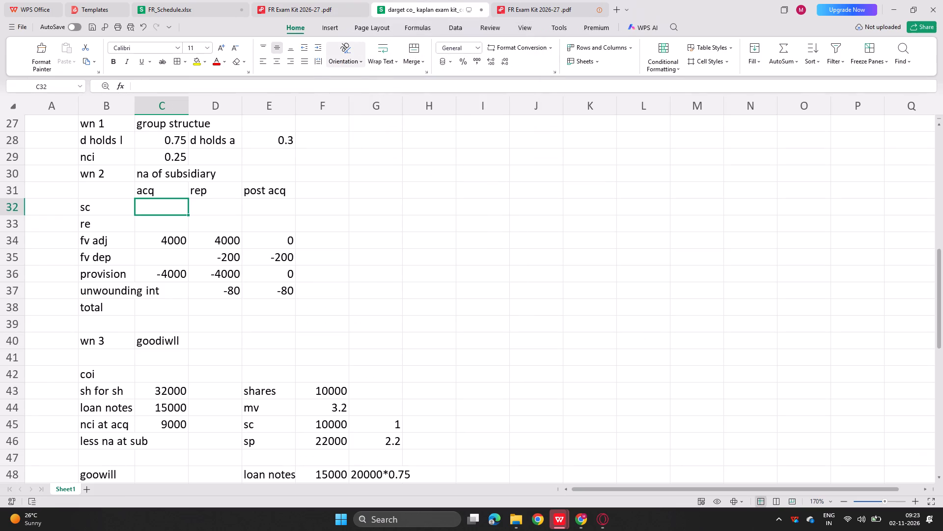
pyautogui.write('20000')
pyautogui.press('Right')
pyautogui.write('20000')
pyautogui.press('Right')
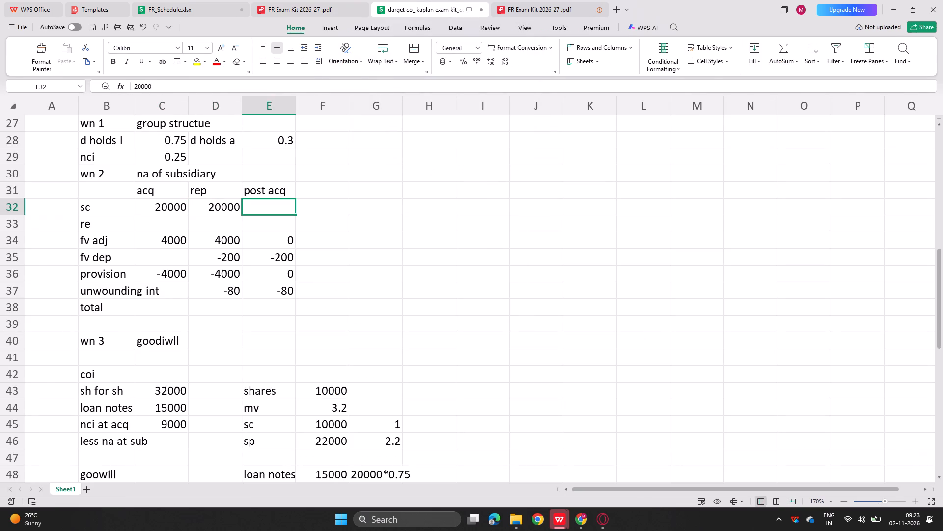
# Calculate the post acq share capital in E32 as rep less acq with the formula =D32-C32.
pyautogui.press('=')
pyautogui.press('Left')
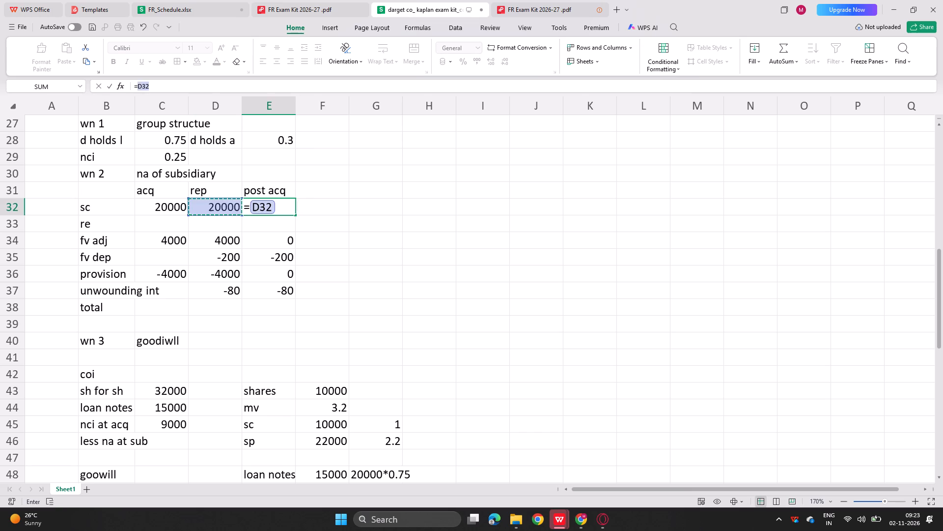
pyautogui.press('-')
pyautogui.press('Left')
pyautogui.press('Left')
pyautogui.press('Return')
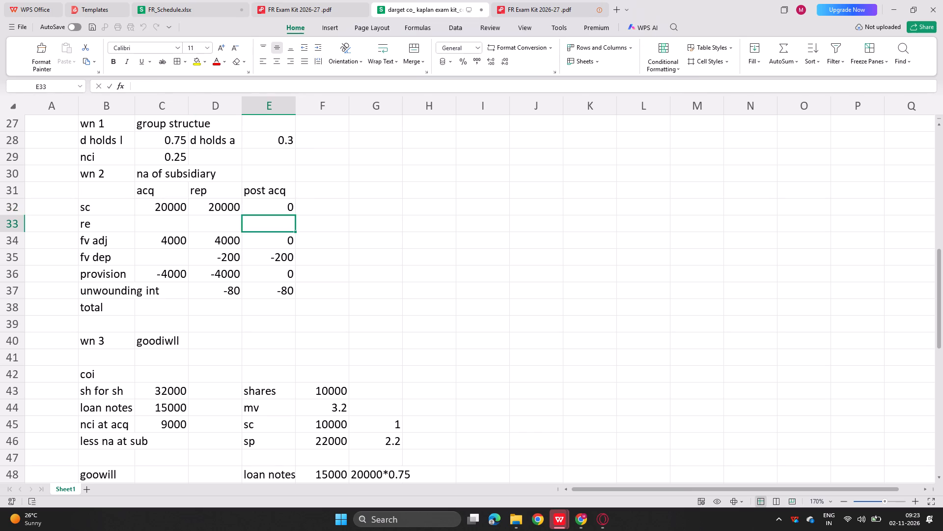
# Consult the question's equity figures and enter the formula =50000+20000+16000 for re at acq in C33.
pyautogui.press('Left')
pyautogui.press('Left')
pyautogui.press('=')
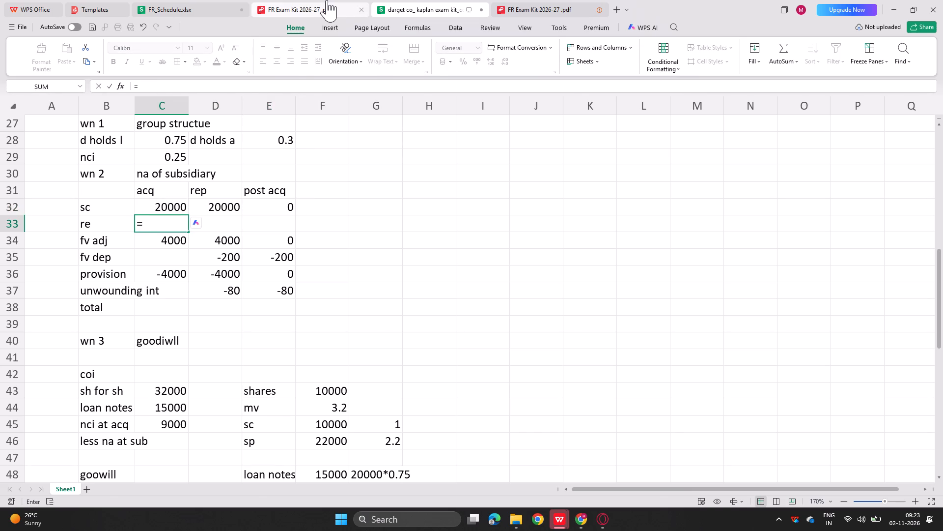
pyautogui.click(327, 0)
pyautogui.scroll(2, 262, 201)
pyautogui.scroll(-1, 262, 201)
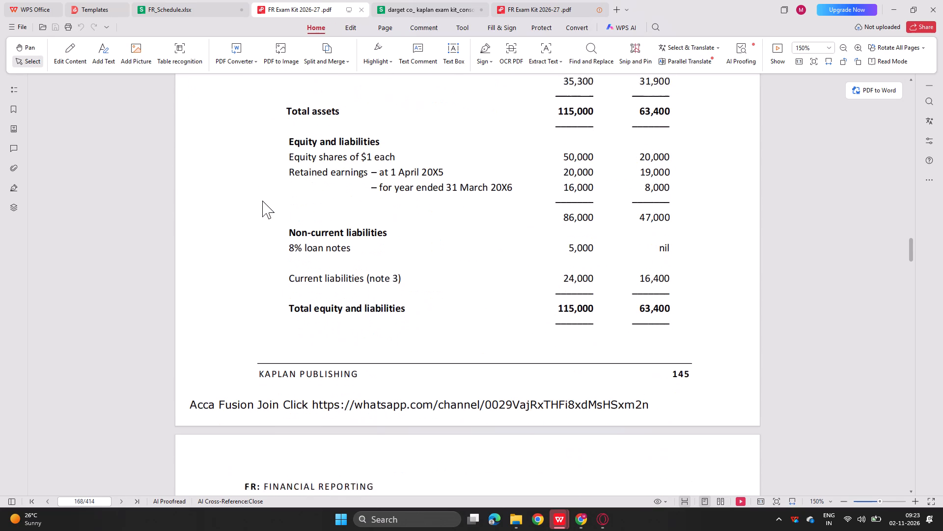
pyautogui.scroll(1, 262, 201)
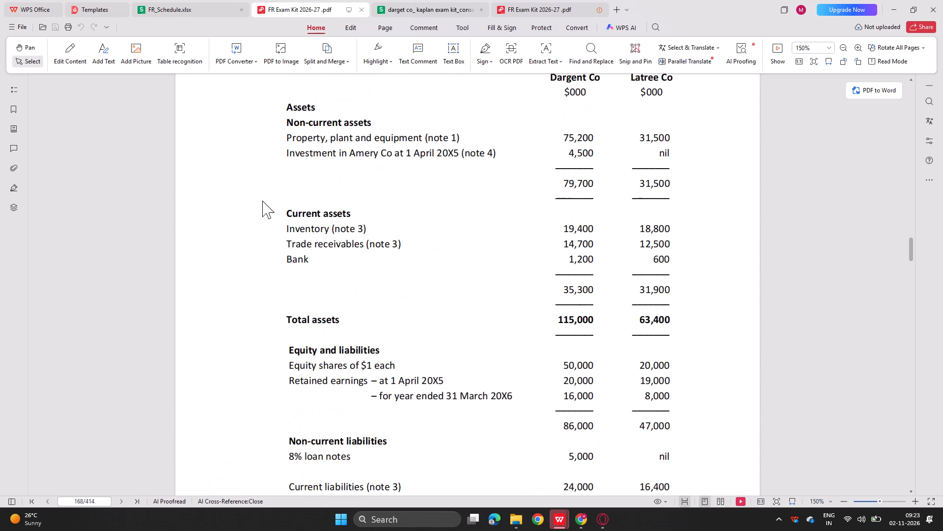
pyautogui.scroll(1, 262, 201)
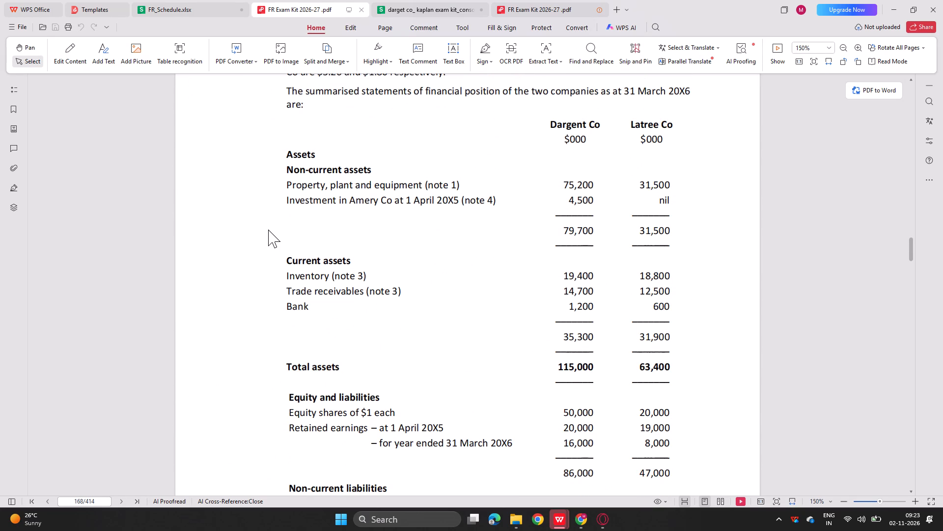
pyautogui.scroll(-1, 268, 230)
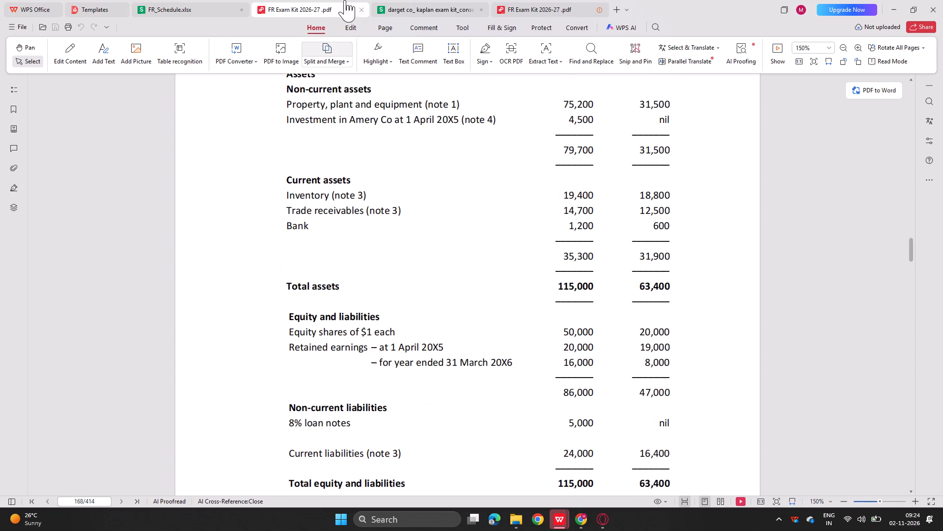
pyautogui.click(399, 7)
pyautogui.write('50000+20000-')
pyautogui.click(285, 0)
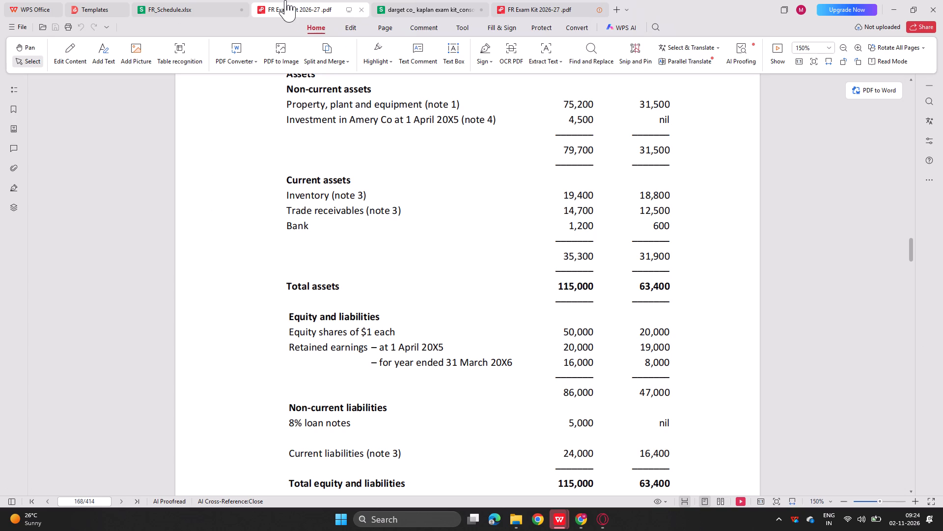
pyautogui.click(400, 0)
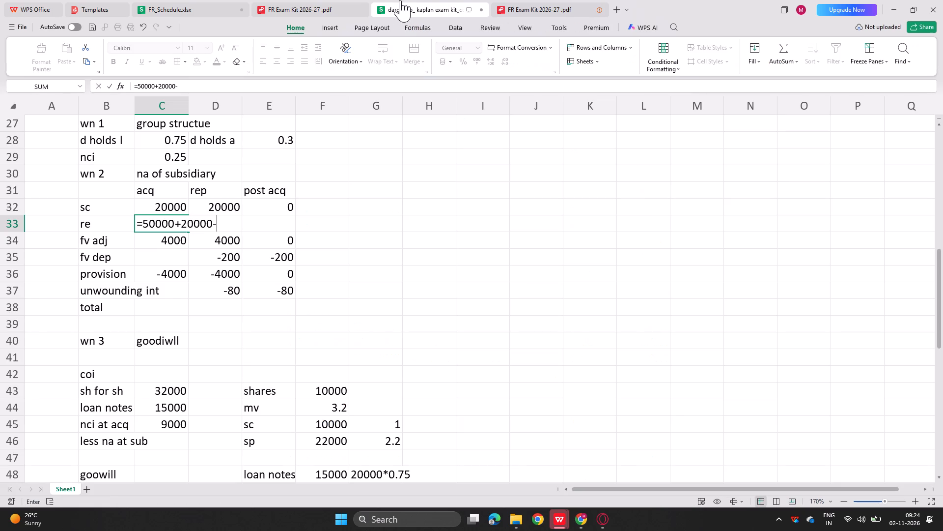
pyautogui.press('BackSpace')
pyautogui.write('+16000')
pyautogui.press('Return')
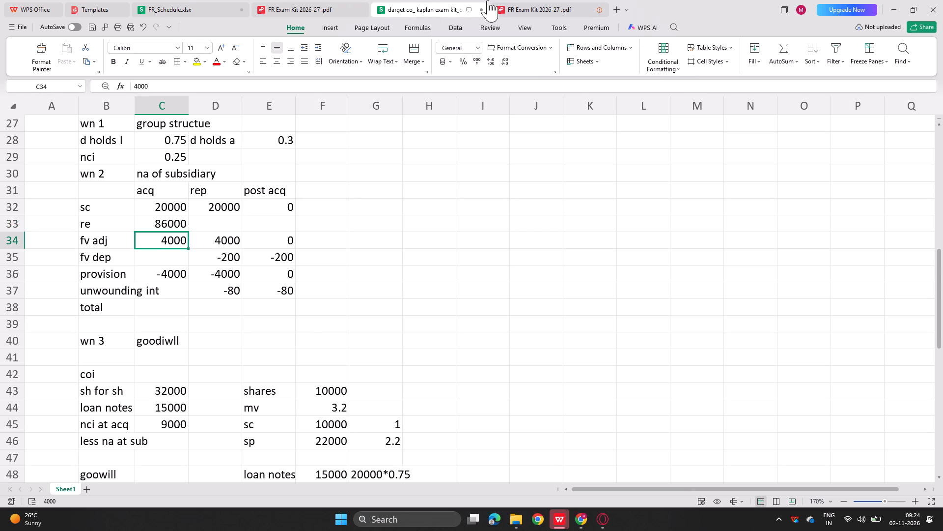
# Consult the question's equity figures and enter the formula =86000 for re at rep in D33.
pyautogui.click(495, 0)
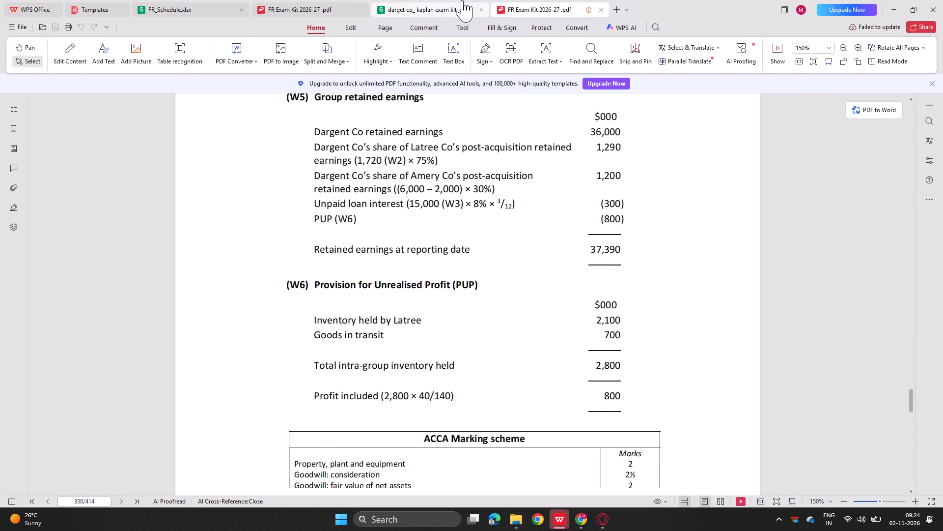
pyautogui.click(442, 0)
pyautogui.click(330, 3)
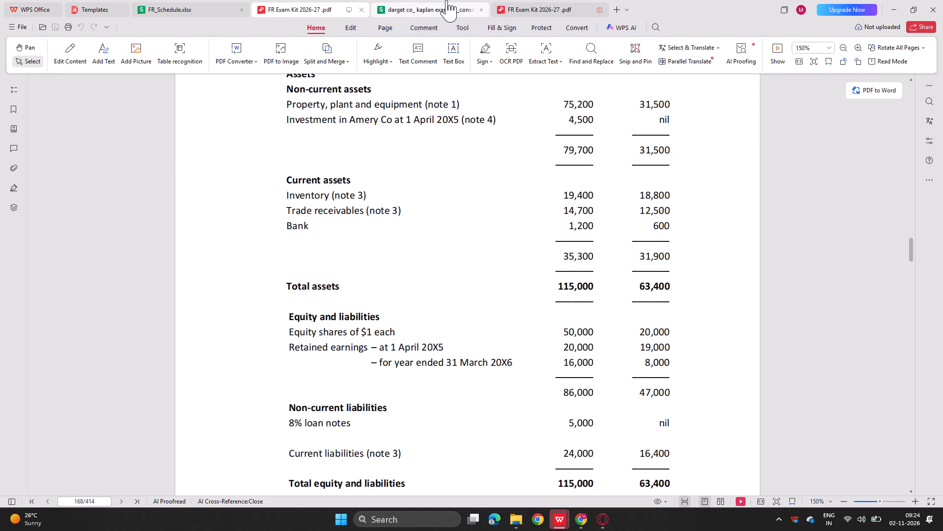
pyautogui.click(527, 0)
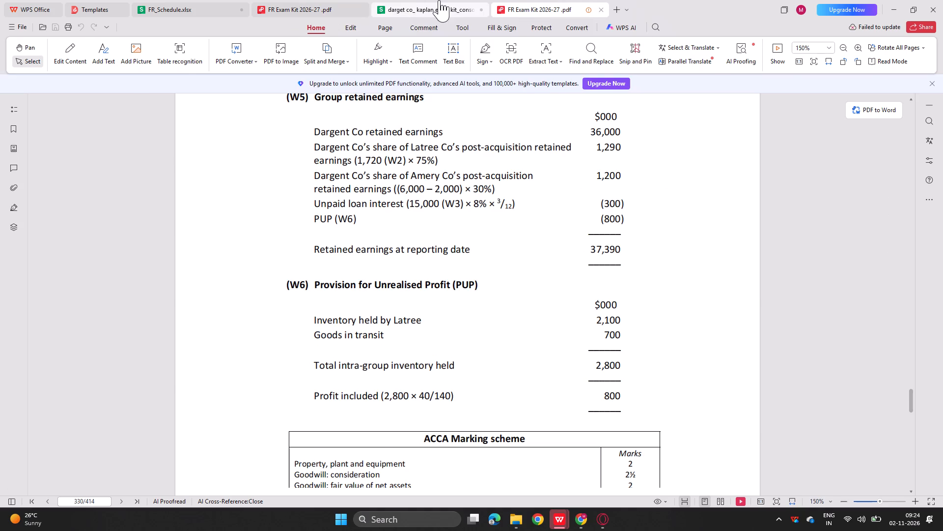
pyautogui.click(439, 0)
pyautogui.click(210, 221)
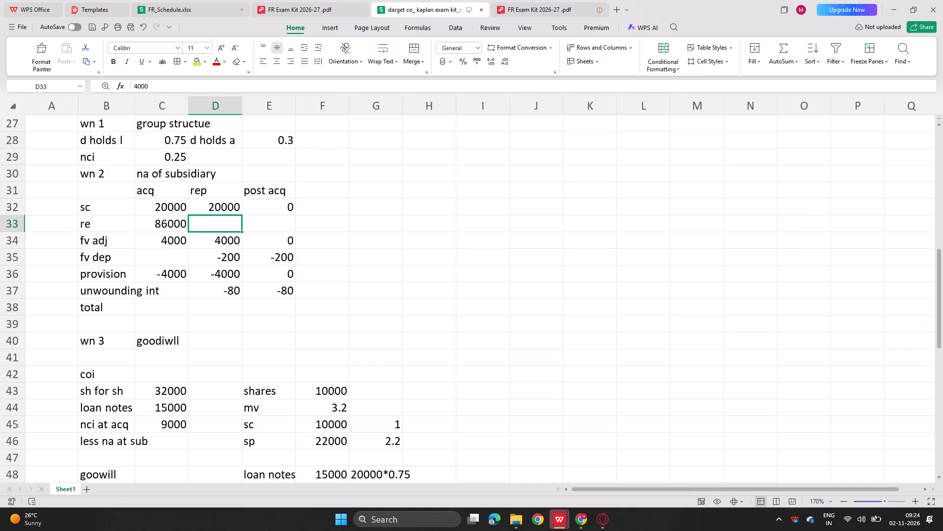
pyautogui.press('=')
pyautogui.write('86000')
pyautogui.press('+')
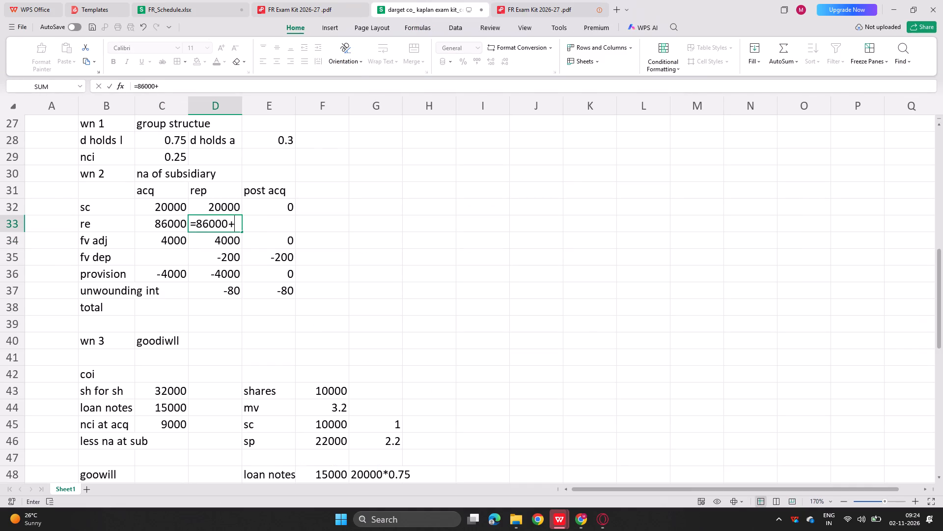
pyautogui.click(309, 0)
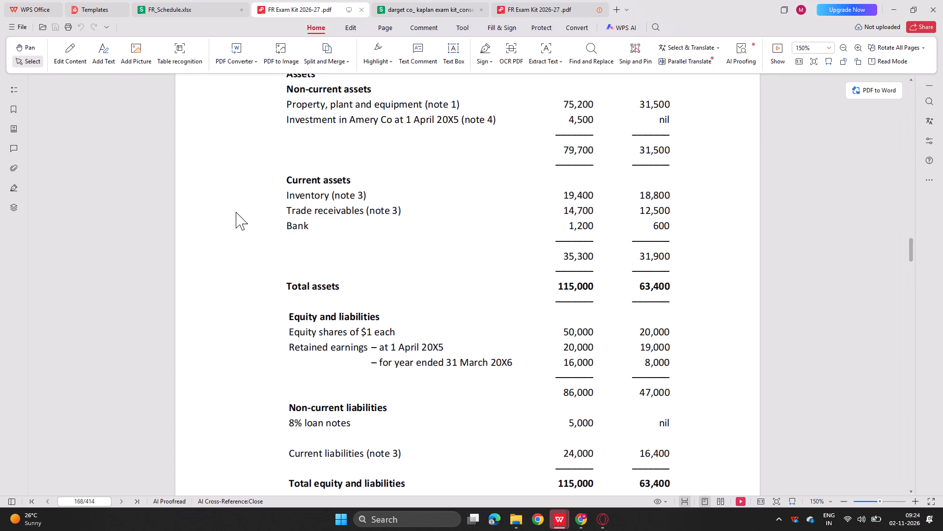
pyautogui.scroll(-1, 236, 212)
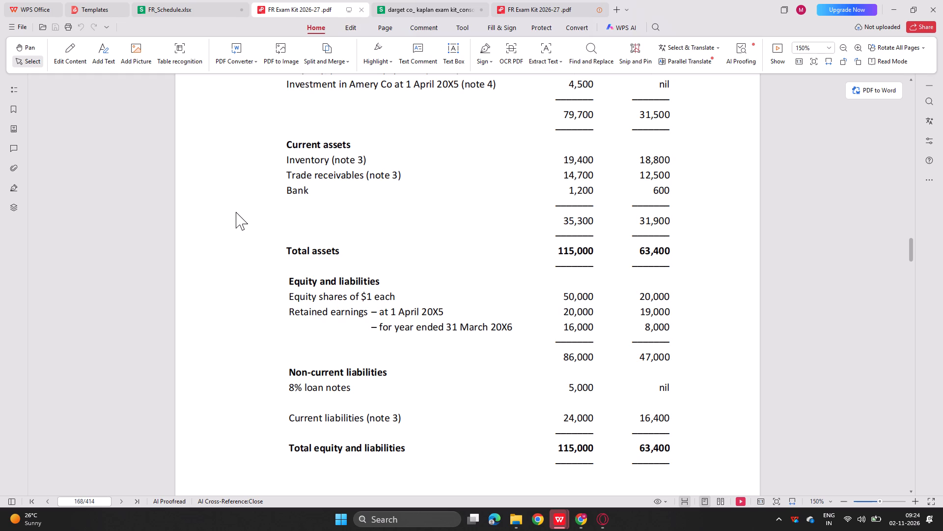
pyautogui.click(427, 0)
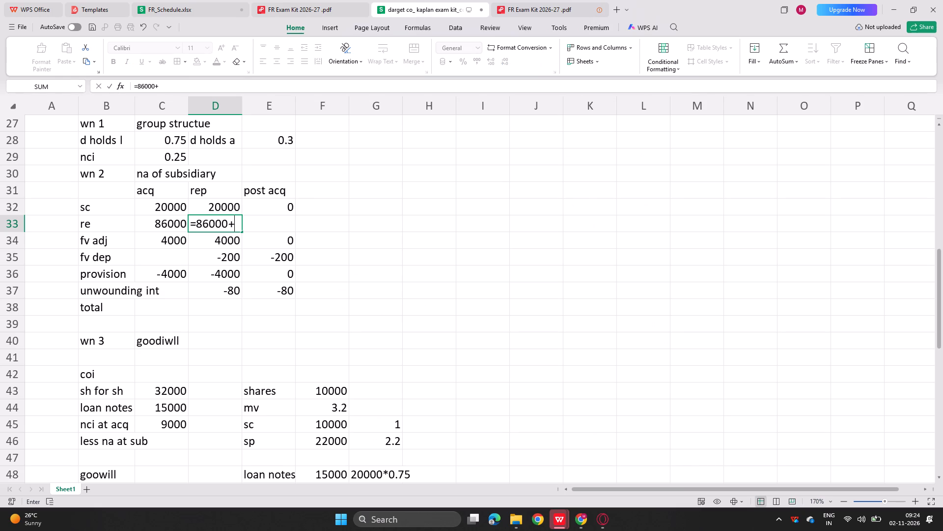
pyautogui.press('BackSpace')
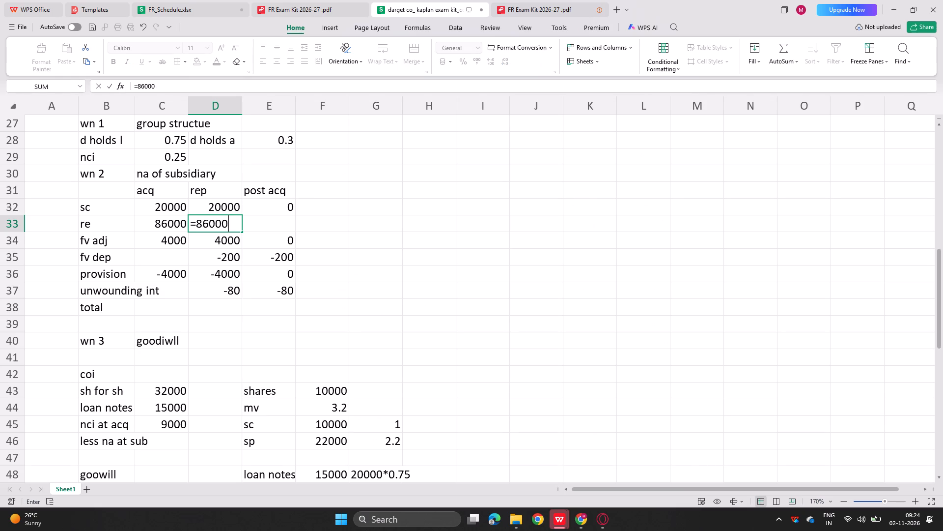
pyautogui.press('Return')
# Remove the 50000 share capital from the re at acq formula in C33, making it =20000+16000.
pyautogui.doubleClick(181, 225)
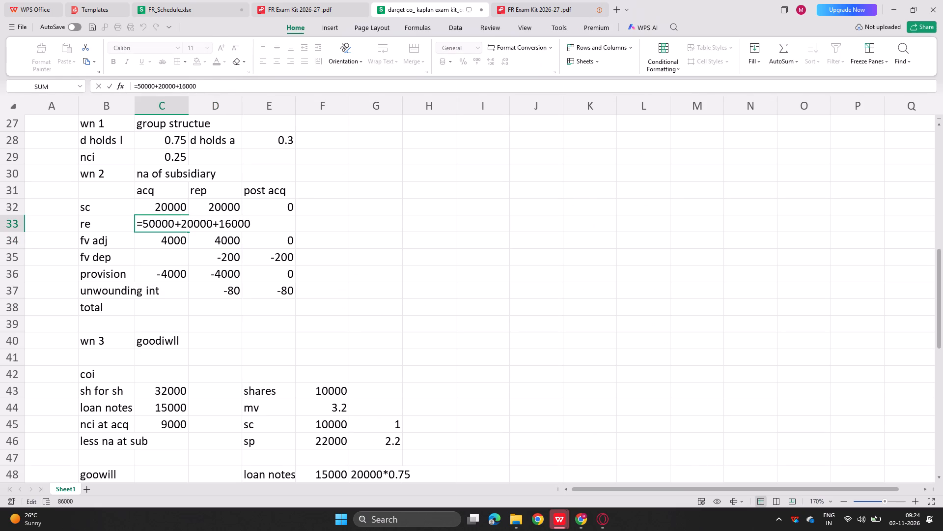
pyautogui.press('BackSpace')
pyautogui.press('BackSpace')
pyautogui.press('BackSpace')
pyautogui.press('BackSpace')
pyautogui.press('BackSpace')
pyautogui.press('BackSpace')
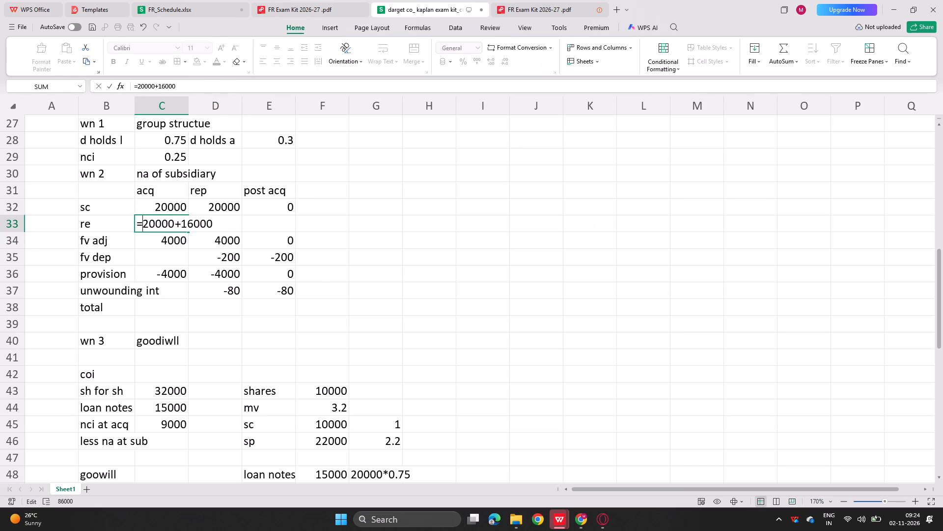
pyautogui.press('Return')
# Check the question's retained earnings and time-apportion the year's amount in C33 with the formula =20000+16000*9/12.
pyautogui.doubleClick(225, 218)
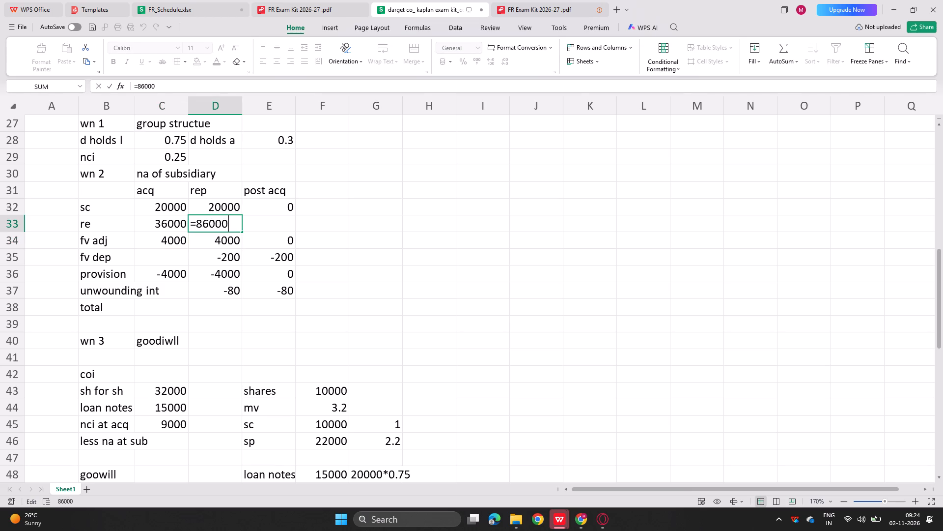
pyautogui.click(330, 12)
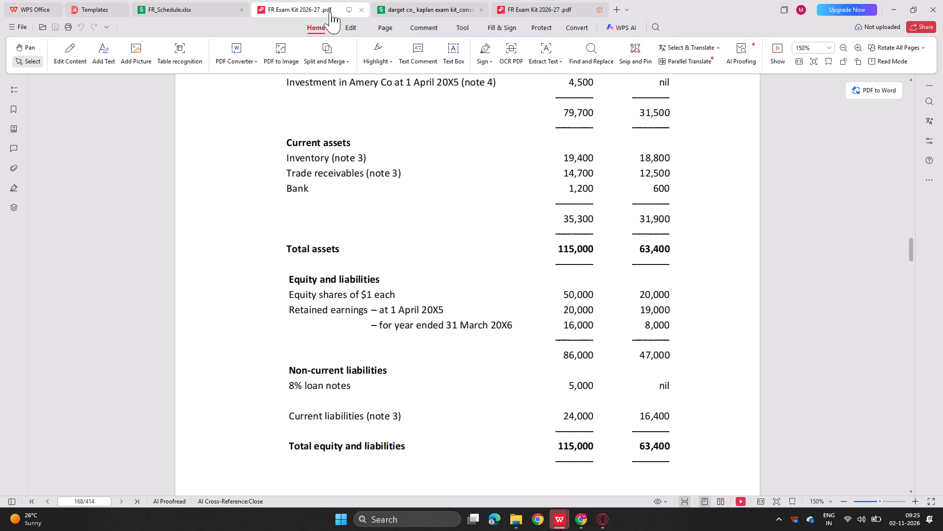
pyautogui.click(444, 0)
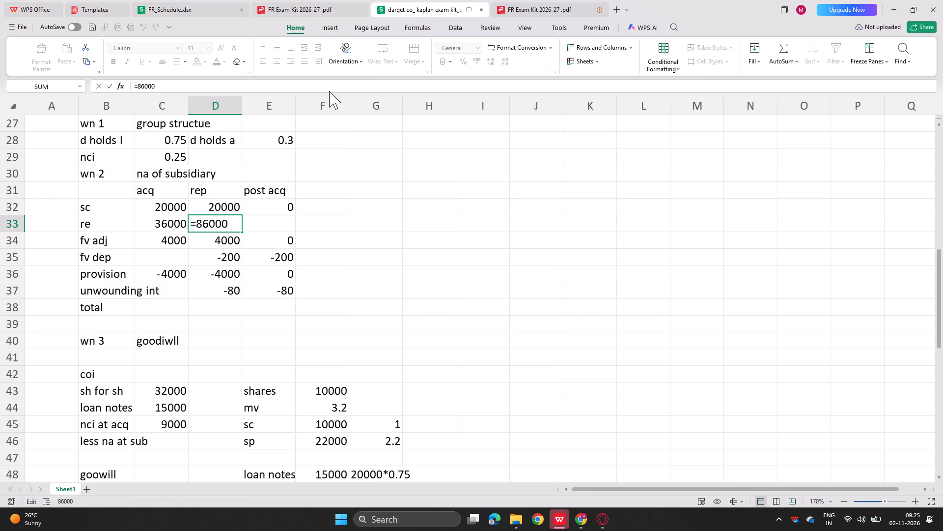
pyautogui.press('Return')
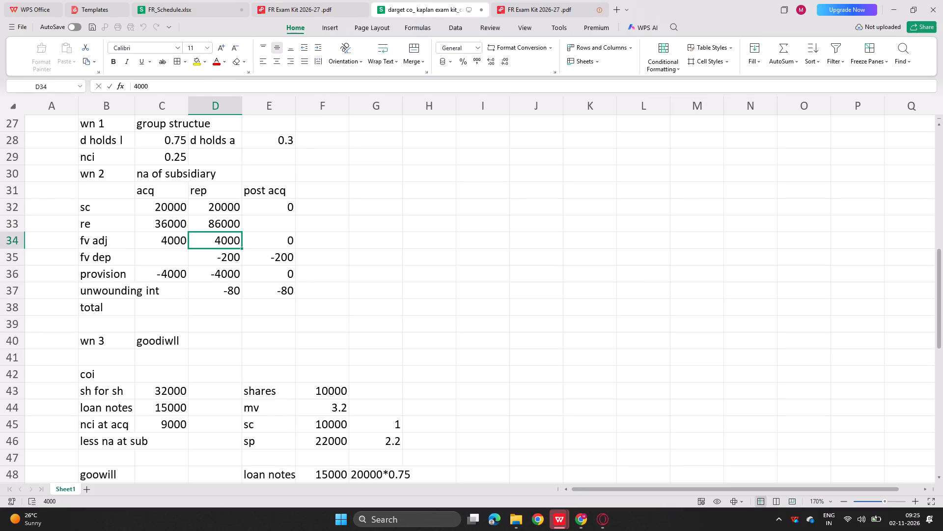
pyautogui.doubleClick(160, 230)
pyautogui.click(216, 224)
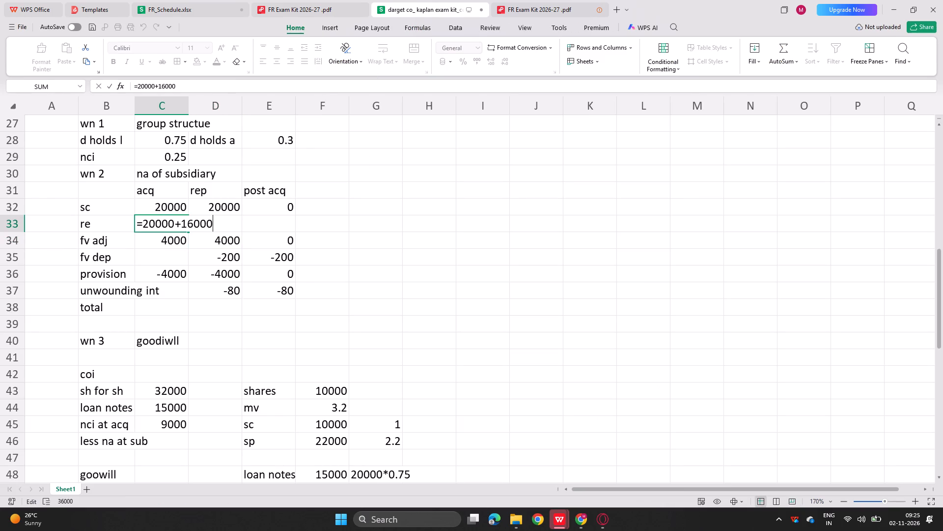
pyautogui.press('*')
pyautogui.write('9/12')
pyautogui.press('Return')
pyautogui.doubleClick(229, 220)
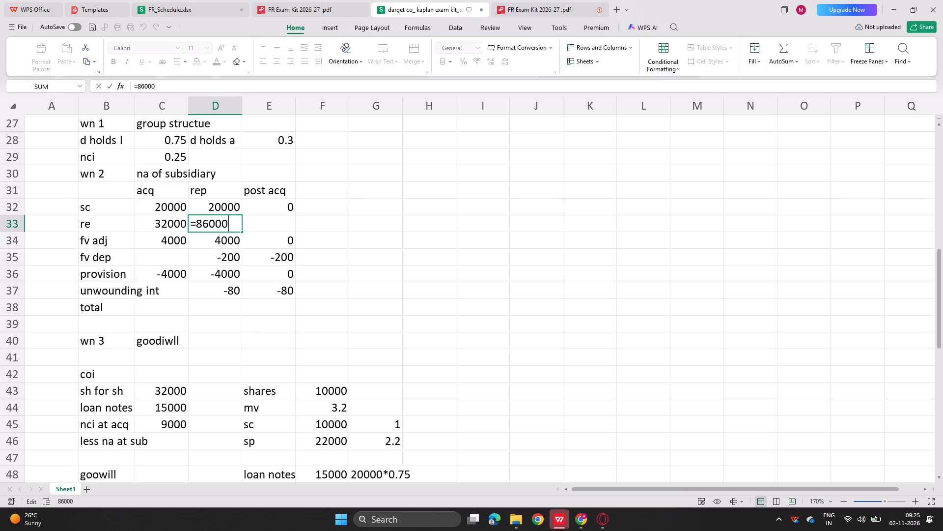
pyautogui.doubleClick(150, 224)
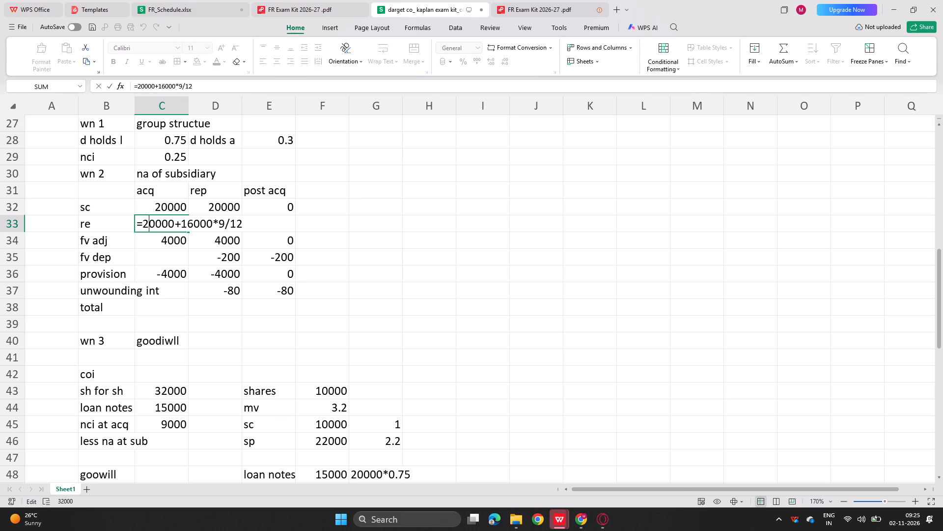
pyautogui.click(182, 225)
pyautogui.hotkey('shift', '(')
pyautogui.click(254, 222)
pyautogui.hotkey('shift', ')')
pyautogui.click(179, 223)
pyautogui.press('BackSpace')
pyautogui.press('-')
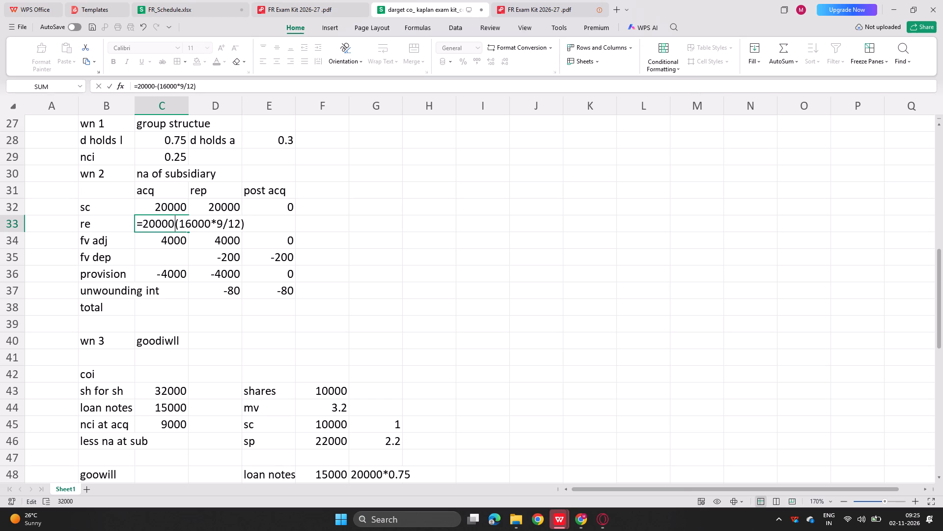
pyautogui.press('Return')
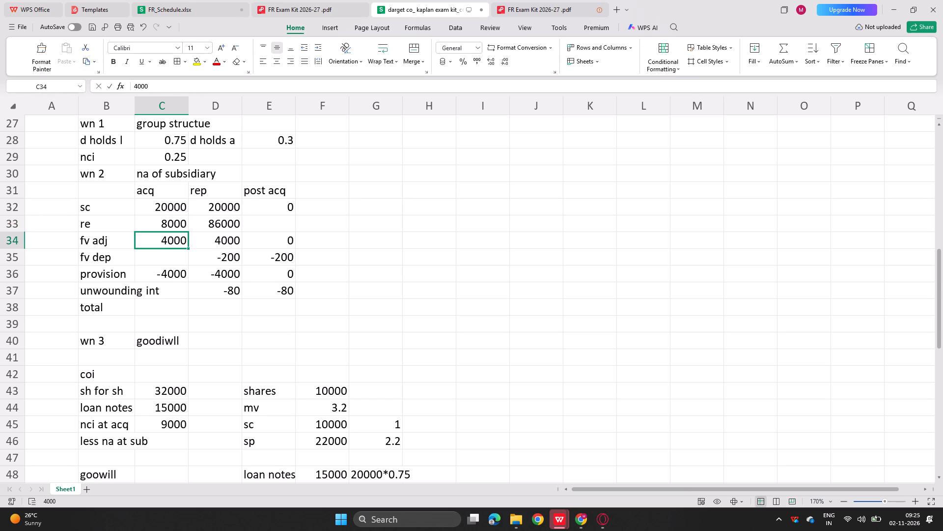
pyautogui.doubleClick(177, 225)
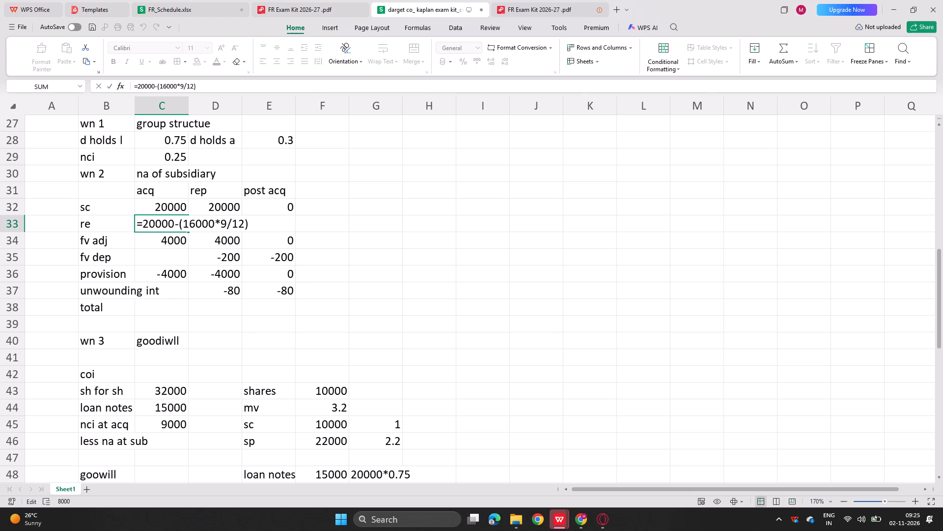
pyautogui.click(142, 222)
pyautogui.write('20000+')
pyautogui.hotkey('shift', '(')
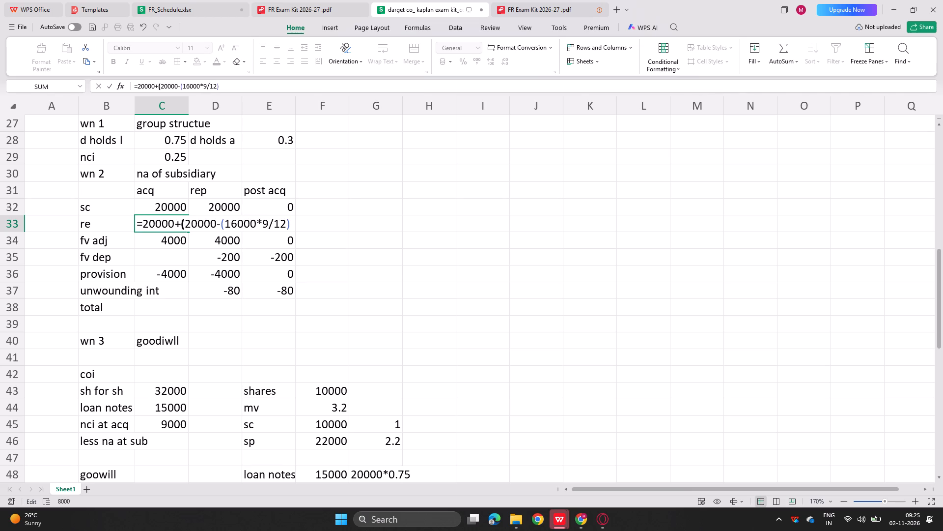
pyautogui.moveTo(298, 221); pyautogui.dragTo(290, 221)
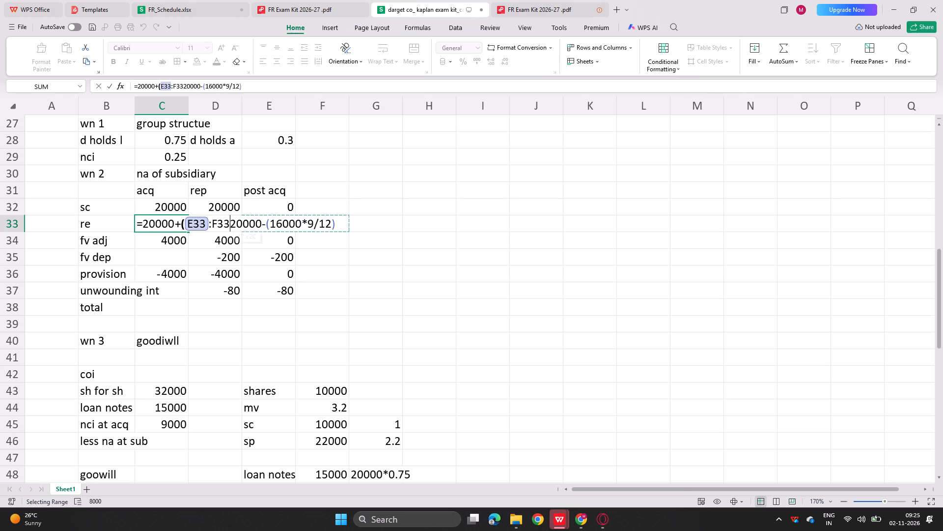
pyautogui.moveTo(290, 221); pyautogui.dragTo(320, 220)
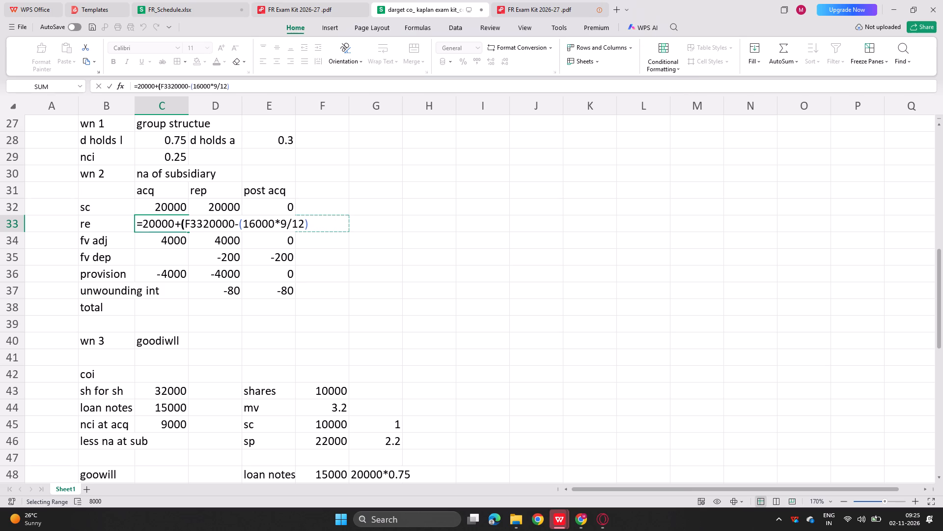
pyautogui.press('BackSpace')
pyautogui.press('BackSpace')
pyautogui.press('BackSpace')
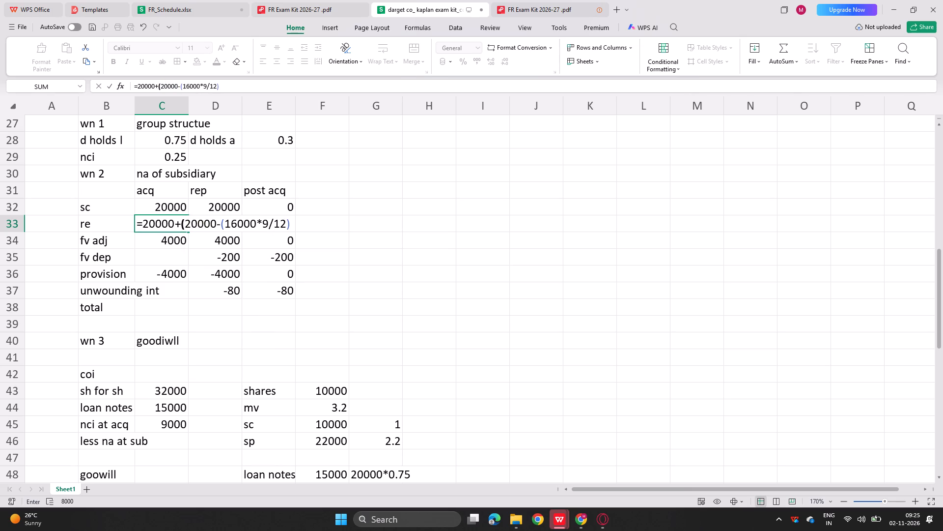
pyautogui.click(287, 224)
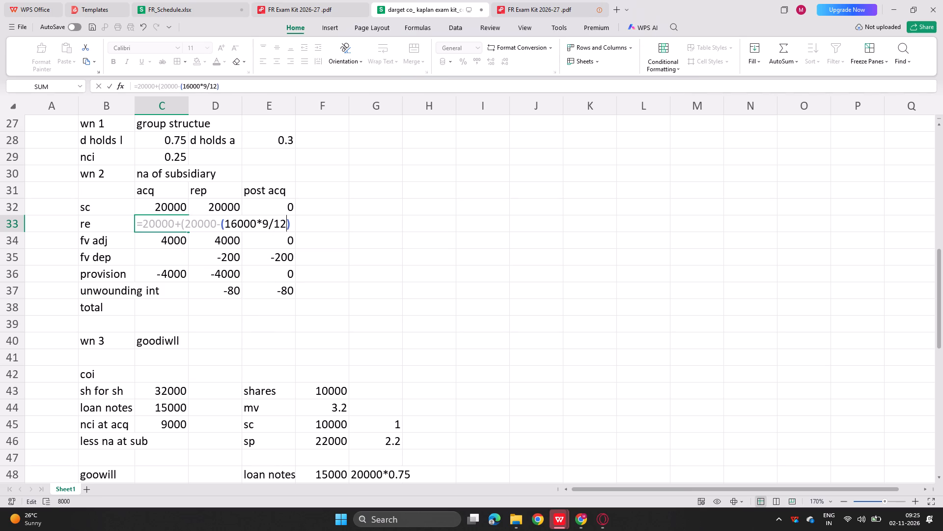
pyautogui.press('Right')
pyautogui.hotkey('shift', ')')
pyautogui.press('Return')
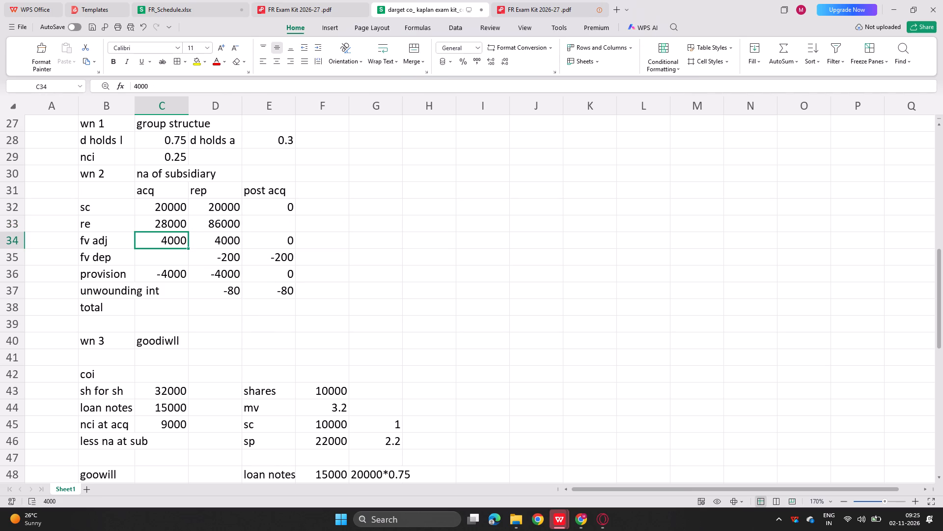
# Review the re formulas in C33 and D33, and reread the question's equity figures and numbered notes.
pyautogui.click(172, 221)
pyautogui.moveTo(172, 221); pyautogui.dragTo(250, 228)
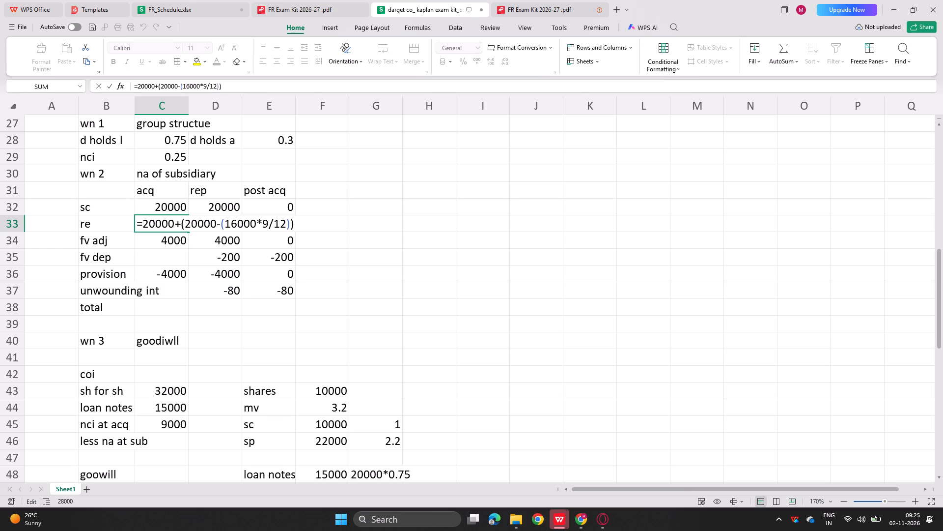
pyautogui.moveTo(250, 228); pyautogui.dragTo(213, 253)
pyautogui.press('Return')
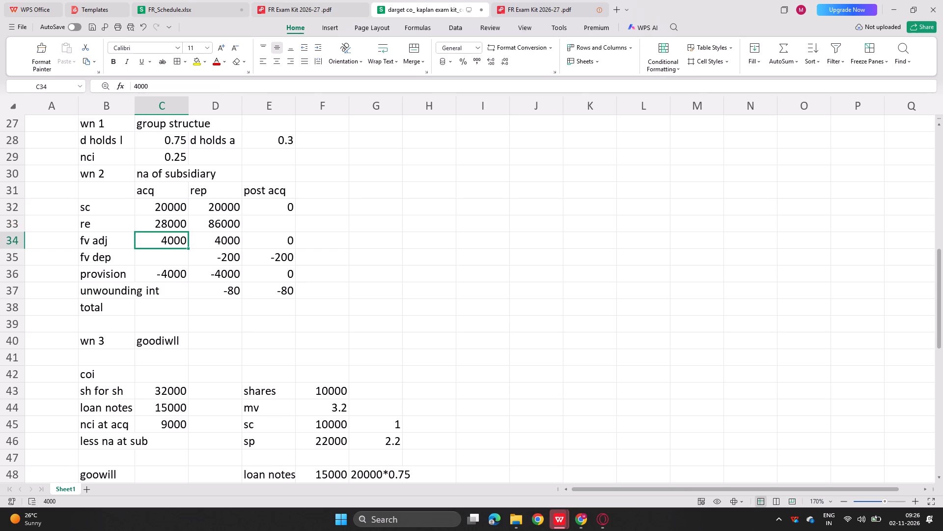
pyautogui.click(229, 220)
pyautogui.moveTo(229, 220); pyautogui.dragTo(248, 214)
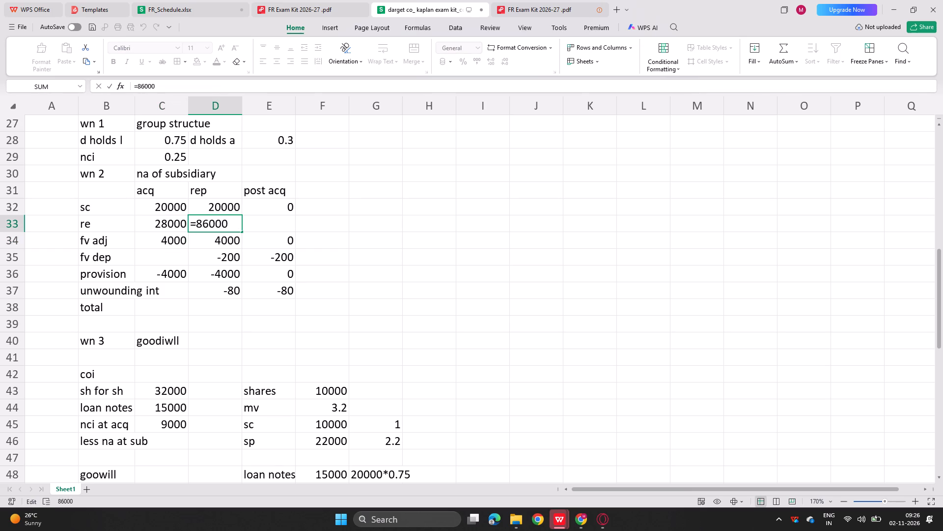
pyautogui.press('Return')
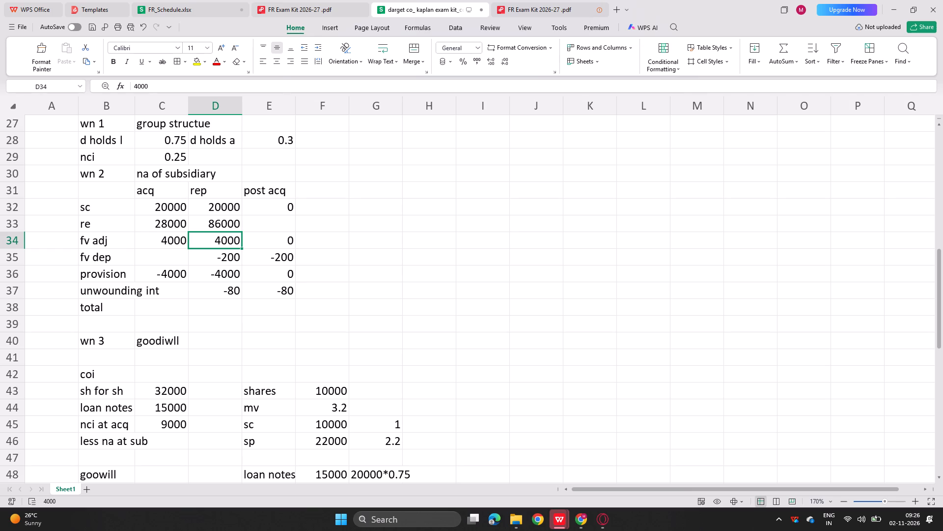
pyautogui.click(301, 10)
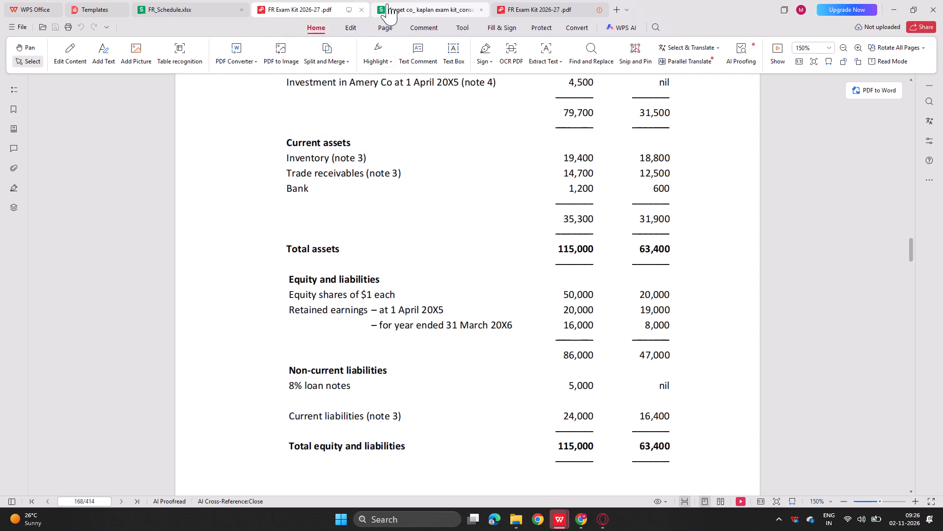
pyautogui.scroll(-1, 329, 165)
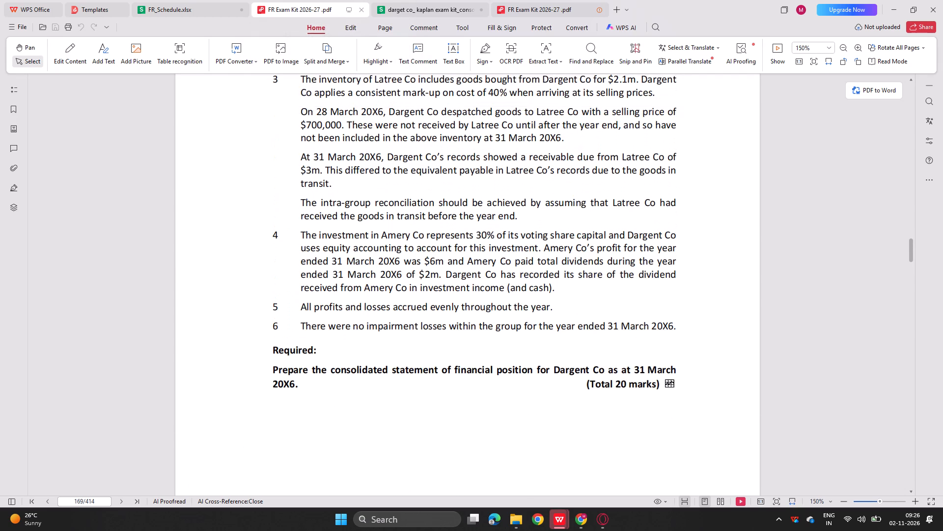
pyautogui.scroll(-2, 329, 165)
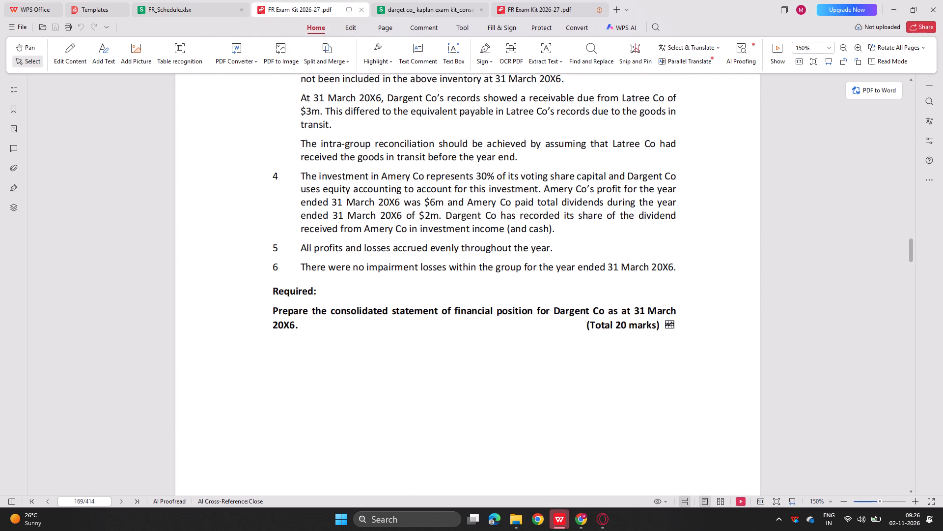
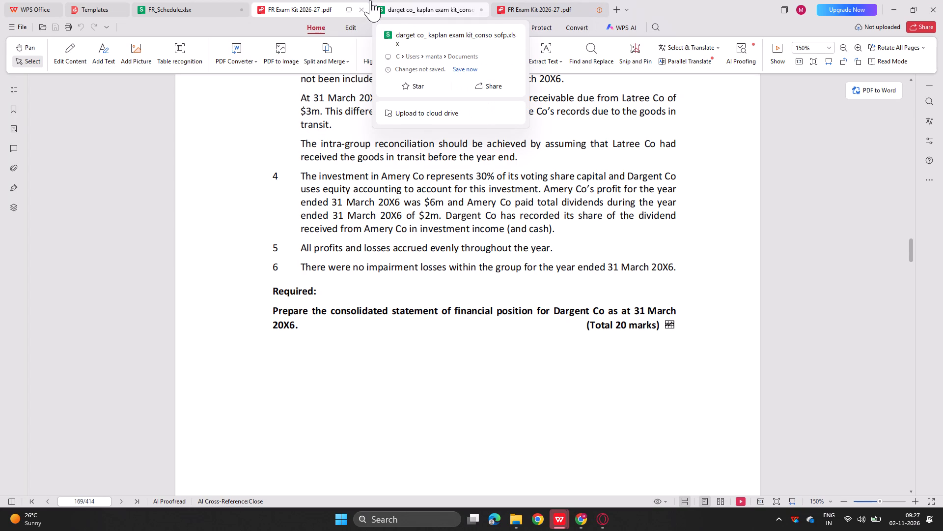
# Return to the spreadsheet workings and relabel the associate's profit line in B70 as post acq*p%.
pyautogui.click(395, 0)
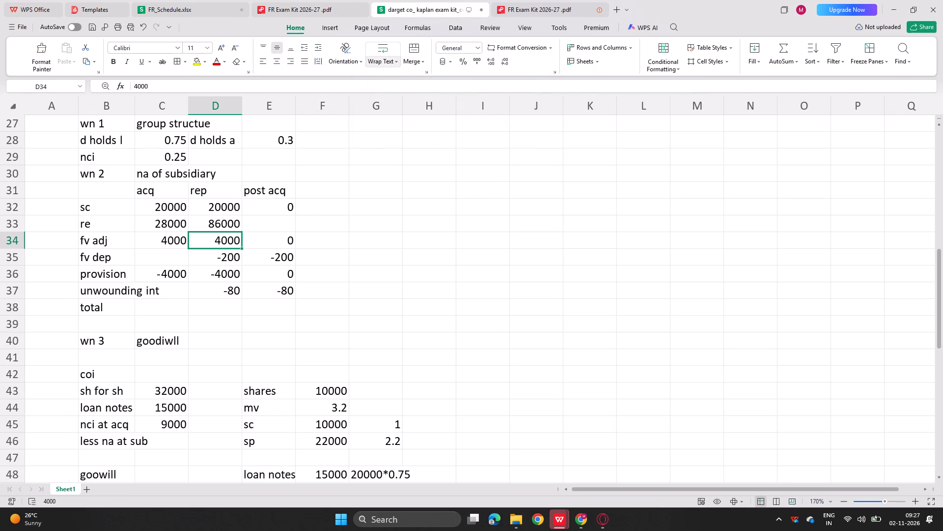
pyautogui.scroll(-11, 192, 339)
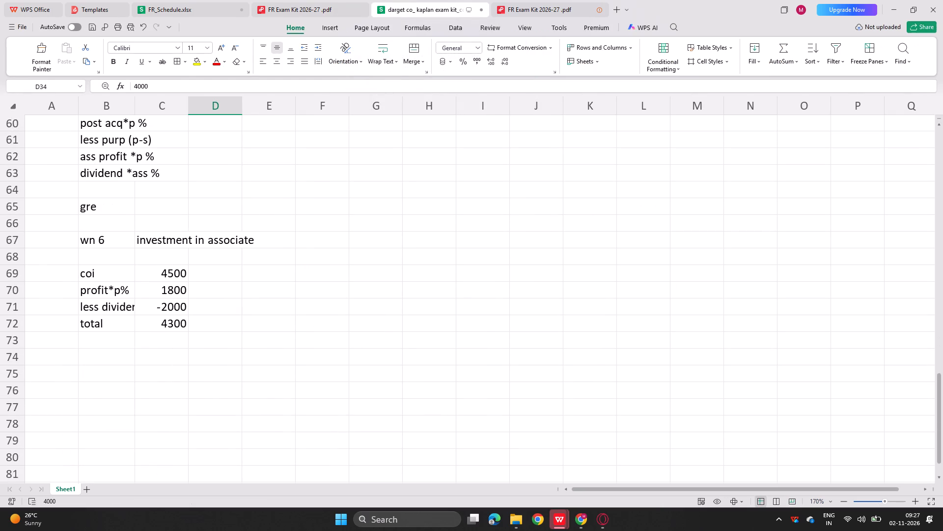
pyautogui.scroll(-1, 192, 339)
pyautogui.doubleClick(124, 291)
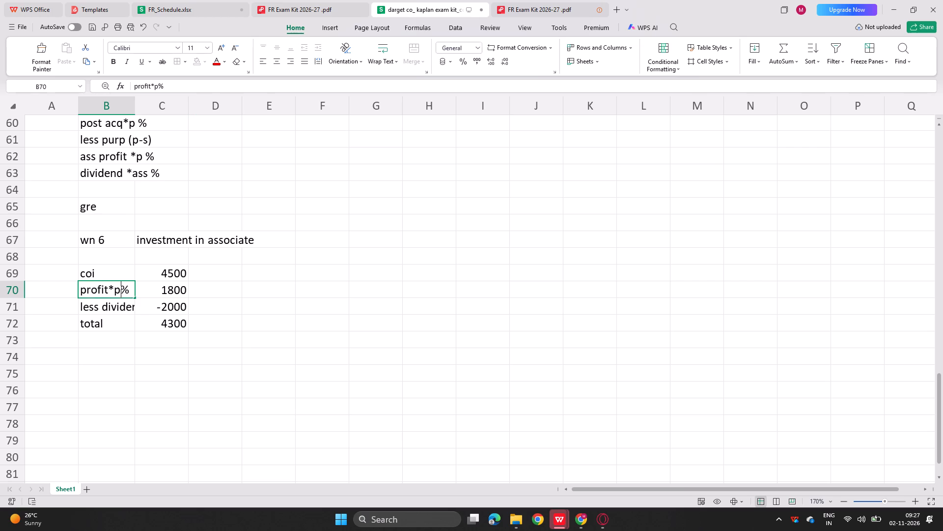
pyautogui.click(107, 291)
pyautogui.press('BackSpace')
pyautogui.press('BackSpace')
pyautogui.press('BackSpace')
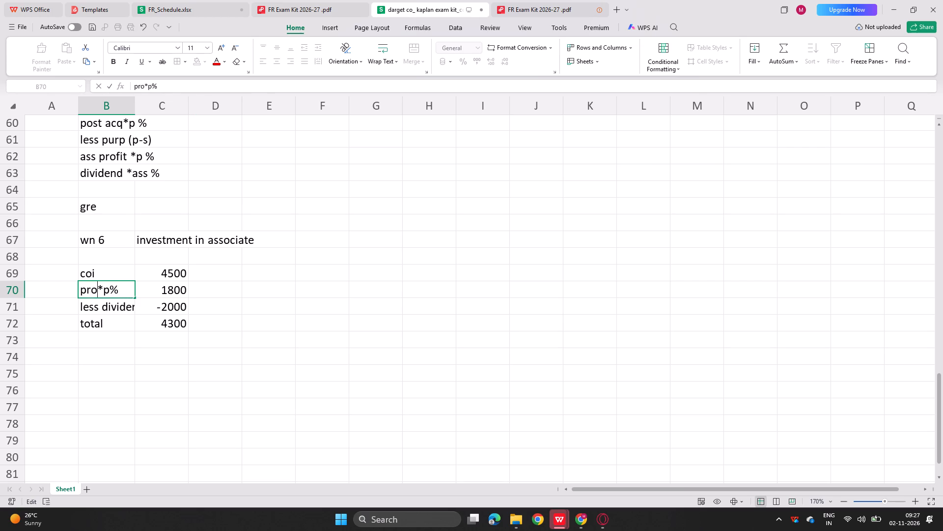
pyautogui.press('BackSpace')
pyautogui.press('BackSpace')
pyautogui.write('ost acq')
pyautogui.press('Return')
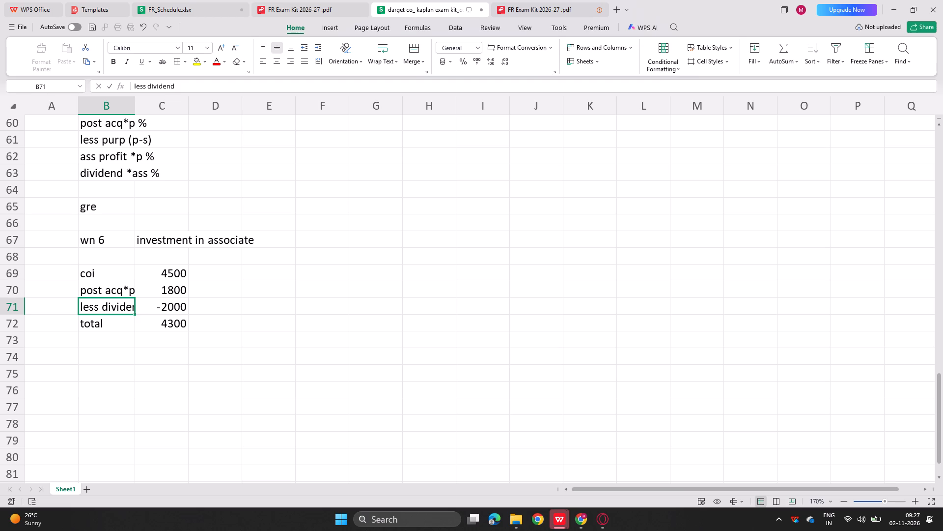
# Check the post acq formula in C70 and change the less dividend amount in C71 to =-2000*0.30.
pyautogui.doubleClick(176, 295)
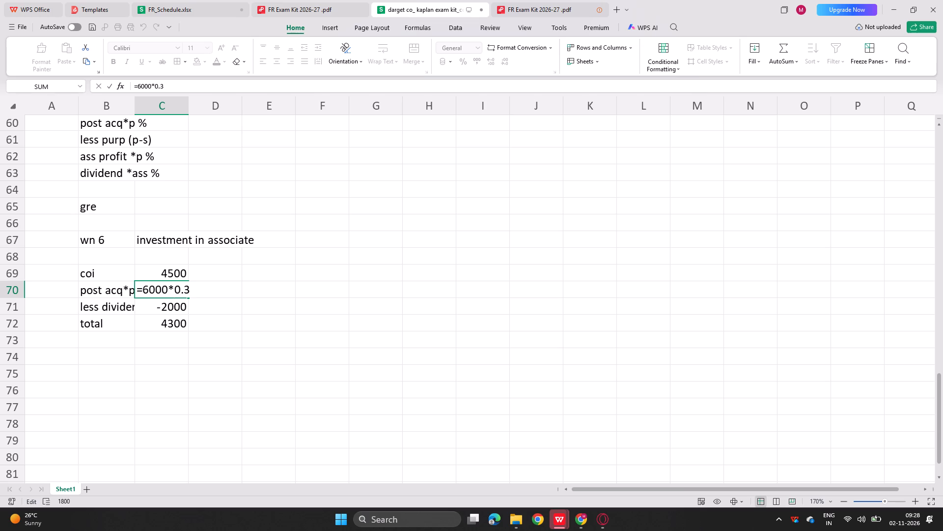
pyautogui.press('Return')
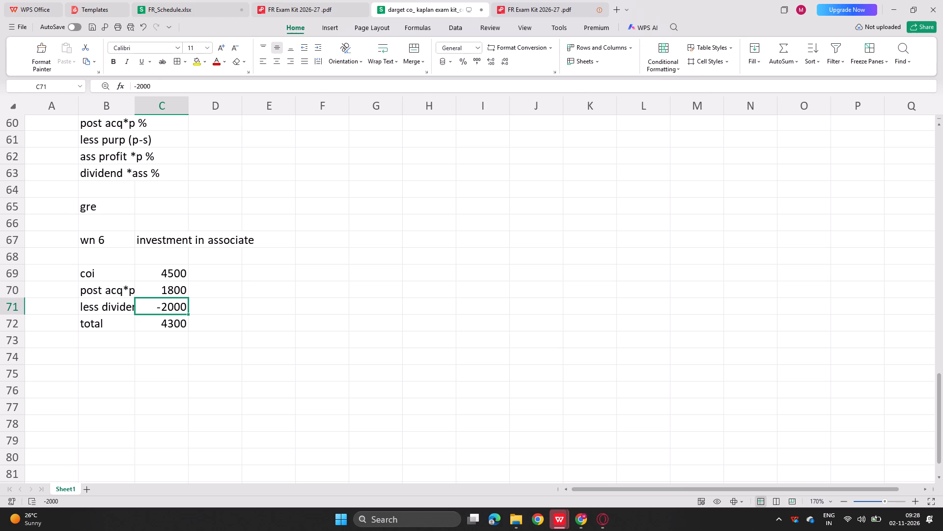
pyautogui.doubleClick(169, 306)
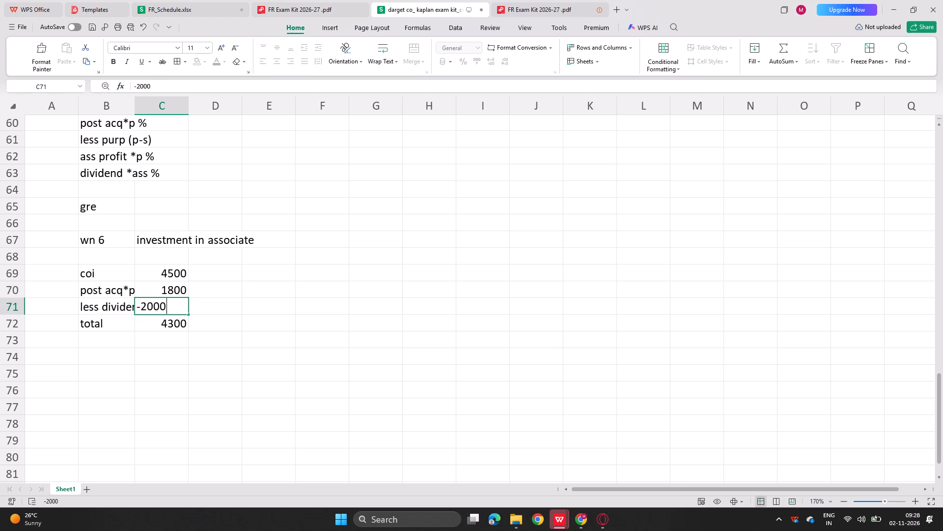
pyautogui.click(137, 309)
pyautogui.press('=')
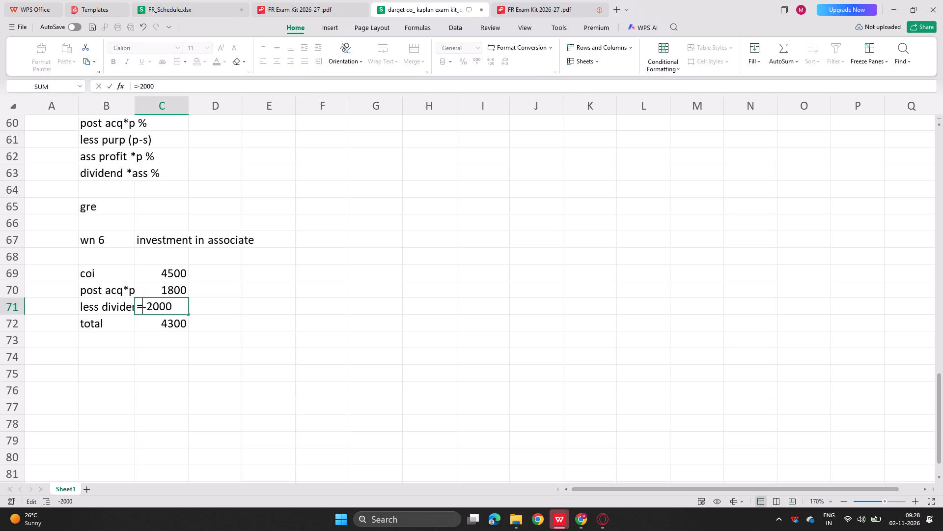
pyautogui.click(187, 302)
pyautogui.write('*0.30')
pyautogui.press('Return')
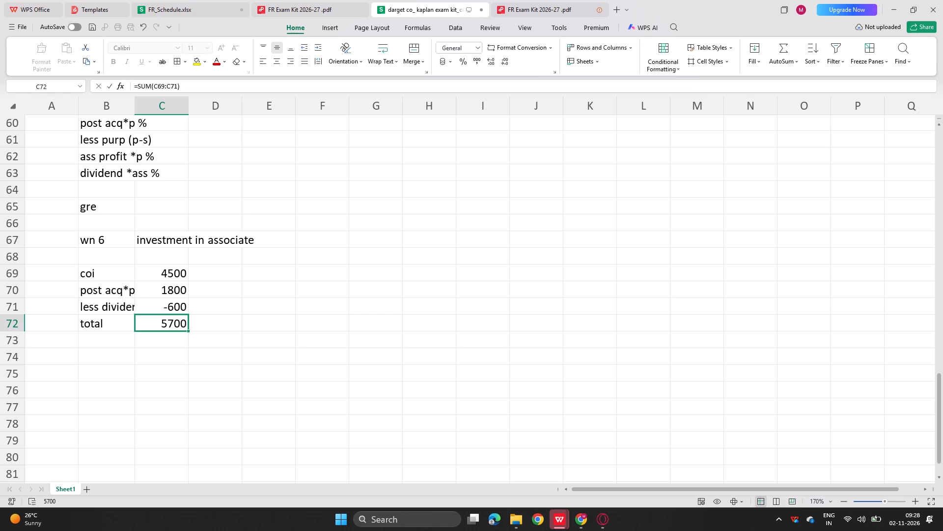
# Link the ass profit line of the gre working in C62 to the associate's post-acquisition share with =C70.
pyautogui.click(168, 155)
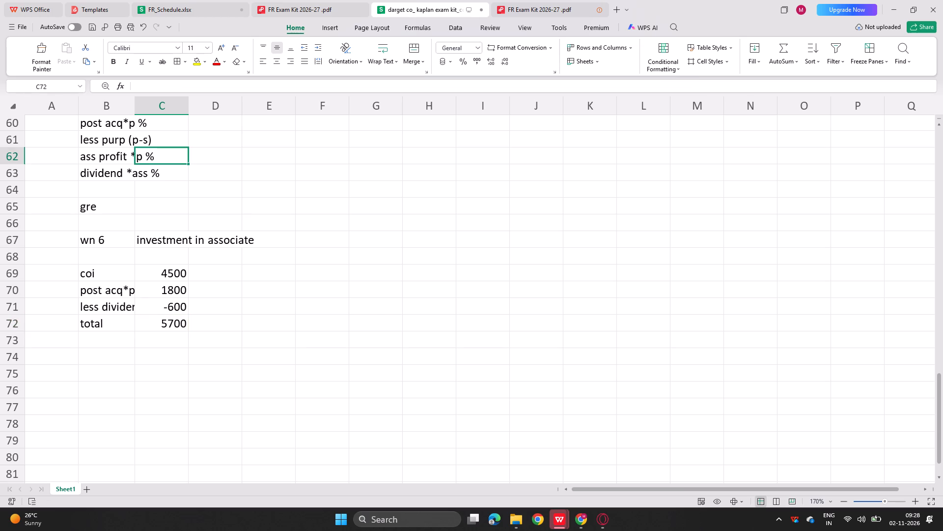
pyautogui.press('=')
pyautogui.press('Down')
pyautogui.press('Down')
pyautogui.press('Down')
pyautogui.press('Down')
pyautogui.press('Down')
pyautogui.press('Down')
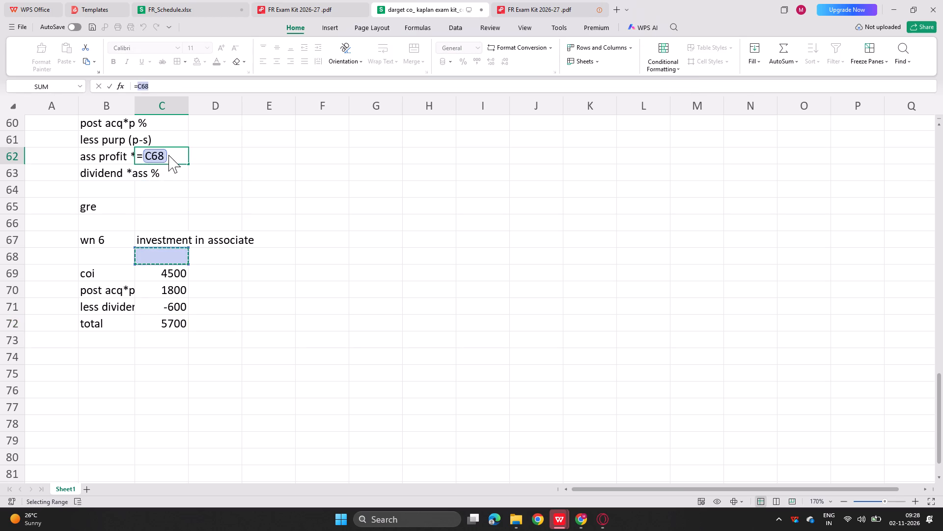
pyautogui.press('Down')
pyautogui.press('Down')
pyautogui.press('Return')
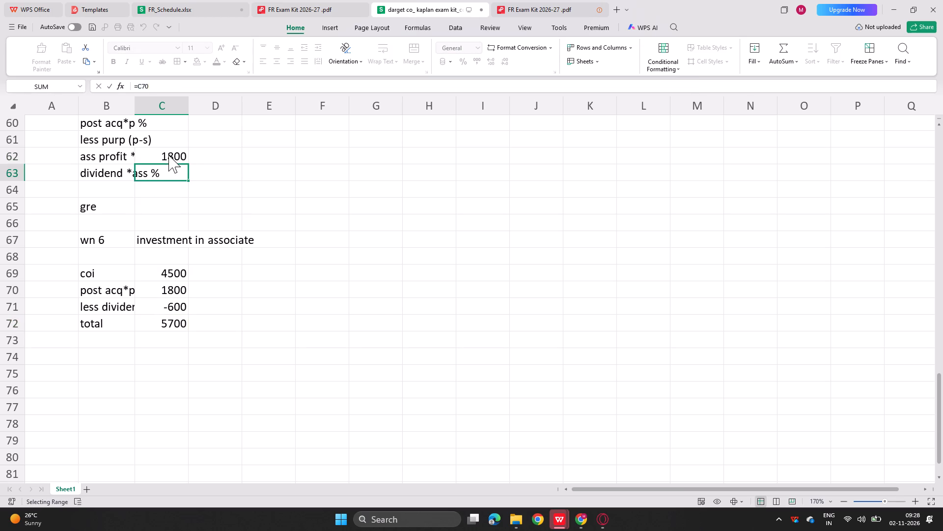
# Link the dividend line of the gre working in C63 to the associate's dividend with =C71.
pyautogui.press('=')
pyautogui.press('Down')
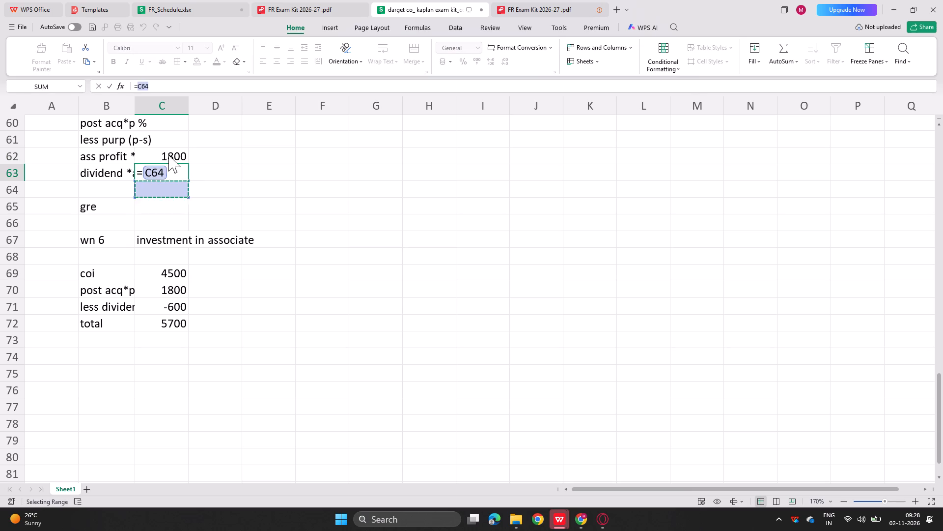
pyautogui.press('Down')
pyautogui.press('Down')
pyautogui.press('Down')
pyautogui.press('Down')
pyautogui.press('Down')
pyautogui.press('Down')
pyautogui.press('Down')
pyautogui.press('Return')
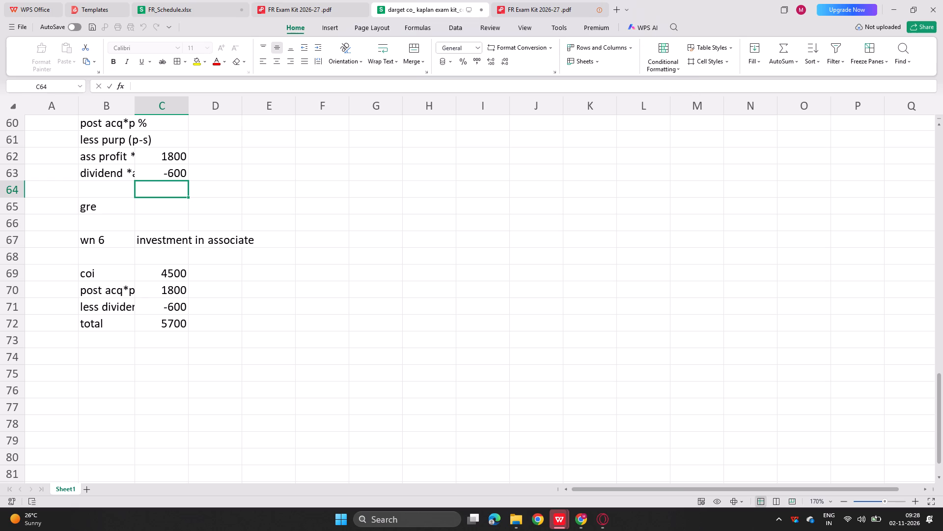
# Review the net assets, goodwill, nci and gre workings against the question's notes on inventory, intra-group balances and the associate.
pyautogui.scroll(1, 157, 241)
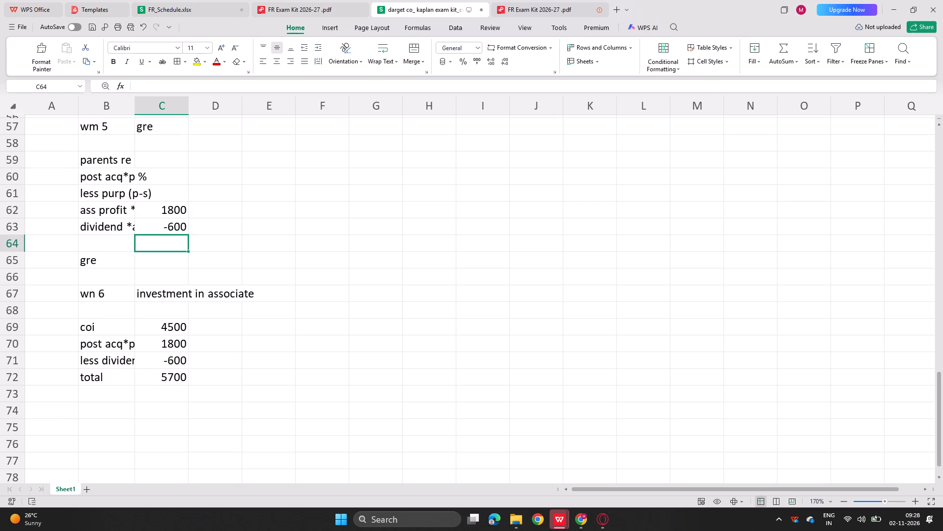
pyautogui.scroll(3, 157, 241)
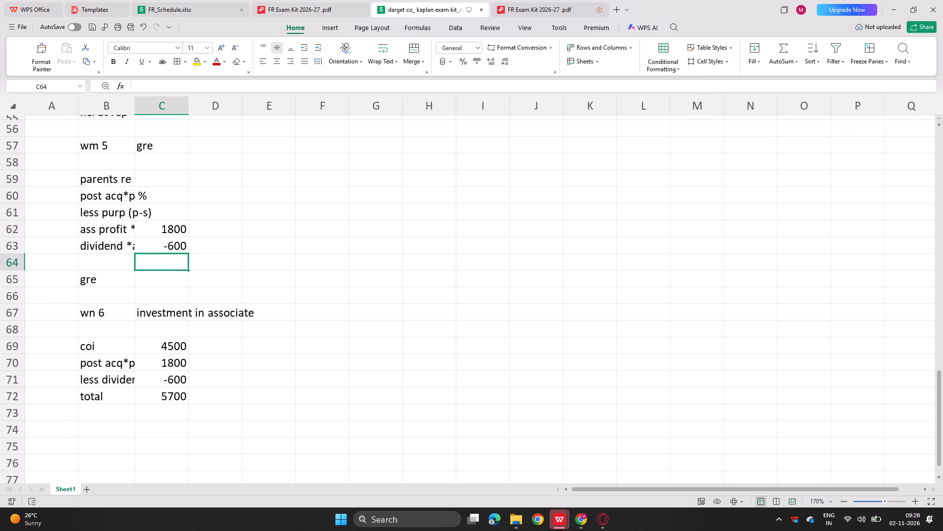
pyautogui.scroll(1, 157, 241)
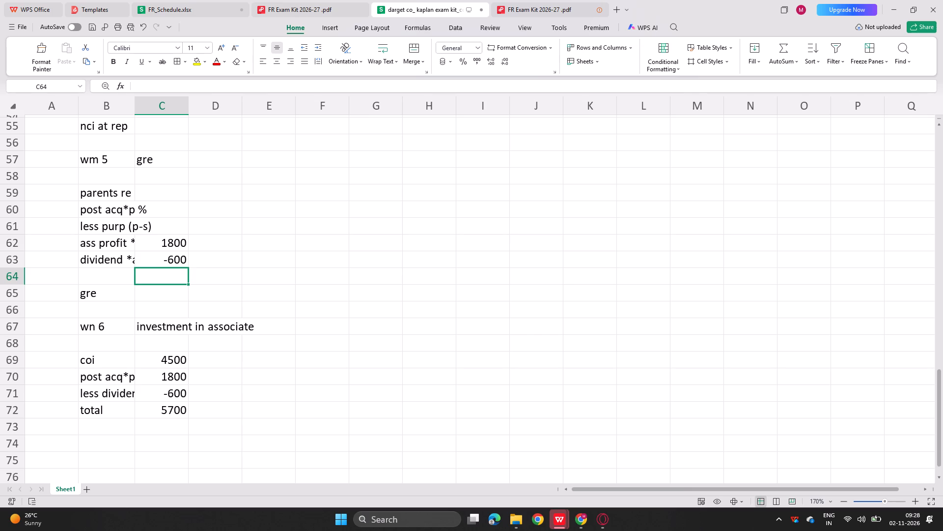
pyautogui.click(292, 1)
pyautogui.scroll(1, 299, 149)
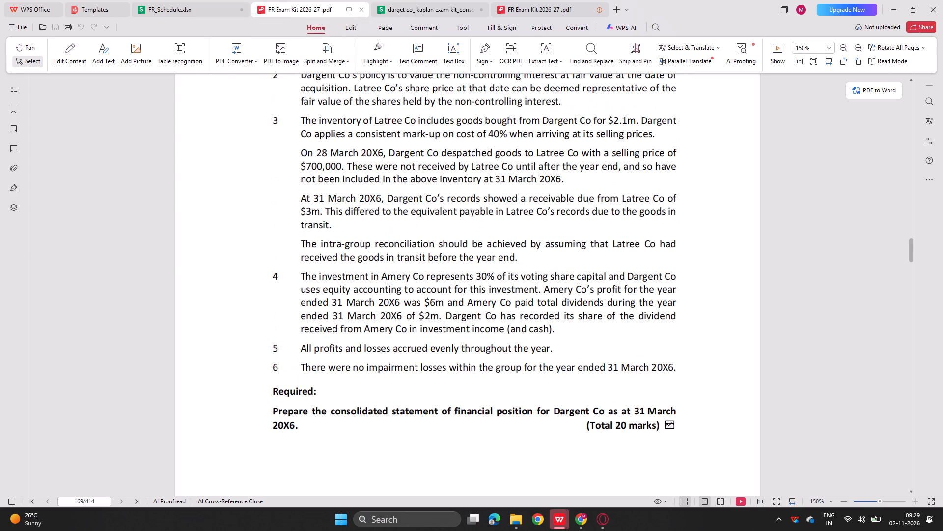
pyautogui.click(401, 0)
pyautogui.scroll(1, 293, 193)
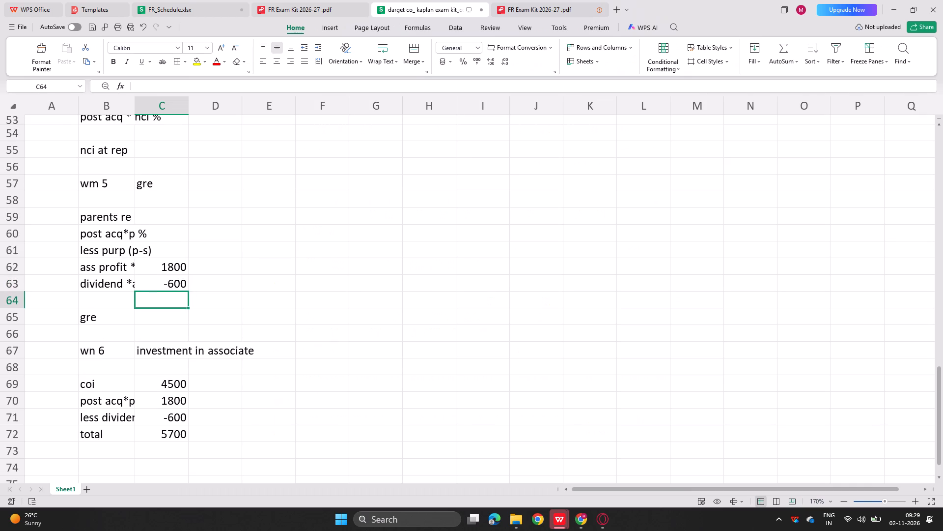
pyautogui.scroll(1, 293, 193)
pyautogui.hscroll(1, 293, 193)
pyautogui.scroll(6, 293, 193)
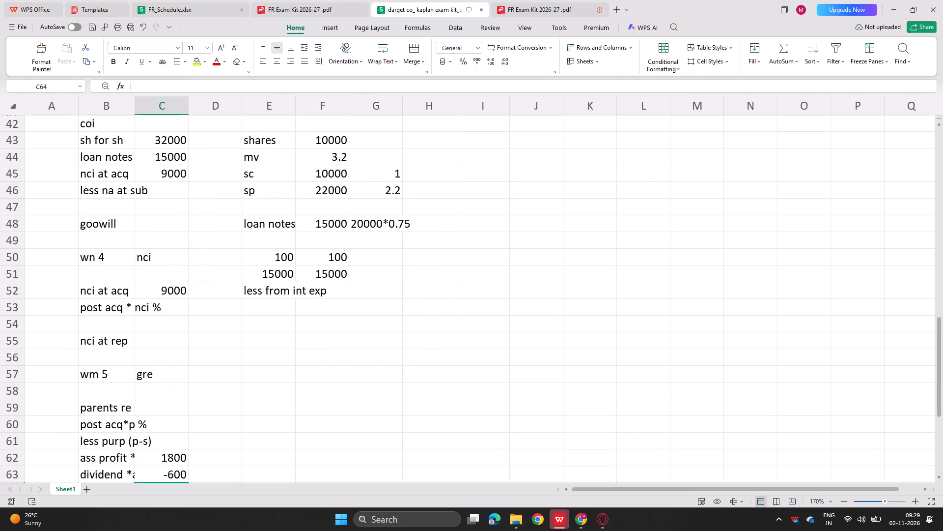
pyautogui.scroll(-2, 293, 193)
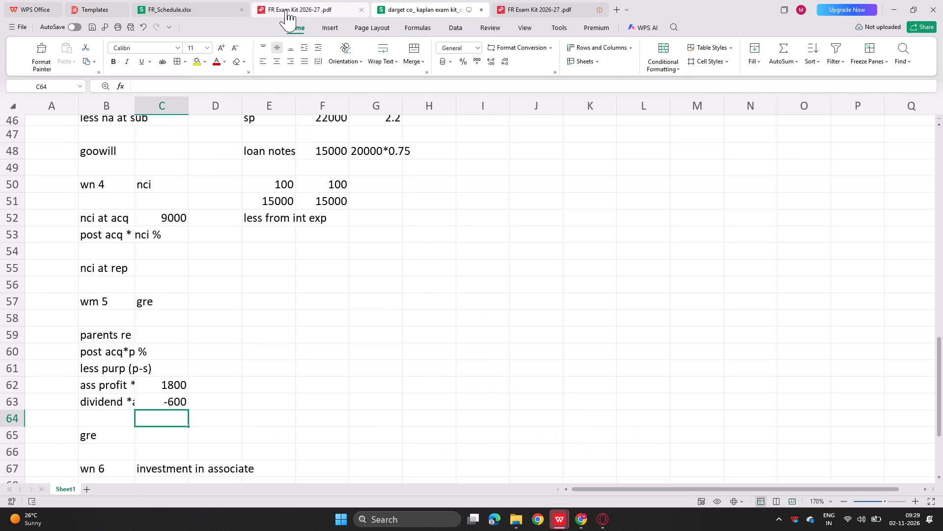
pyautogui.click(283, 11)
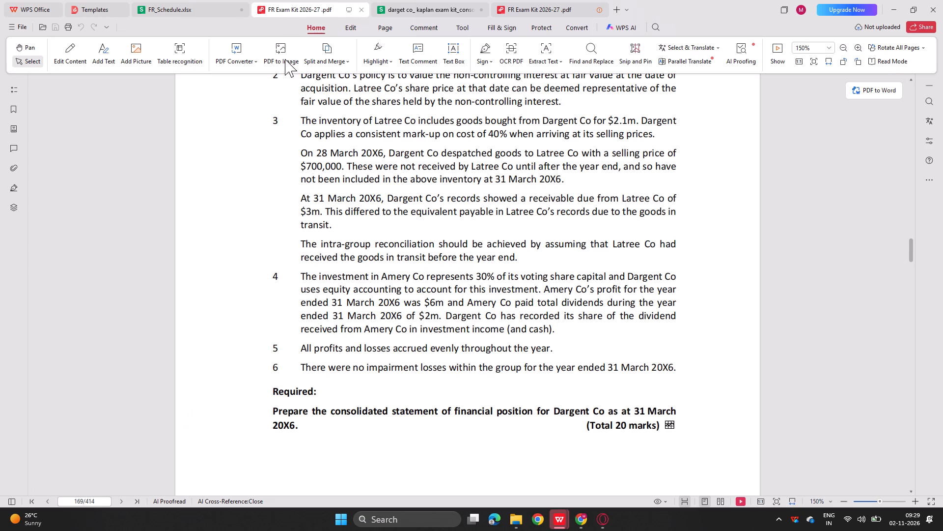
pyautogui.click(397, 0)
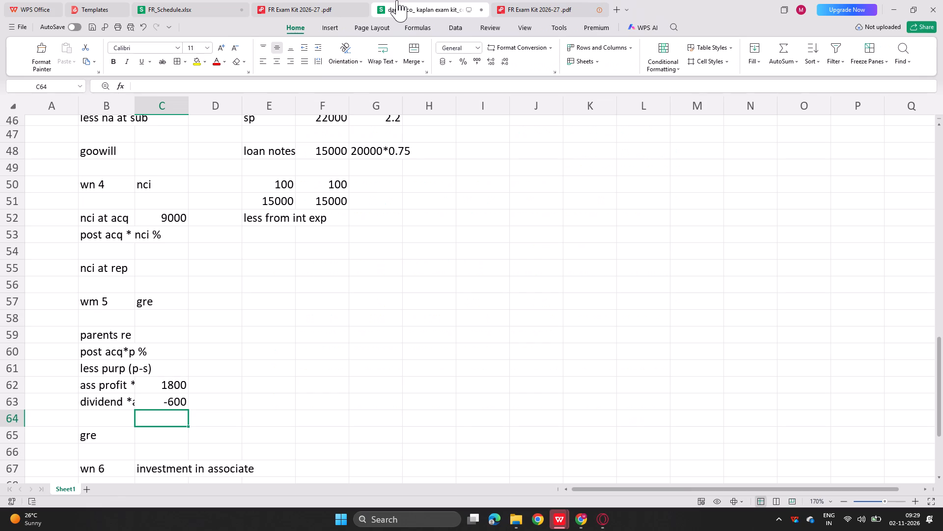
pyautogui.scroll(15, 237, 184)
pyautogui.scroll(-8, 237, 184)
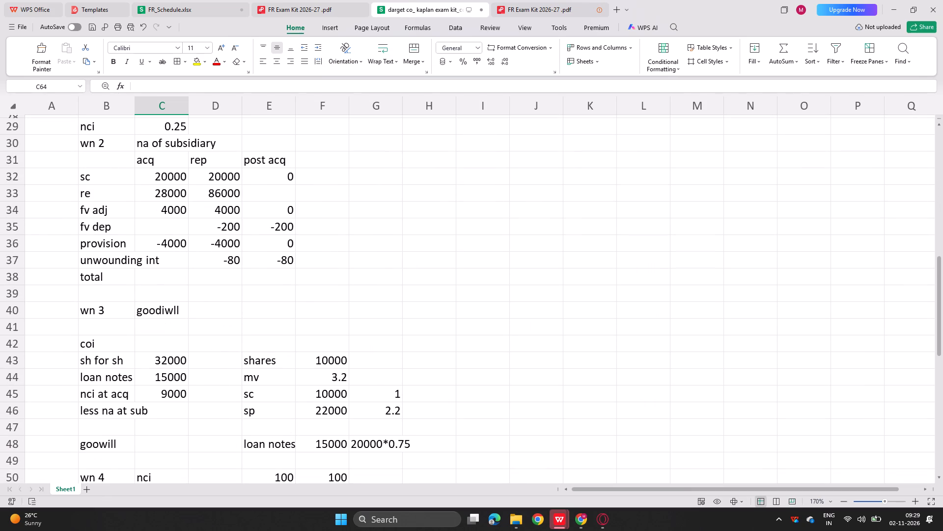
pyautogui.click(107, 294)
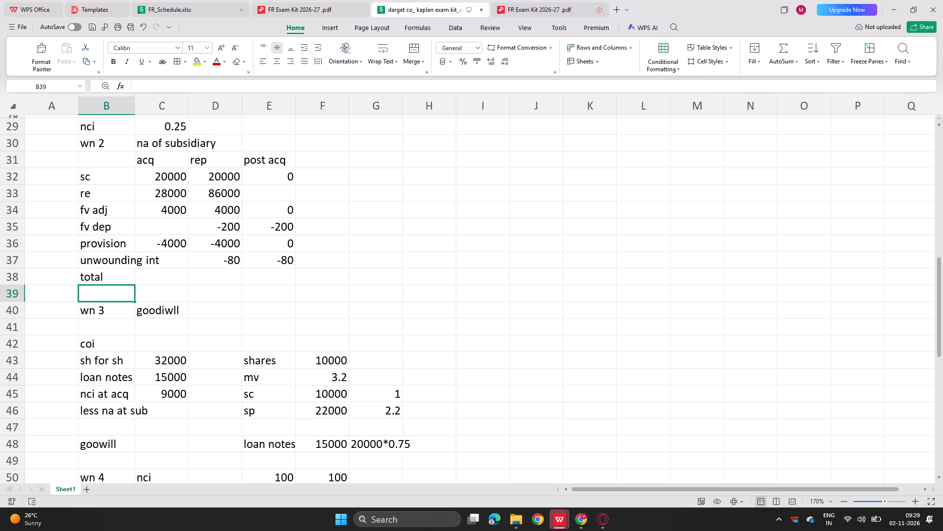
# Check Latree Co's retained earnings in the question and change the acquisition-date re formula in C33 to =19000+(19000-(8000*9/12)).
pyautogui.click(295, 0)
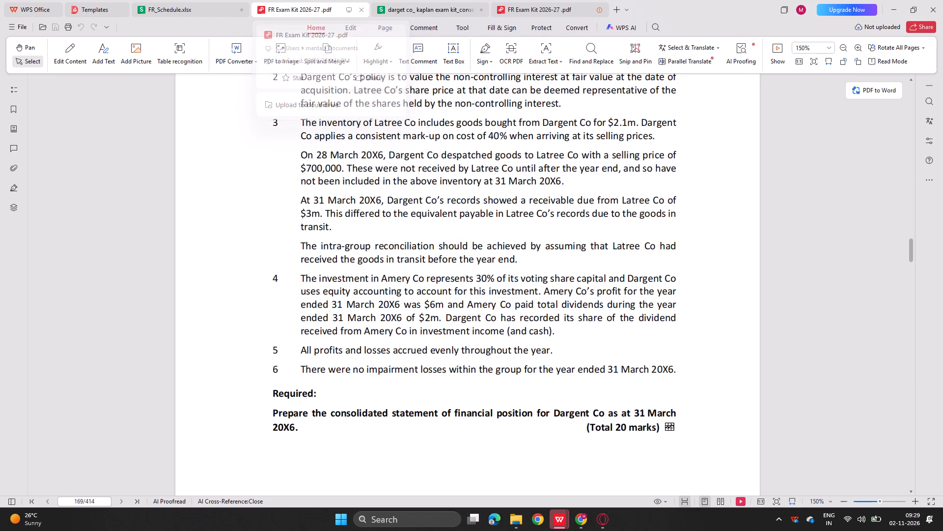
pyautogui.scroll(7, 304, 160)
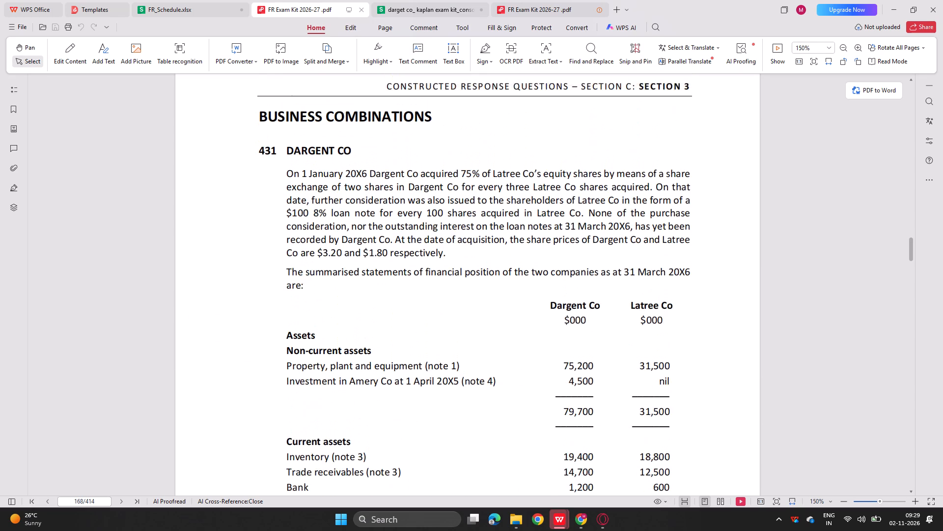
pyautogui.scroll(-2, 304, 160)
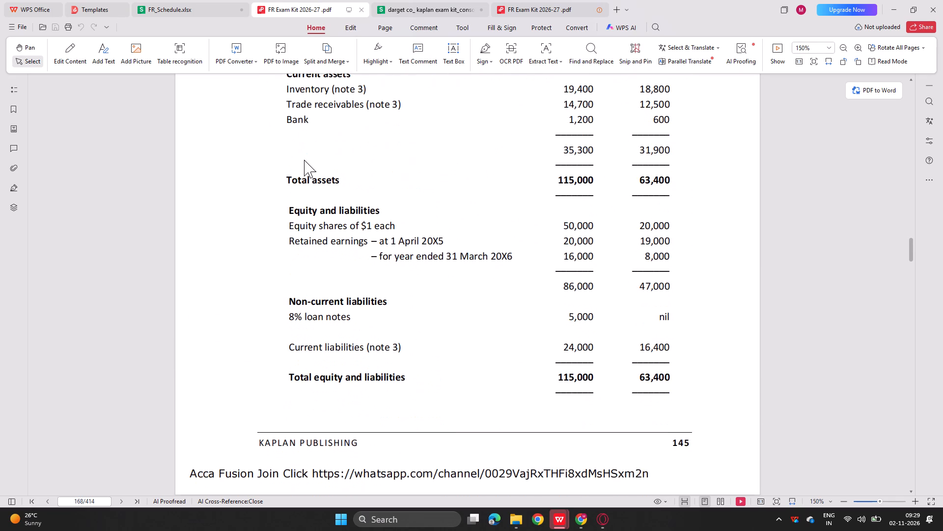
pyautogui.click(434, 0)
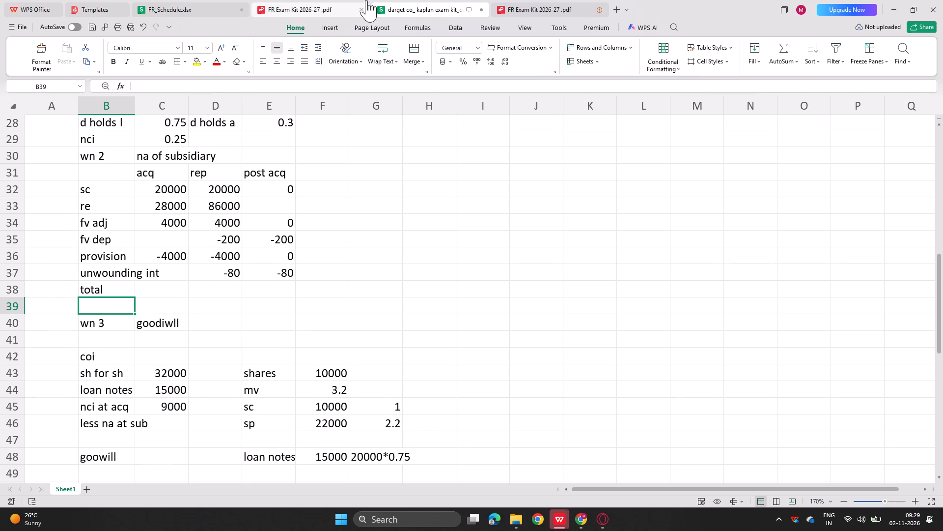
pyautogui.click(314, 0)
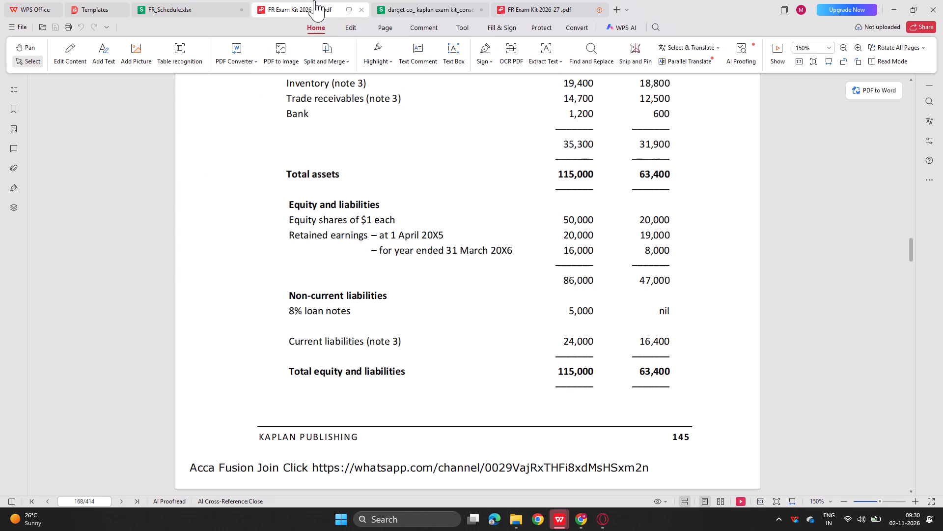
pyautogui.click(403, 0)
pyautogui.click(168, 210)
pyautogui.moveTo(168, 210); pyautogui.dragTo(162, 210)
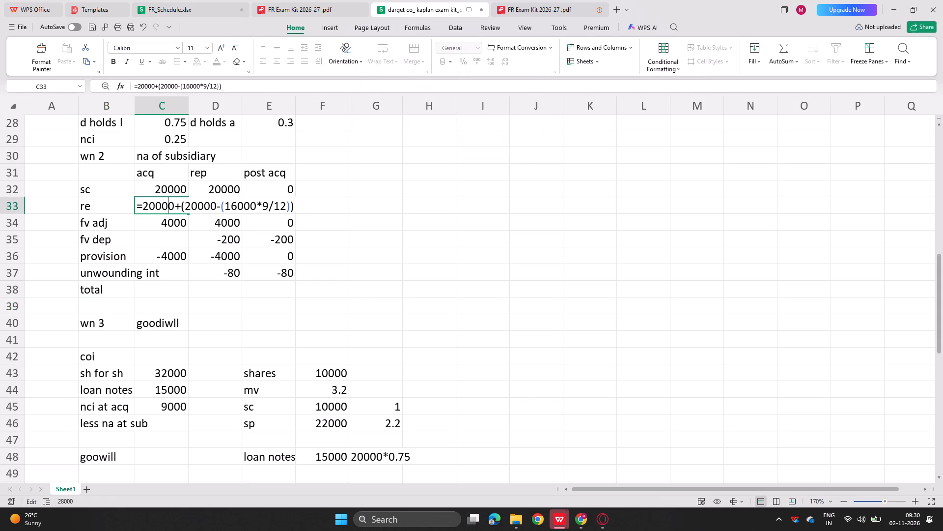
pyautogui.moveTo(162, 210); pyautogui.dragTo(150, 205)
pyautogui.click(150, 205)
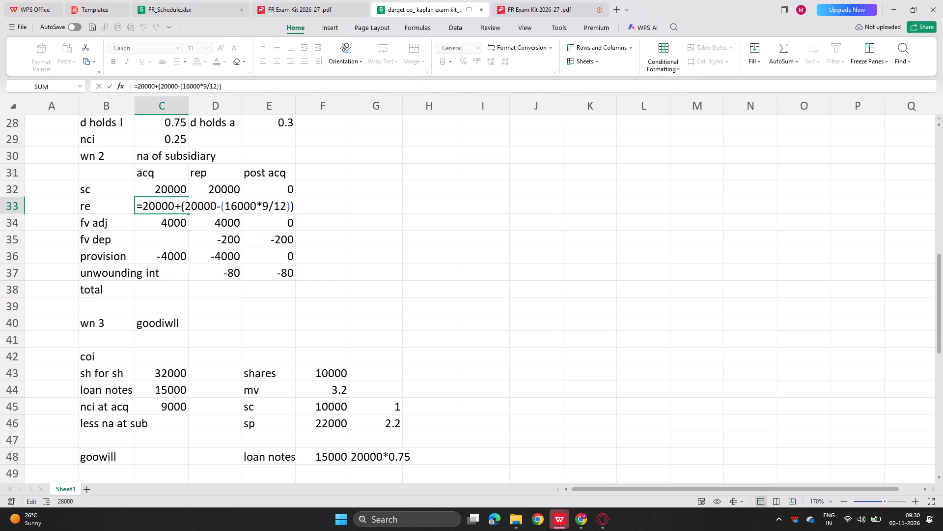
pyautogui.press('Right')
pyautogui.press('Right')
pyautogui.press('BackSpace')
pyautogui.press('BackSpace')
pyautogui.press('BackSpace')
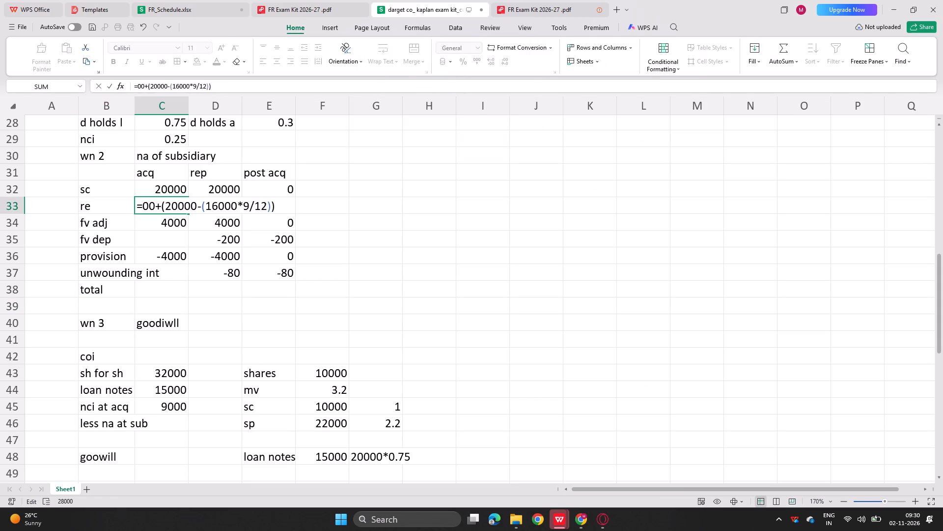
pyautogui.write('190')
pyautogui.press('Right')
pyautogui.press('Right')
pyautogui.press('Right')
pyautogui.press('Right')
pyautogui.press('Right')
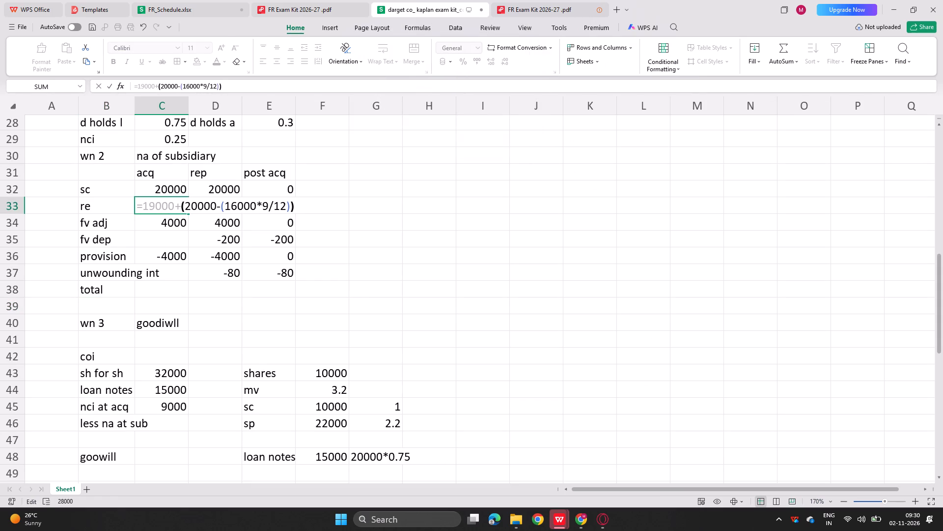
pyautogui.press('Right')
pyautogui.press('BackSpace')
pyautogui.press('BackSpace')
pyautogui.write('19')
pyautogui.press('Right')
pyautogui.press('Right')
pyautogui.press('Right')
pyautogui.press('Right')
pyautogui.press('Right')
pyautogui.press('Right')
pyautogui.press('Right')
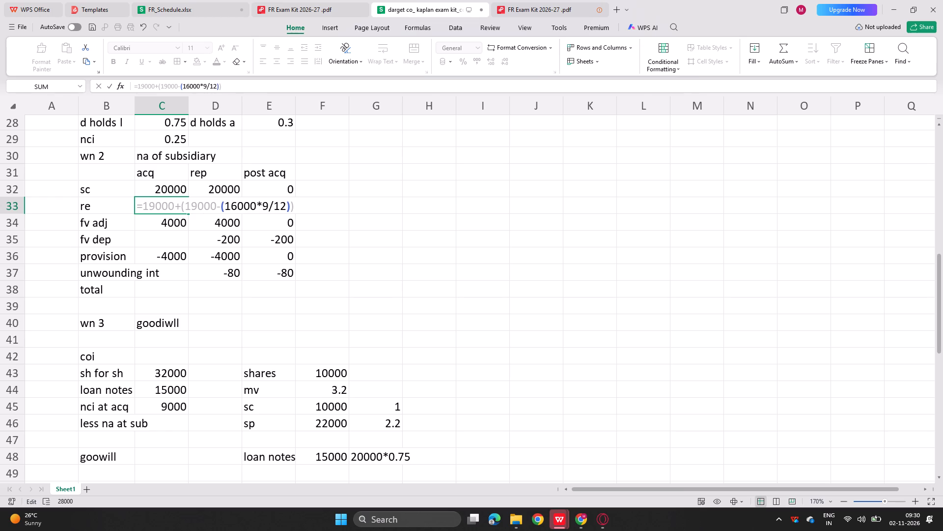
pyautogui.press('BackSpace')
pyautogui.press('BackSpace')
pyautogui.press('8')
pyautogui.press('Return')
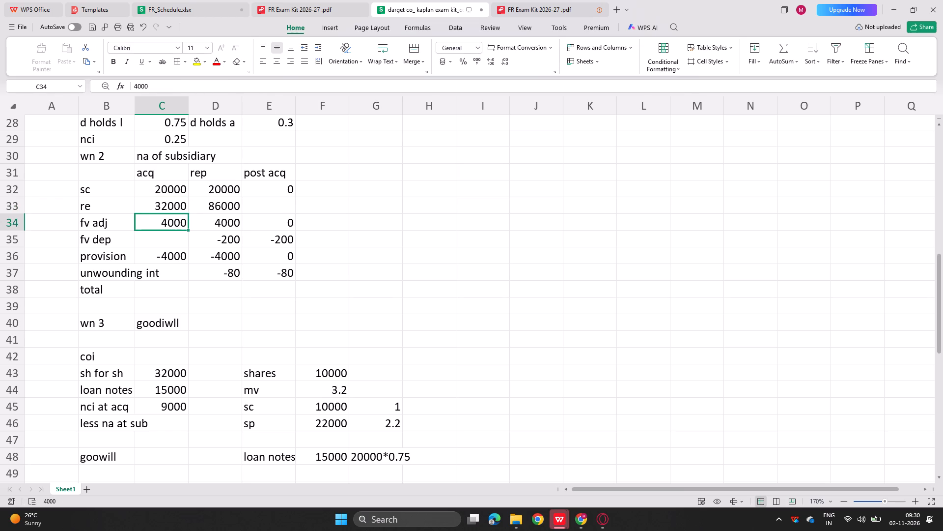
# Start a retained earnings side working beside the net assets table with the heading op re in G34 and 19000 in G35.
pyautogui.click(320, 0)
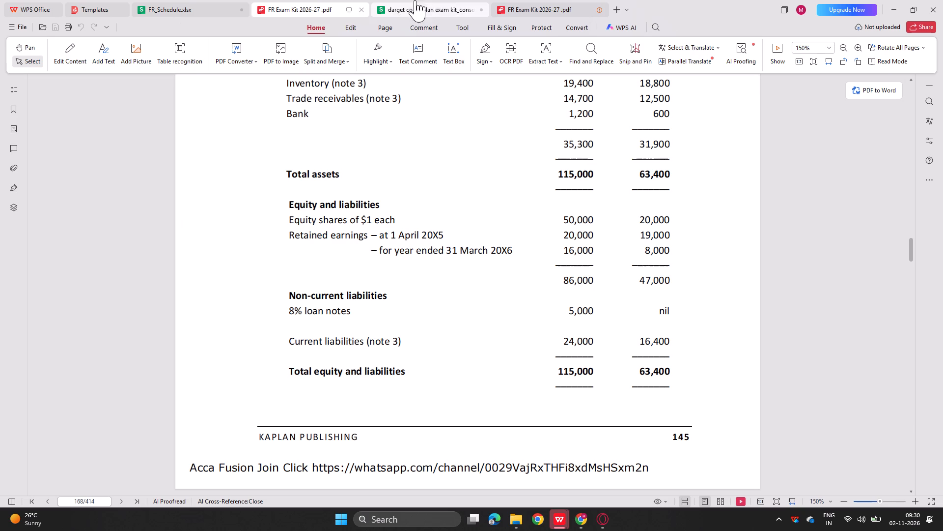
pyautogui.click(443, 2)
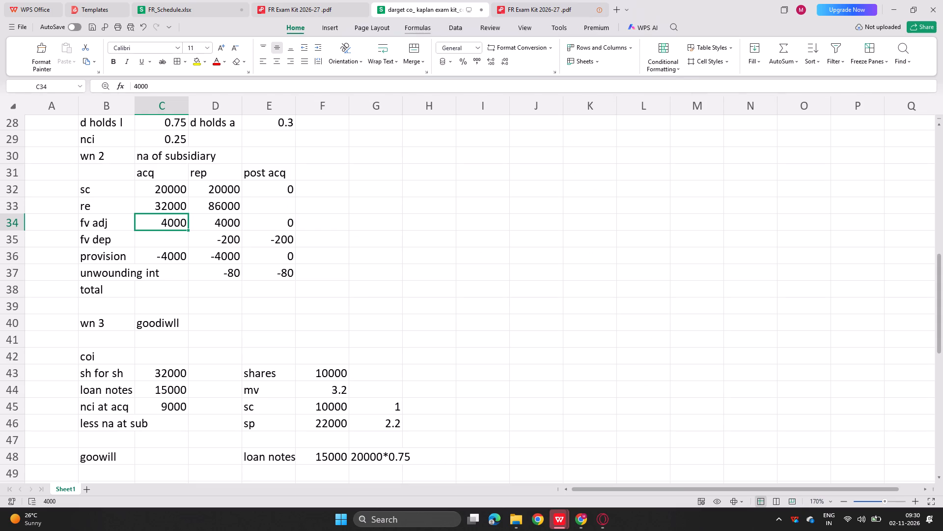
pyautogui.hscroll(-3, 341, 234)
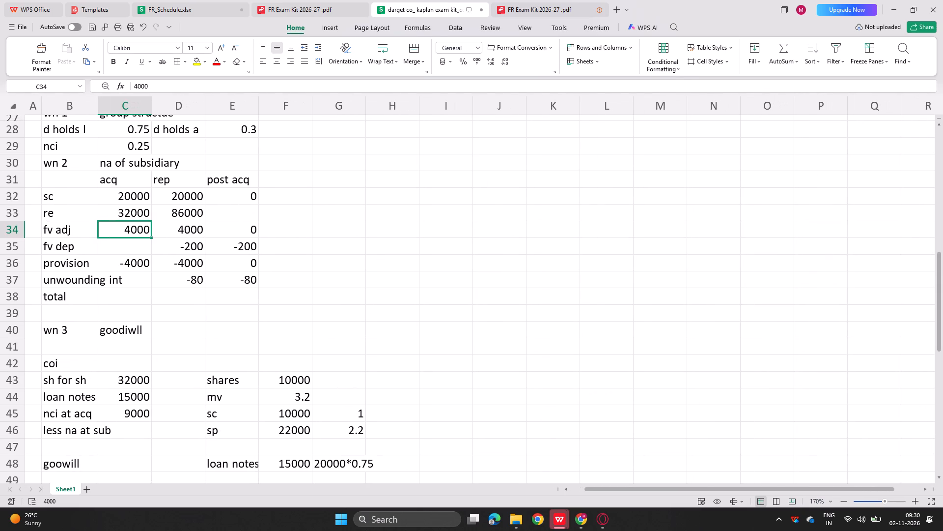
pyautogui.click(340, 233)
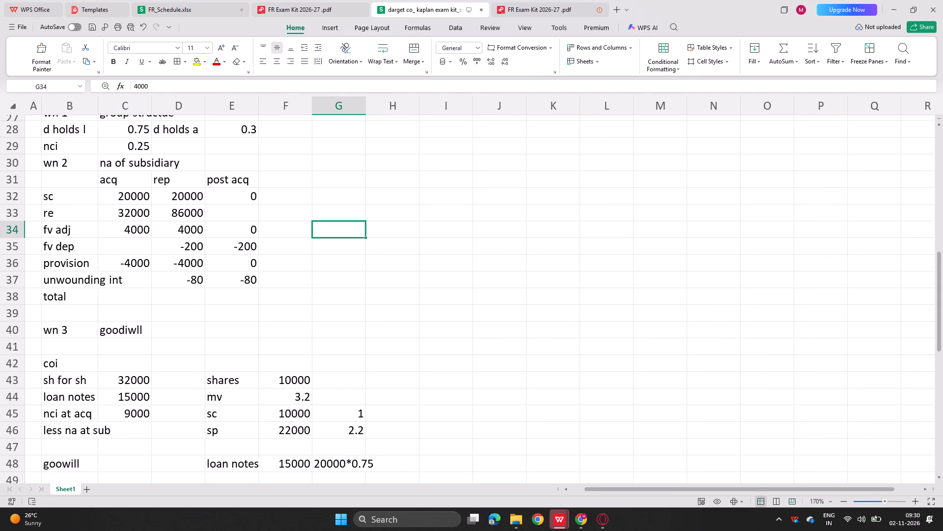
pyautogui.write('op re')
pyautogui.press('Return')
pyautogui.press('Right')
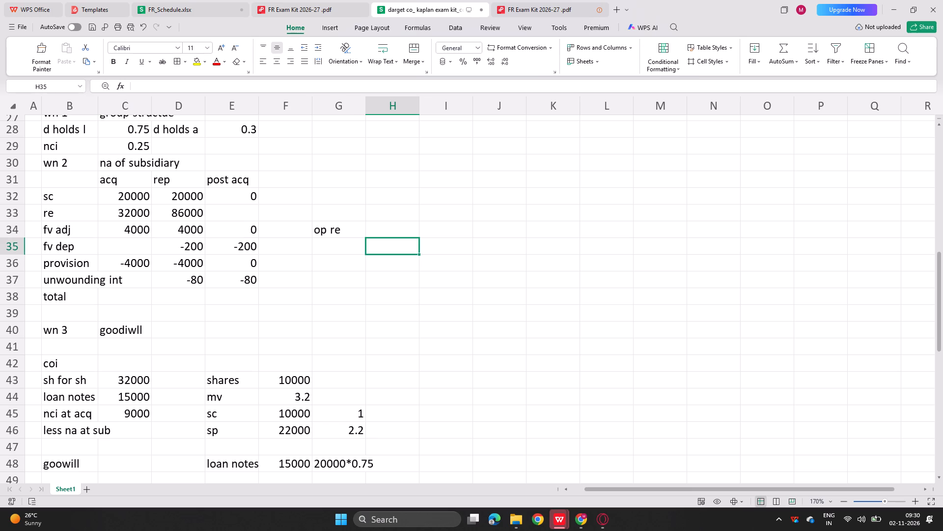
pyautogui.click(331, 212)
pyautogui.write('19')
pyautogui.press('BackSpace')
pyautogui.press('BackSpace')
pyautogui.press('Right')
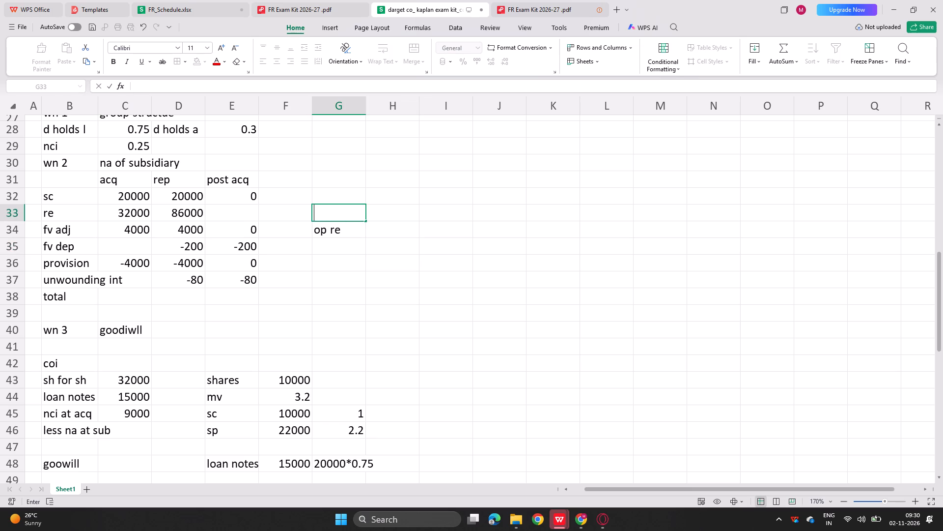
pyautogui.press('Down')
pyautogui.press('Left')
pyautogui.press('Down')
pyautogui.write('19000')
pyautogui.press('Right')
pyautogui.press('Right')
pyautogui.press('Right')
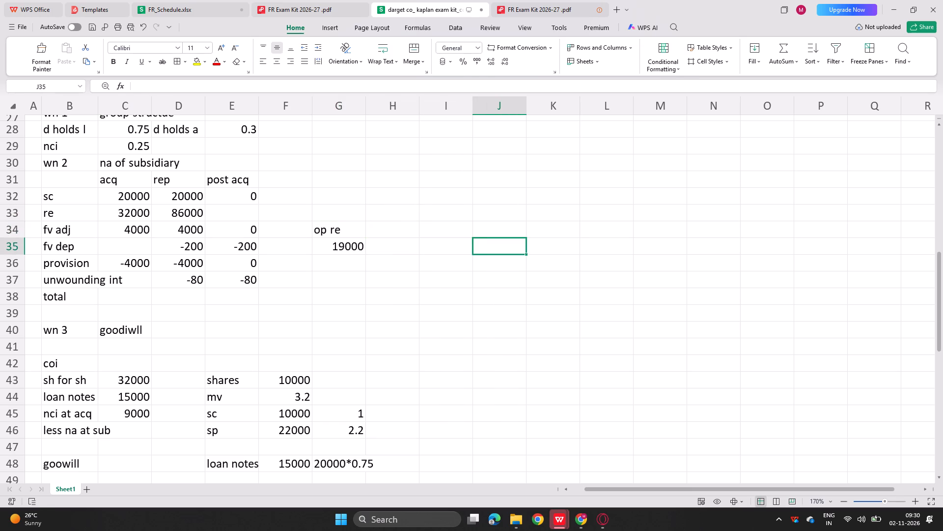
# Add the headings acq re in I34 and cl re in K34 to the retained earnings side working.
pyautogui.press('Up')
pyautogui.write('cl re')
pyautogui.press('Return')
pyautogui.click(413, 231)
pyautogui.click(492, 229)
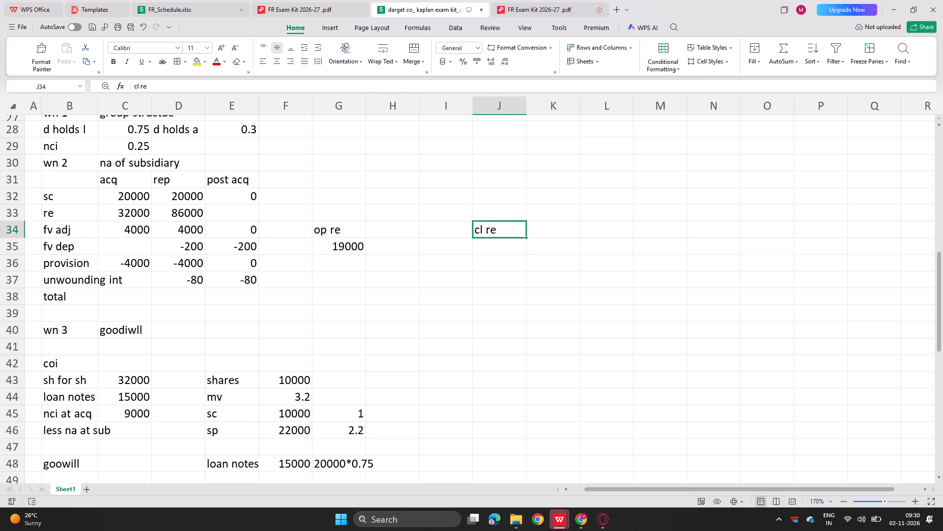
pyautogui.hotkey('ctrl', 'x')
pyautogui.click(533, 231)
pyautogui.hotkey('ctrl', 'v')
pyautogui.keyDown('ctrl'); pyautogui.click(533, 231); pyautogui.keyUp('ctrl')
pyautogui.click(446, 225)
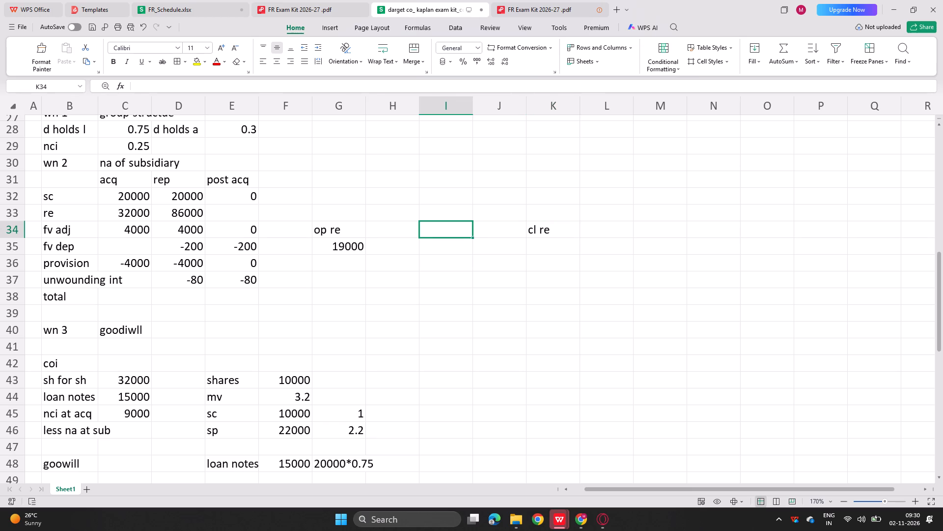
pyautogui.write('acq re')
pyautogui.press('Return')
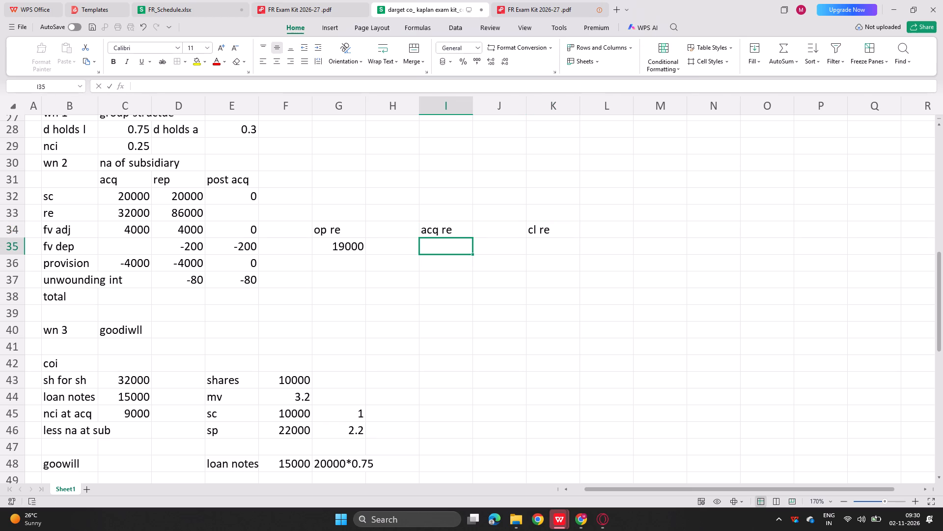
# Enter the acquisition date 1 jan in I37 with 8000 beneath it in I38.
pyautogui.click(434, 283)
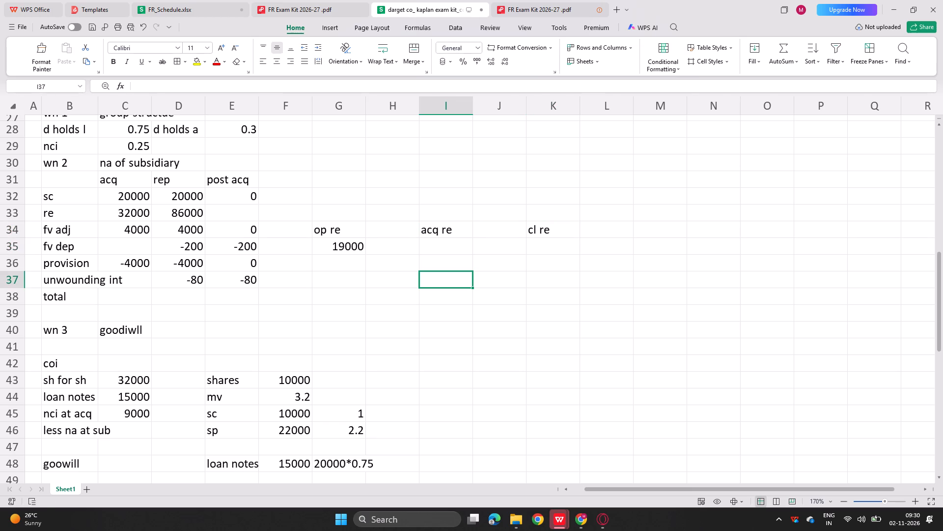
pyautogui.write('1 jan')
pyautogui.press('Return')
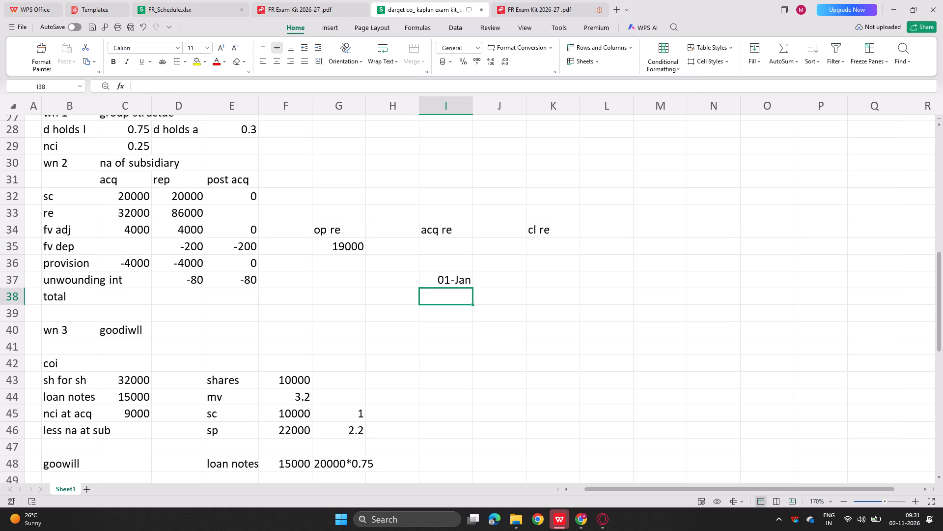
pyautogui.write('8000')
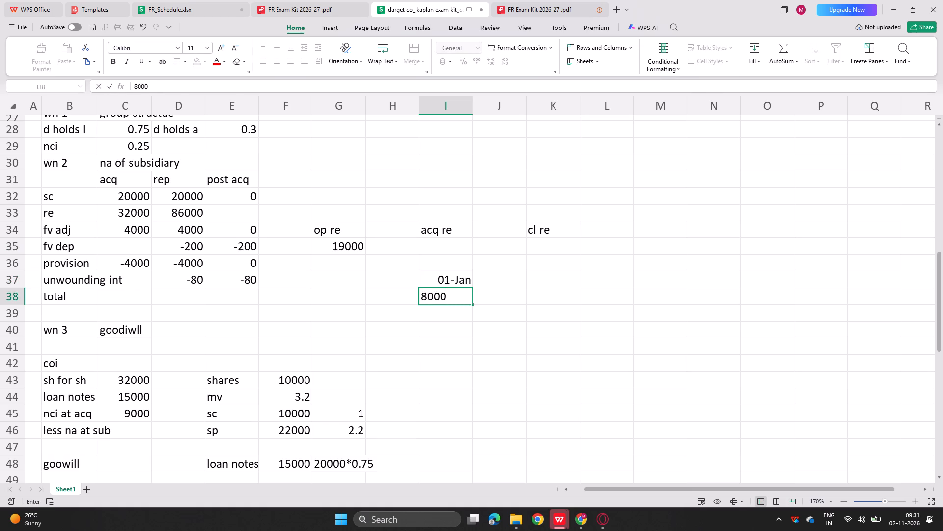
# Complete the timeline row with 1 april under op re in G37 and 31 dec under cl re in K37.
pyautogui.press('Left')
pyautogui.press('Left')
pyautogui.press('Left')
pyautogui.press('Up')
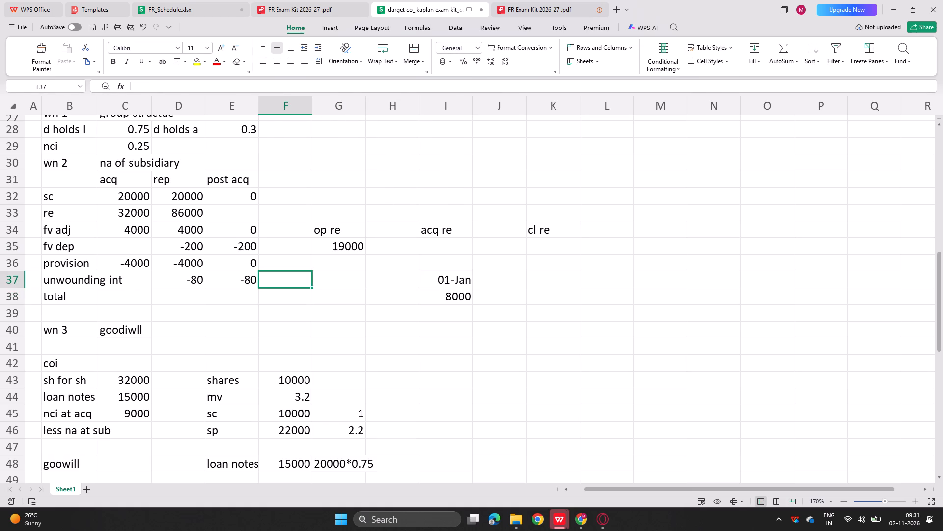
pyautogui.press('Right')
pyautogui.write('1 april0')
pyautogui.press('BackSpace')
pyautogui.press('Right')
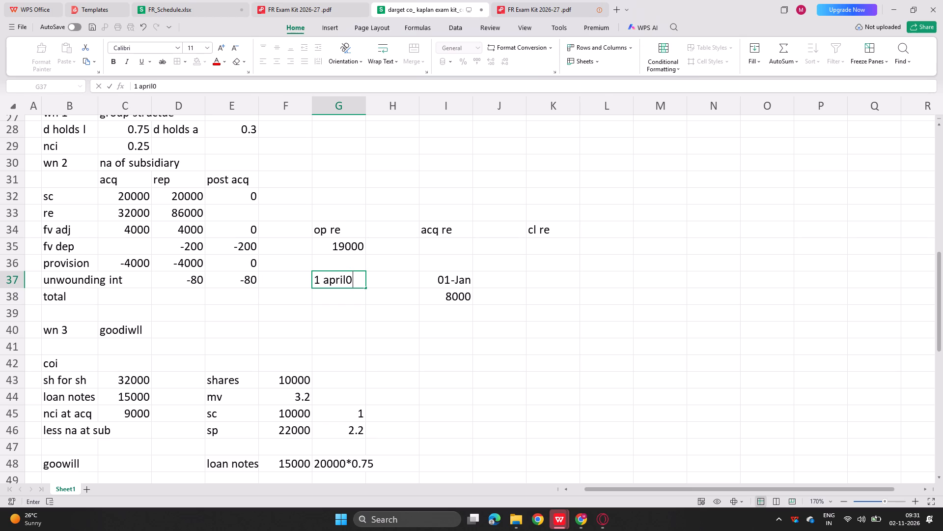
pyautogui.press('Right')
pyautogui.press('Right')
pyautogui.press('Right')
pyautogui.press('1')
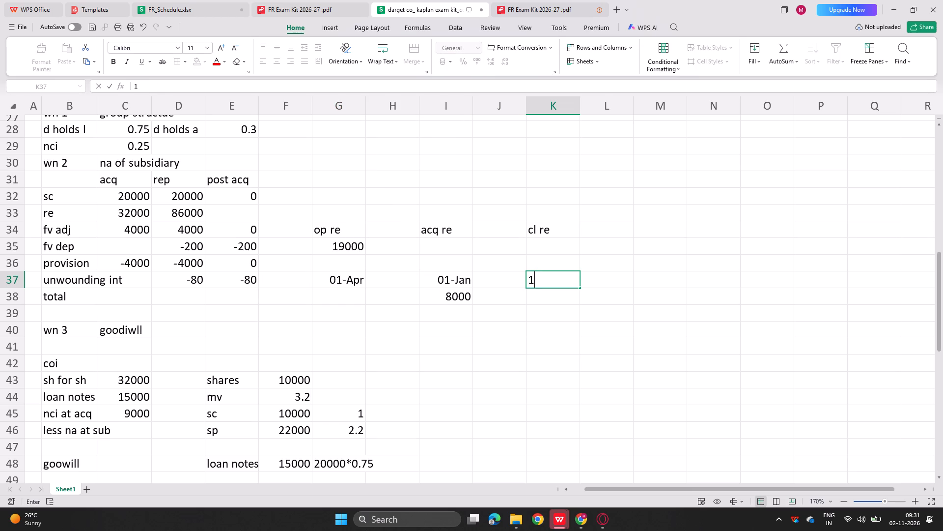
pyautogui.press('BackSpace')
pyautogui.write('31 dec')
pyautogui.press('Return')
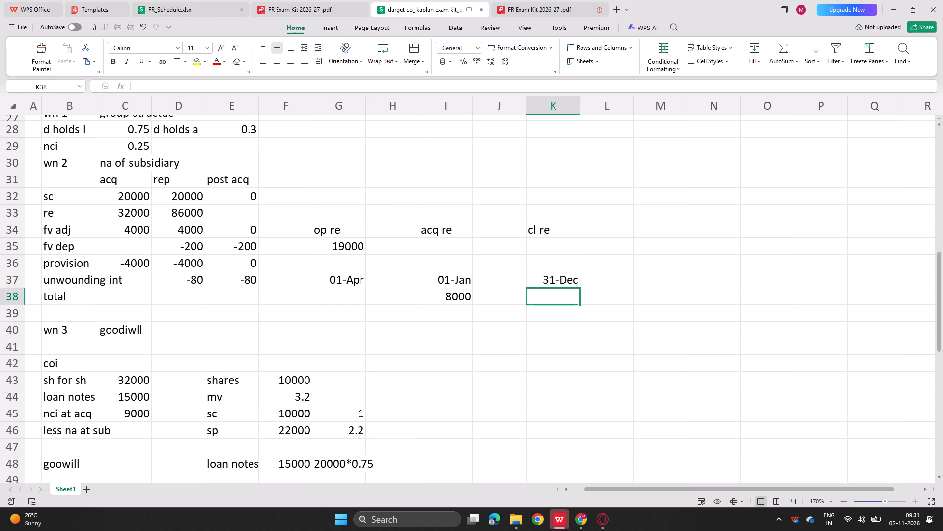
# Add the heading profit + in H34 between op re and acq re.
pyautogui.click(380, 232)
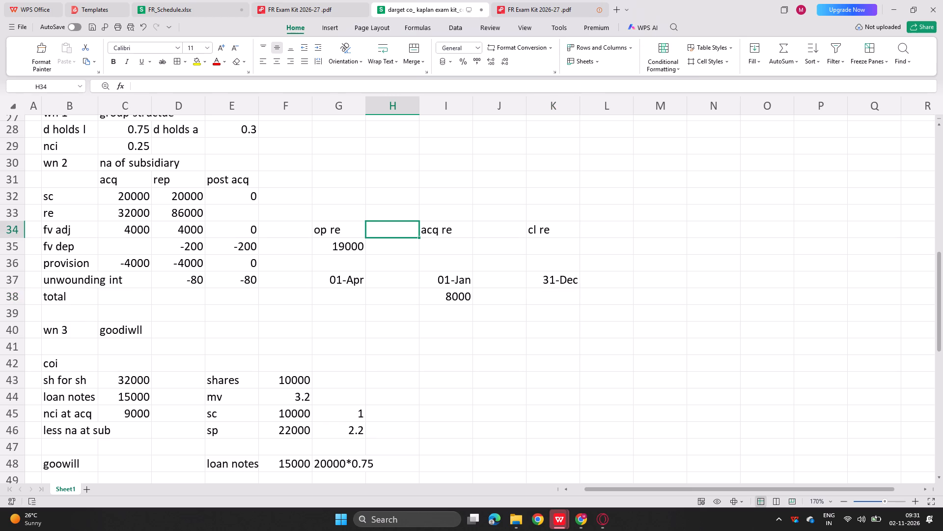
pyautogui.write('prof')
pyautogui.press('space')
pyautogui.press('BackSpace')
pyautogui.write('it')
pyautogui.press('space')
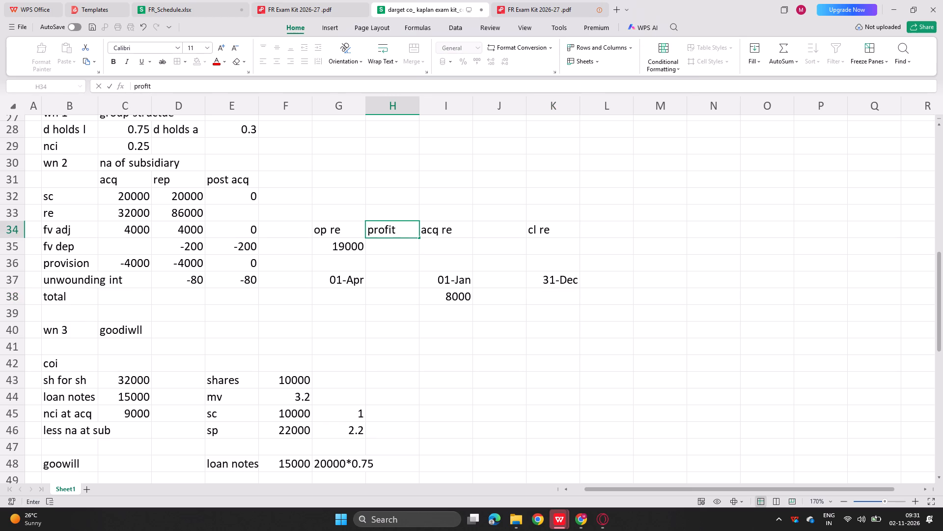
pyautogui.press('6')
pyautogui.press('BackSpace')
pyautogui.press('+')
pyautogui.press('Return')
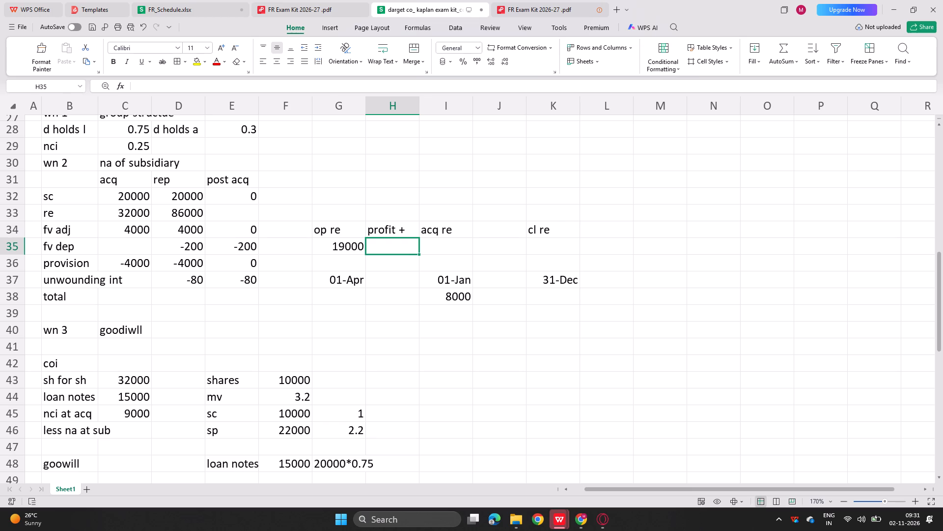
# Calculate the pre-acquisition profit in H36, below the profit + heading, as =8000*9/12.
pyautogui.click(391, 268)
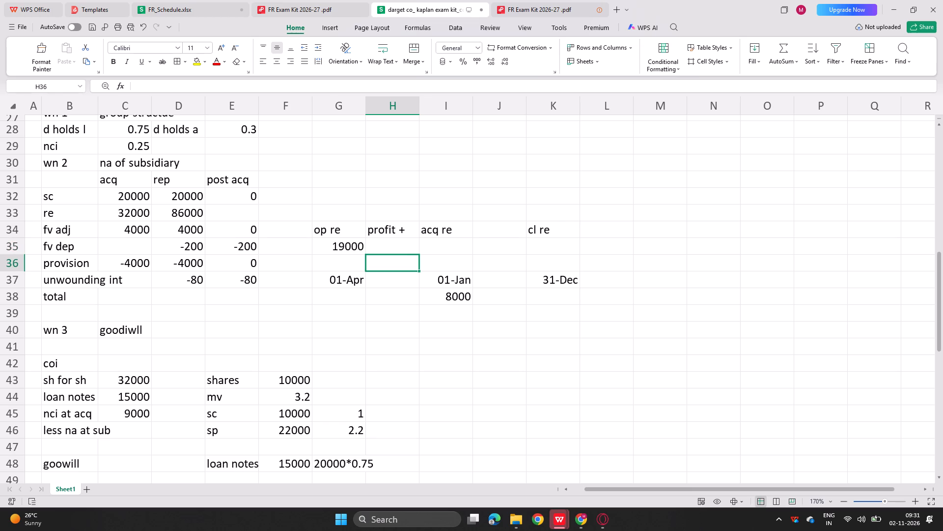
pyautogui.press('=')
pyautogui.write('8000')
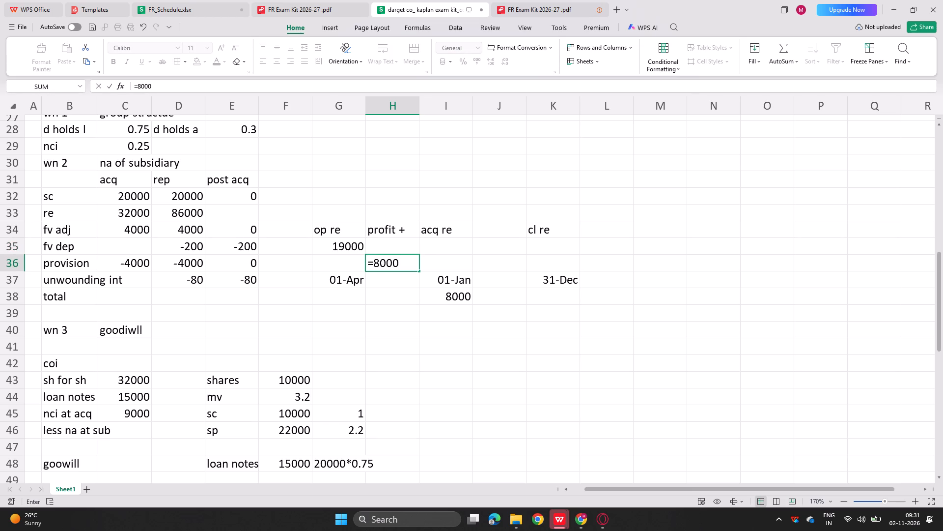
pyautogui.write('*6')
pyautogui.press('BackSpace')
pyautogui.write('9/12')
pyautogui.press('Return')
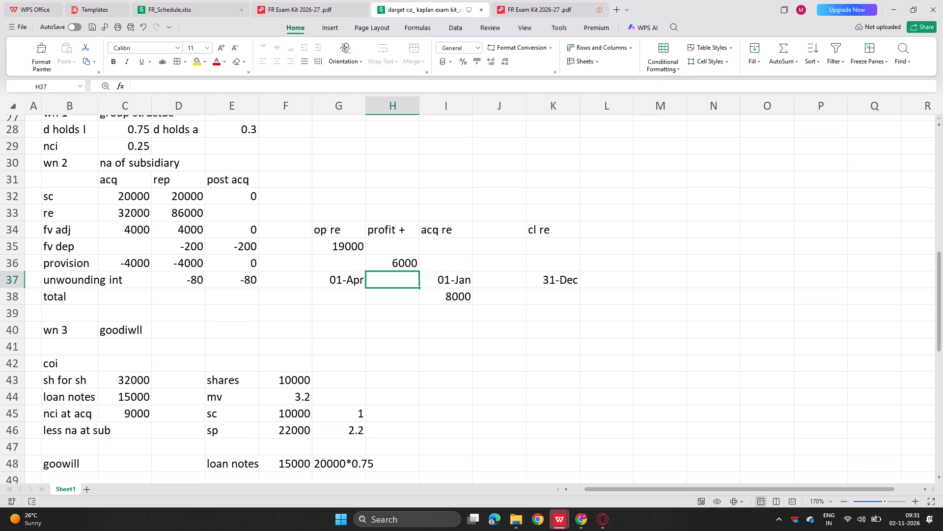
# Calculate the retained earnings at acquisition in I35 by adding the opening balance G35 and the profit share H36.
pyautogui.click(440, 213)
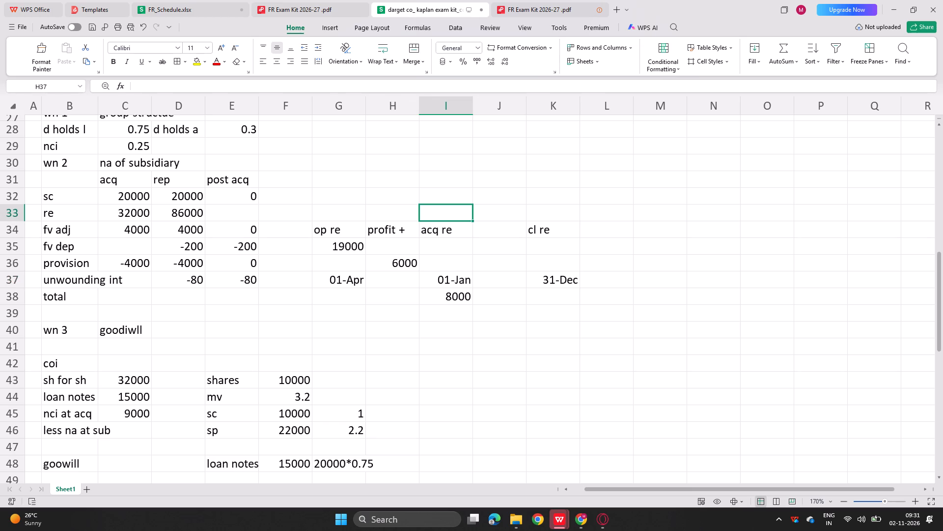
pyautogui.click(439, 248)
pyautogui.press('=')
pyautogui.press('Left')
pyautogui.press('Left')
pyautogui.press('Left')
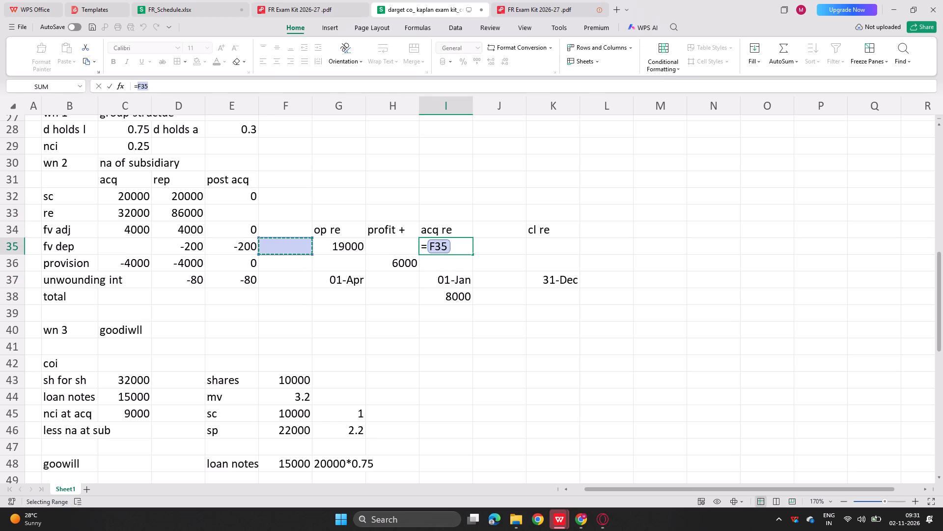
pyautogui.press('Right')
pyautogui.press('+')
pyautogui.press('Down')
pyautogui.press('Left')
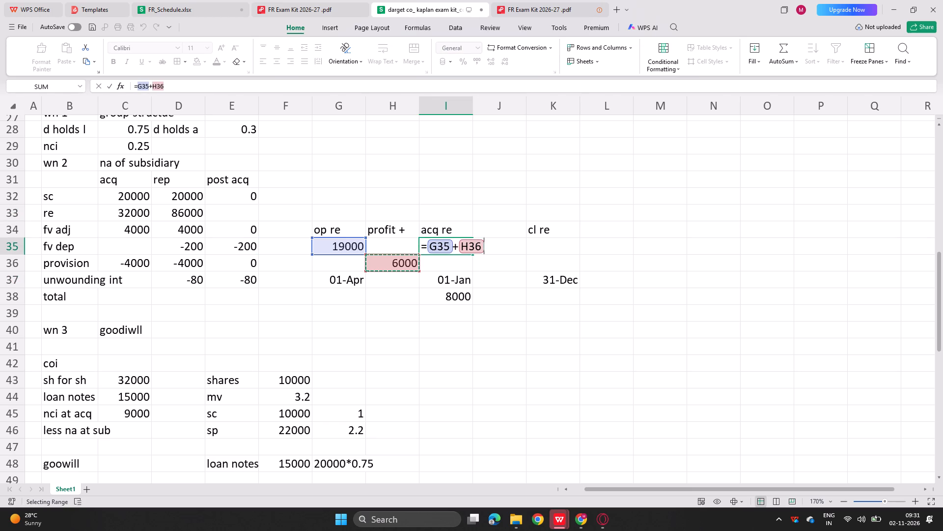
pyautogui.press('Return')
# Enter the full-year profit of 8000 in K38, beneath the 31-Dec date.
pyautogui.press('Right')
pyautogui.press('Up')
pyautogui.press('Right')
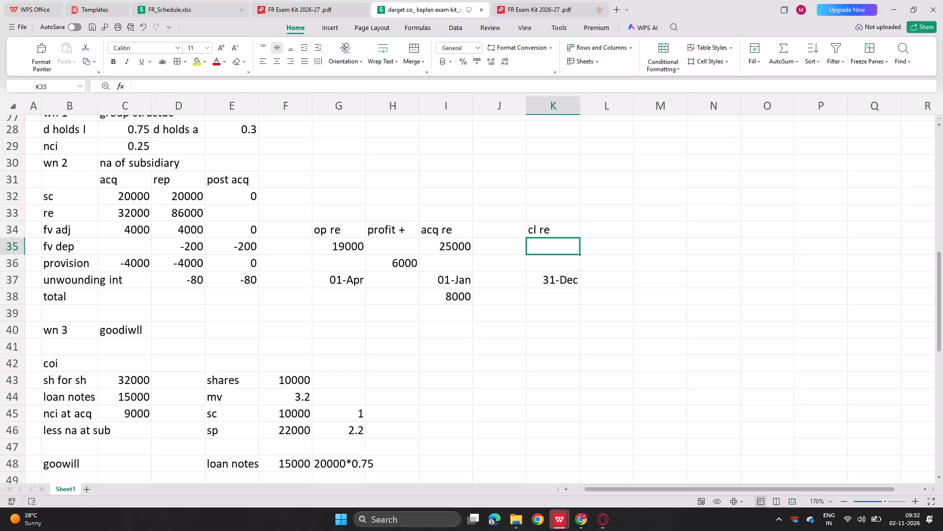
pyautogui.press('Down')
pyautogui.press('Down')
pyautogui.press('Down')
pyautogui.write('8000')
pyautogui.press('Up')
# Calculate the closing retained earnings in K35 by adding the opening balance G35 and the full-year profit K38.
pyautogui.press('Up')
pyautogui.press('Up')
pyautogui.press('=')
pyautogui.press('Left')
pyautogui.press('Left')
pyautogui.press('Left')
pyautogui.press('Left')
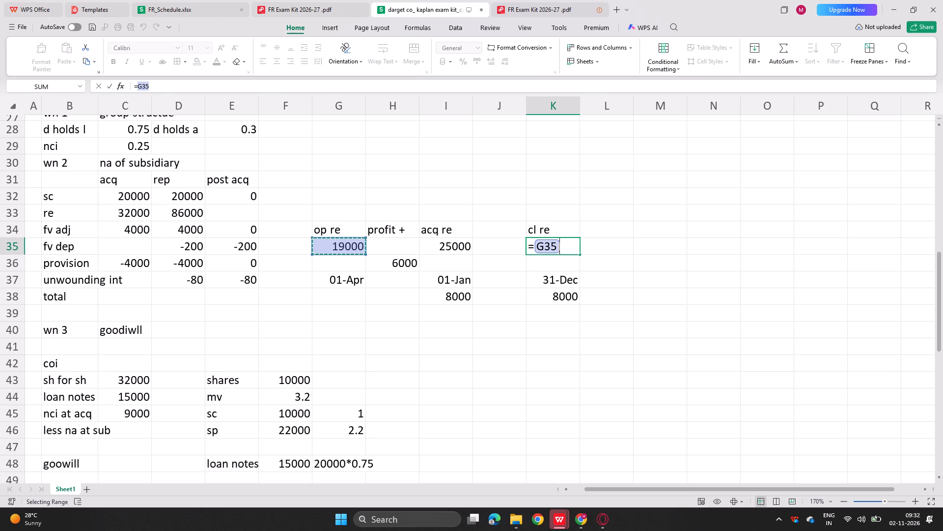
pyautogui.press('+')
pyautogui.press('Down')
pyautogui.press('Down')
pyautogui.press('Down')
pyautogui.press('Return')
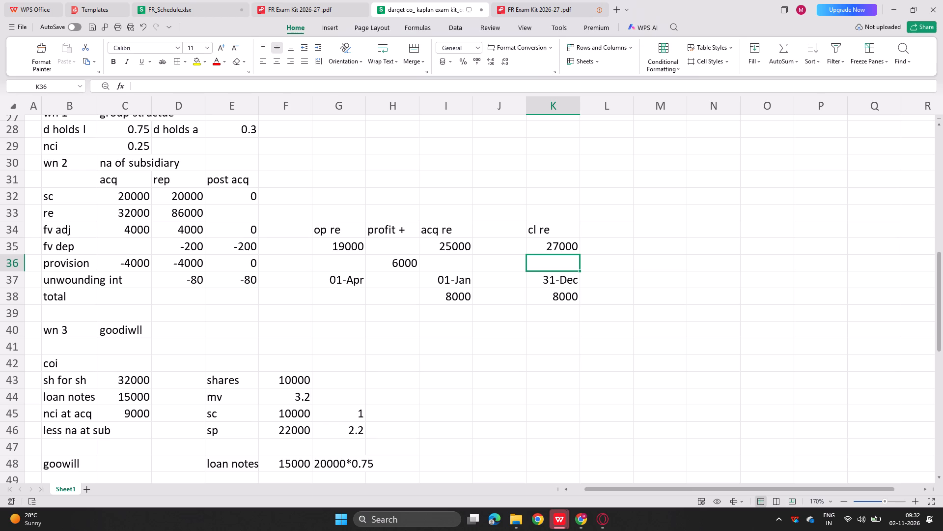
# Clear the acquisition-date retained earnings in C33 and replace the reporting-date figure in D33 with =19000+8000.
pyautogui.click(116, 211)
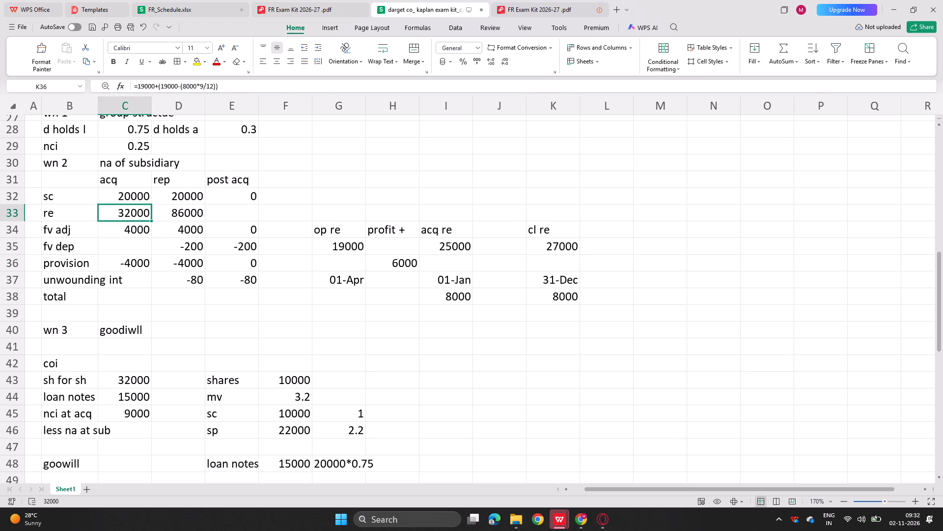
pyautogui.press('BackSpace')
pyautogui.press('Right')
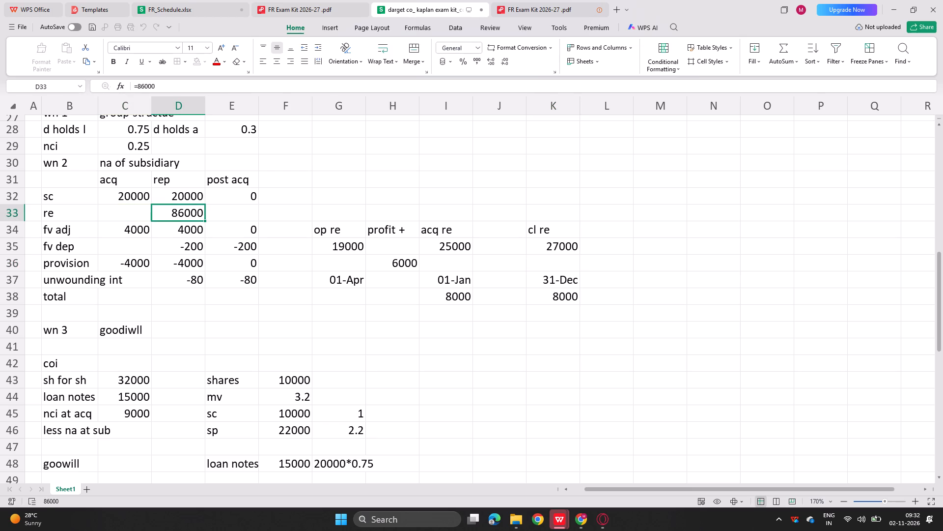
pyautogui.press('BackSpace')
pyautogui.press('=')
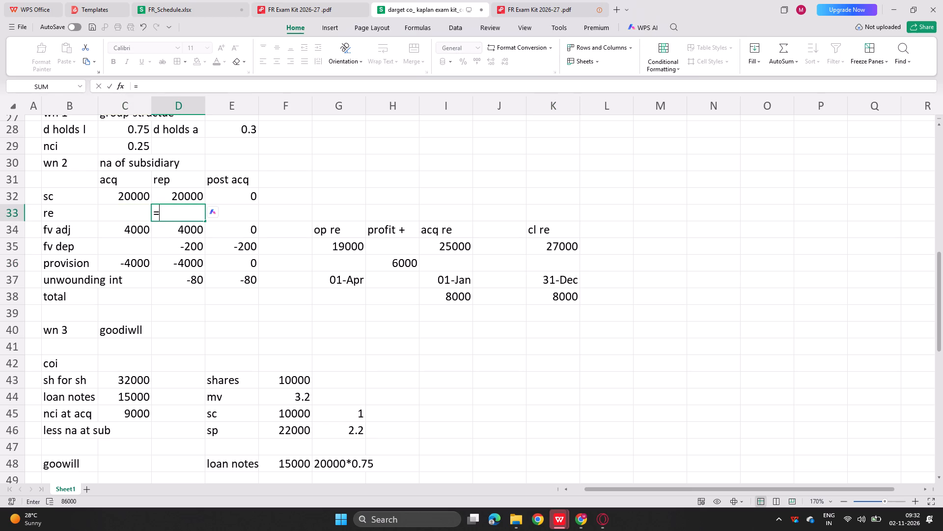
pyautogui.write('19000+8000')
pyautogui.press('Return')
# Enter the corrected retained earnings at acquisition in C33 as =19000+(8000*9/12).
pyautogui.press('Left')
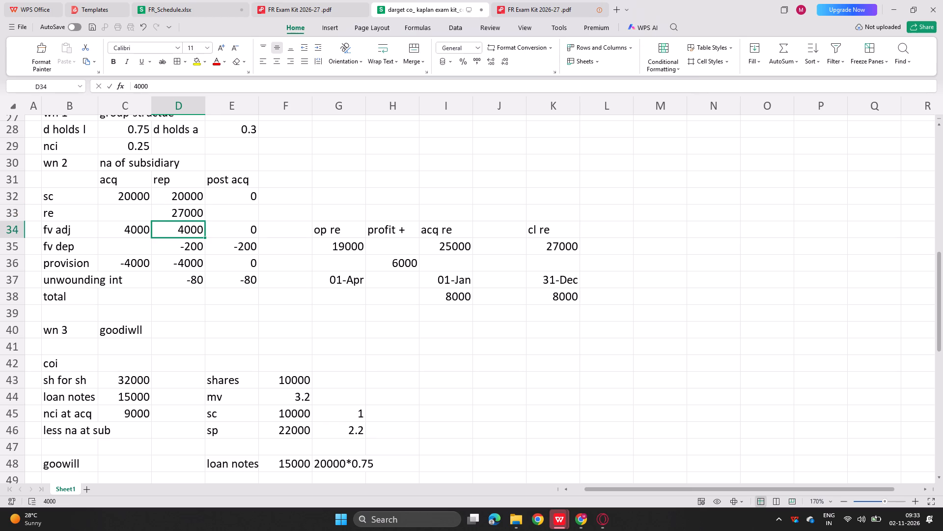
pyautogui.press('Up')
pyautogui.press('=')
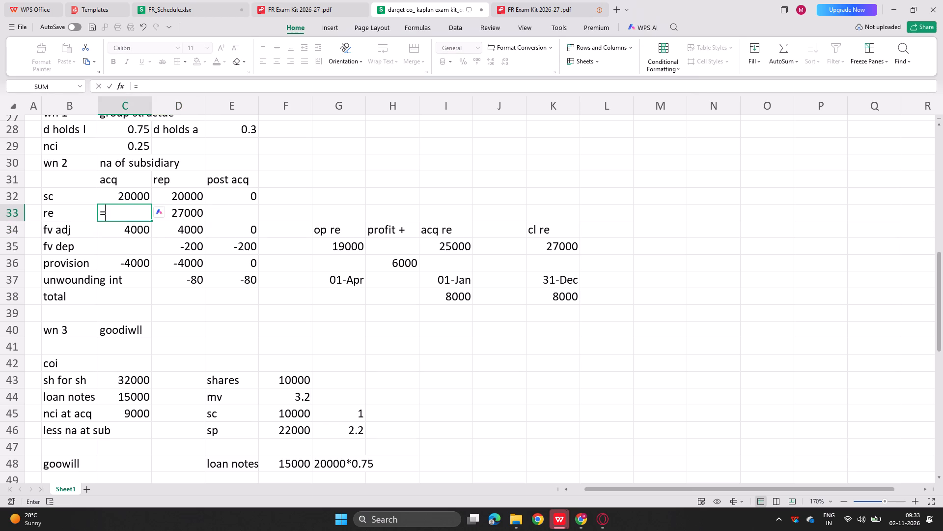
pyautogui.write('19000+')
pyautogui.write('8000*9/12)')
pyautogui.press('Left')
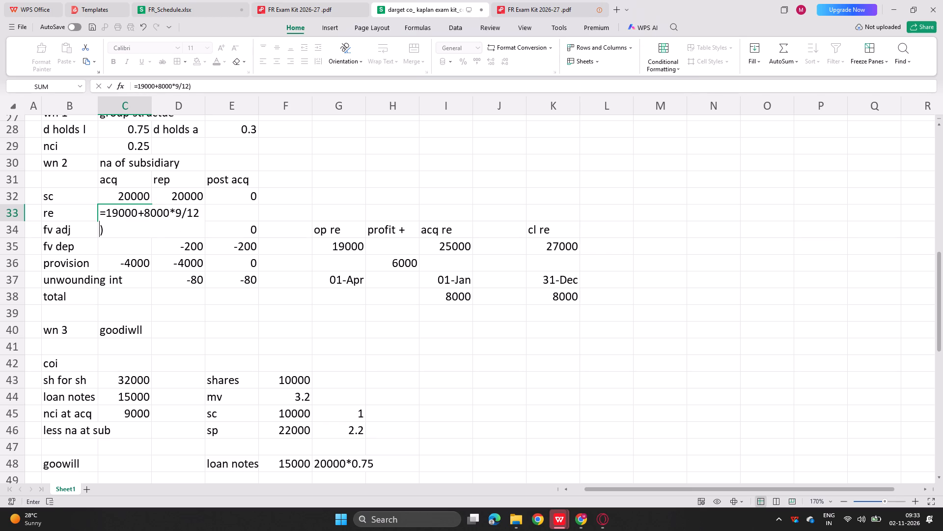
pyautogui.click(142, 214)
pyautogui.hotkey('shift', '(')
pyautogui.press('Return')
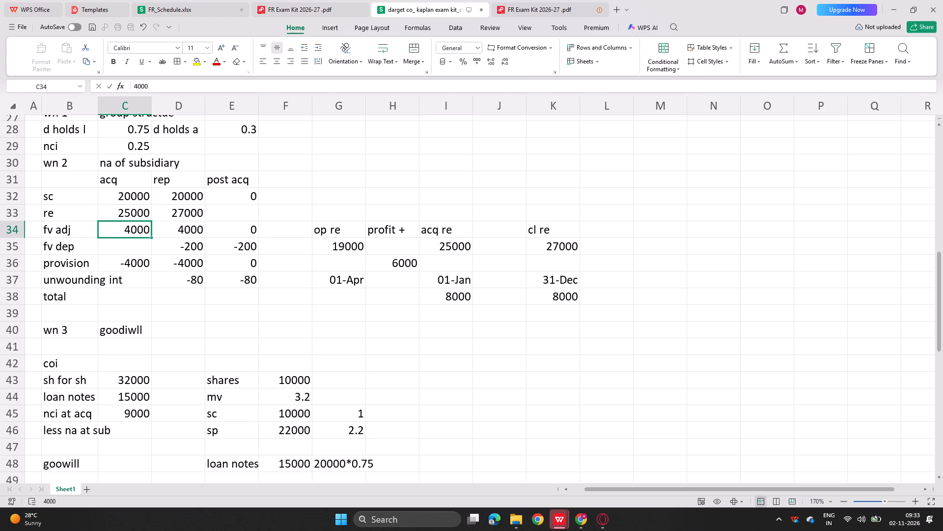
# Calculate the post-acquisition retained earnings movement in E33 as D33 minus C33.
pyautogui.click(241, 211)
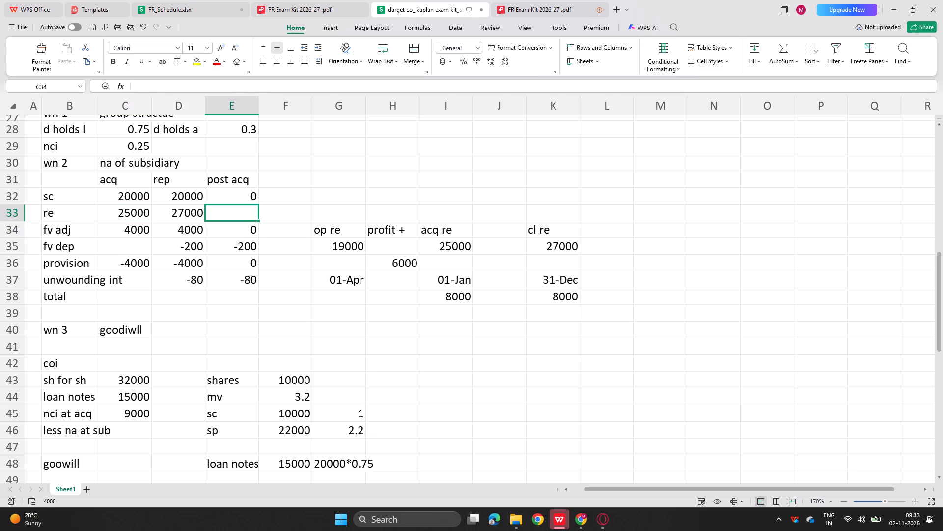
pyautogui.press('=')
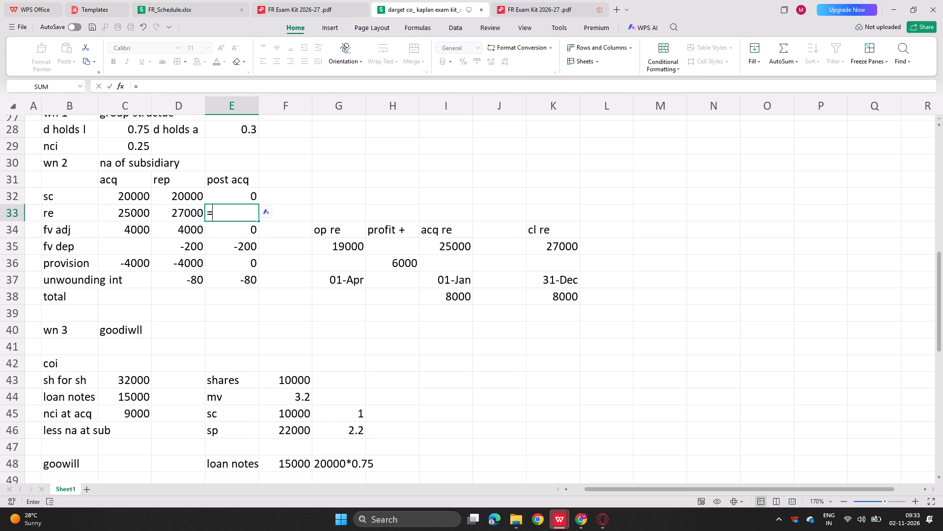
pyautogui.press('Left')
pyautogui.press('-')
pyautogui.press('Left')
pyautogui.press('Left')
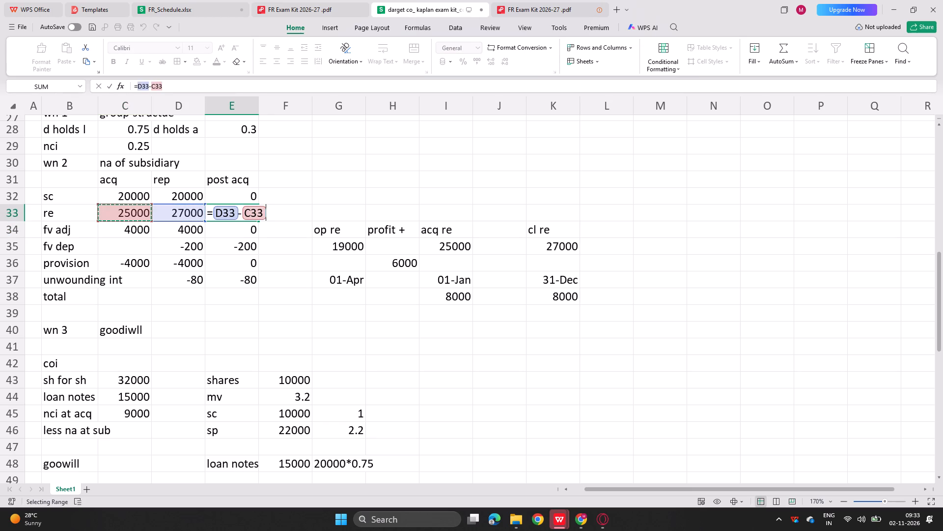
pyautogui.press('Return')
# Correct the spelling of the wn 3 heading in C40 to goodwill.
pyautogui.scroll(-2, 265, 255)
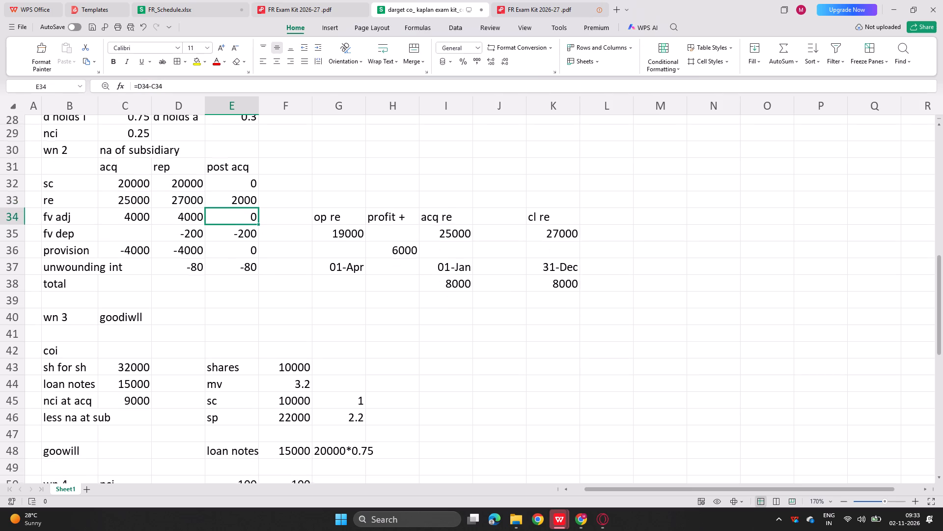
pyautogui.scroll(-1, 265, 255)
pyautogui.scroll(2, 257, 269)
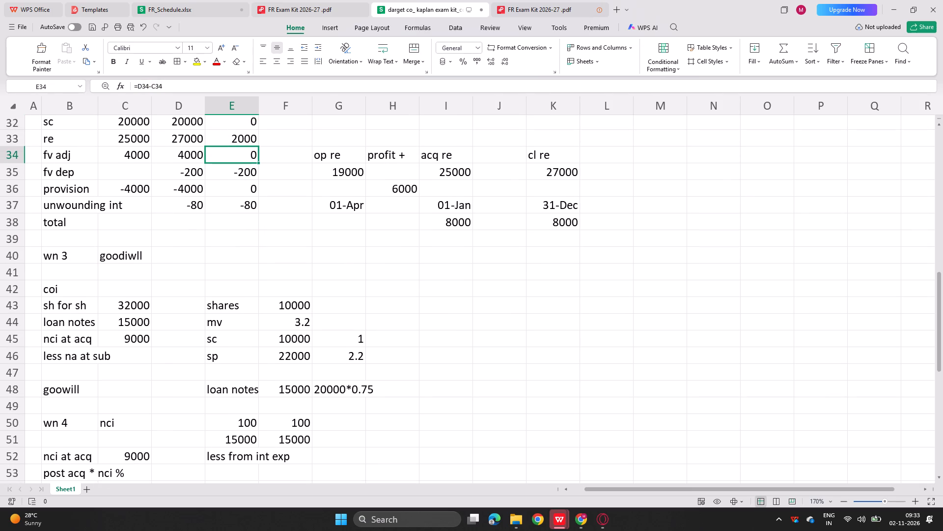
pyautogui.scroll(-1, 257, 269)
pyautogui.doubleClick(134, 234)
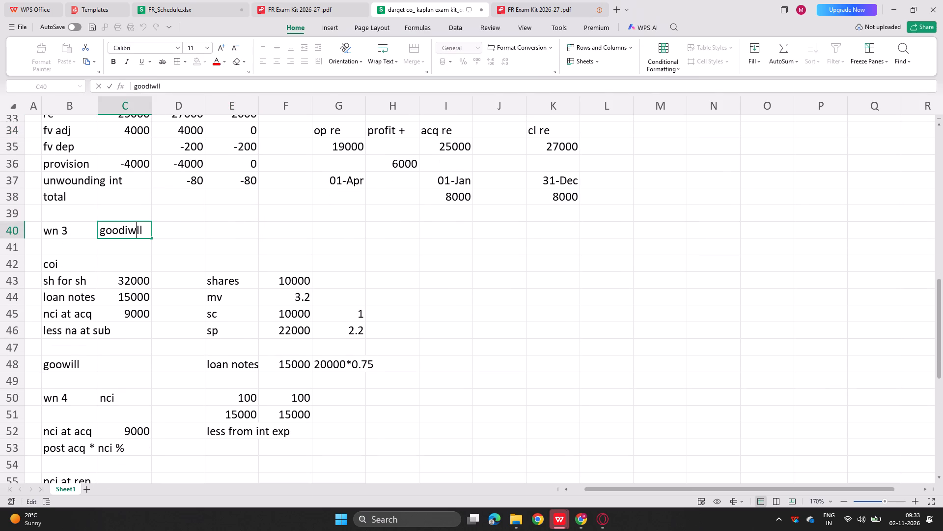
pyautogui.press('BackSpace')
pyautogui.press('BackSpace')
pyautogui.write('wi')
pyautogui.press('Return')
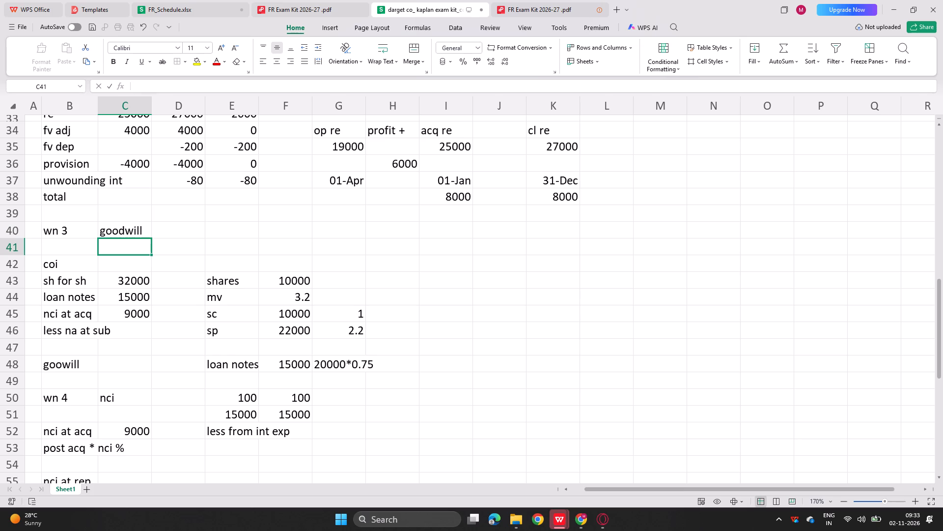
# Check the question's notes in the FR Exam Kit PDF against the goodwill, NCI, group retained earnings and associate workings in the spreadsheet.
pyautogui.click(323, 0)
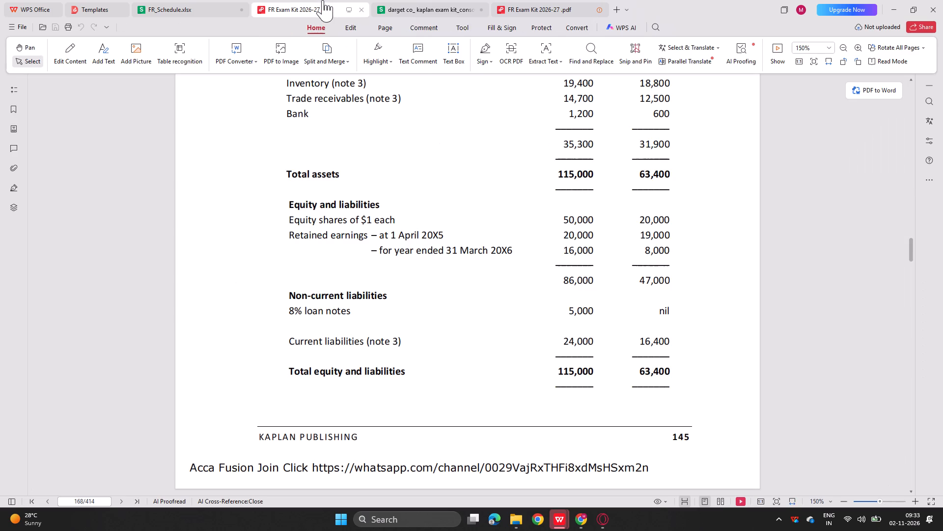
pyautogui.scroll(-2, 265, 172)
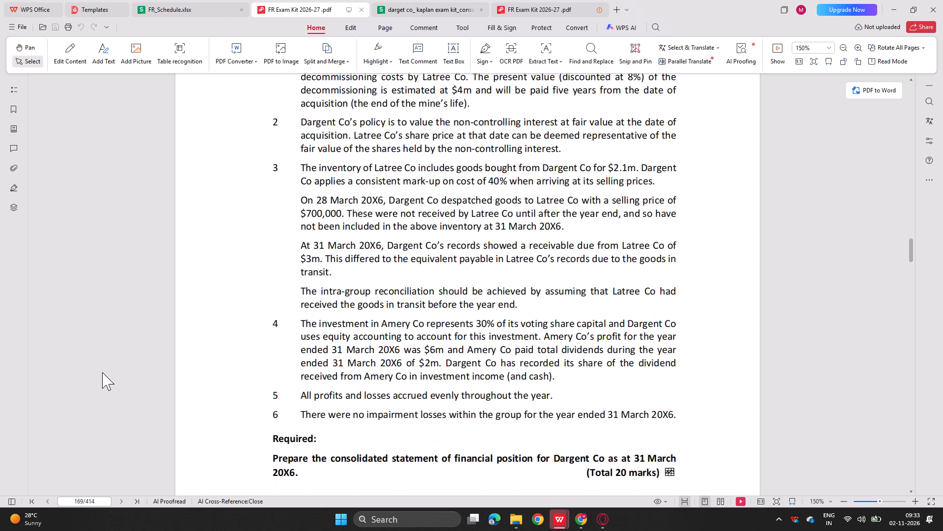
pyautogui.click(410, 2)
pyautogui.scroll(-6, 308, 184)
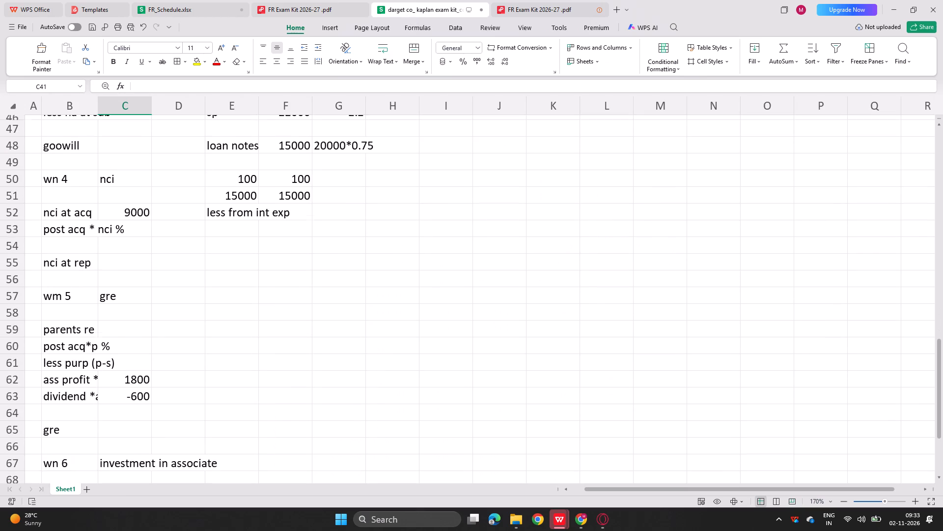
pyautogui.scroll(-6, 308, 184)
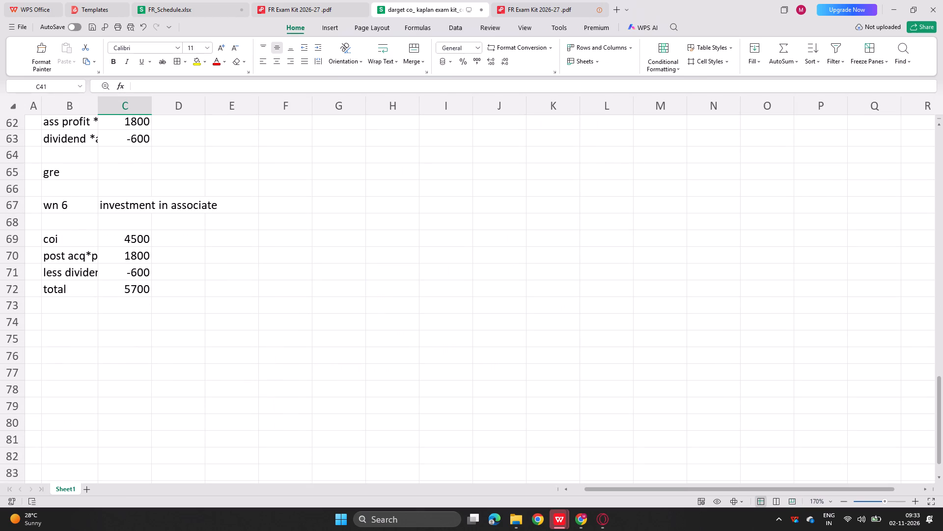
pyautogui.hscroll(3, 146, 289)
pyautogui.scroll(2, 146, 289)
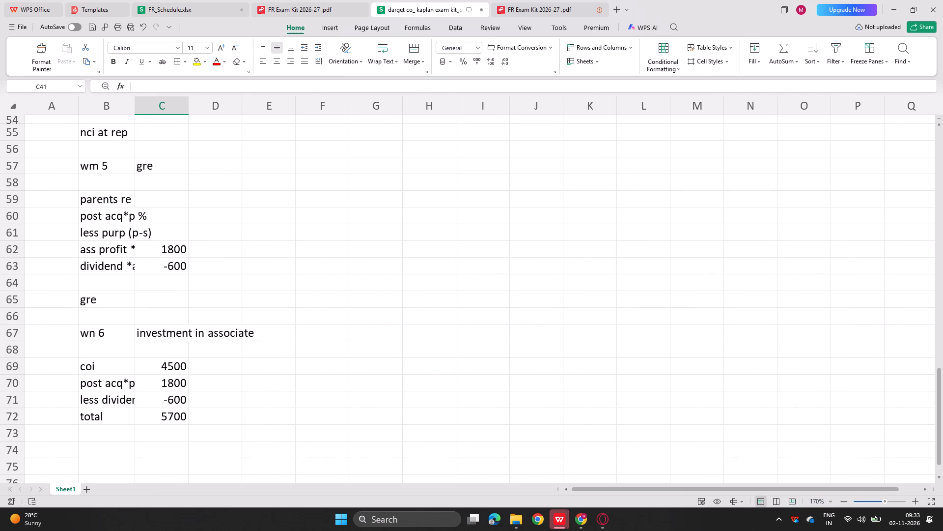
pyautogui.scroll(1, 159, 229)
pyautogui.click(299, 7)
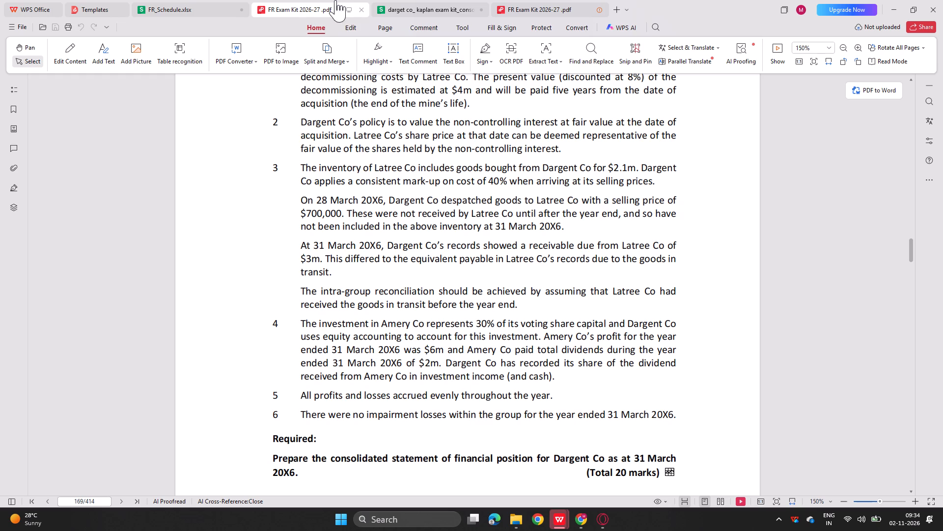
pyautogui.click(419, 0)
pyautogui.scroll(2, 359, 229)
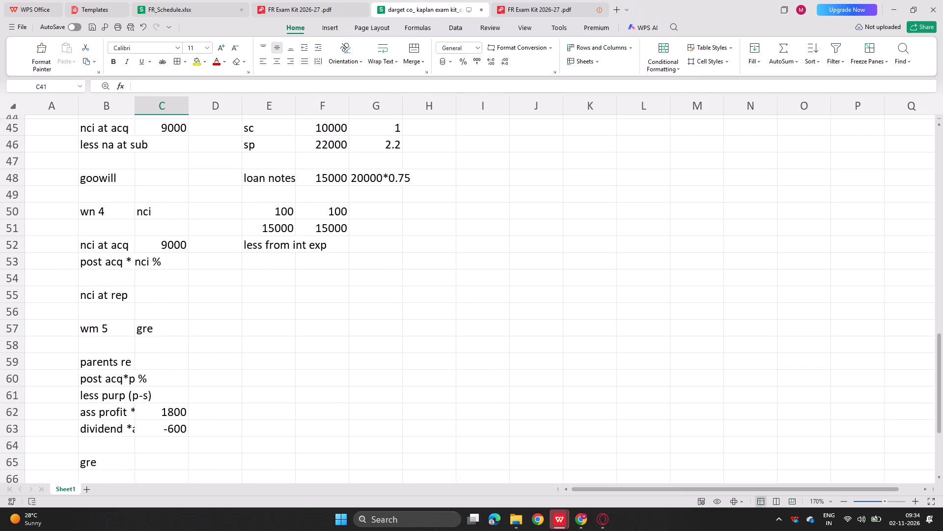
pyautogui.scroll(5, 359, 229)
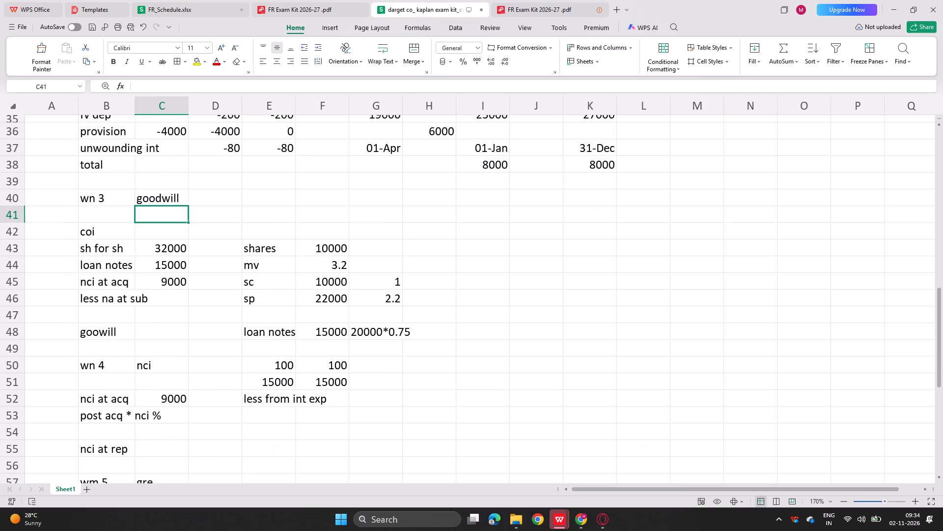
# Label the 8000 figure under the 01-Jan date in the retained earnings timeline by entering profit in I39.
pyautogui.scroll(4, 359, 229)
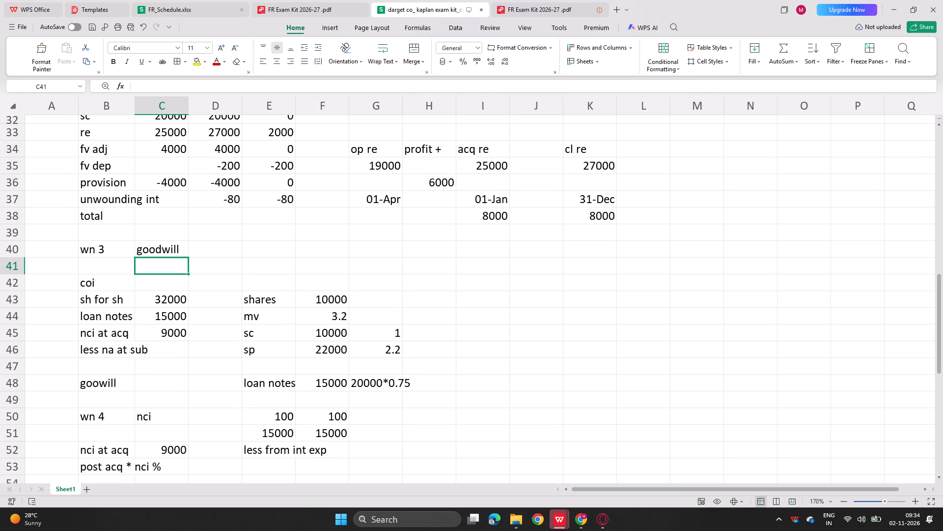
pyautogui.scroll(1, 373, 250)
pyautogui.scroll(-1, 373, 250)
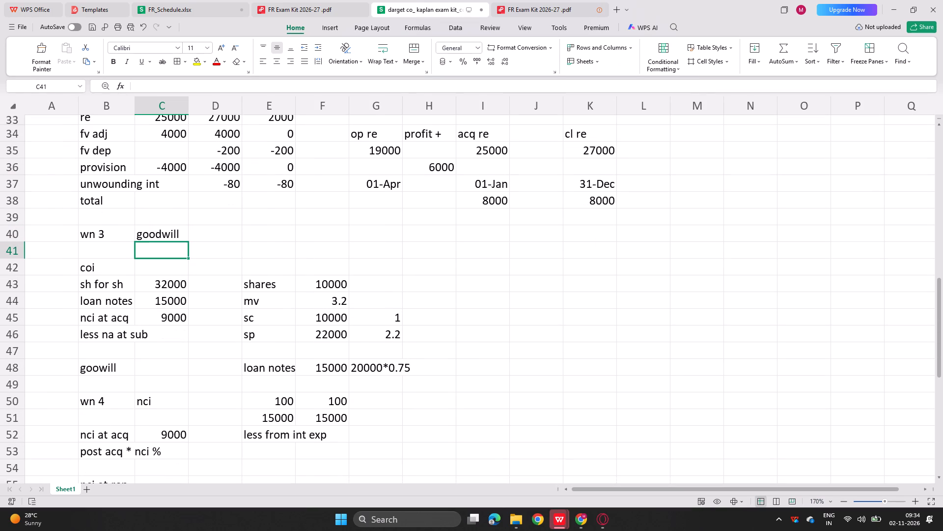
pyautogui.scroll(-1, 373, 250)
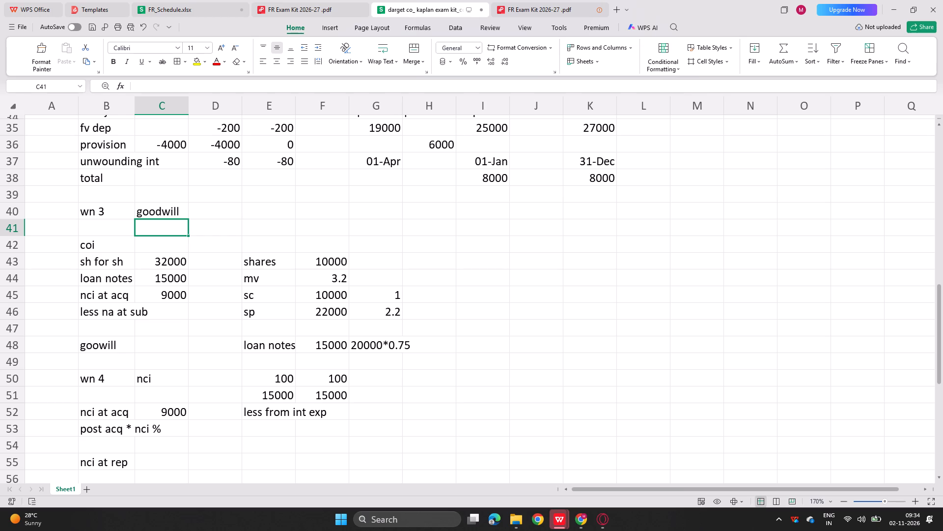
pyautogui.scroll(2, 388, 257)
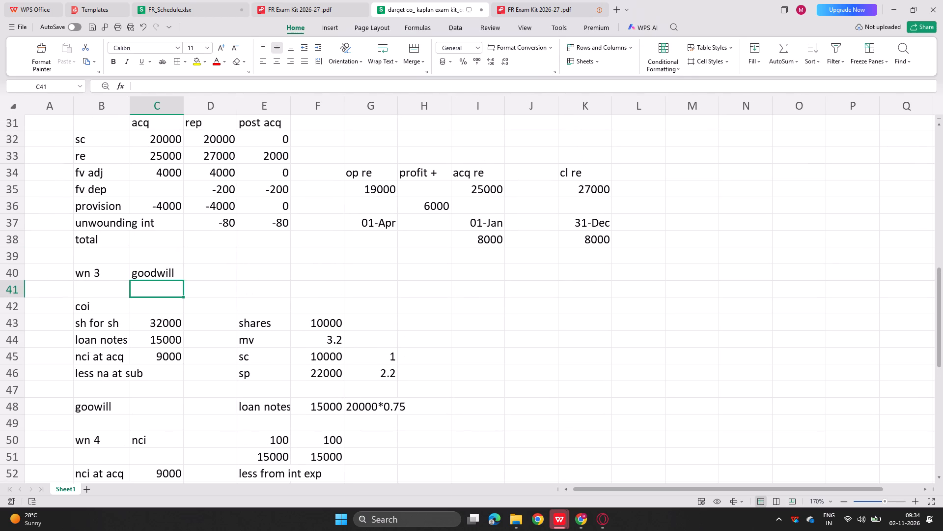
pyautogui.click(490, 235)
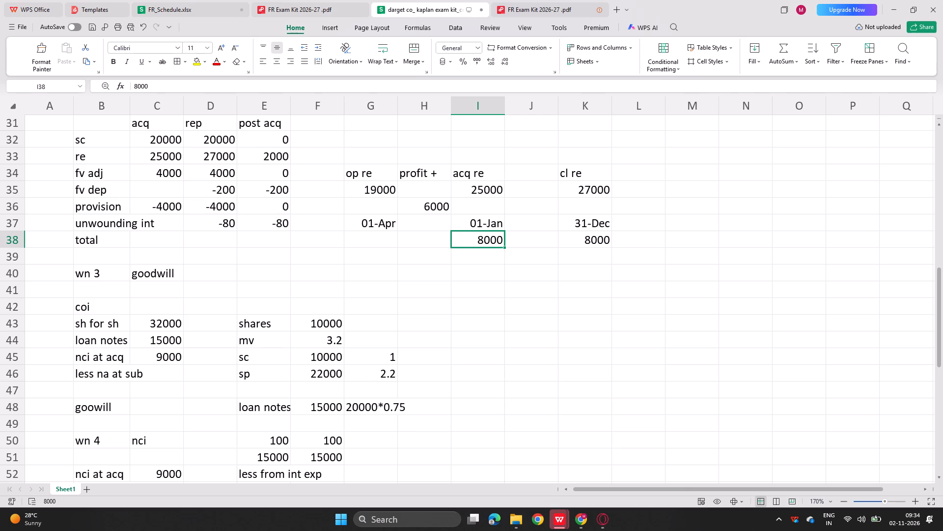
pyautogui.doubleClick(436, 209)
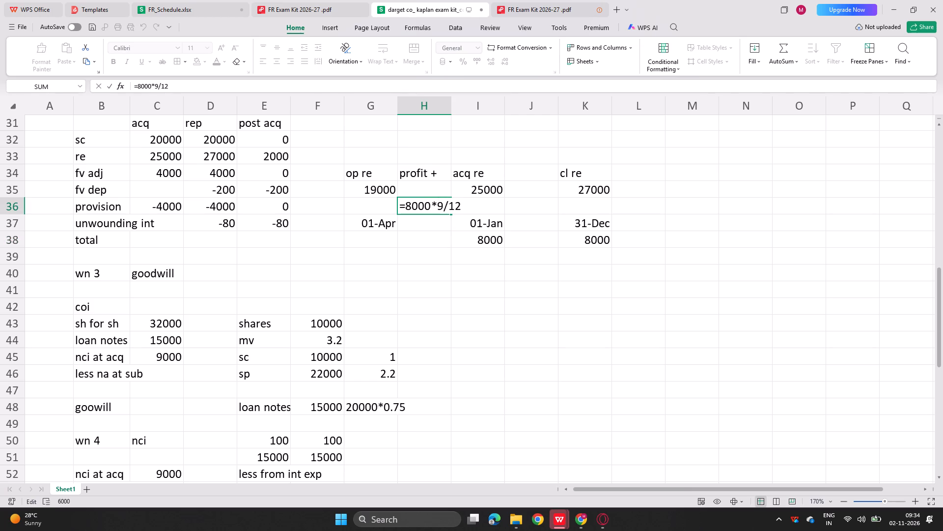
pyautogui.press('Return')
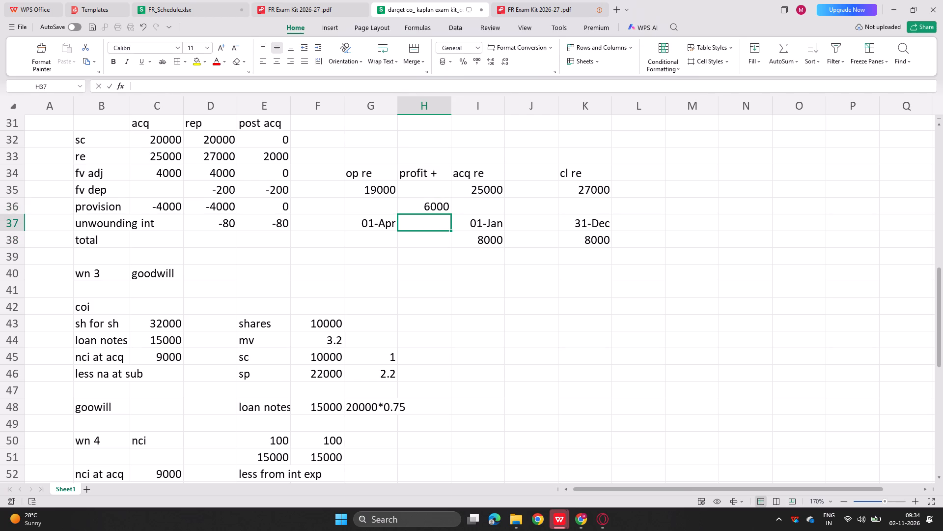
pyautogui.click(435, 242)
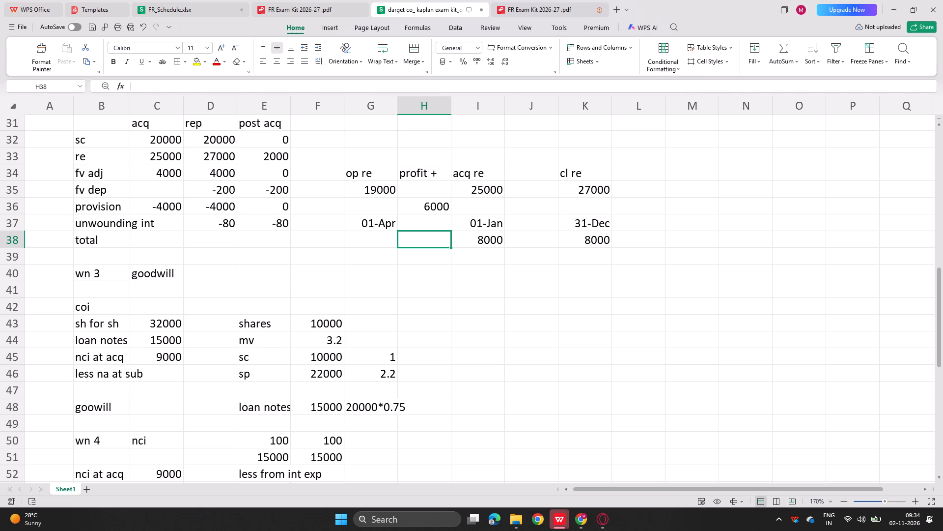
pyautogui.click(474, 254)
pyautogui.write('profit')
pyautogui.press('Return')
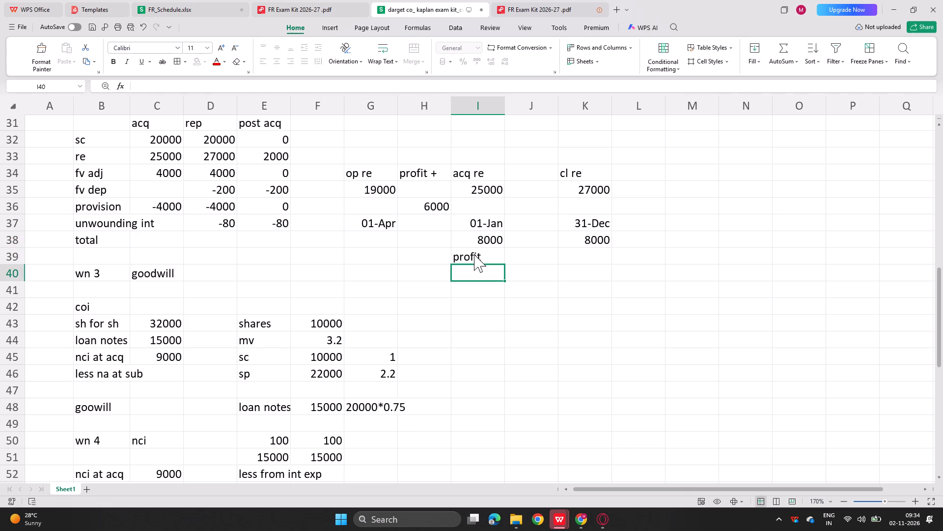
# Read note 3 in the FR Exam Kit PDF on intra-group inventory, goods in transit and the receivable due from Latree Co.
pyautogui.hscroll(1, 234, 181)
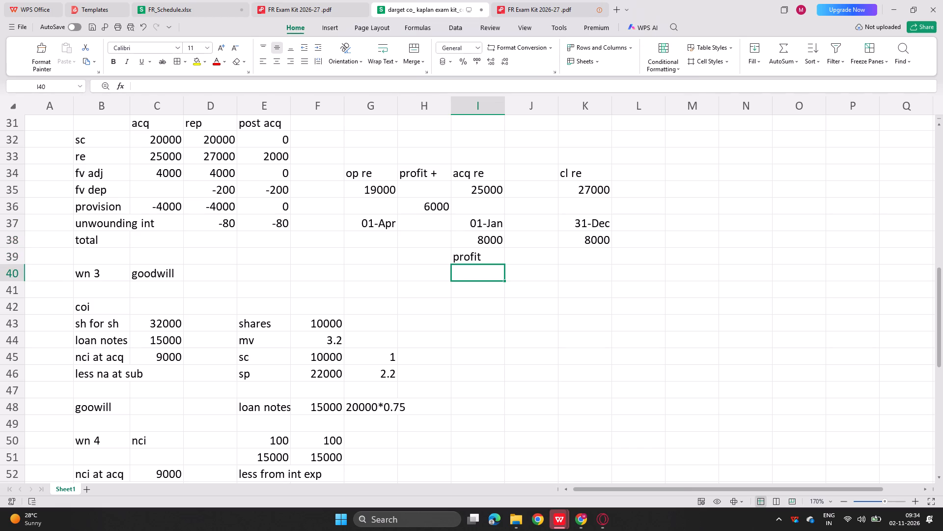
pyautogui.scroll(-6, 388, 272)
pyautogui.click(329, 0)
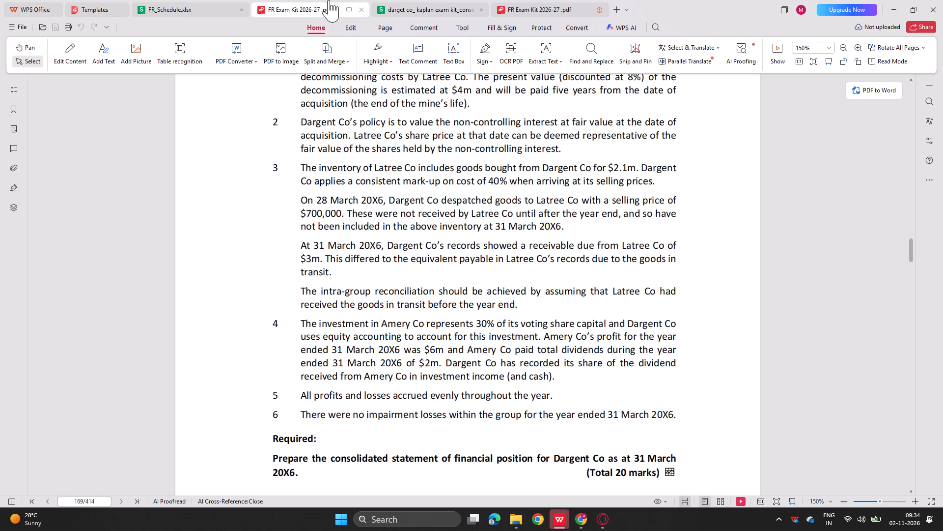
pyautogui.keyDown('ctrl'); pyautogui.scroll(2, 356, 180); pyautogui.keyUp('ctrl')
pyautogui.scroll(1, 356, 180)
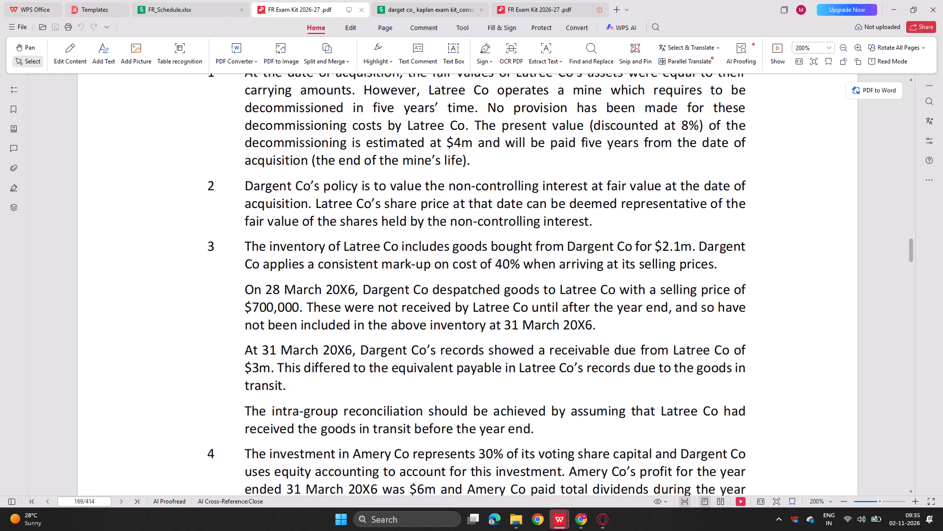
pyautogui.moveTo(244, 245); pyautogui.dragTo(548, 356)
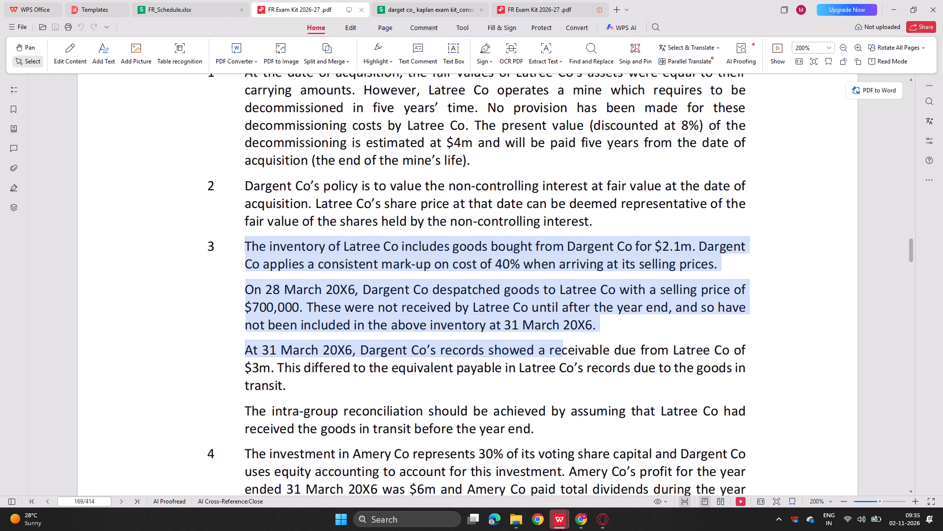
pyautogui.moveTo(548, 356); pyautogui.dragTo(584, 437)
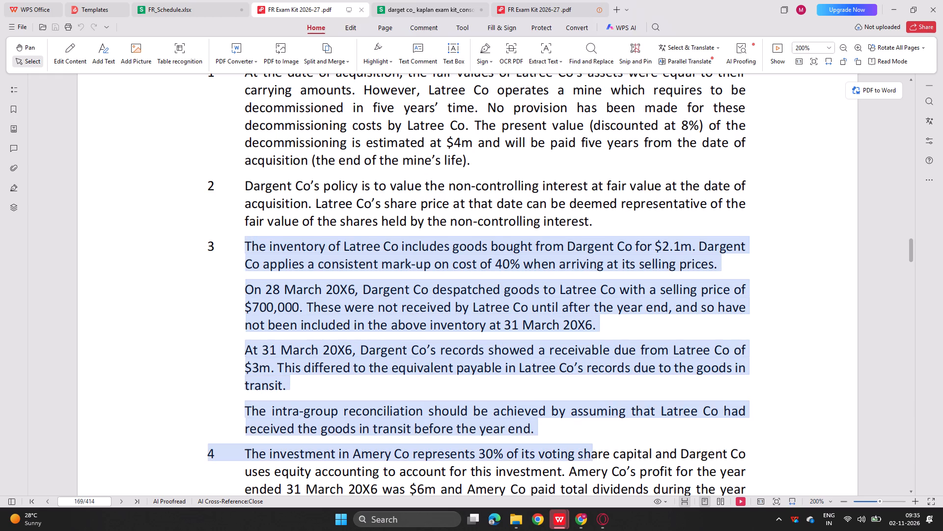
pyautogui.moveTo(584, 437); pyautogui.dragTo(532, 432)
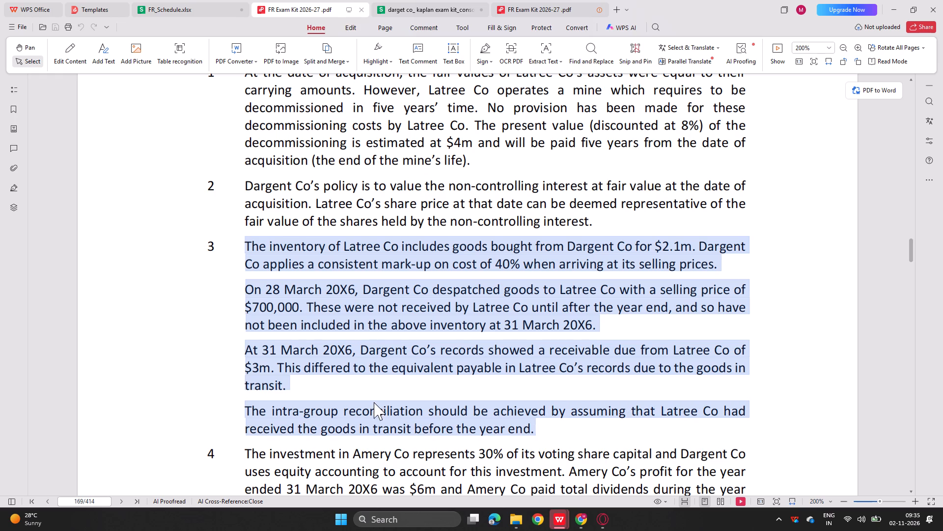
pyautogui.click(370, 388)
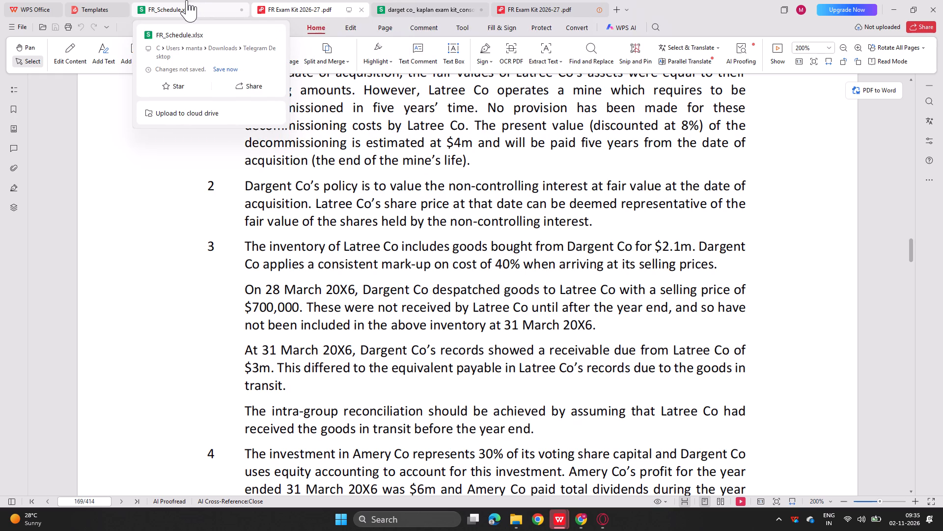
# Save the pending changes to the FR_Schedule.xlsx workbook.
pyautogui.click(222, 68)
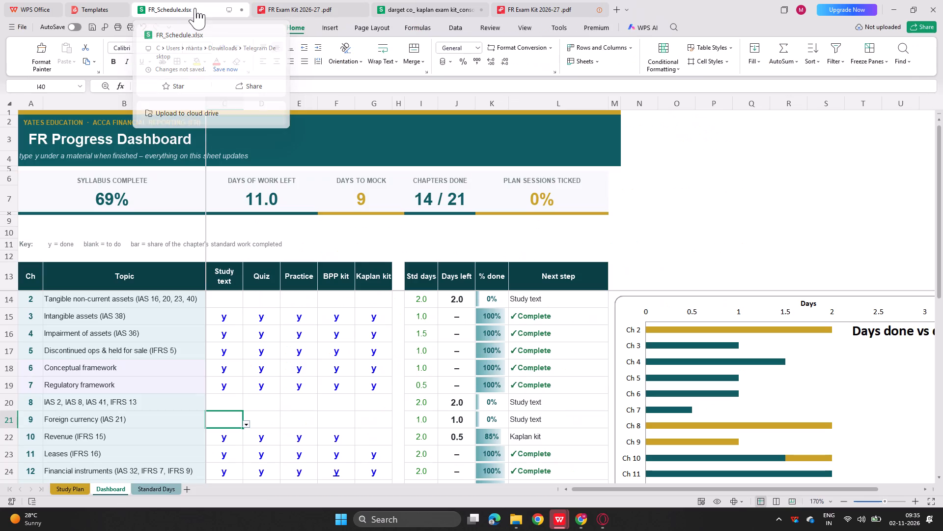
pyautogui.click(224, 70)
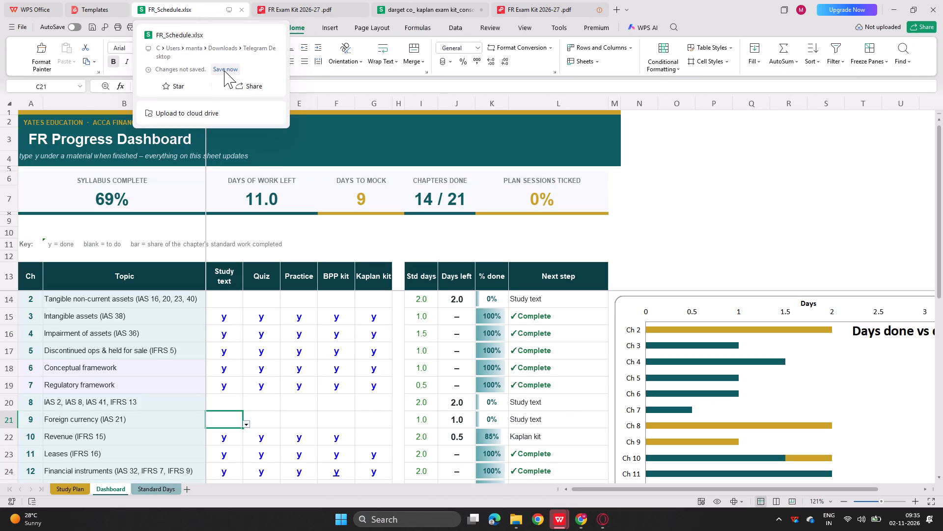
# Look through the chapter completion table on the FR Progress Dashboard.
pyautogui.scroll(-3, 240, 233)
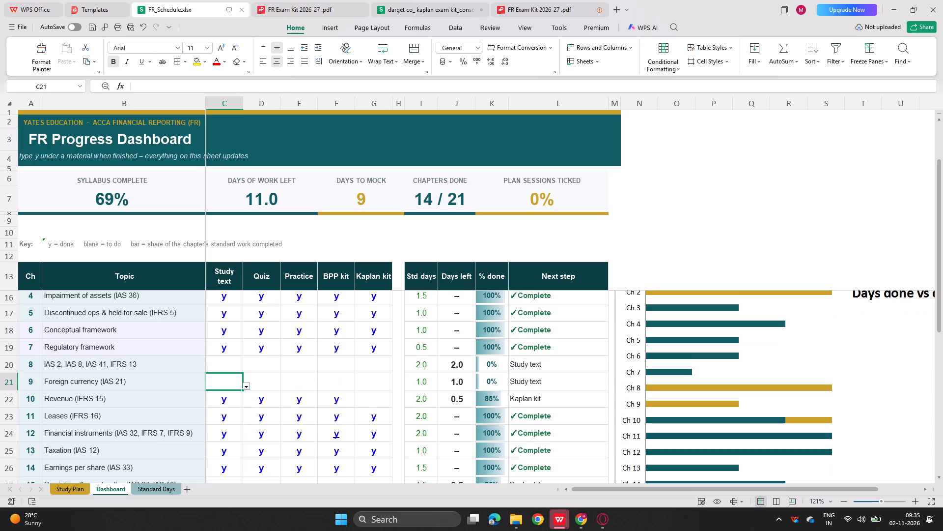
pyautogui.scroll(-7, 240, 233)
pyautogui.scroll(5, 240, 233)
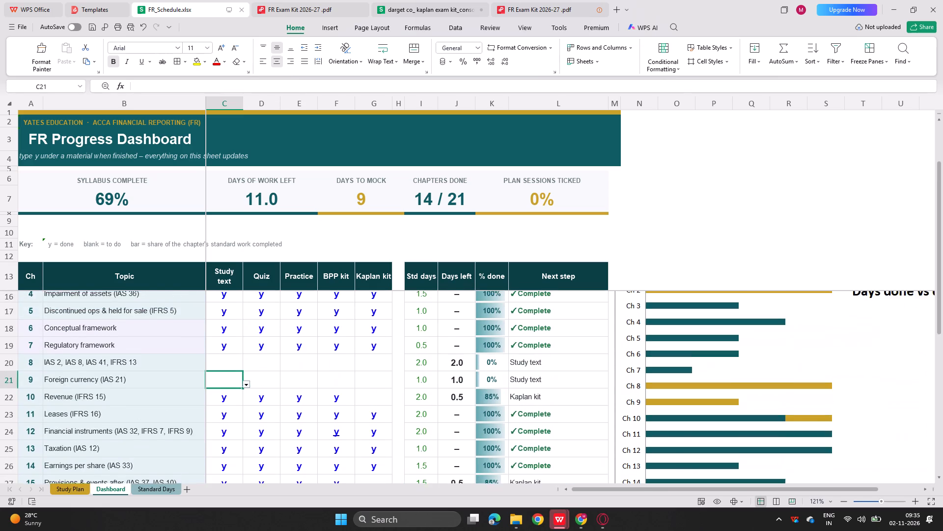
pyautogui.scroll(4, 240, 233)
# Return to the Dargent Co workbook and review the retained earnings timeline in G34:K39, from opening balance through profit to closing balance.
pyautogui.click(290, 0)
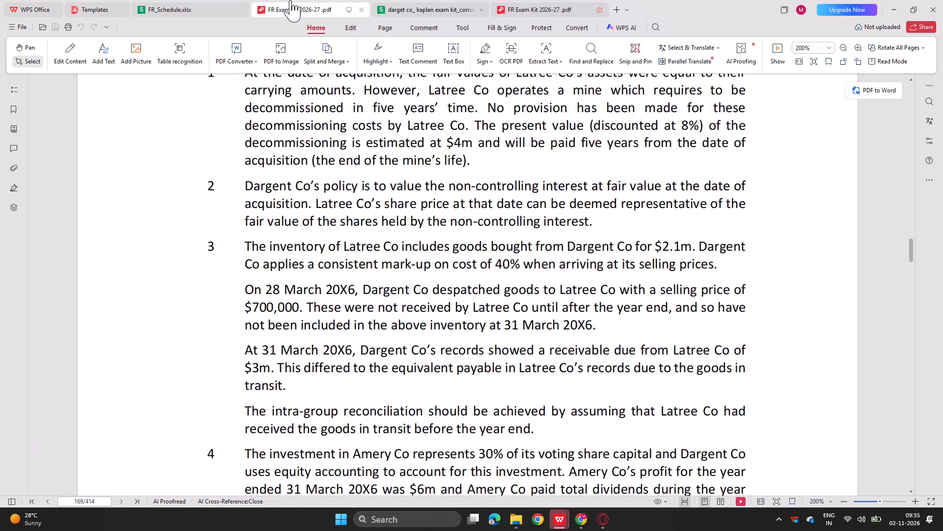
pyautogui.click(417, 6)
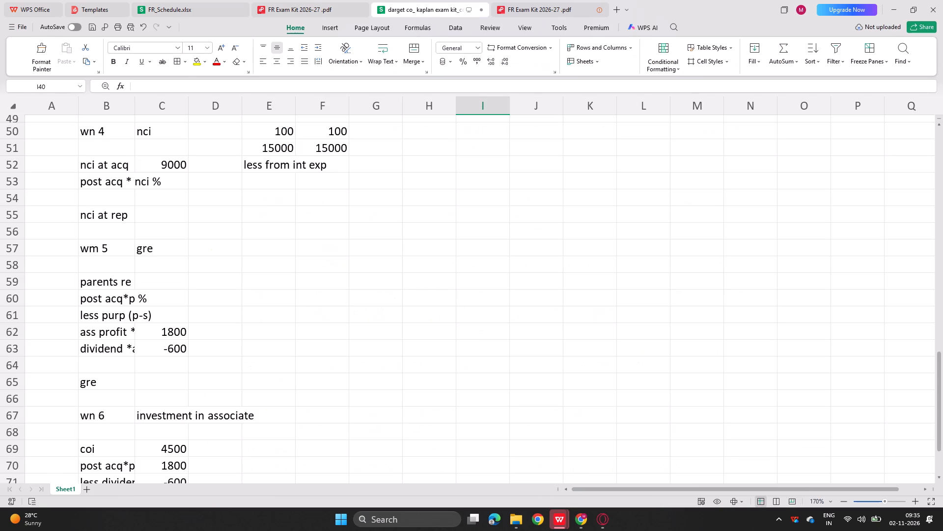
pyautogui.scroll(4, 315, 247)
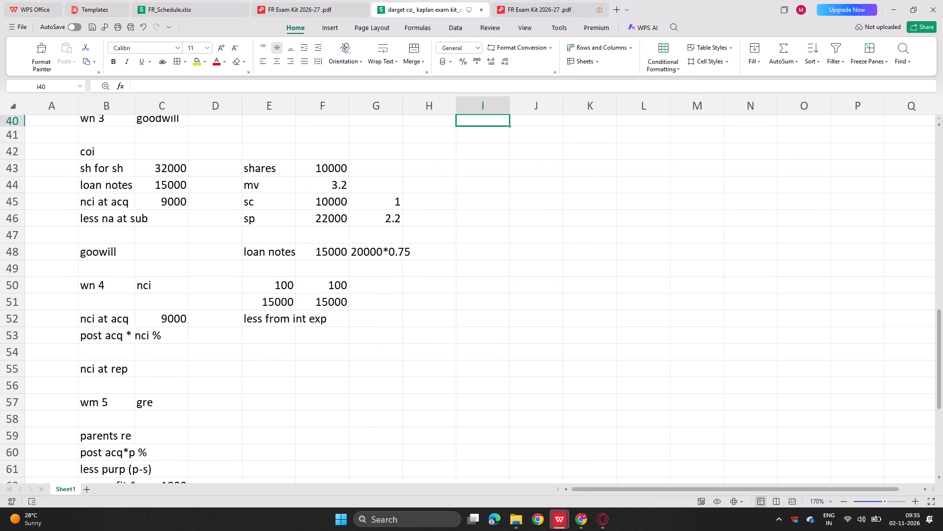
pyautogui.scroll(5, 339, 185)
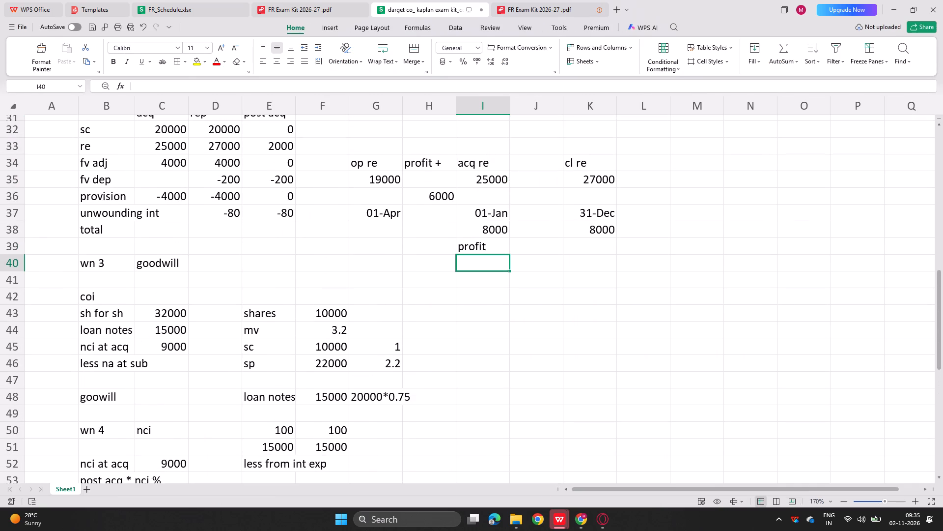
pyautogui.scroll(1, 339, 185)
pyautogui.scroll(1, 295, 259)
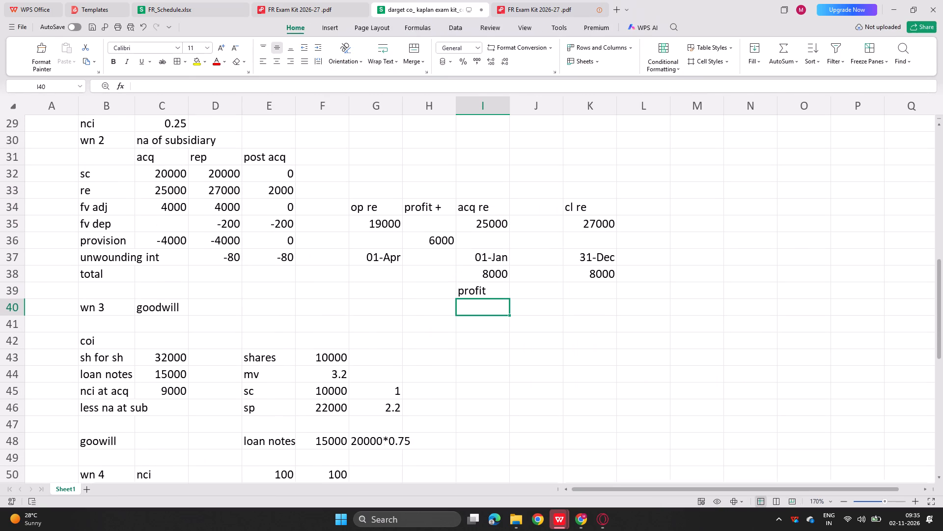
pyautogui.scroll(1, 295, 259)
pyautogui.moveTo(372, 213); pyautogui.dragTo(593, 244)
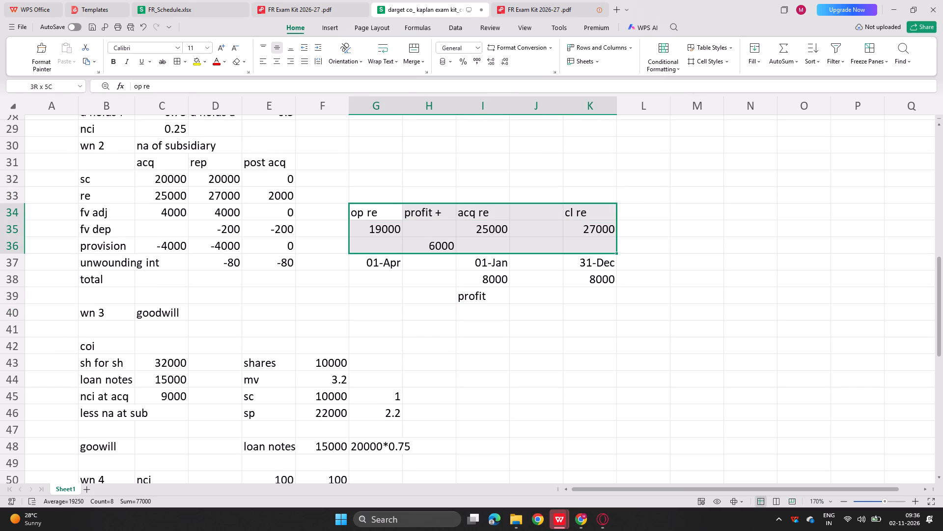
pyautogui.moveTo(593, 244); pyautogui.dragTo(564, 293)
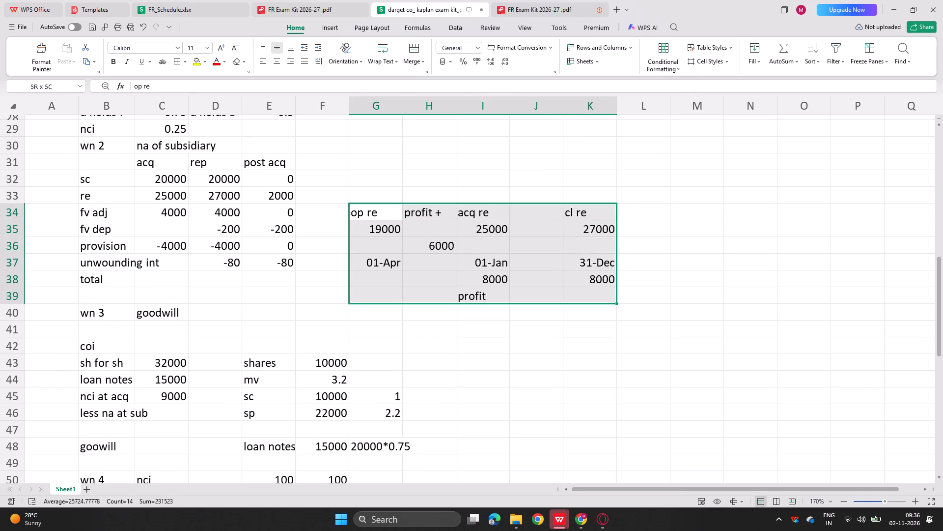
pyautogui.moveTo(564, 293); pyautogui.dragTo(423, 207)
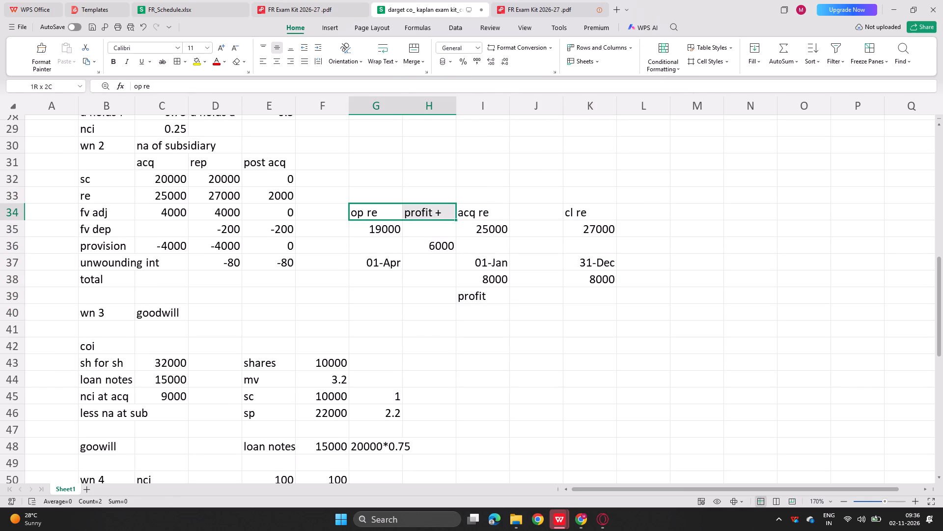
pyautogui.moveTo(423, 207); pyautogui.dragTo(482, 209)
pyautogui.click(482, 209)
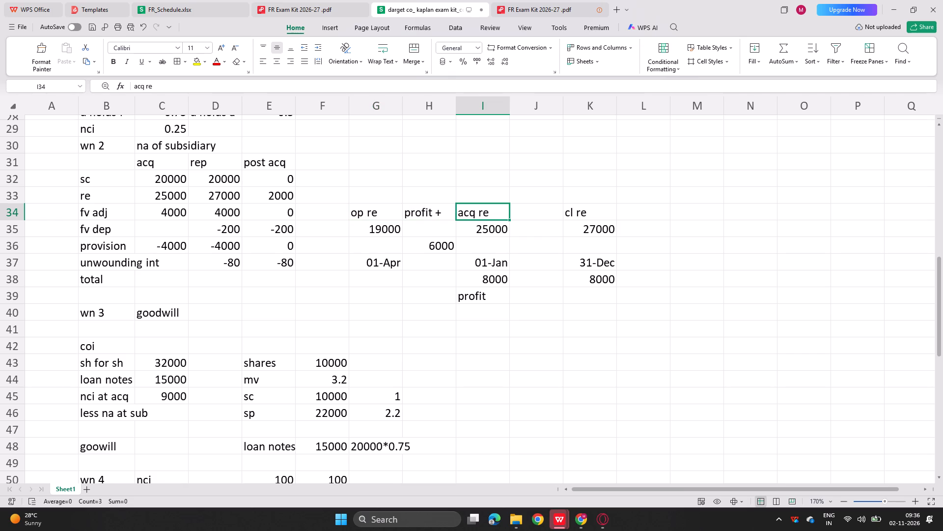
pyautogui.moveTo(442, 206); pyautogui.dragTo(371, 214)
pyautogui.click(371, 214)
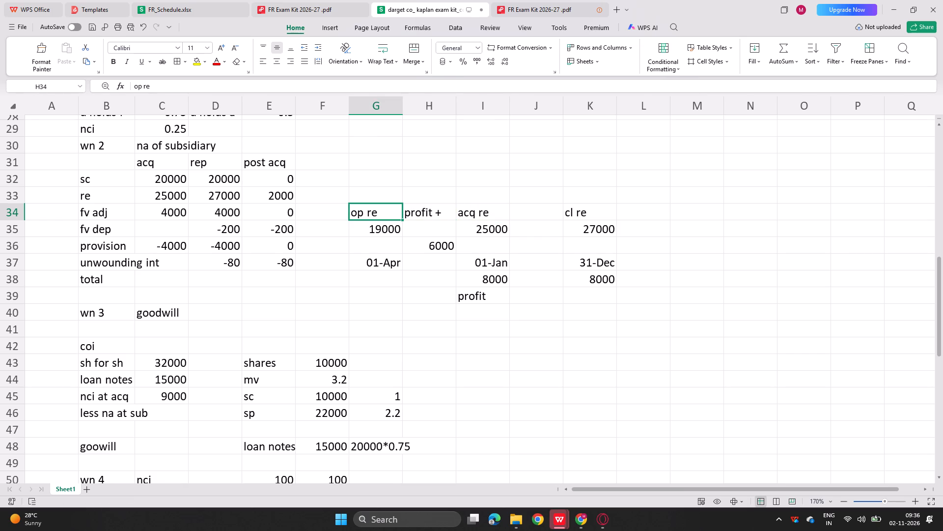
pyautogui.moveTo(384, 229); pyautogui.dragTo(387, 215)
pyautogui.moveTo(387, 215); pyautogui.dragTo(394, 261)
pyautogui.click(394, 261)
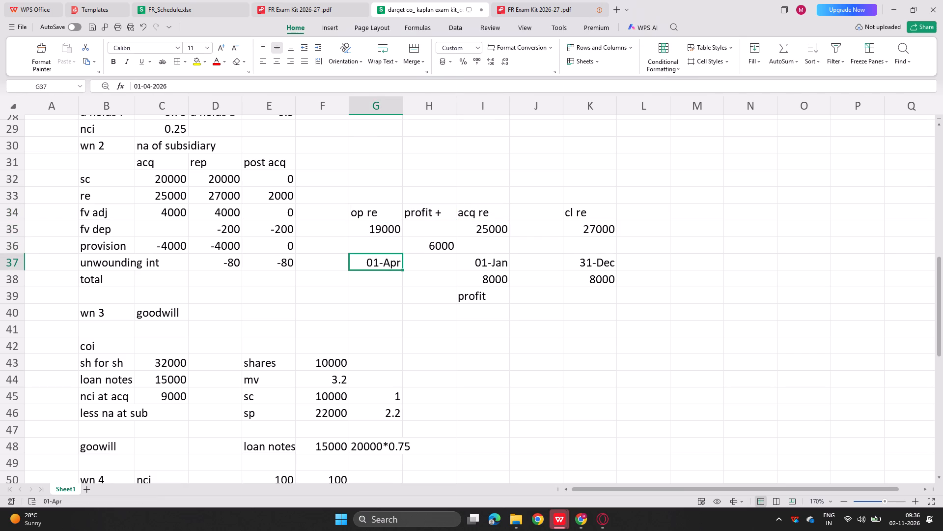
pyautogui.moveTo(392, 240); pyautogui.dragTo(390, 226)
pyautogui.moveTo(390, 226); pyautogui.dragTo(390, 219)
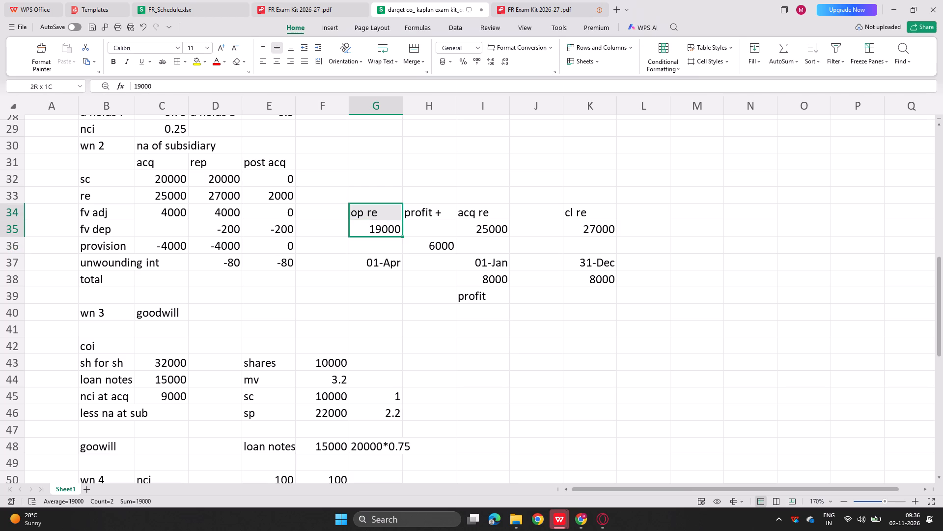
pyautogui.moveTo(390, 219); pyautogui.dragTo(389, 215)
pyautogui.click(389, 215)
pyautogui.click(416, 215)
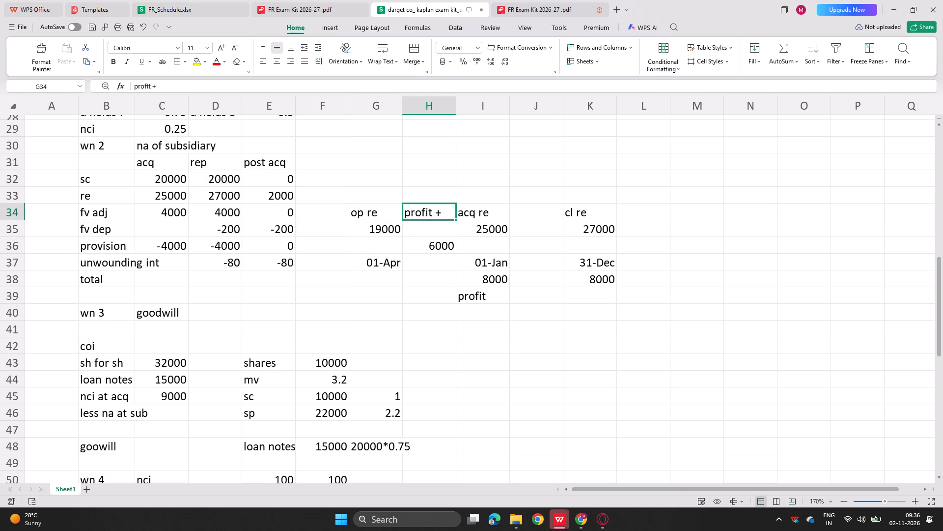
pyautogui.moveTo(419, 229); pyautogui.dragTo(425, 248)
pyautogui.click(425, 248)
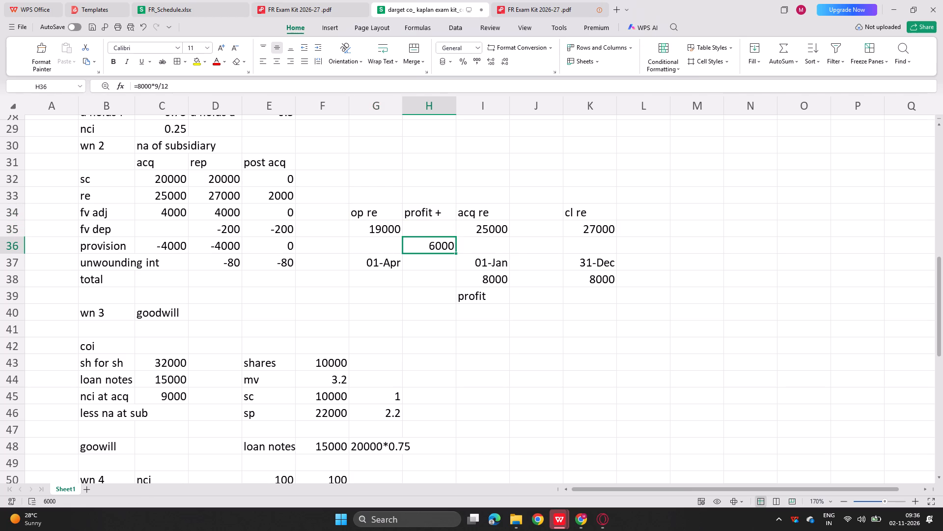
pyautogui.click(477, 261)
pyautogui.click(474, 284)
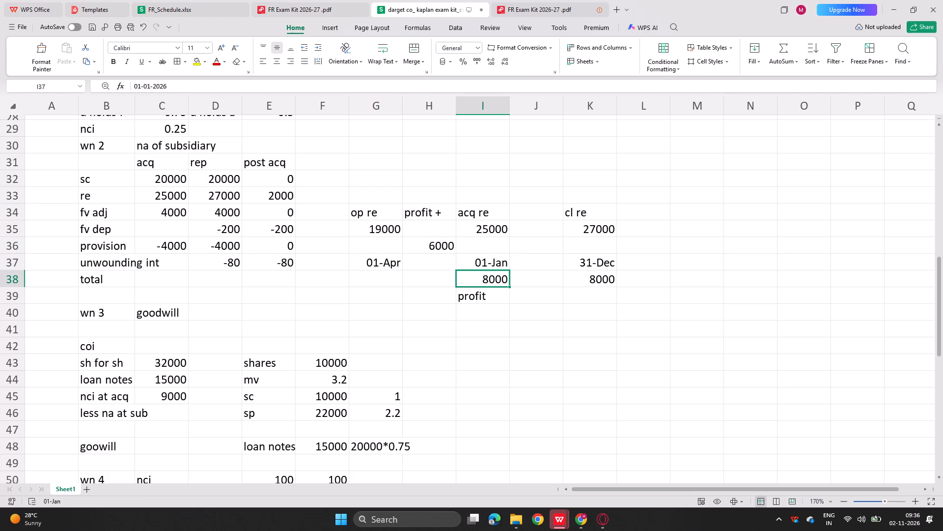
pyautogui.click(467, 296)
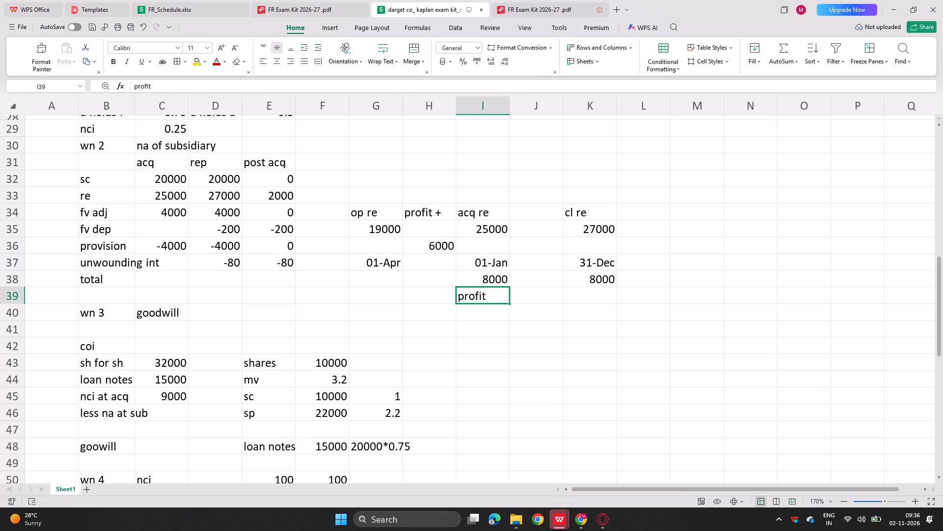
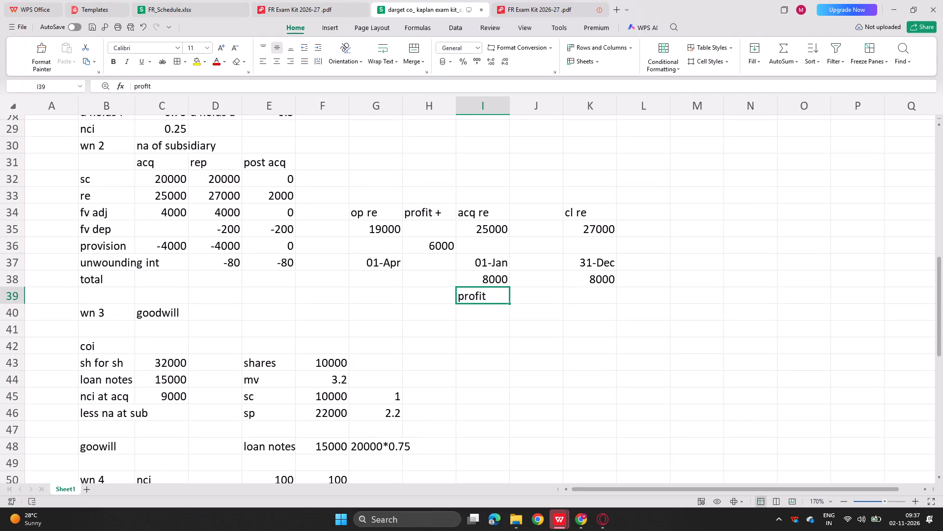
# Check the contents of G35, H36 and I35 behind the opening, profit and acquisition-date retained earnings figures.
pyautogui.tripleClick(383, 229)
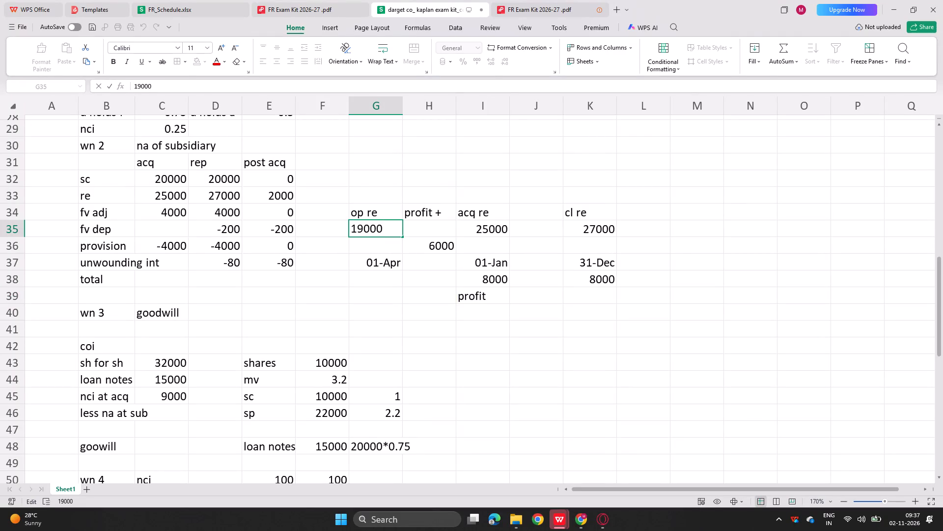
pyautogui.press('Return')
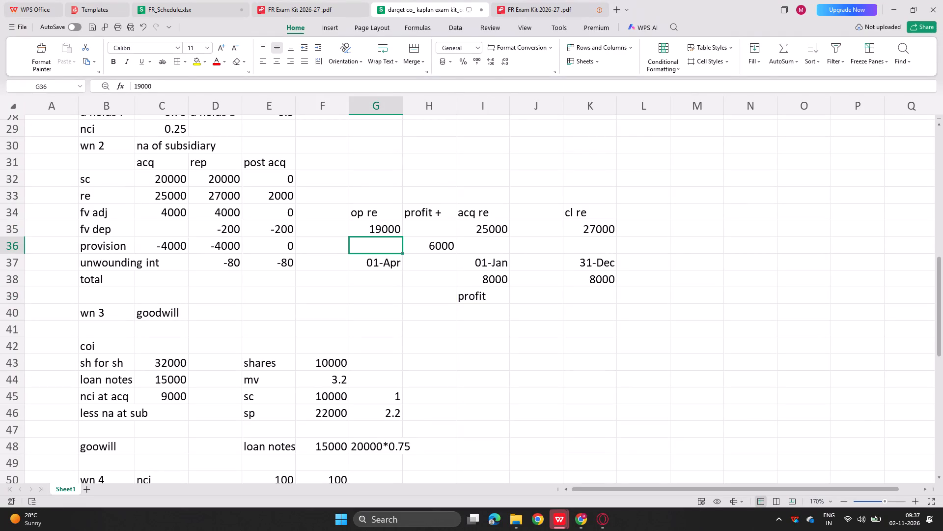
pyautogui.click(421, 246)
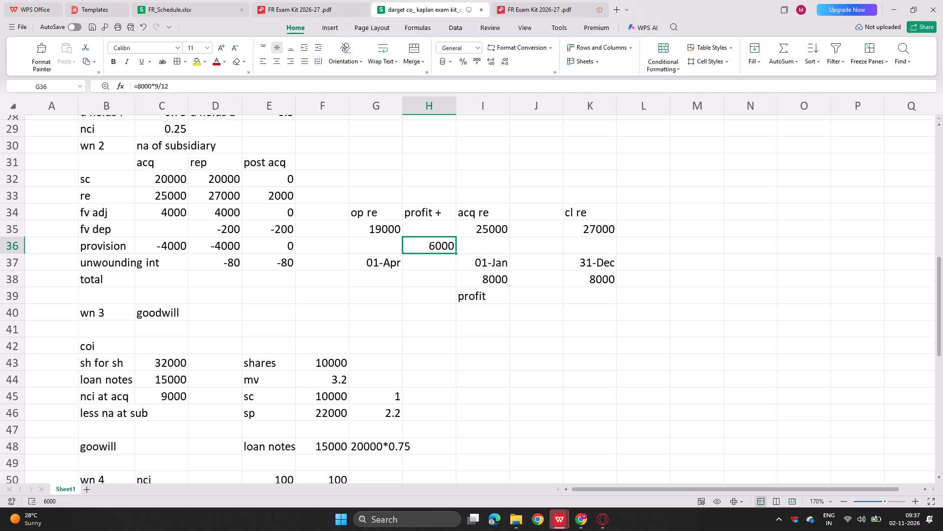
pyautogui.click(479, 277)
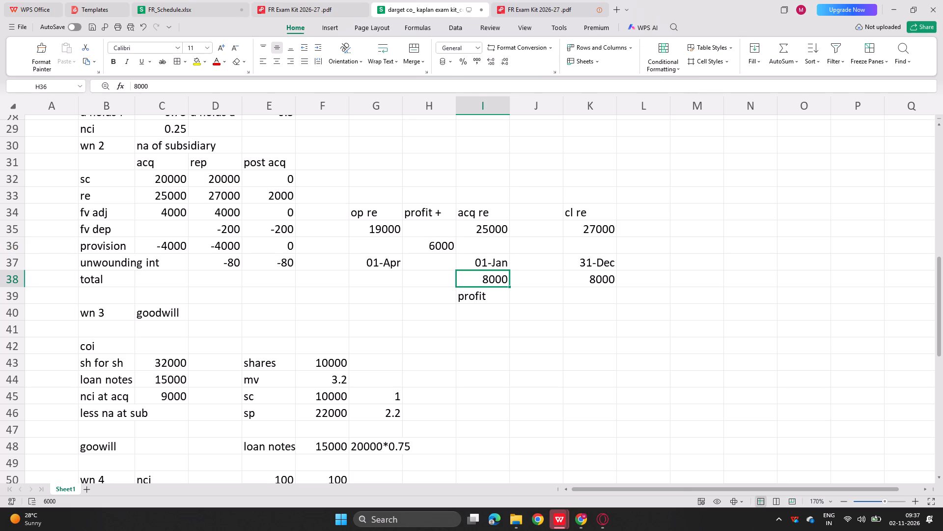
pyautogui.click(443, 242)
pyautogui.doubleClick(438, 244)
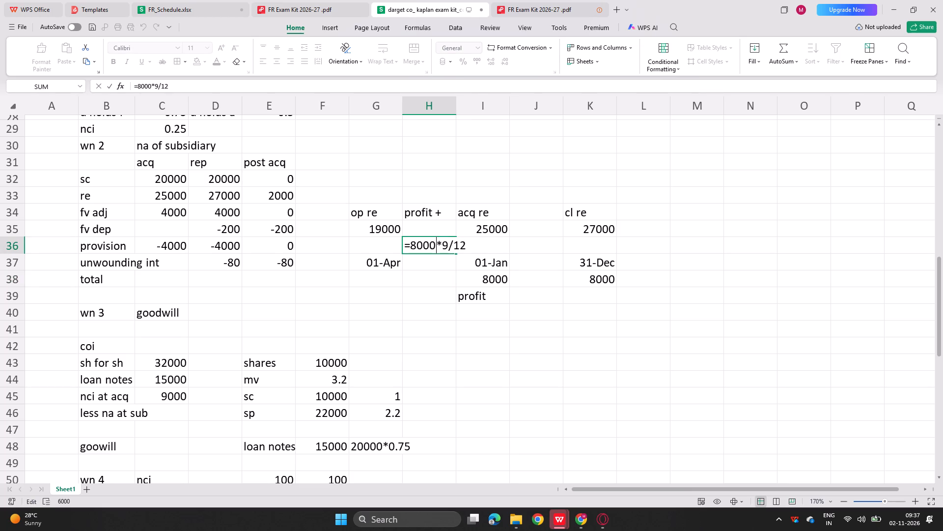
pyautogui.press('Return')
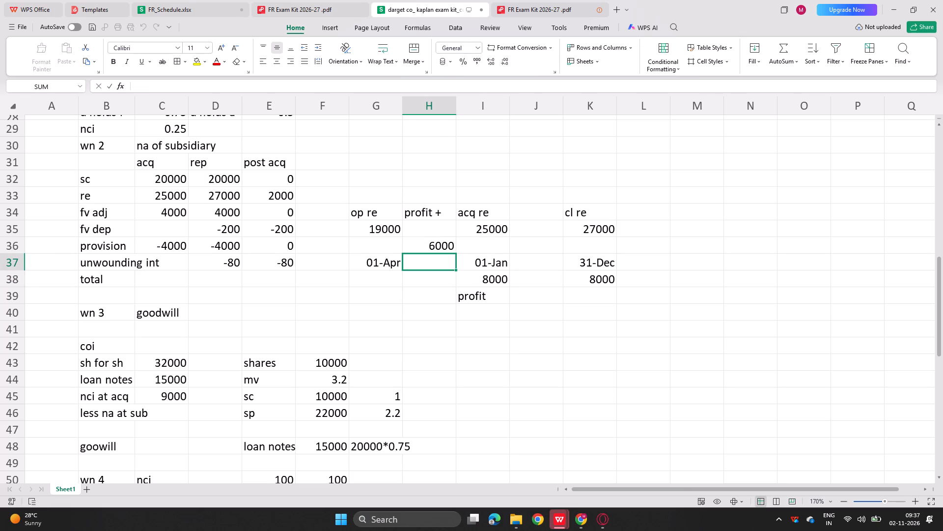
pyautogui.doubleClick(491, 229)
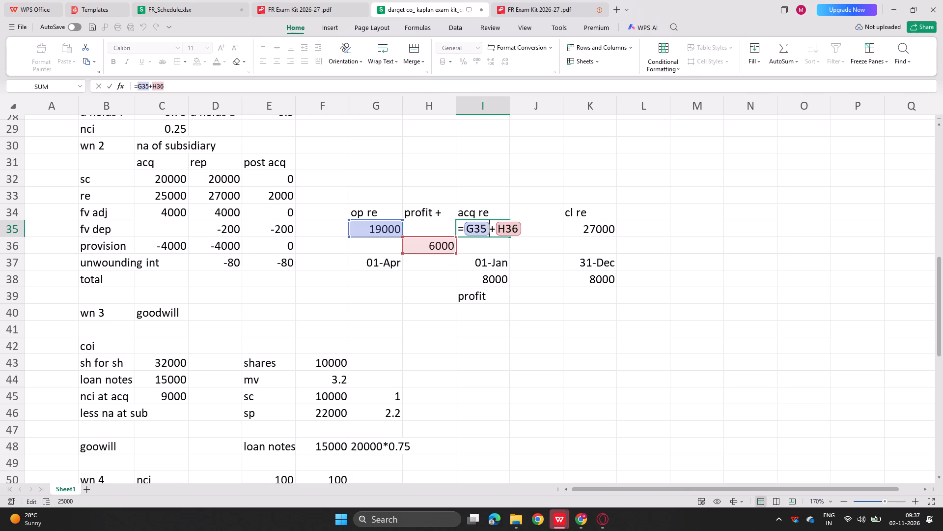
pyautogui.press('Return')
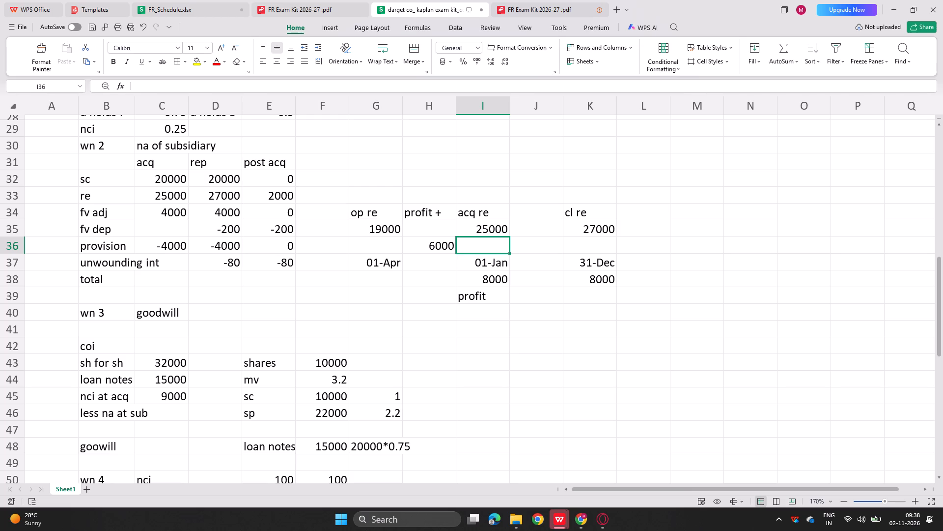
# Read notes 3 to 6 of the Dargent Co question in the FR Exam Kit PDF, focusing on the intra-group inventory mark-up.
pyautogui.click(276, 0)
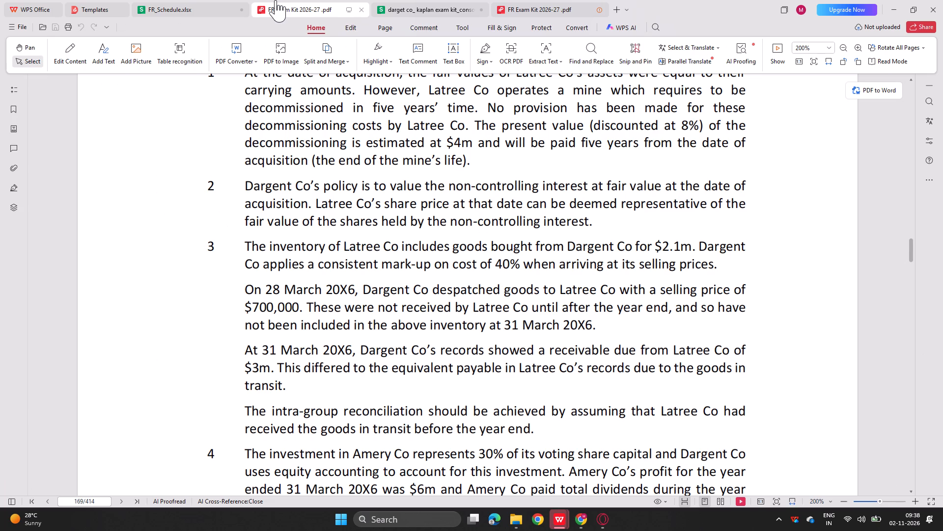
pyautogui.keyDown('ctrl'); pyautogui.scroll(-1, 283, 218); pyautogui.keyUp('ctrl')
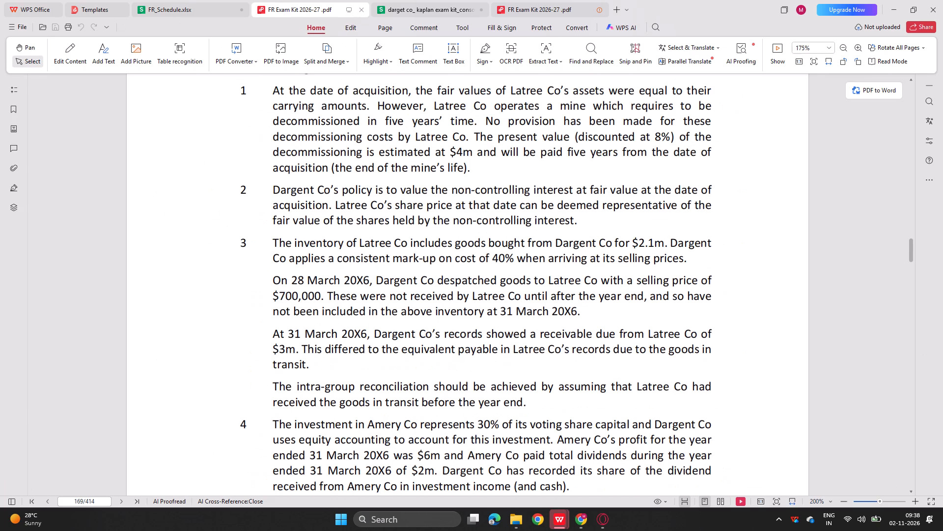
pyautogui.keyDown('ctrl'); pyautogui.scroll(-1, 283, 218); pyautogui.keyUp('ctrl')
pyautogui.scroll(-1, 283, 218)
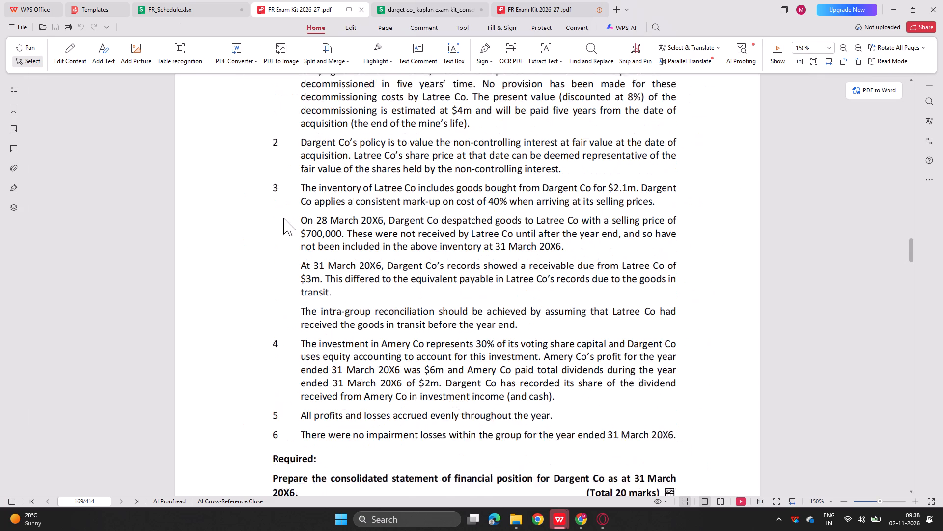
pyautogui.scroll(-1, 283, 218)
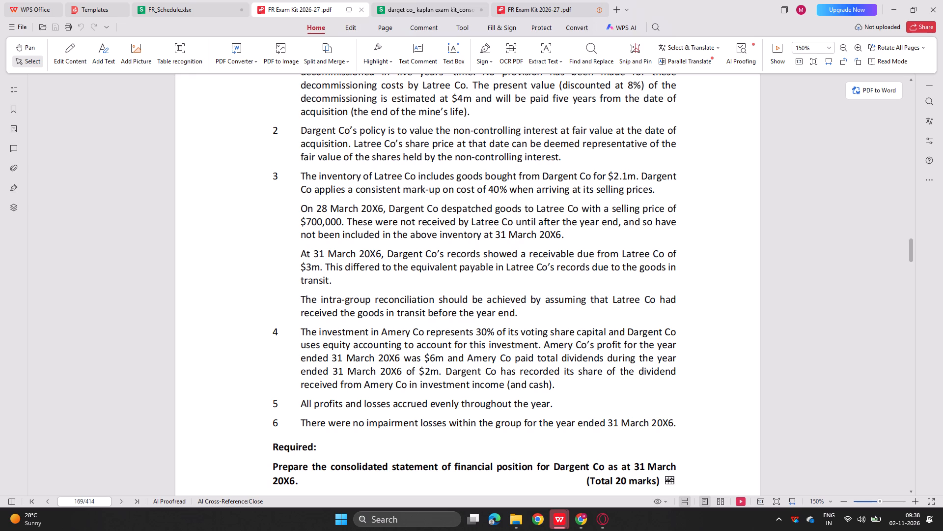
pyautogui.moveTo(505, 192); pyautogui.dragTo(488, 194)
pyautogui.click(243, 217)
# In the Dargent Co workbook, label I41 "rem inv" and enter 2100 beside it in J41 for the intra-group inventory from note 3.
pyautogui.click(427, 0)
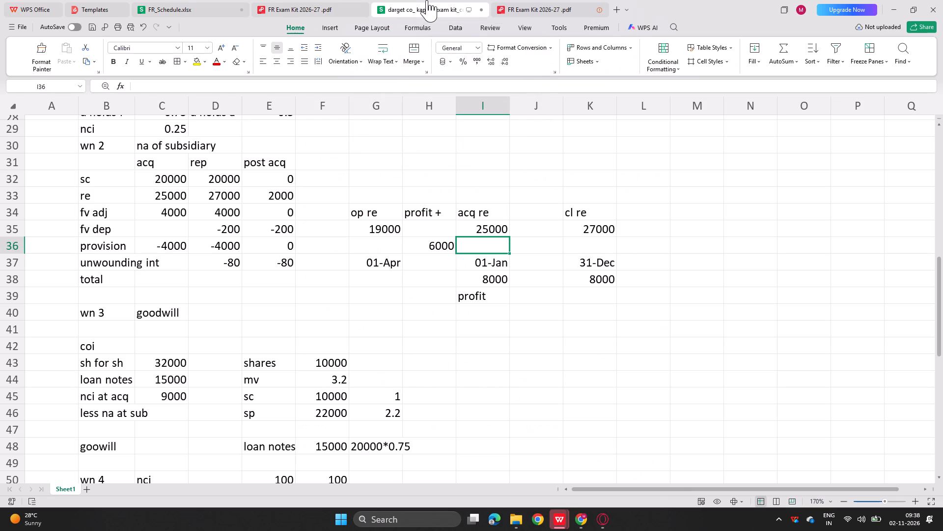
pyautogui.scroll(-5, 337, 243)
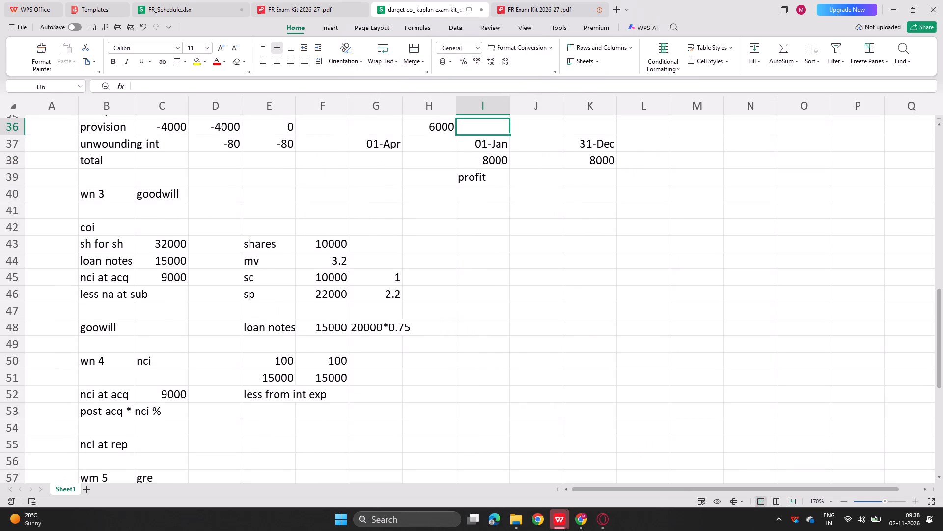
pyautogui.click(467, 215)
pyautogui.click(313, 9)
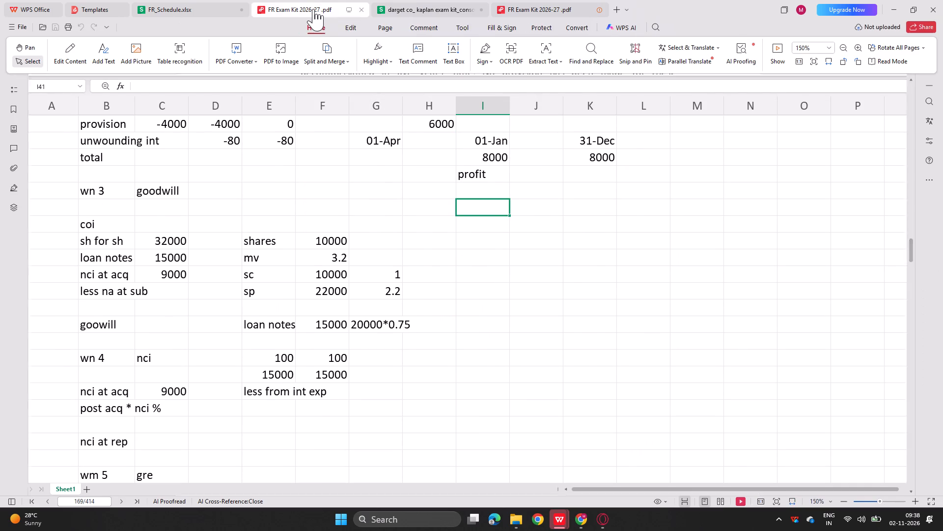
pyautogui.scroll(-1, 319, 140)
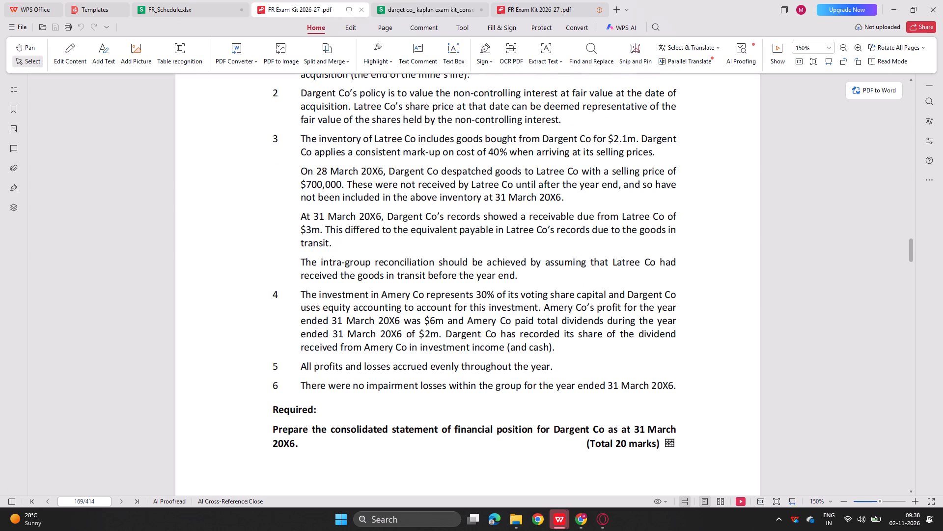
pyautogui.click(397, 0)
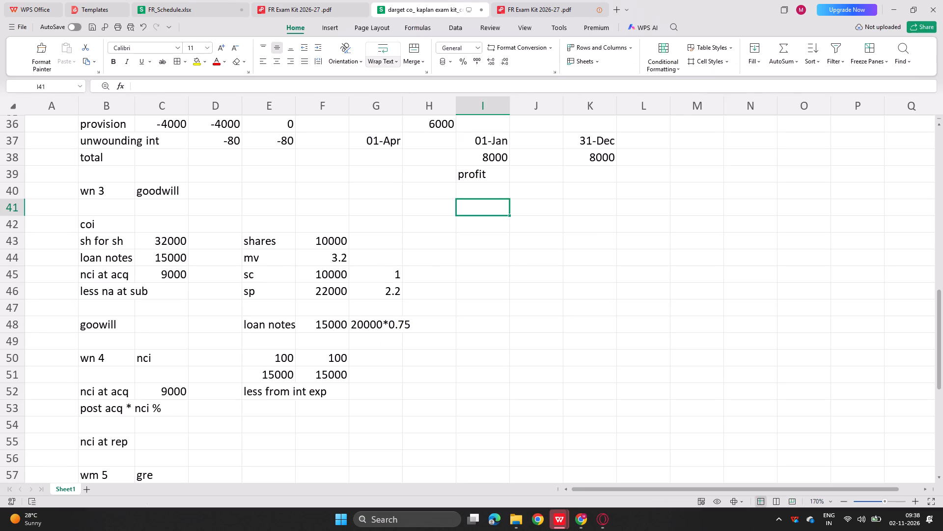
pyautogui.write('rem inv')
pyautogui.press('Right')
pyautogui.press('1')
pyautogui.press('BackSpace')
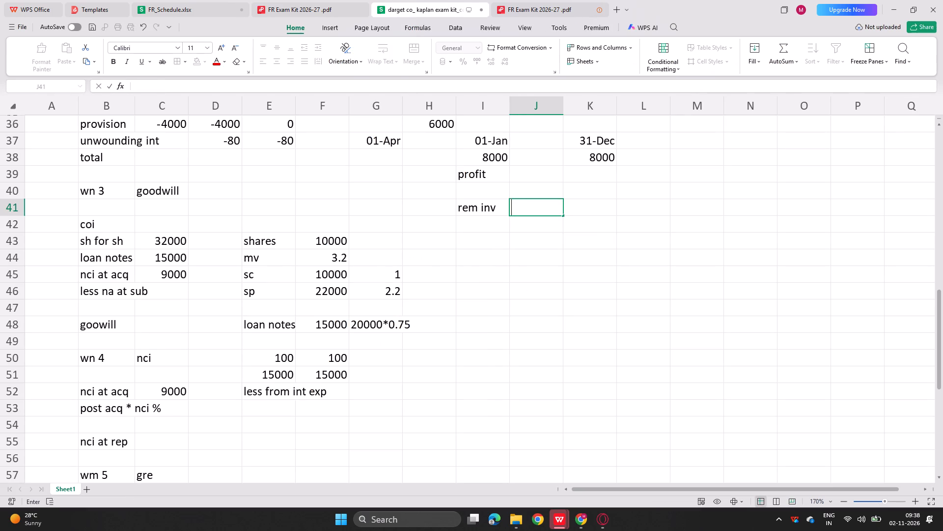
pyautogui.write('2100')
pyautogui.press('Return')
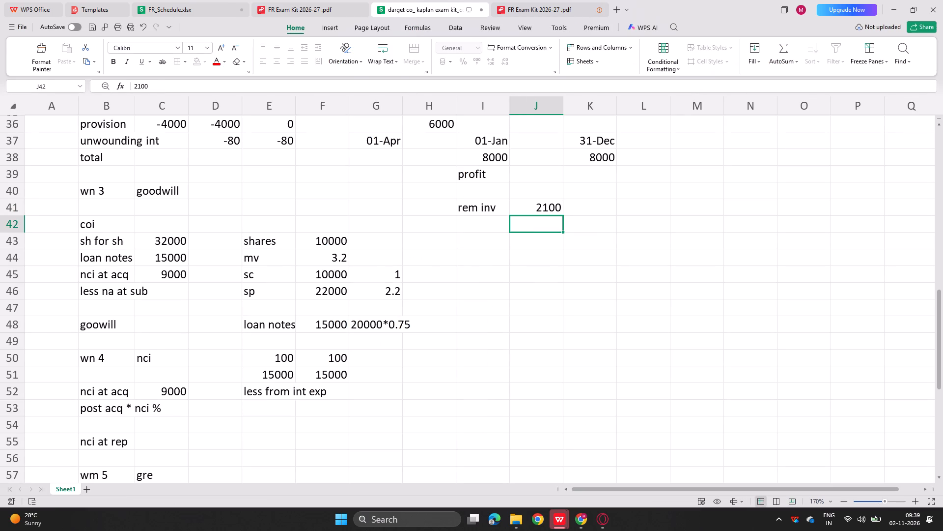
pyautogui.press('Left')
# Go back to the FR Exam Kit PDF and reread note 3 on the mark-up and goods in transit.
pyautogui.click(304, 0)
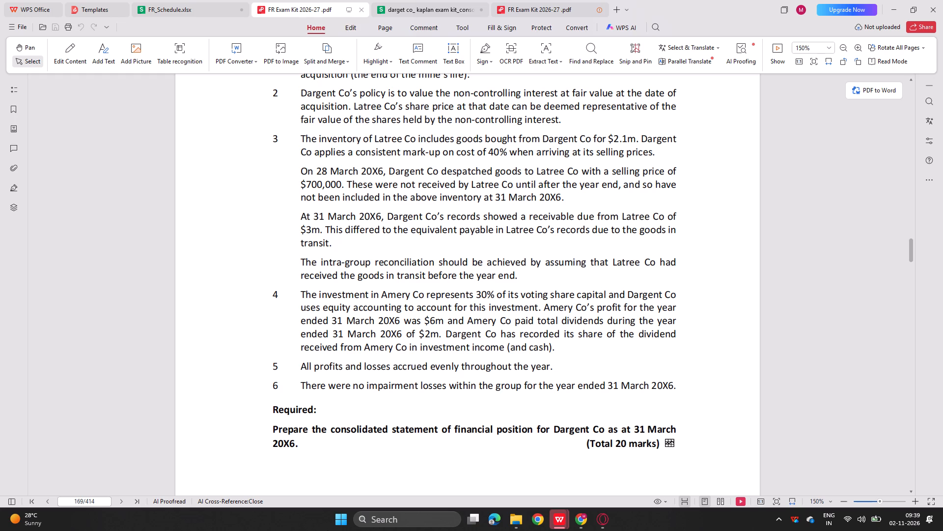
# Find the Kuro app through the Windows search and launch it.
pyautogui.click(446, 520)
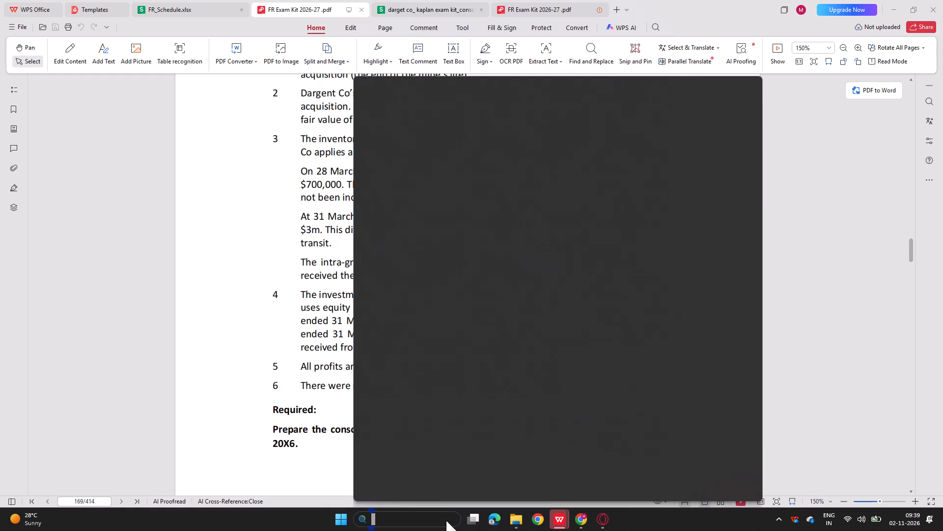
pyautogui.write('kur')
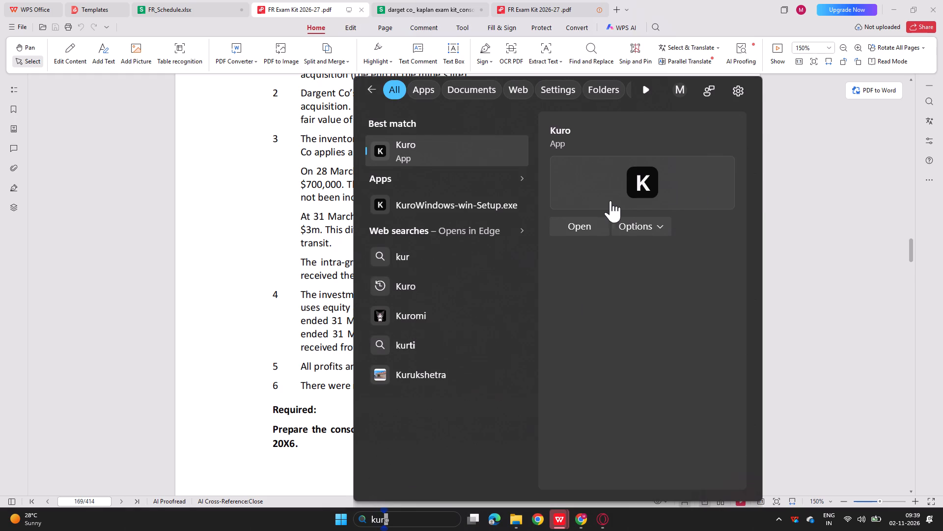
pyautogui.click(591, 223)
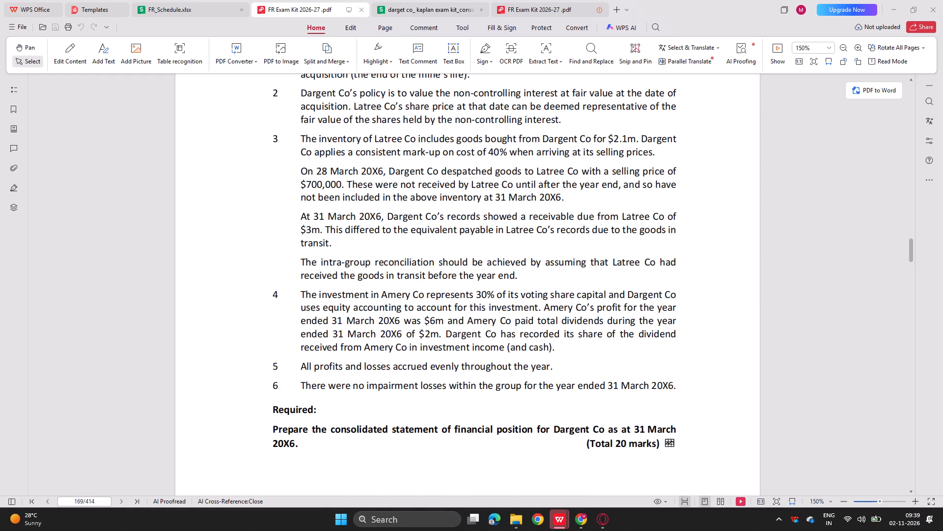
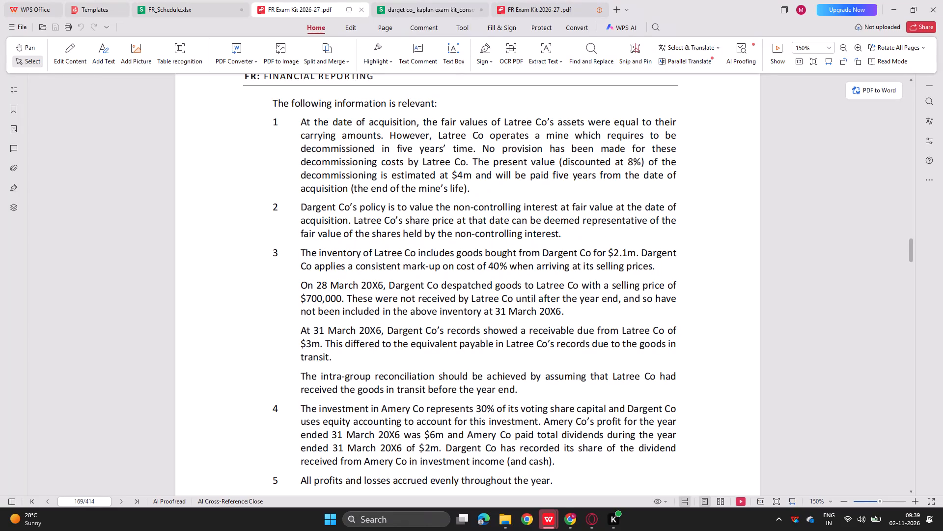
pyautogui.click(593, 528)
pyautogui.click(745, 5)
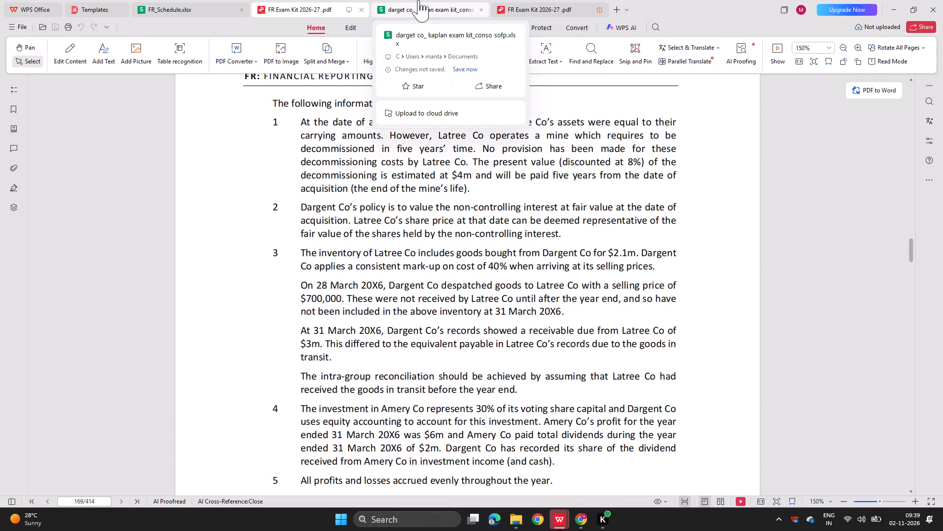
# Review the Dargent Co answer in the exam kit, from the unrealised profit working back to the consolidated statement of financial position.
pyautogui.click(418, 0)
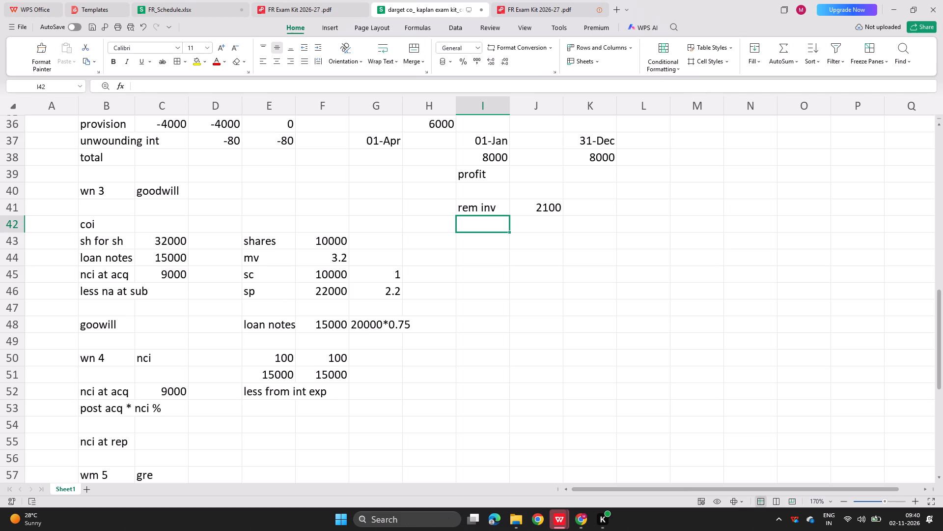
pyautogui.click(549, 0)
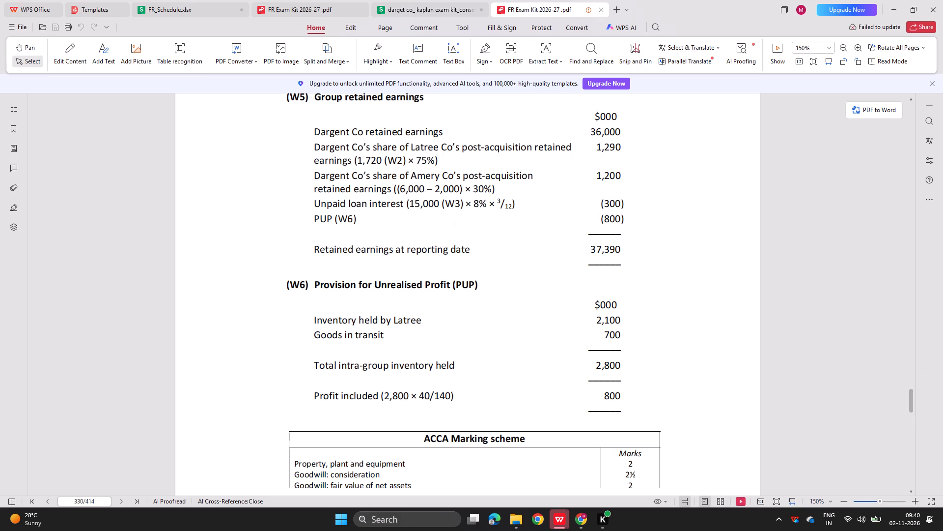
pyautogui.scroll(5, 420, 221)
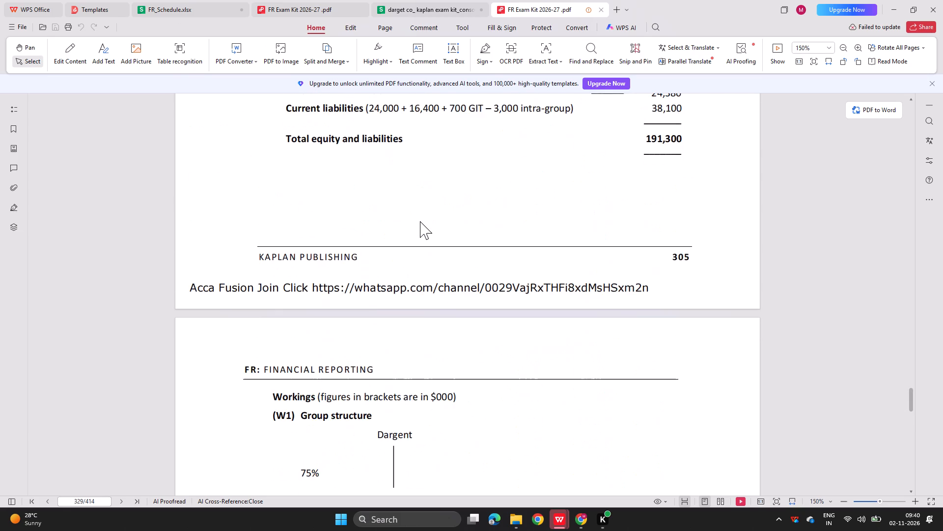
pyautogui.scroll(4, 420, 221)
pyautogui.scroll(-1, 420, 221)
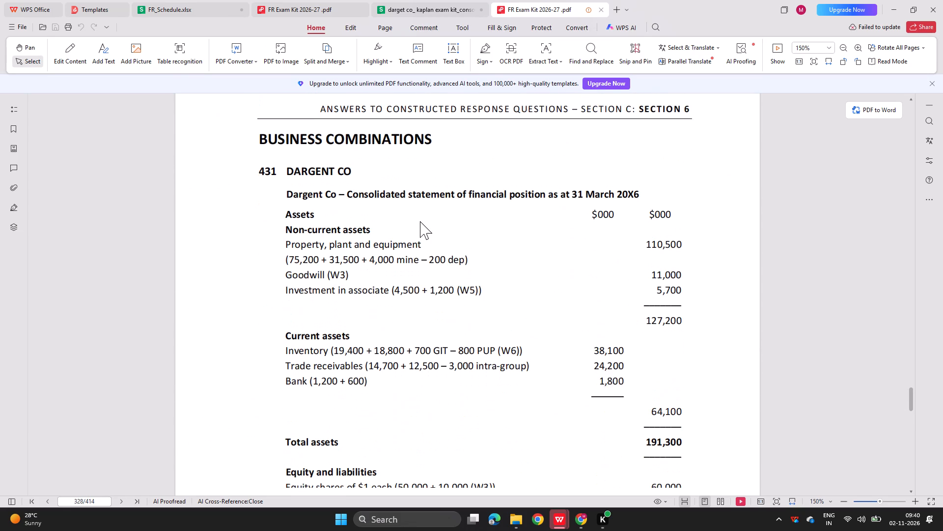
# In the Dargent workings spreadsheet, add a "git" row with 700 directly below the "rem inv" row.
pyautogui.click(395, 0)
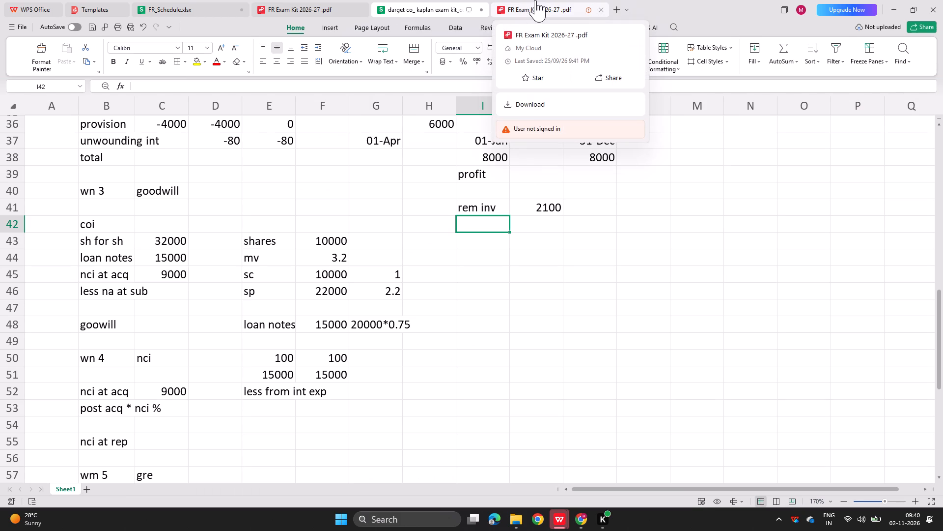
pyautogui.click(523, 227)
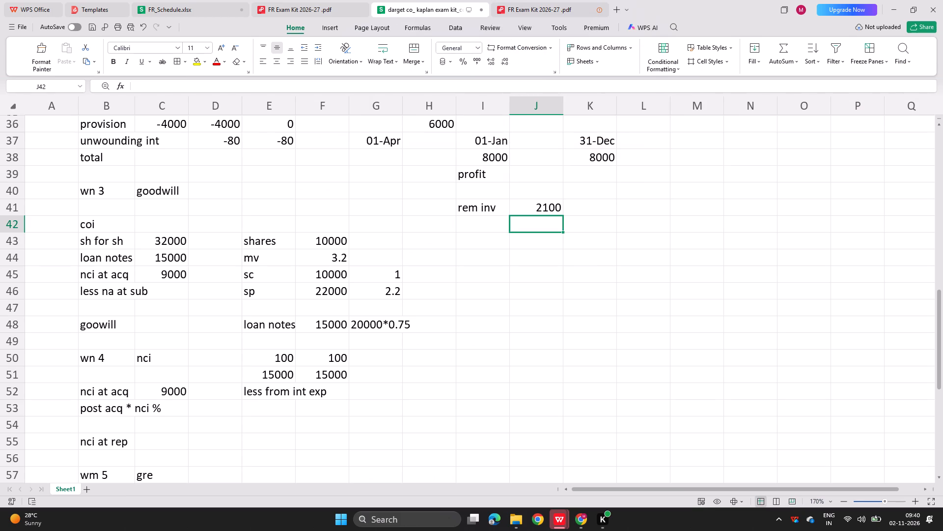
pyautogui.click(479, 231)
pyautogui.write('git')
pyautogui.press('Right')
pyautogui.write('700')
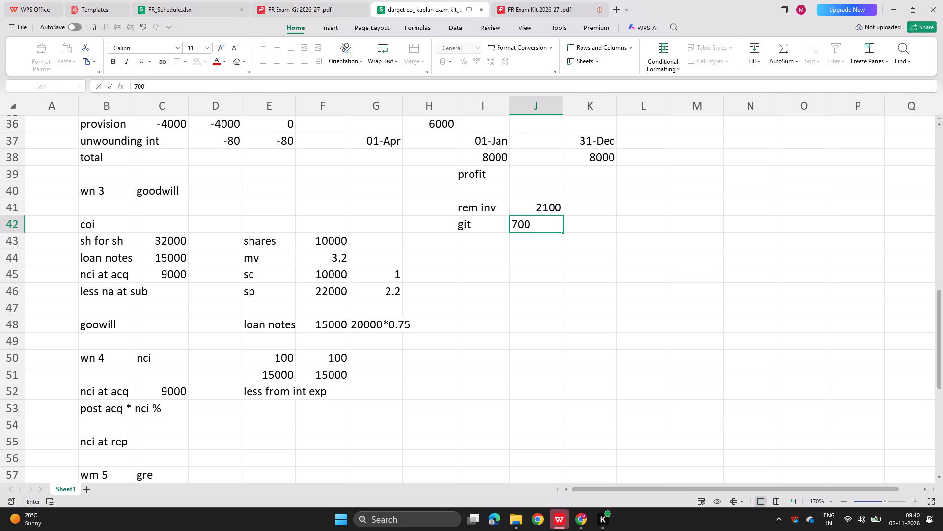
pyautogui.press('Down')
# Below git, add a "cl rem inv" row that sums the rem inv and git amounts with =J41+J42.
pyautogui.press('=')
pyautogui.press('Up')
pyautogui.press('Up')
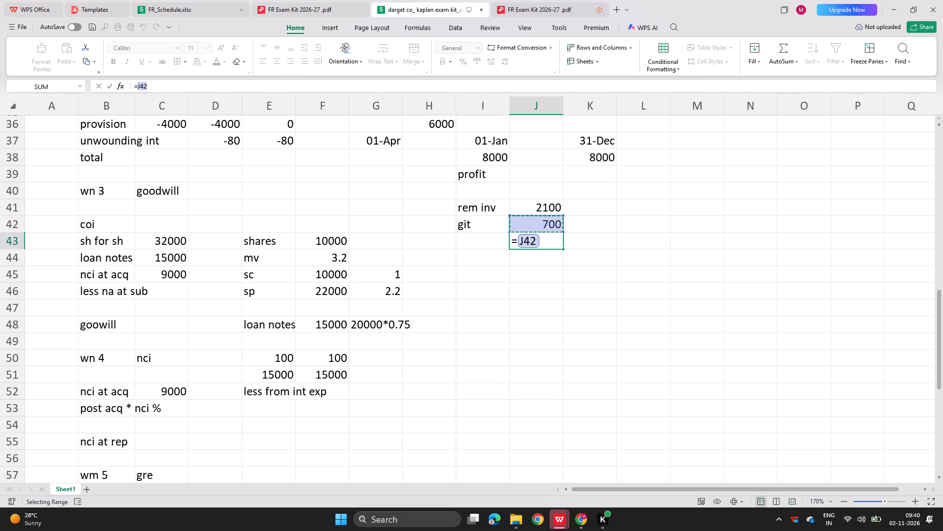
pyautogui.press('+')
pyautogui.press('Up')
pyautogui.press('Up')
pyautogui.press('Down')
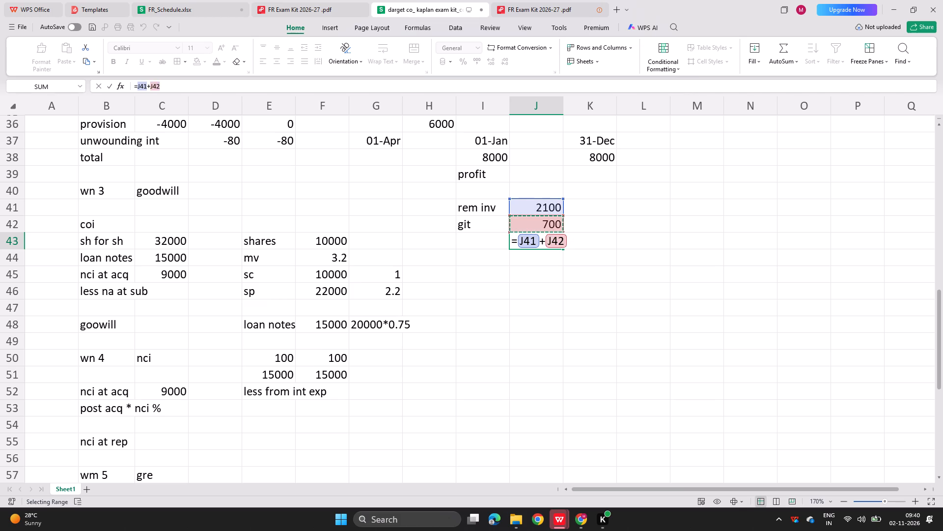
pyautogui.press('Return')
pyautogui.press('Left')
pyautogui.press('Up')
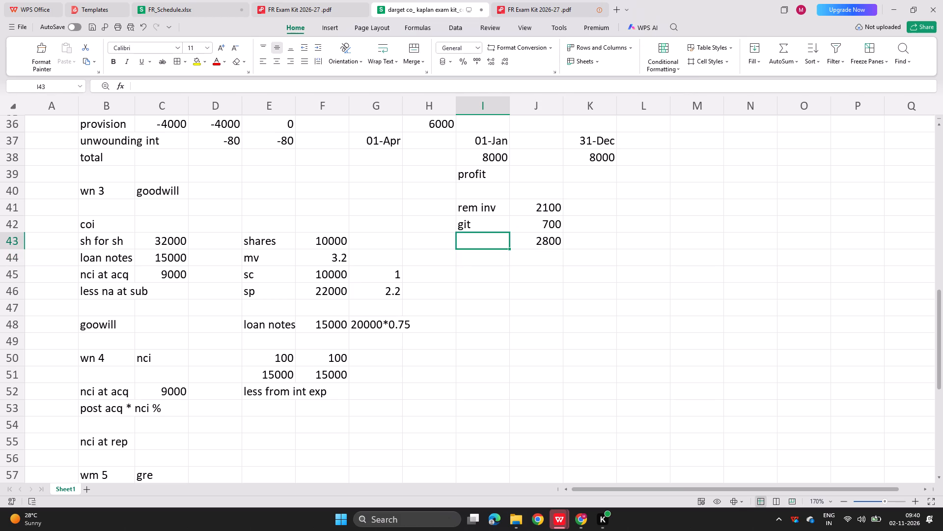
pyautogui.write('cl rem o')
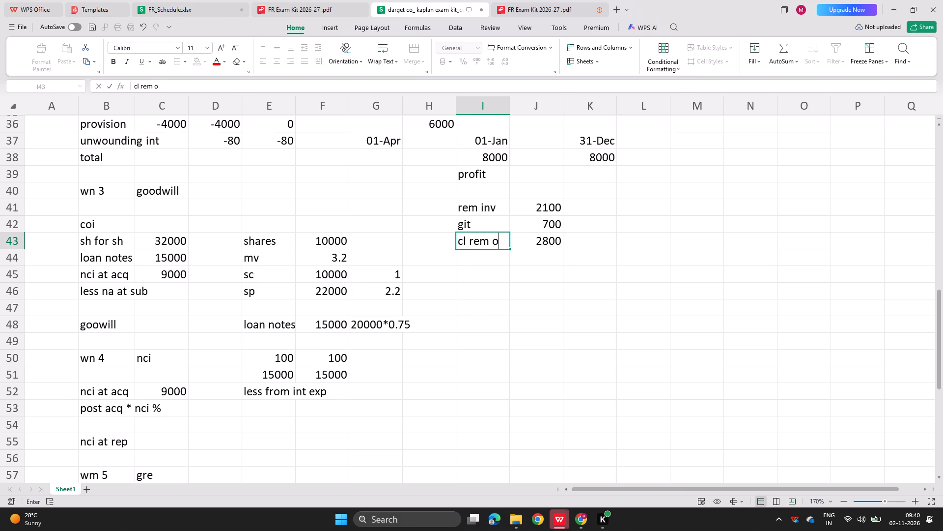
pyautogui.press('BackSpace')
pyautogui.write('inv')
pyautogui.press('Return')
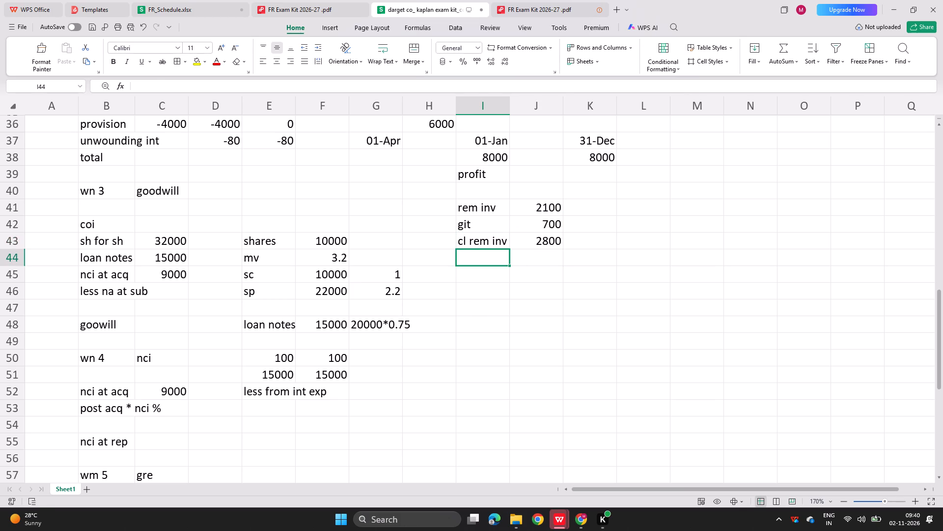
# Add a "purp" row below cl rem inv, calculated as the cl rem inv amount times 40/140.
pyautogui.write('purp')
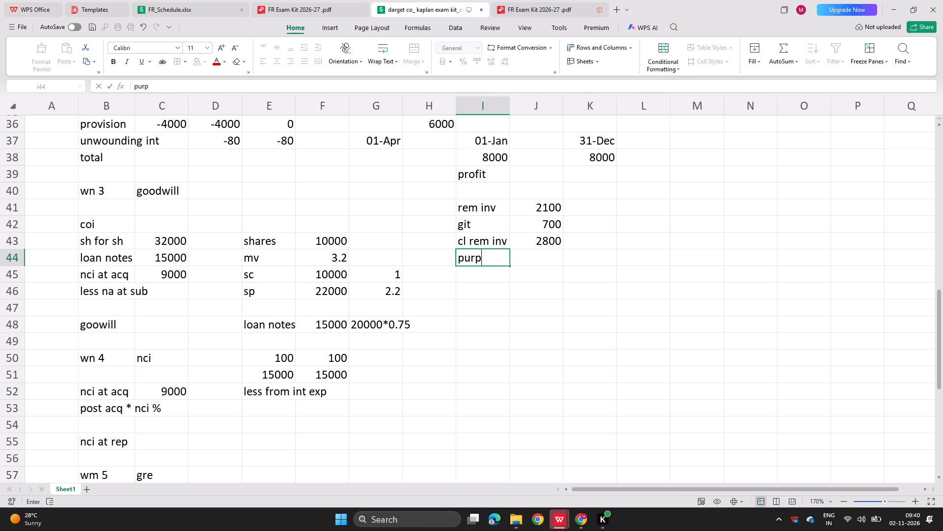
pyautogui.press('Right')
pyautogui.press('=')
pyautogui.press('Down')
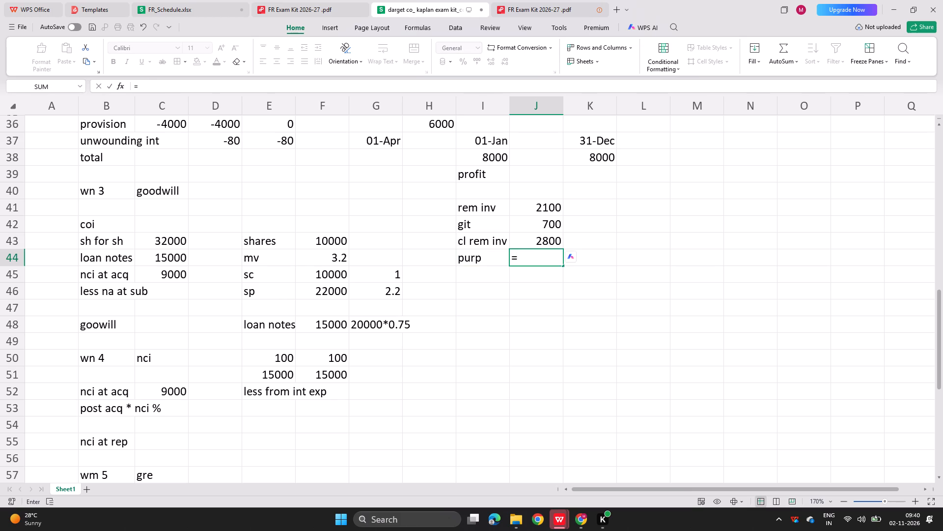
pyautogui.press('Up')
pyautogui.press('Up')
pyautogui.write('*40/140')
pyautogui.press('Return')
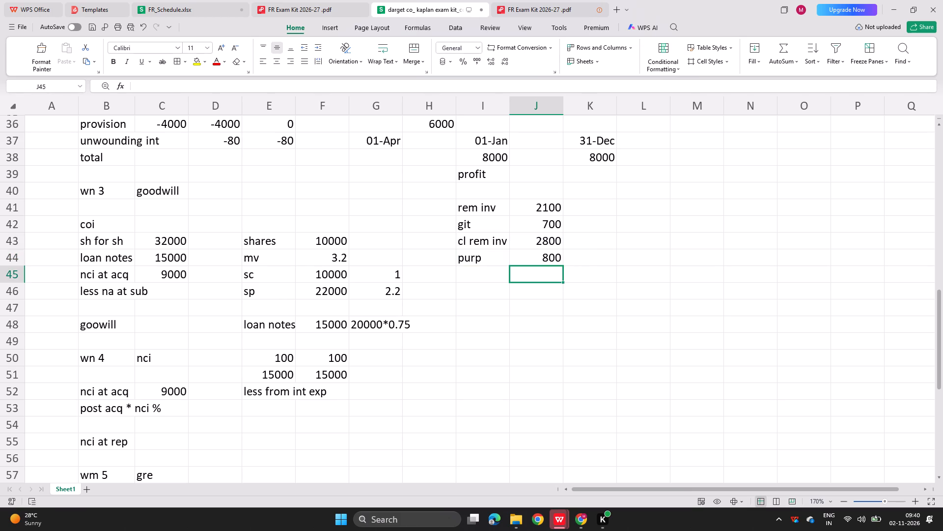
# Consult the exam kit's intra-group balance information and add an "intra" row with 3000 below purp in the spreadsheet.
pyautogui.click(585, 254)
pyautogui.click(541, 3)
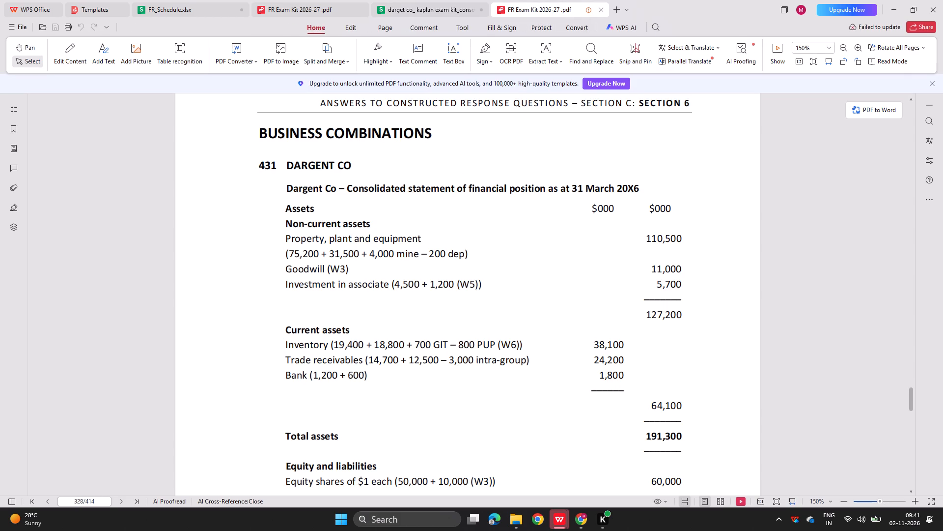
pyautogui.click(315, 0)
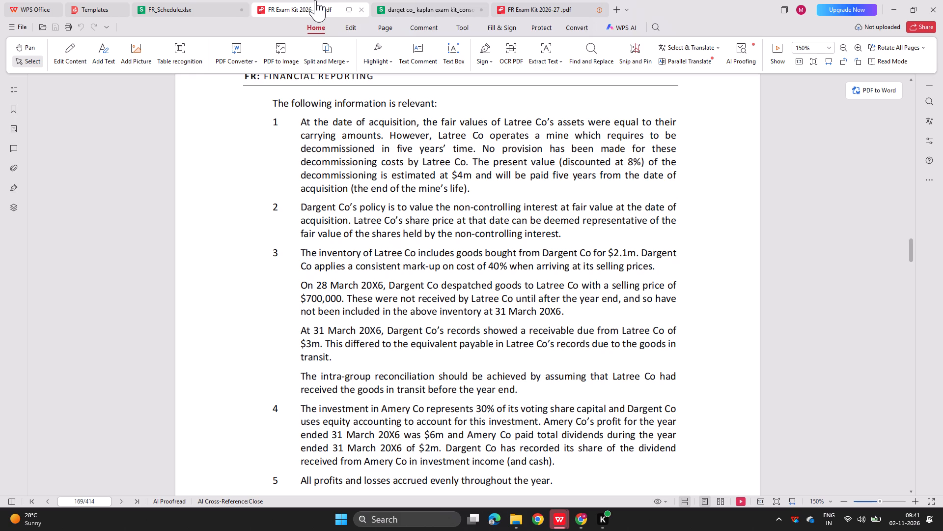
pyautogui.click(527, 0)
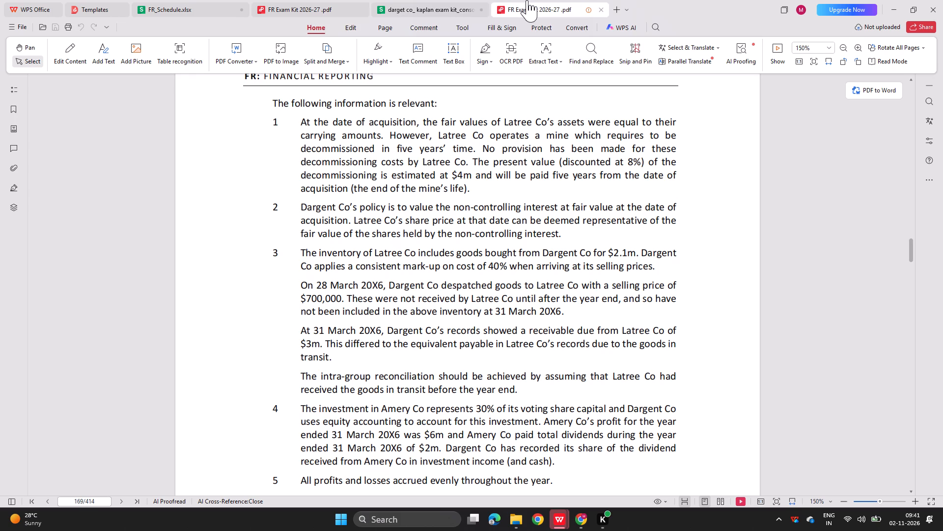
pyautogui.click(451, 1)
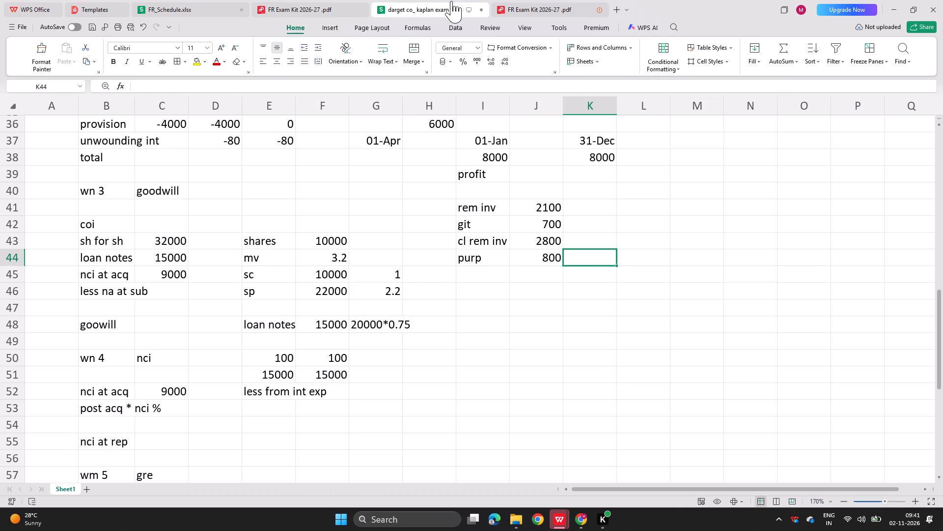
pyautogui.press('Left')
pyautogui.press('Down')
pyautogui.press('Left')
pyautogui.write('intar')
pyautogui.press('BackSpace')
pyautogui.press('BackSpace')
pyautogui.write('ra')
pyautogui.press('Right')
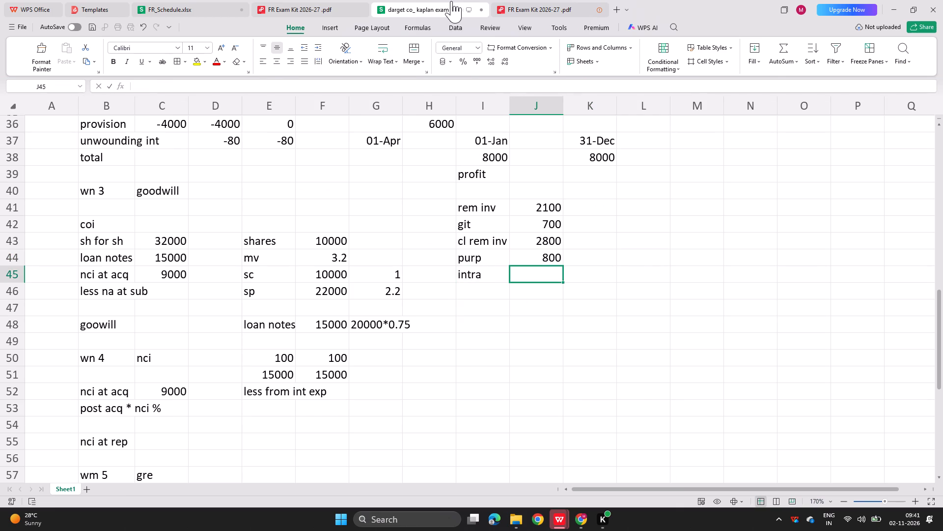
pyautogui.write('3000')
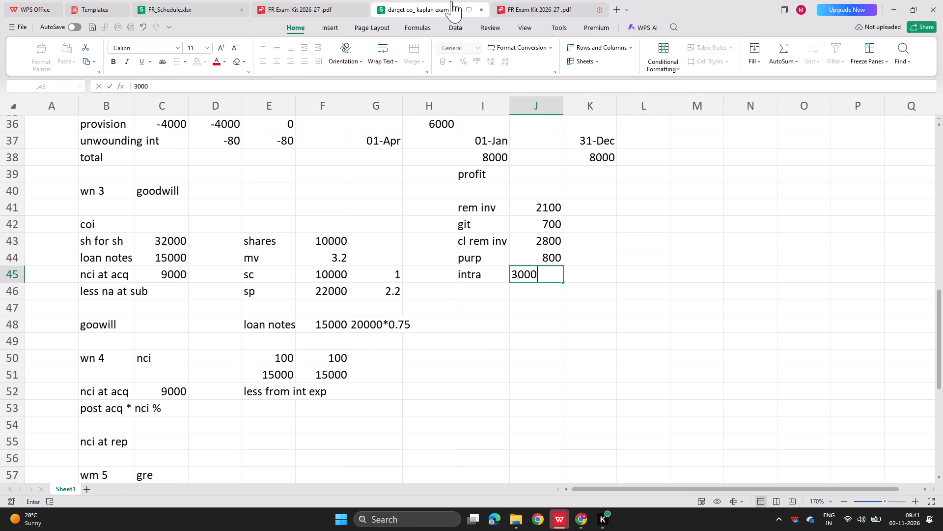
pyautogui.press('Return')
# Enter the note "pay + inventory+" in the cell beside the cl rem inv amount.
pyautogui.press('Right')
pyautogui.press('Up')
pyautogui.press('Up')
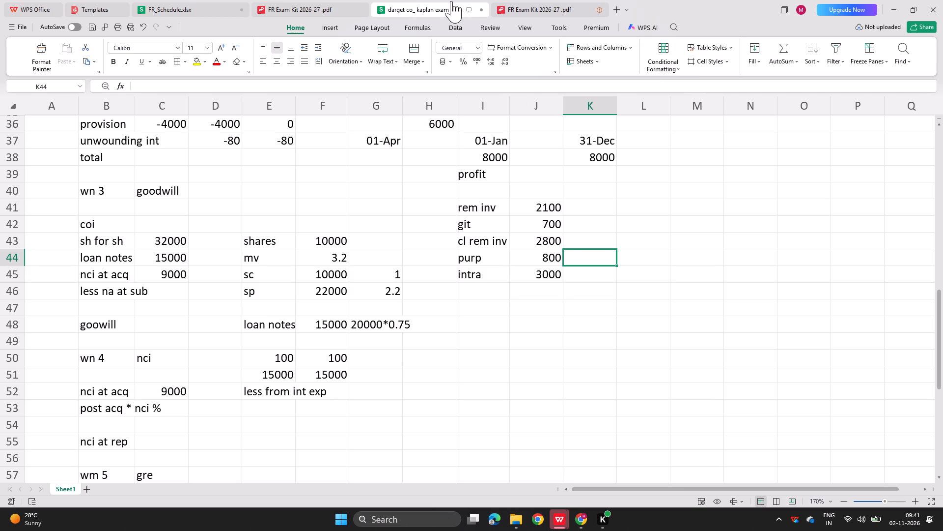
pyautogui.press('Up')
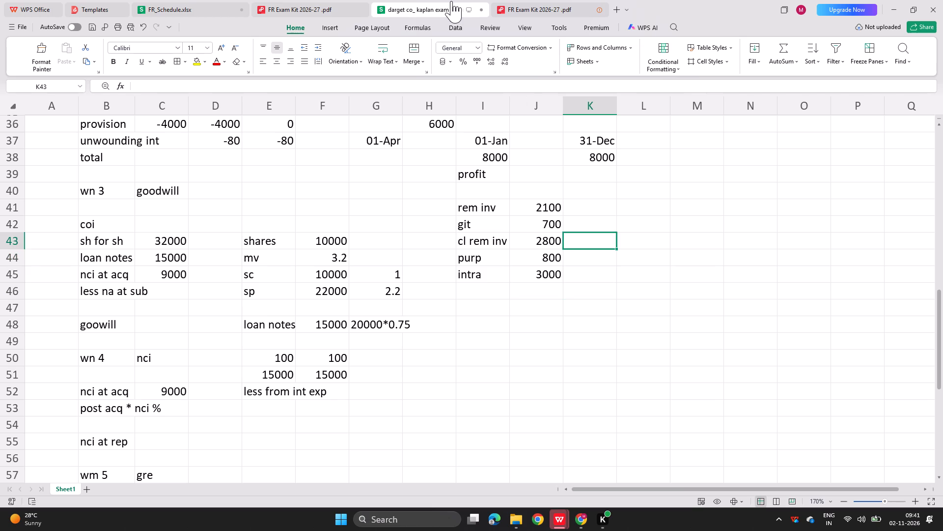
pyautogui.write('pay +')
pyautogui.press('space')
pyautogui.write('invtenory+')
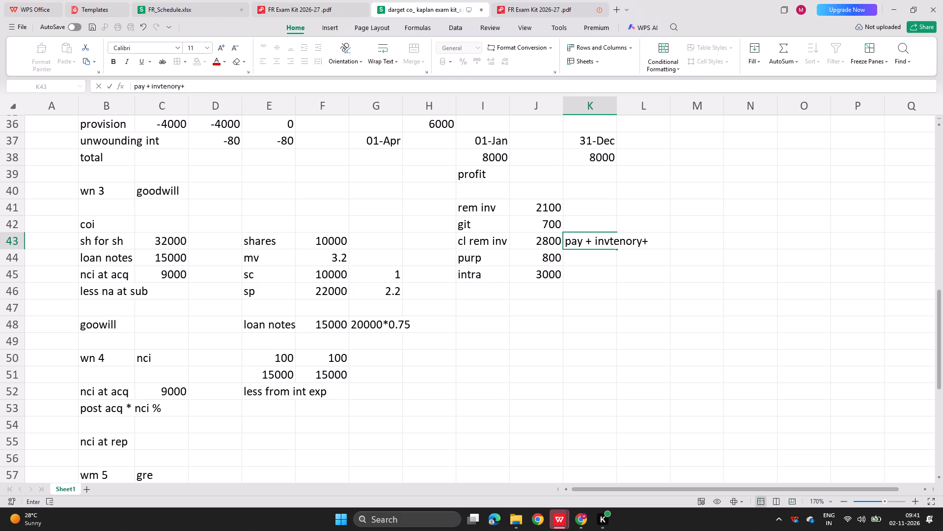
pyautogui.click(617, 240)
pyautogui.press('BackSpace')
pyautogui.press('BackSpace')
pyautogui.press('e')
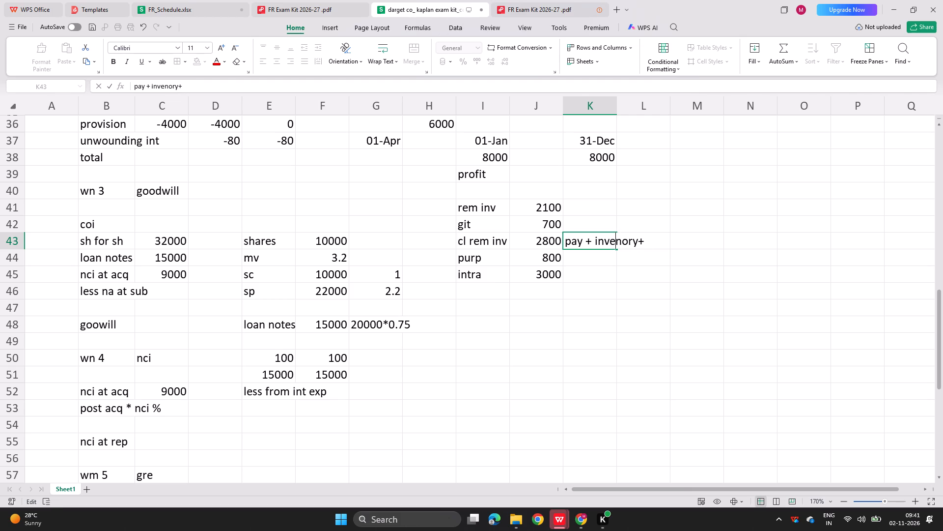
pyautogui.click(623, 241)
pyautogui.press('t')
pyautogui.press('Return')
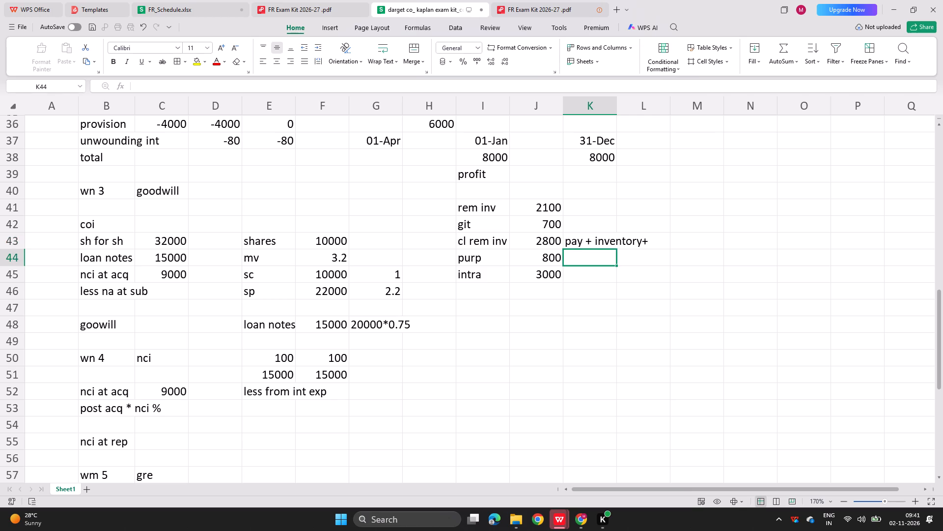
# Examine the assets, equity and liabilities in the exam kit's consolidated statement of financial position for Dargent Co.
pyautogui.click(544, 0)
pyautogui.scroll(-1, 436, 258)
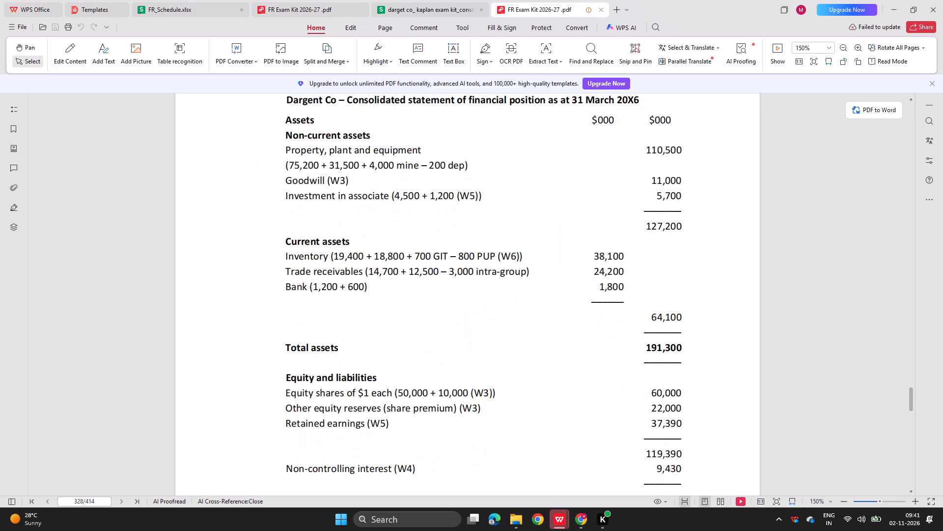
pyautogui.scroll(-1, 436, 258)
pyautogui.scroll(2, 436, 258)
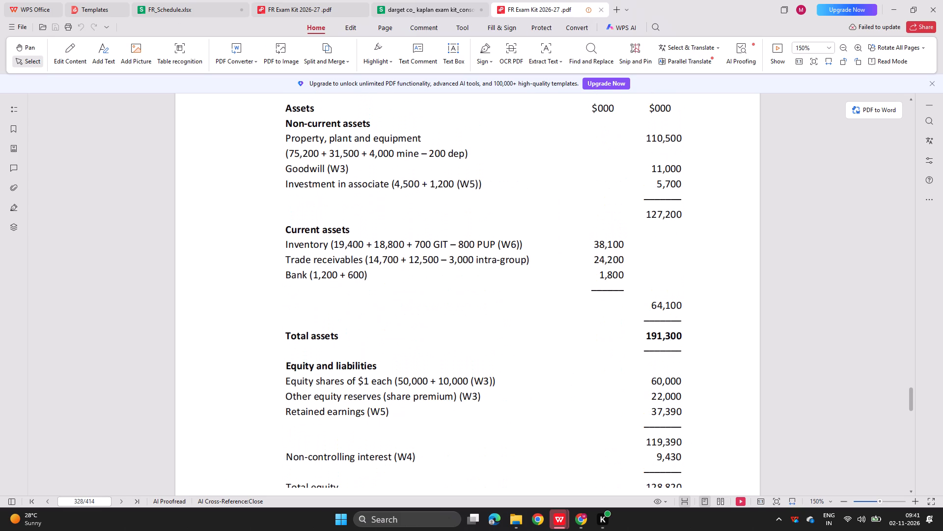
pyautogui.scroll(-1, 436, 258)
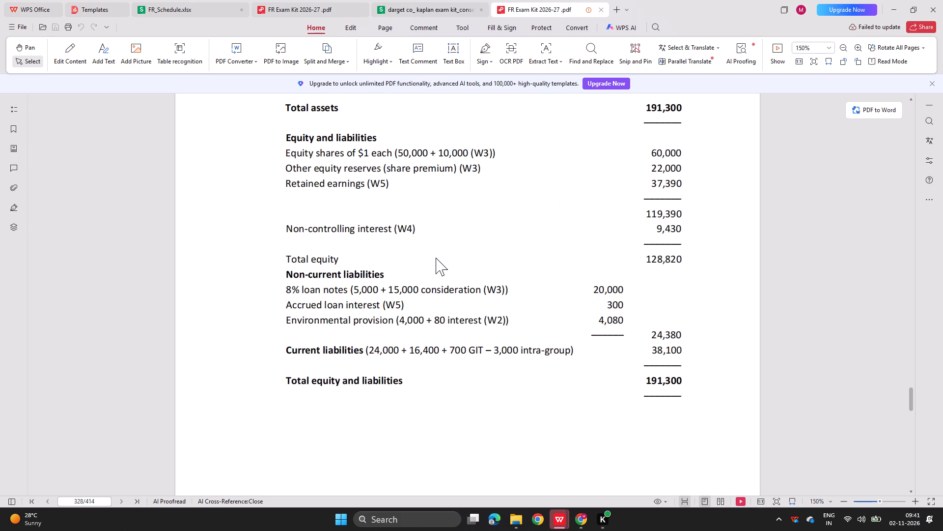
pyautogui.scroll(2, 436, 258)
pyautogui.scroll(-1, 436, 258)
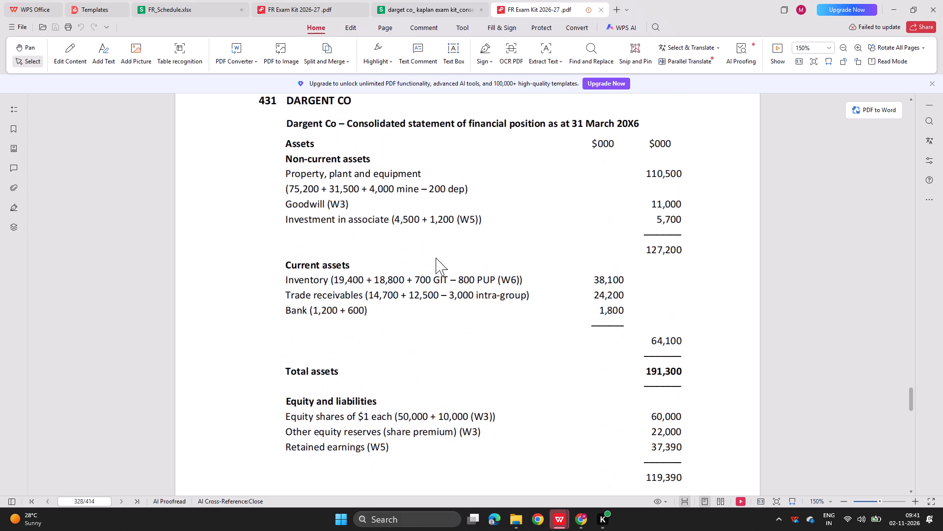
pyautogui.scroll(-1, 436, 258)
pyautogui.scroll(1, 436, 258)
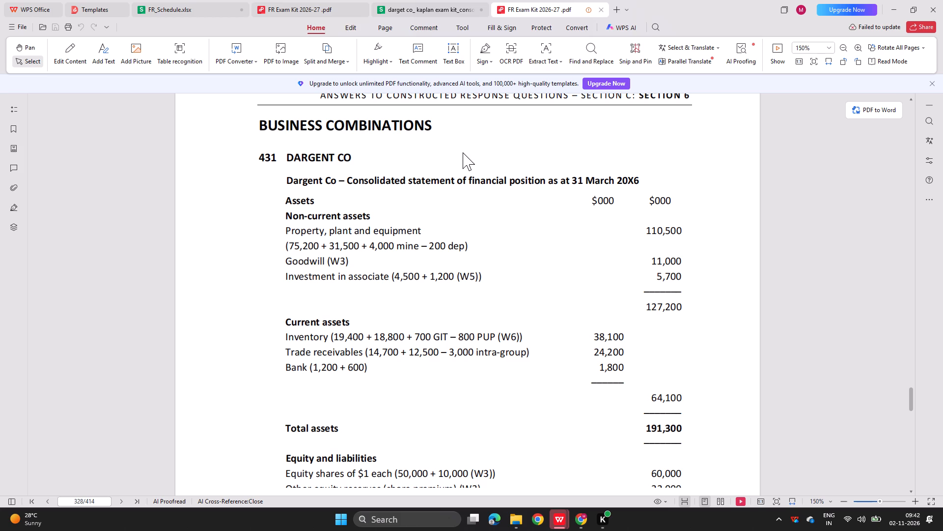
# Enter the note "rec- pay-" in the spreadsheet cell beside the intra amount of 3000.
pyautogui.click(435, 0)
pyautogui.click(335, 0)
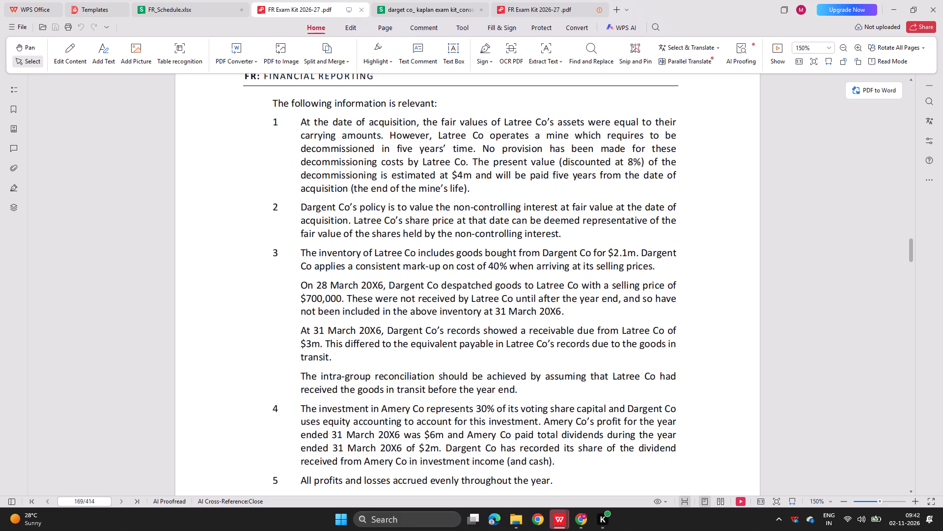
pyautogui.click(444, 0)
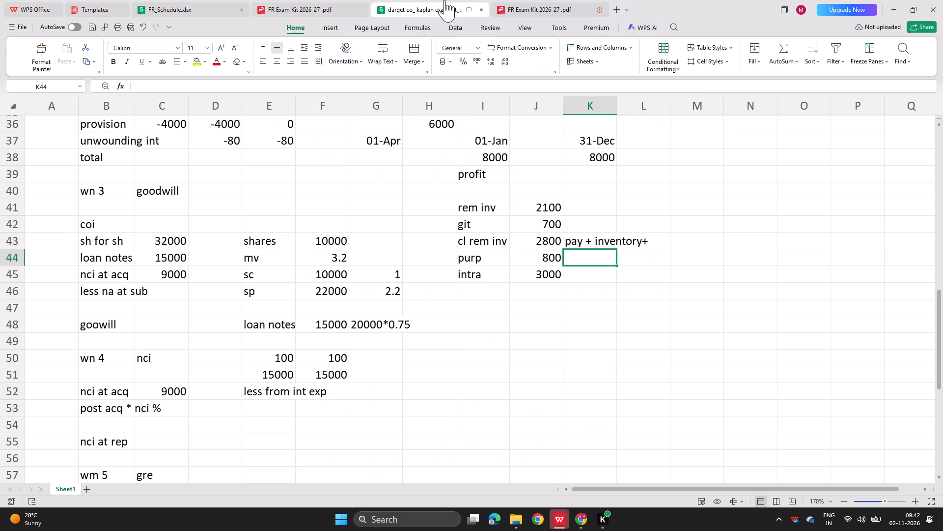
pyautogui.press('Down')
pyautogui.write('less')
pyautogui.press('BackSpace')
pyautogui.press('BackSpace')
pyautogui.press('BackSpace')
pyautogui.press('BackSpace')
pyautogui.press('BackSpace')
pyautogui.press('BackSpace')
pyautogui.press('BackSpace')
pyautogui.press('BackSpace')
pyautogui.write('pau')
pyautogui.press('BackSpace')
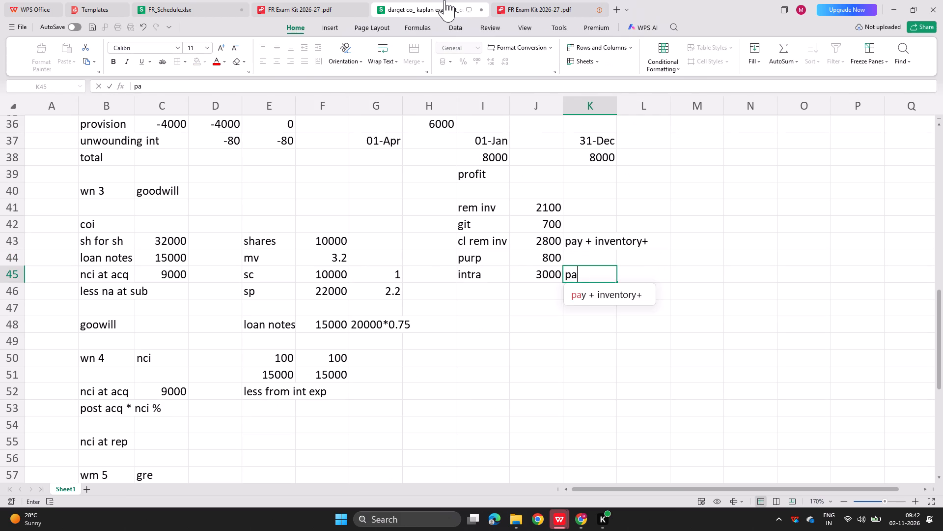
pyautogui.press('BackSpace')
pyautogui.press('BackSpace')
pyautogui.write('rec- pay-')
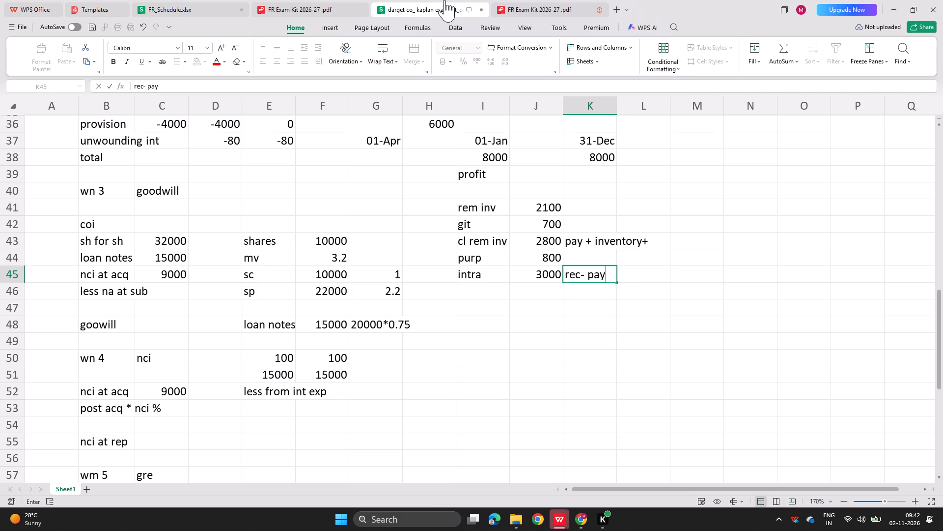
pyautogui.press('Return')
# Examine the exam kit's Dargent Co consolidated statement of financial position and its workings, including the PUP working, for how PUP is treated.
pyautogui.click(297, 1)
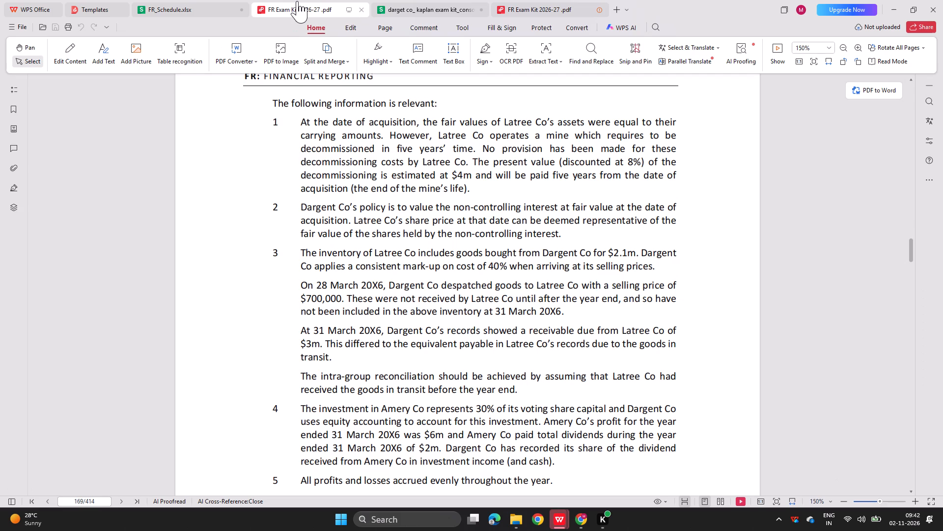
pyautogui.click(567, 1)
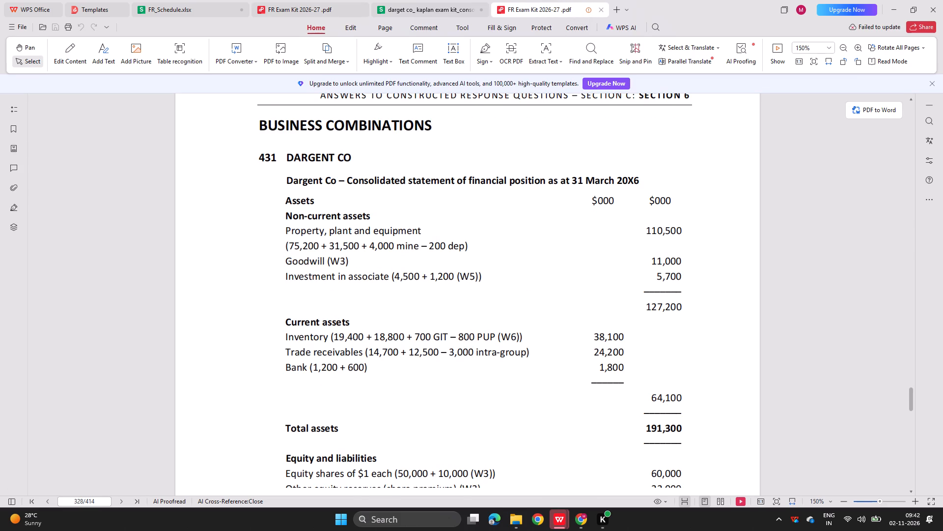
pyautogui.scroll(-1, 432, 296)
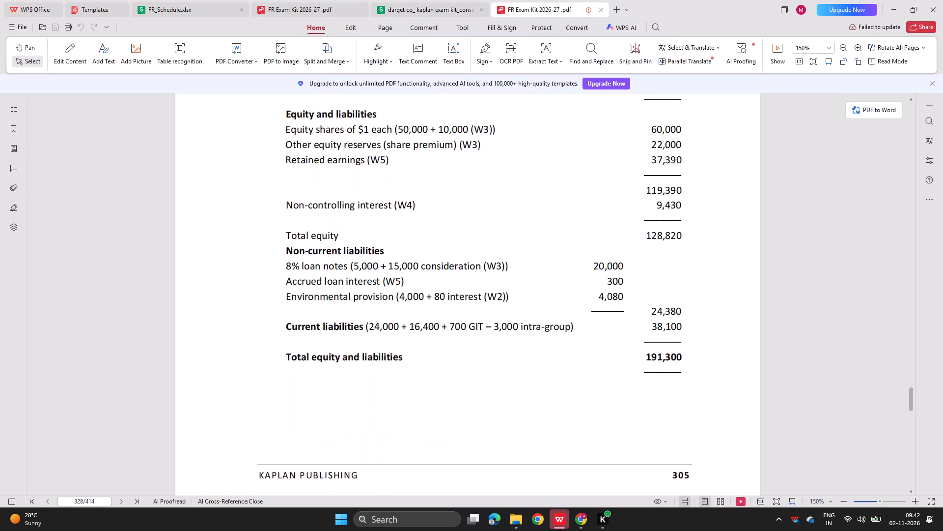
pyautogui.scroll(-1, 432, 296)
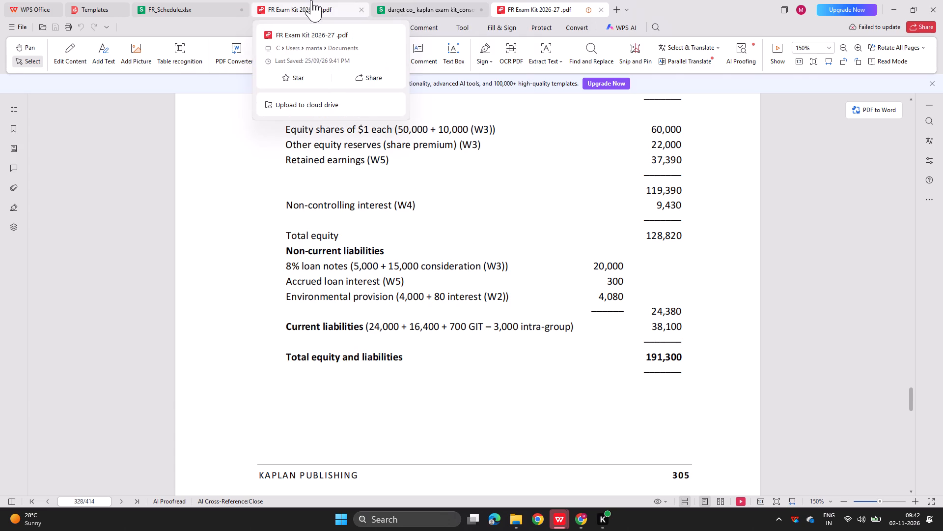
pyautogui.click(413, 0)
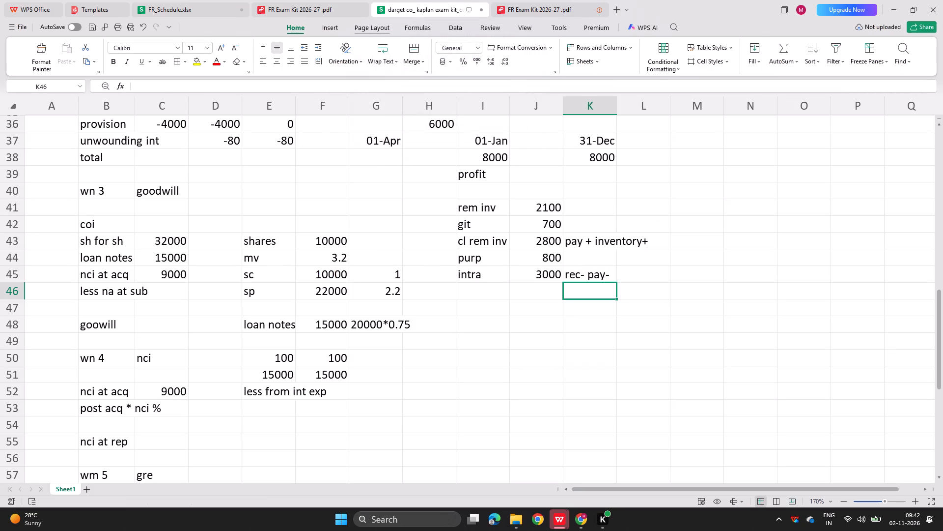
pyautogui.click(594, 259)
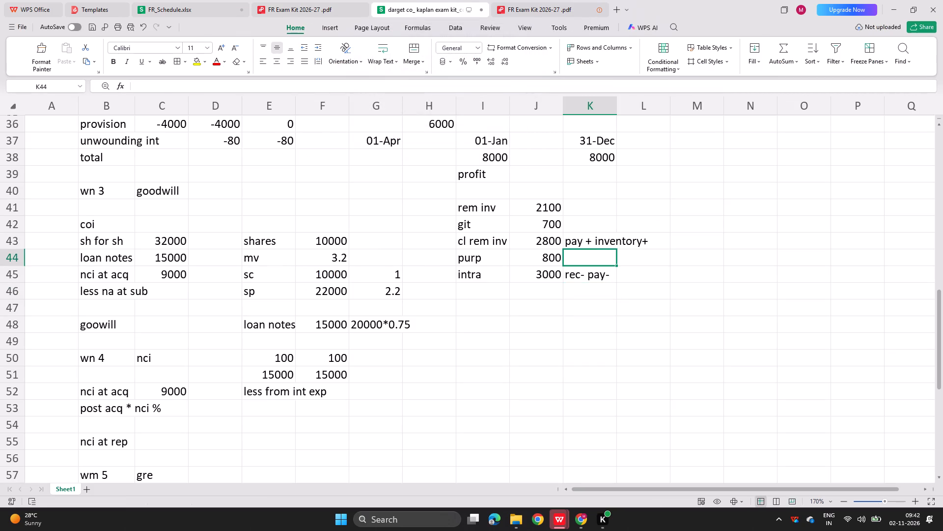
pyautogui.click(513, 12)
pyautogui.scroll(1, 398, 179)
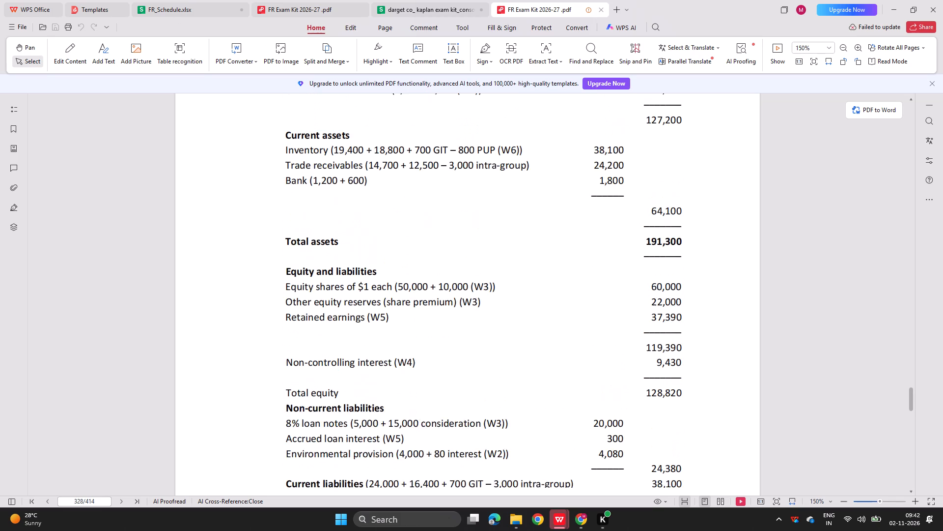
pyautogui.scroll(1, 398, 179)
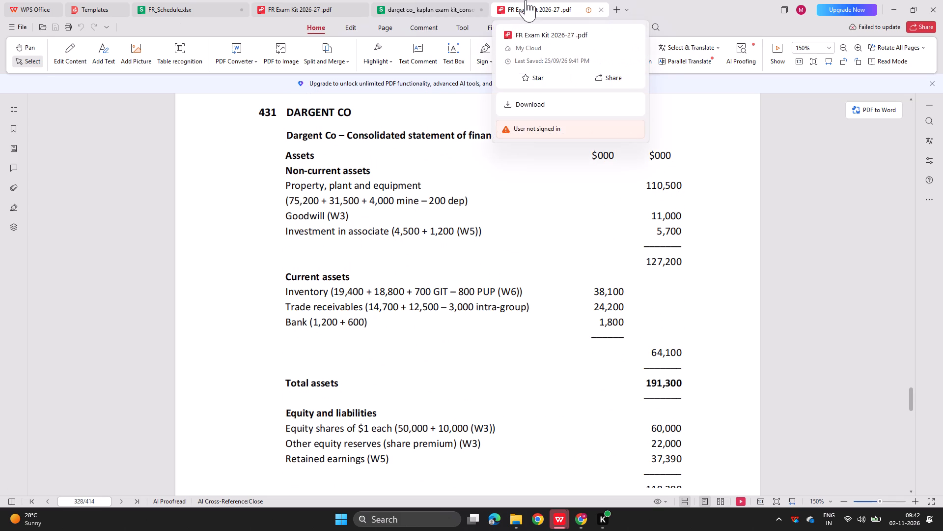
pyautogui.scroll(-1, 416, 180)
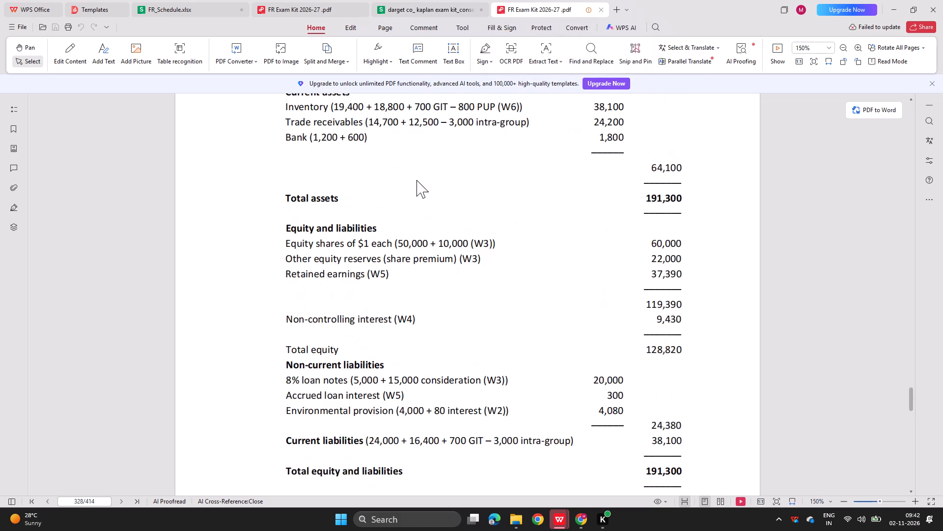
pyautogui.scroll(-2, 416, 180)
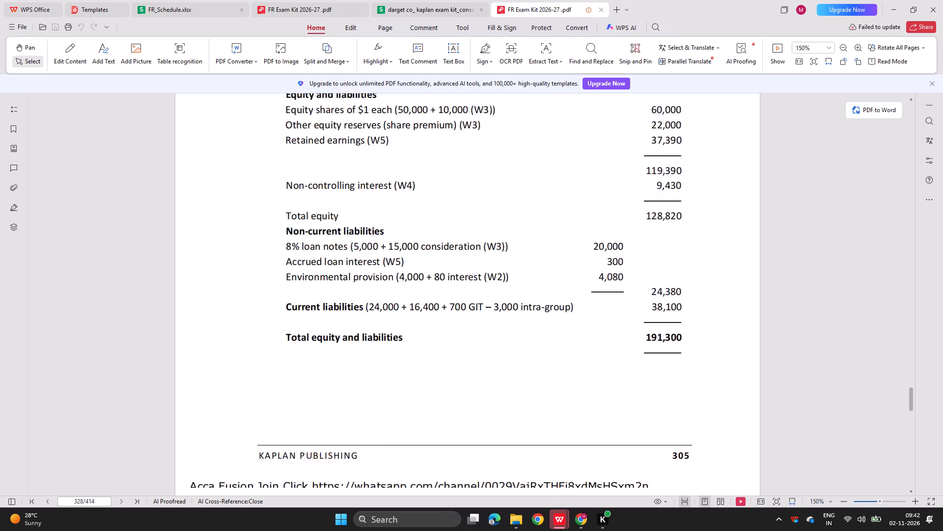
pyautogui.scroll(-3, 416, 180)
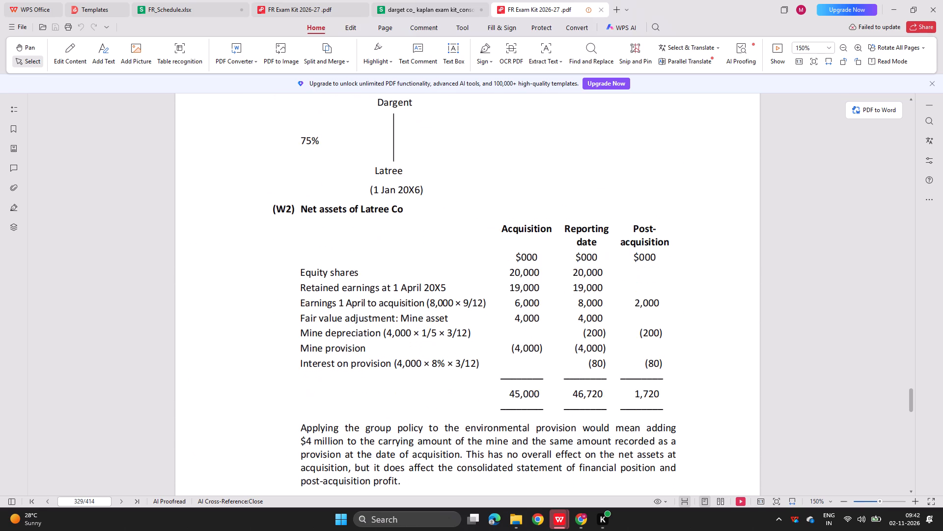
pyautogui.scroll(-1, 416, 180)
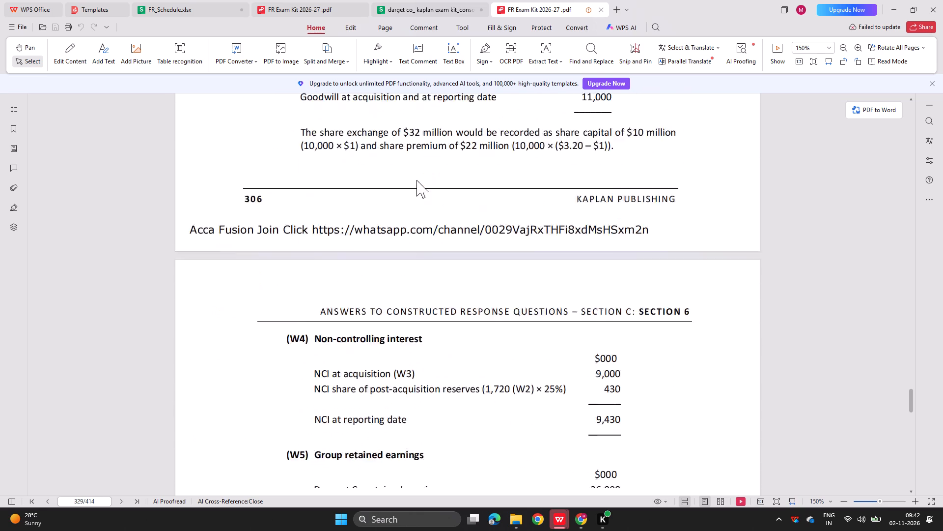
pyautogui.scroll(-1, 416, 180)
pyautogui.scroll(4, 416, 180)
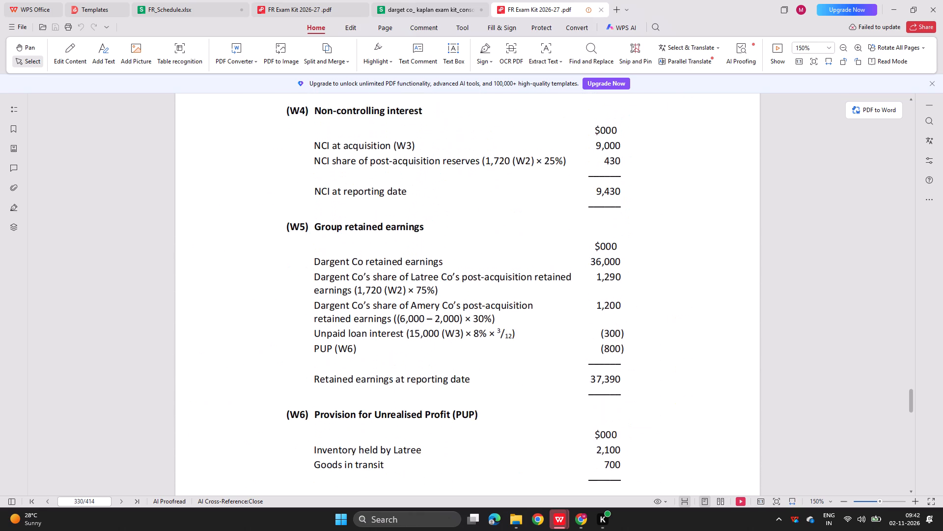
pyautogui.scroll(-1, 416, 180)
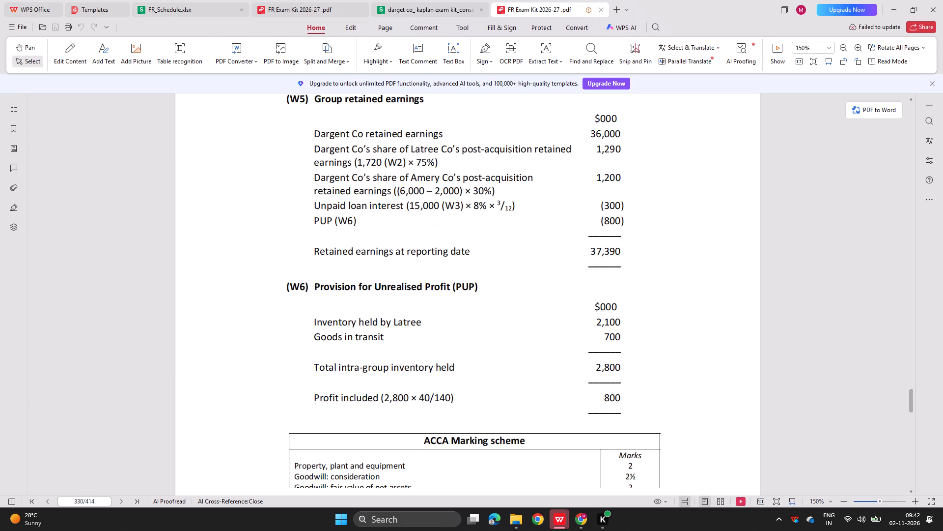
pyautogui.scroll(2, 416, 180)
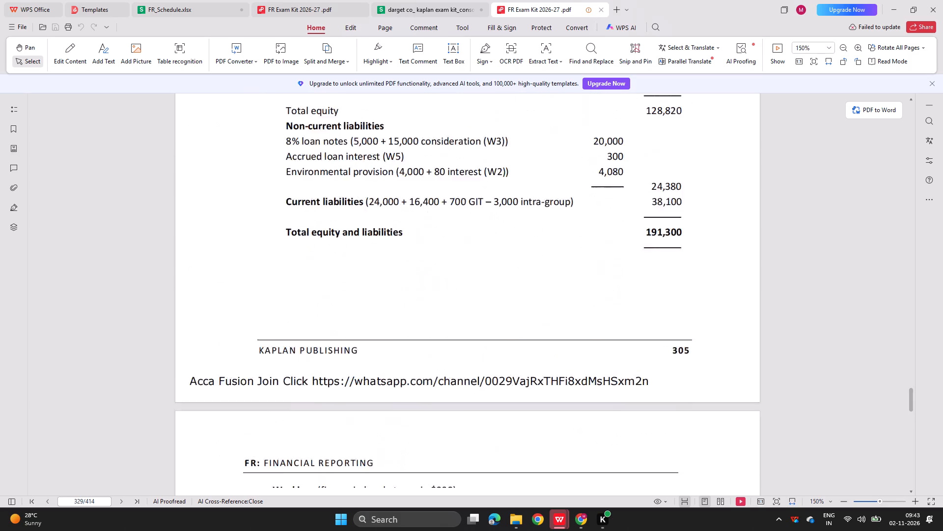
pyautogui.scroll(2, 416, 180)
pyautogui.scroll(-2, 416, 180)
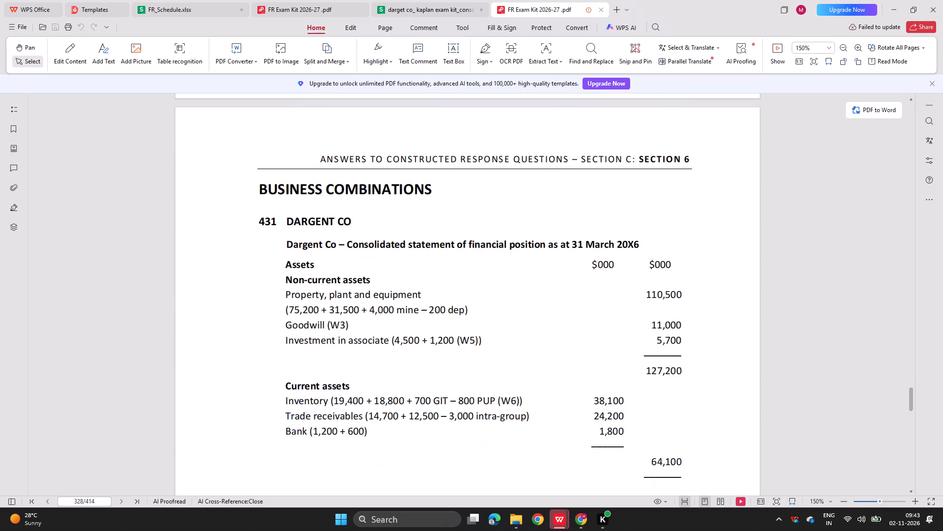
pyautogui.scroll(-1, 416, 180)
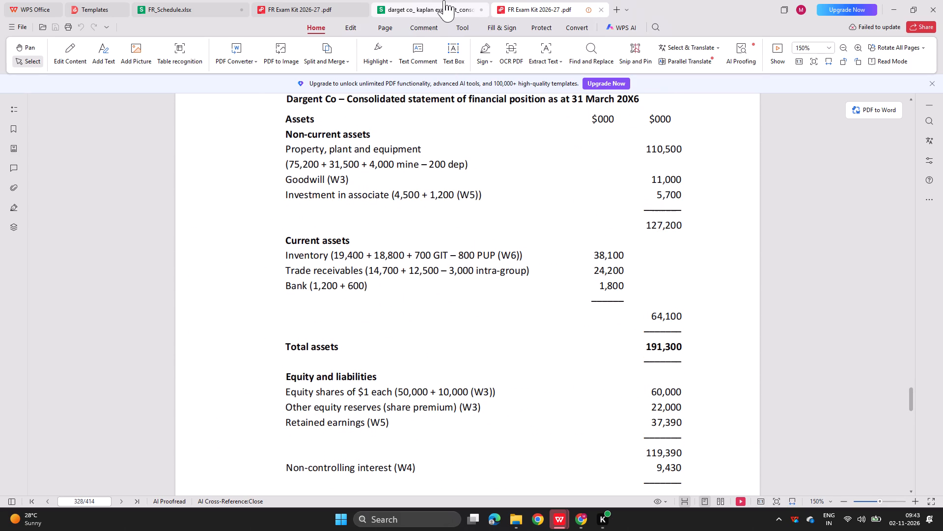
# Enter the note "inv -" in the spreadsheet cell beside the purp amount.
pyautogui.click(439, 0)
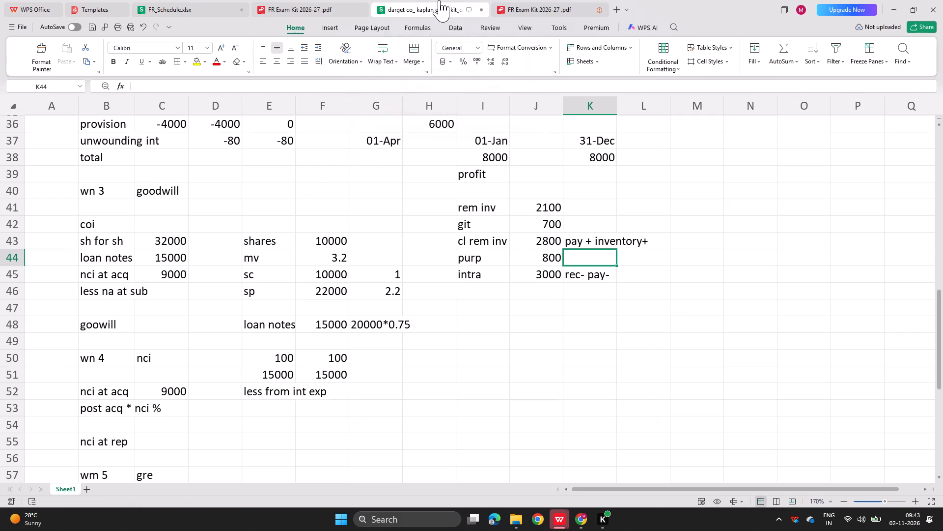
pyautogui.write('inv')
pyautogui.press('space')
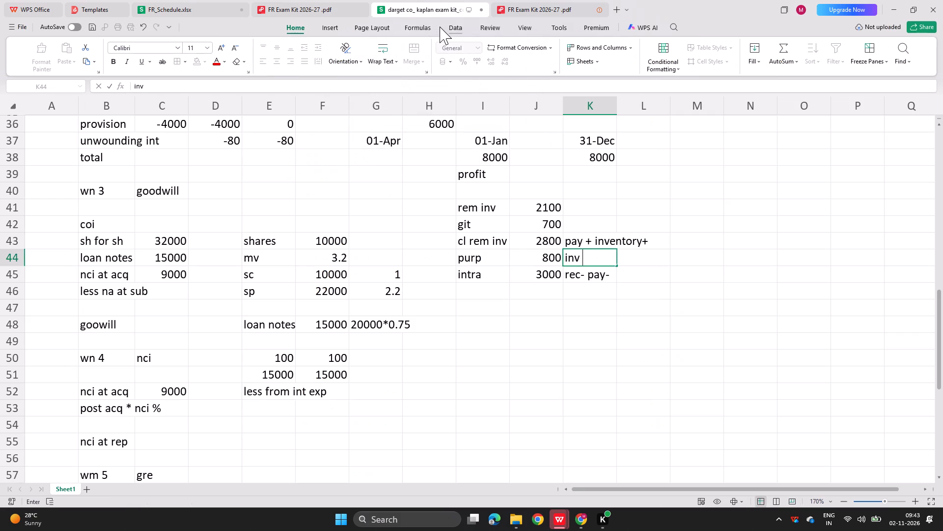
pyautogui.press('-')
pyautogui.press('Return')
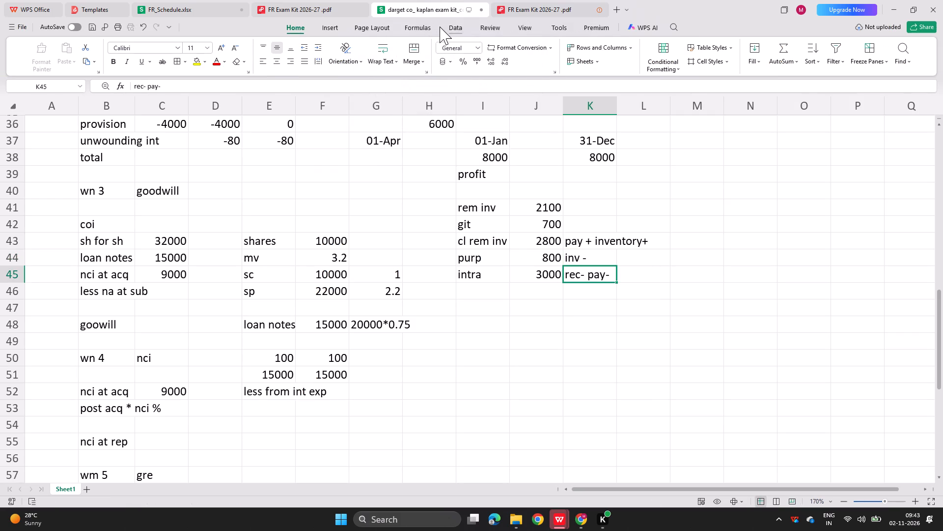
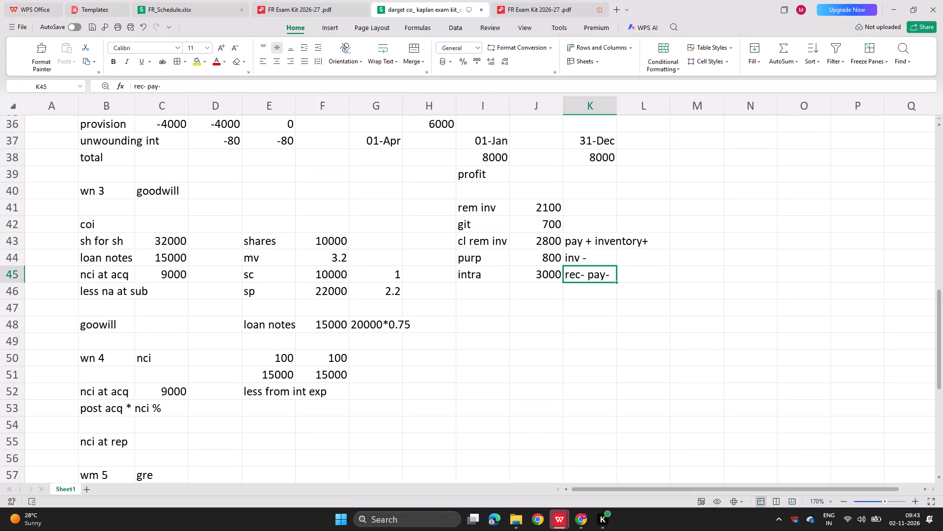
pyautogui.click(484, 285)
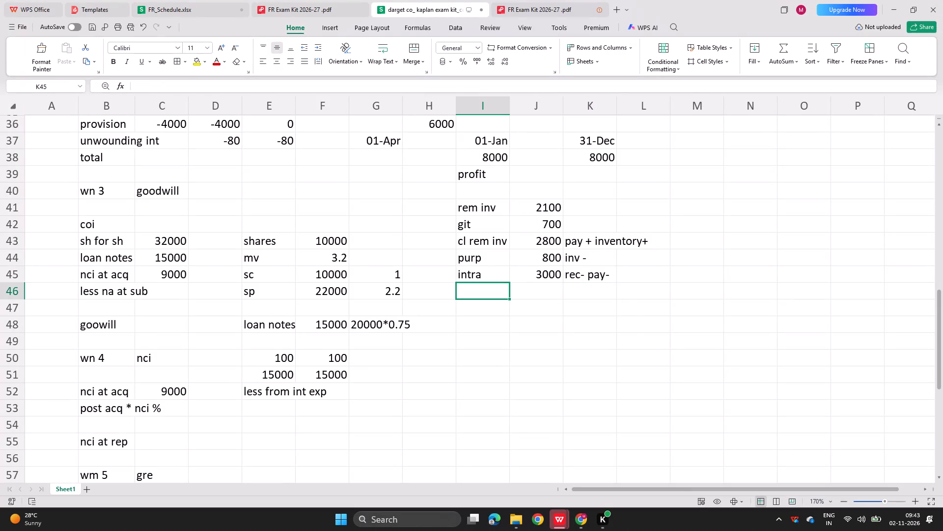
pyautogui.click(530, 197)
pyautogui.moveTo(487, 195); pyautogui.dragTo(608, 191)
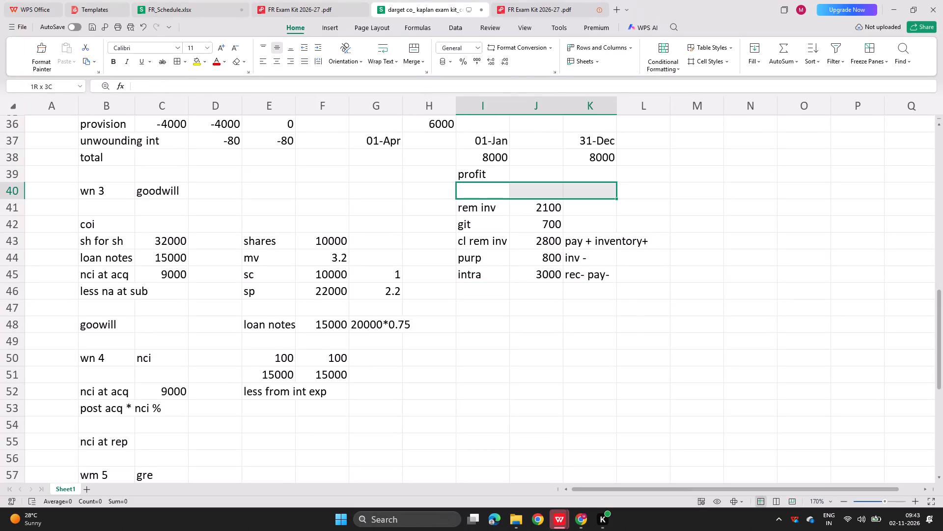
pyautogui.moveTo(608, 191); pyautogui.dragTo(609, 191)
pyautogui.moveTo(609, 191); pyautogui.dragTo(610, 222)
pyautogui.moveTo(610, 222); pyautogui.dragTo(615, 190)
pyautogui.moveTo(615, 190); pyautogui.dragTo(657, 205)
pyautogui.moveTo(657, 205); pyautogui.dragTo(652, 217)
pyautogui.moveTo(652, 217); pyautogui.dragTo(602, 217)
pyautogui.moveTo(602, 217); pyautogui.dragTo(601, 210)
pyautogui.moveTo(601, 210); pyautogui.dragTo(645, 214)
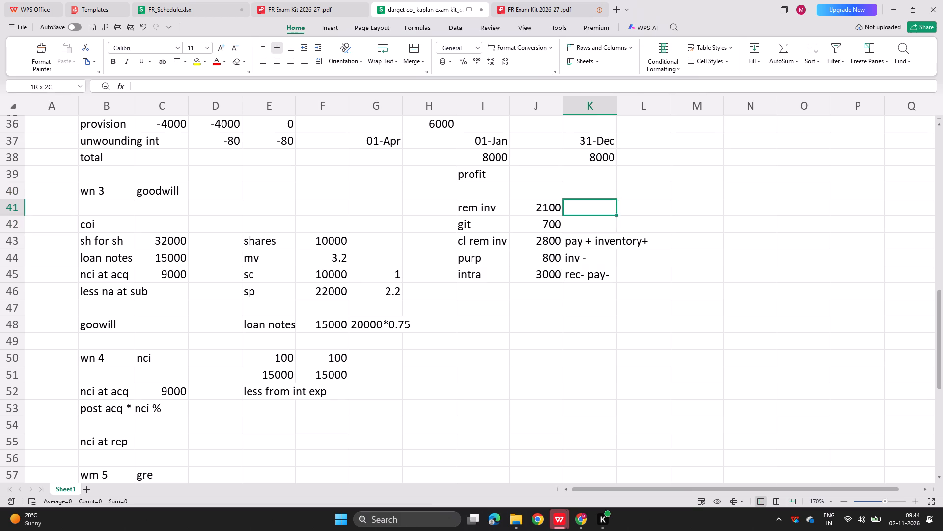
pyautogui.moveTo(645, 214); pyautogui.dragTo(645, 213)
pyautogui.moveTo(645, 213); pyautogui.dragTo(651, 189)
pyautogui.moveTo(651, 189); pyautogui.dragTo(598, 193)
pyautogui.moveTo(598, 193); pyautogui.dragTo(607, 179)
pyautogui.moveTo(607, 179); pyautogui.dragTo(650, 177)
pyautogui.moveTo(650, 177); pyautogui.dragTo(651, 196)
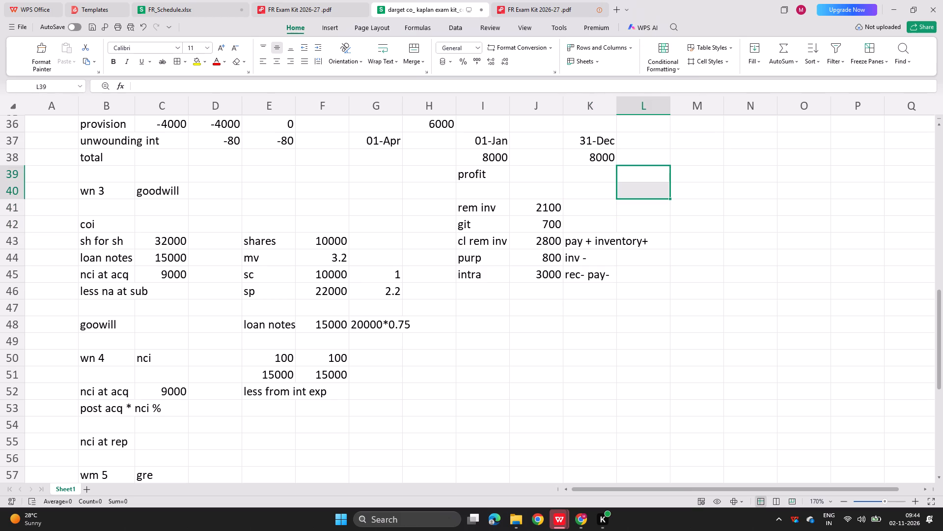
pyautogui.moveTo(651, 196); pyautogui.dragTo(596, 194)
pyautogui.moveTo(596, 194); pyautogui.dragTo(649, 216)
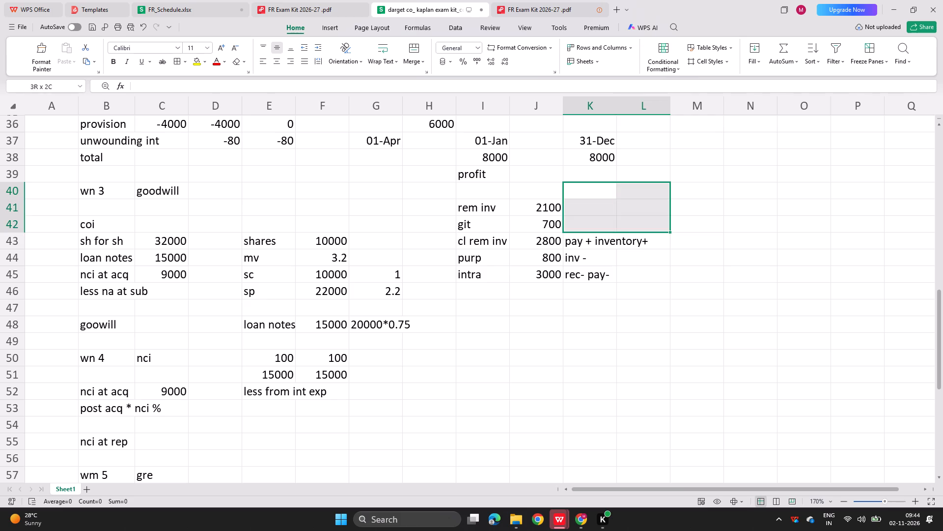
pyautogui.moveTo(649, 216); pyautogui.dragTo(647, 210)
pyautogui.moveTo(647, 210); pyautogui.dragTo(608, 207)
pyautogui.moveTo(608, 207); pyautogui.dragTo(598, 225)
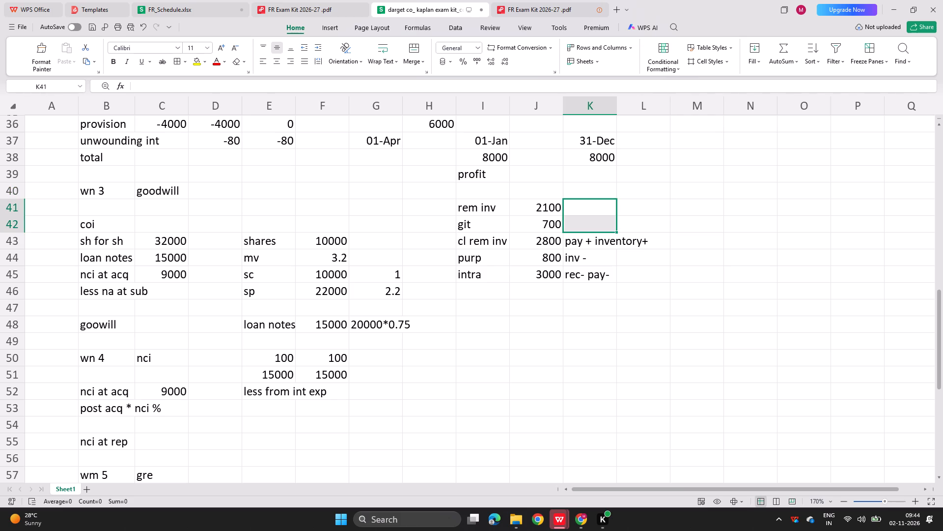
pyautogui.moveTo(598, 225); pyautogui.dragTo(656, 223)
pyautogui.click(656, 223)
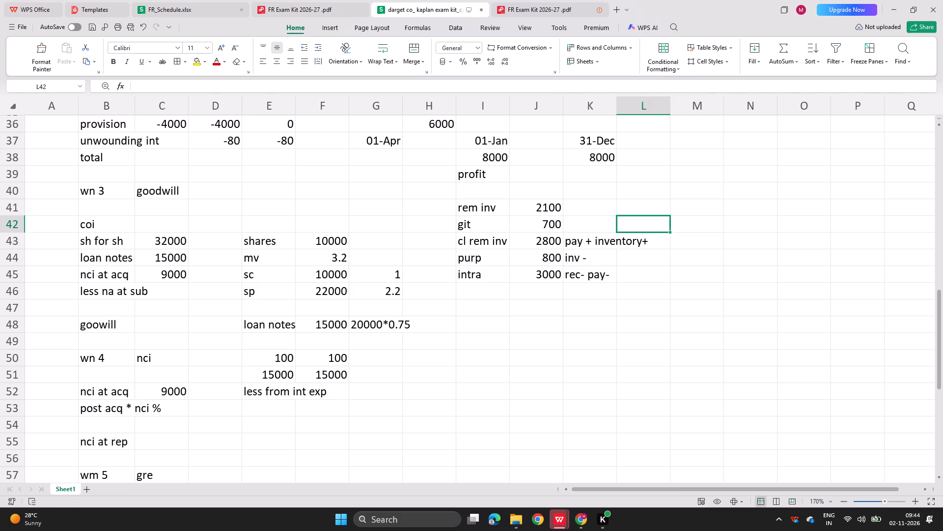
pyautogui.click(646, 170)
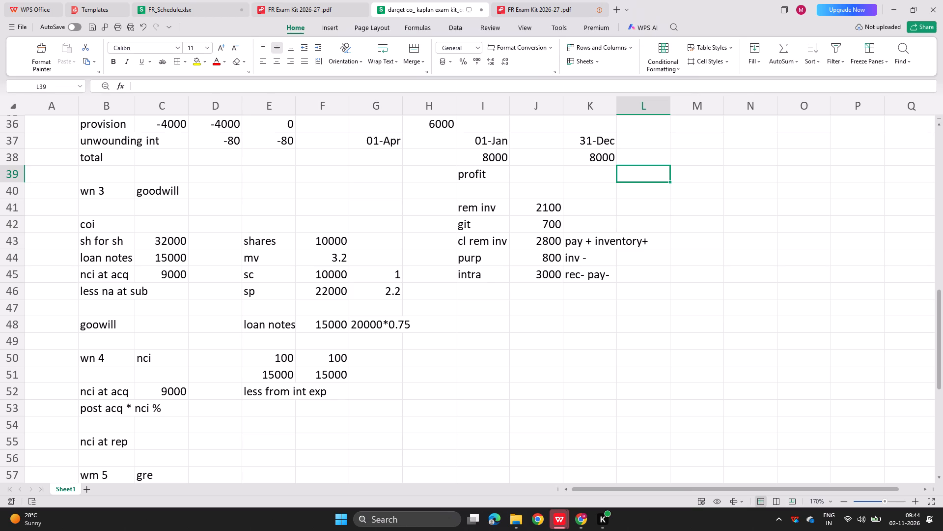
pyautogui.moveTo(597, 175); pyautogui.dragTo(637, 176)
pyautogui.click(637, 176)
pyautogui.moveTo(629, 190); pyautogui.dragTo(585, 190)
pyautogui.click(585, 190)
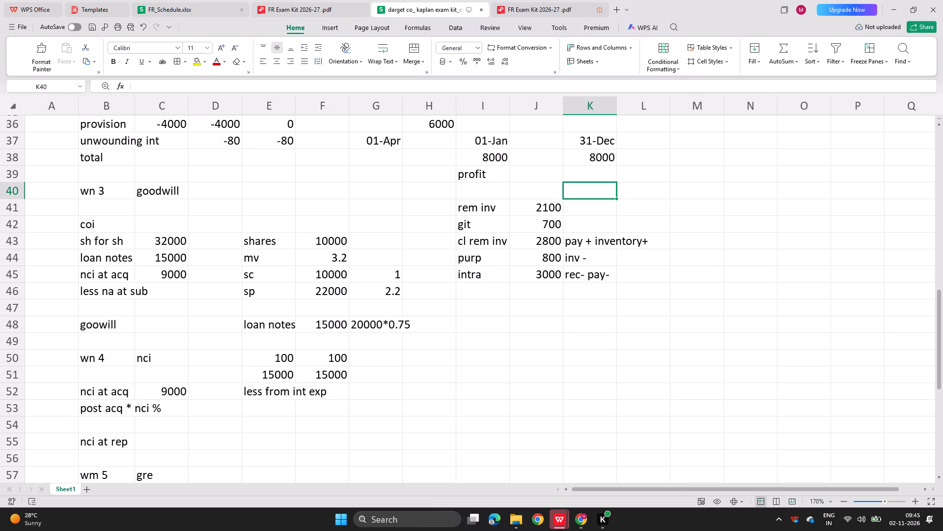
# Total the acquisition column of the subsidiary's net assets working with =SUM(C32:C37) in the total row.
pyautogui.hscroll(1, 465, 255)
pyautogui.scroll(3, 171, 254)
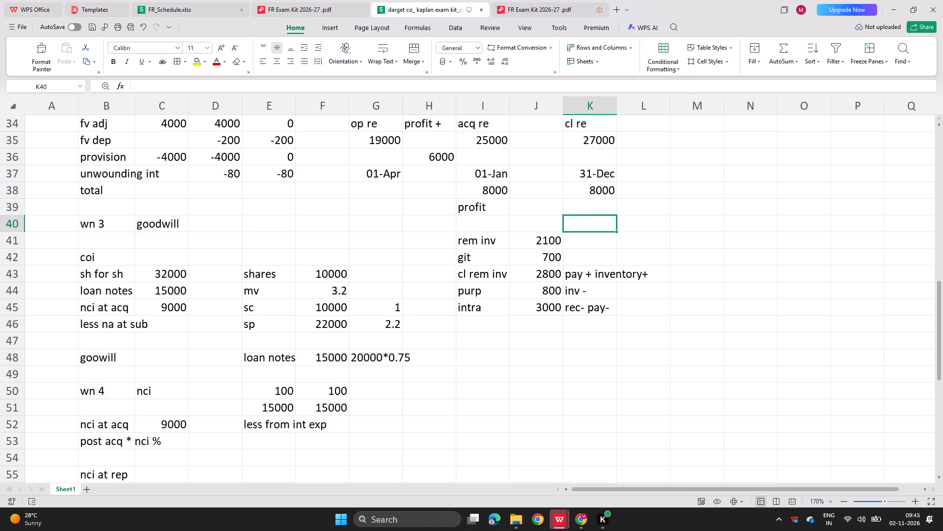
pyautogui.scroll(1, 171, 254)
pyautogui.click(164, 232)
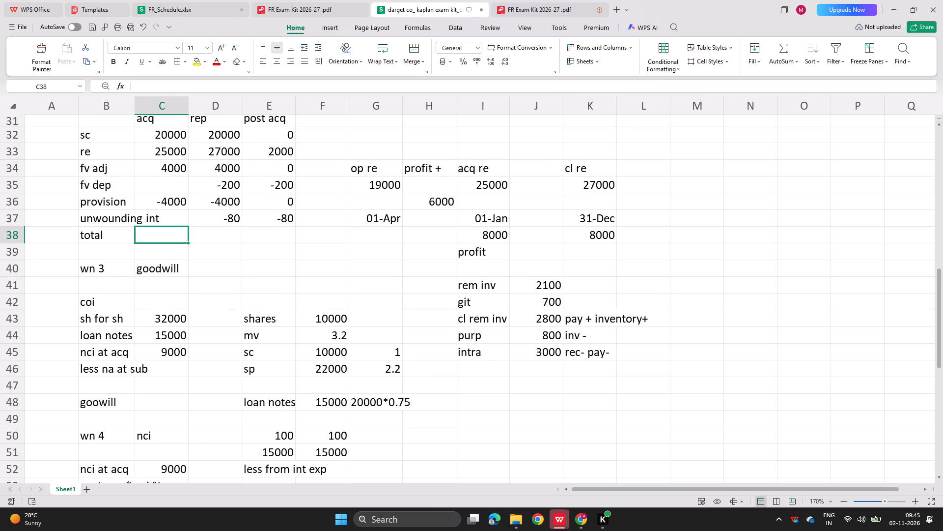
pyautogui.write('=sum')
pyautogui.hotkey('shift', '(')
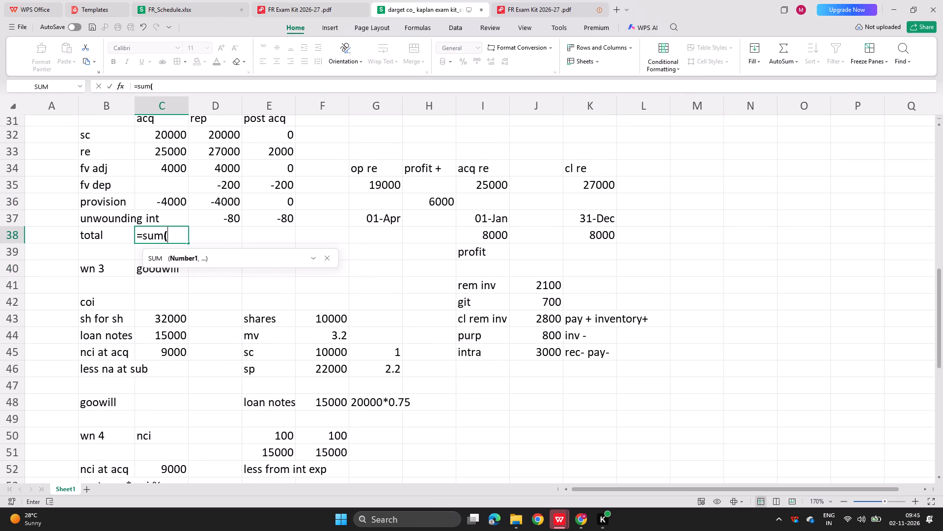
pyautogui.moveTo(146, 223); pyautogui.dragTo(156, 114)
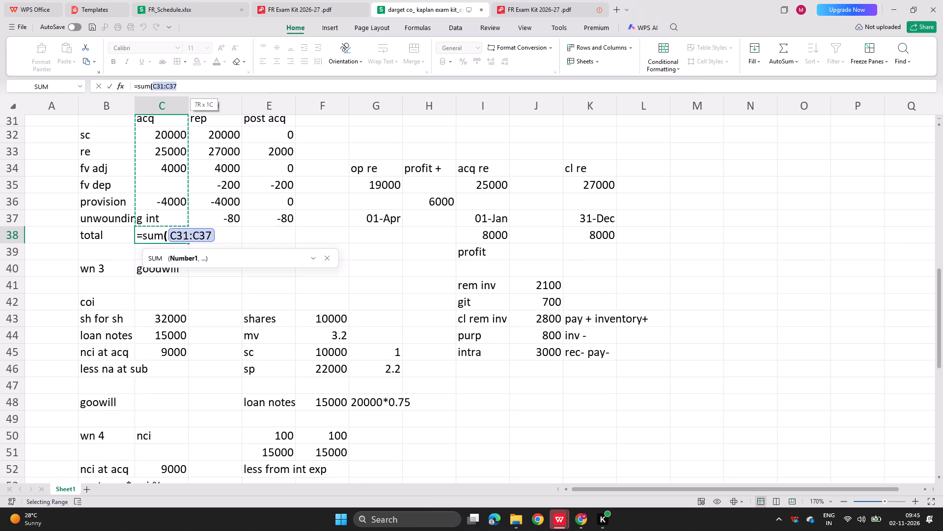
pyautogui.moveTo(156, 114); pyautogui.dragTo(151, 160)
pyautogui.press('Return')
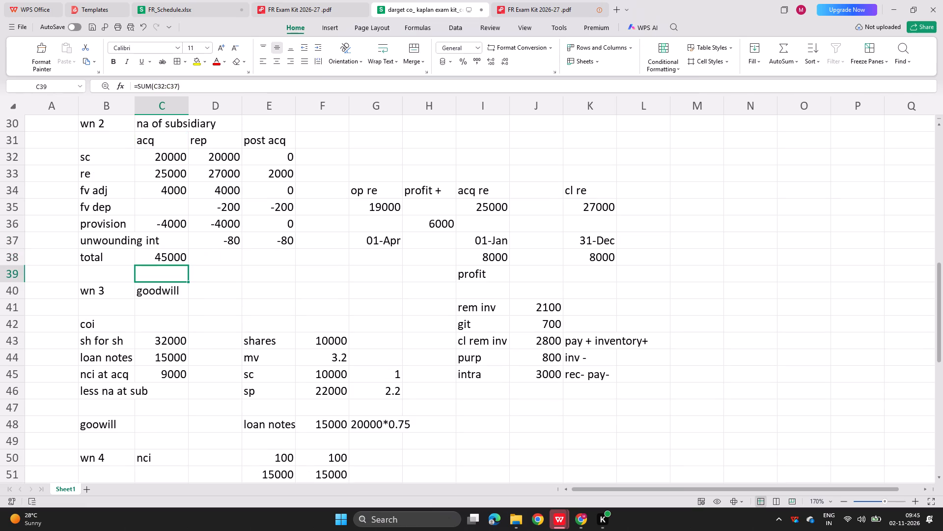
# Check the acquisition net assets total against the exam kit's Net assets of Latree Co working (W2).
pyautogui.click(569, 0)
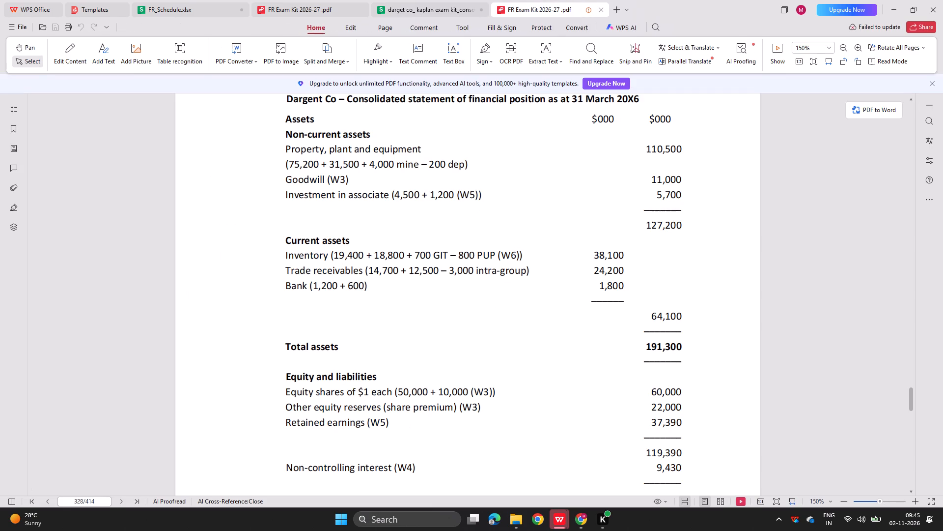
pyautogui.scroll(-8, 423, 198)
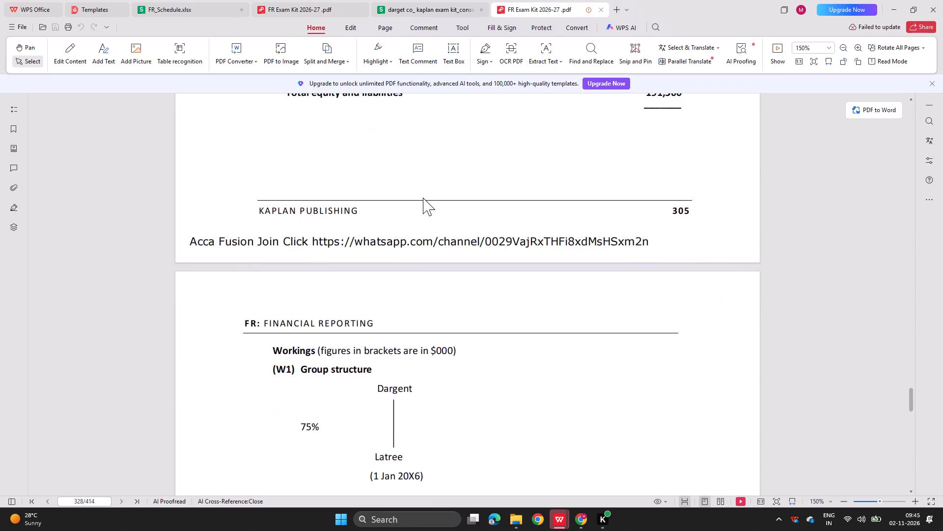
pyautogui.scroll(-3, 423, 198)
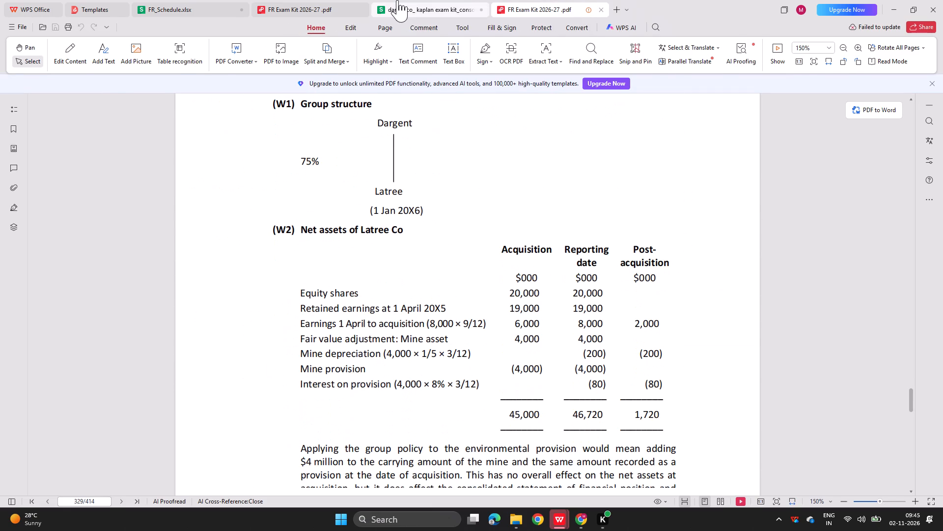
# Back in the spreadsheet, copy the acquisition total formula across to the rep and post acq columns of wn 2.
pyautogui.click(397, 0)
pyautogui.click(170, 252)
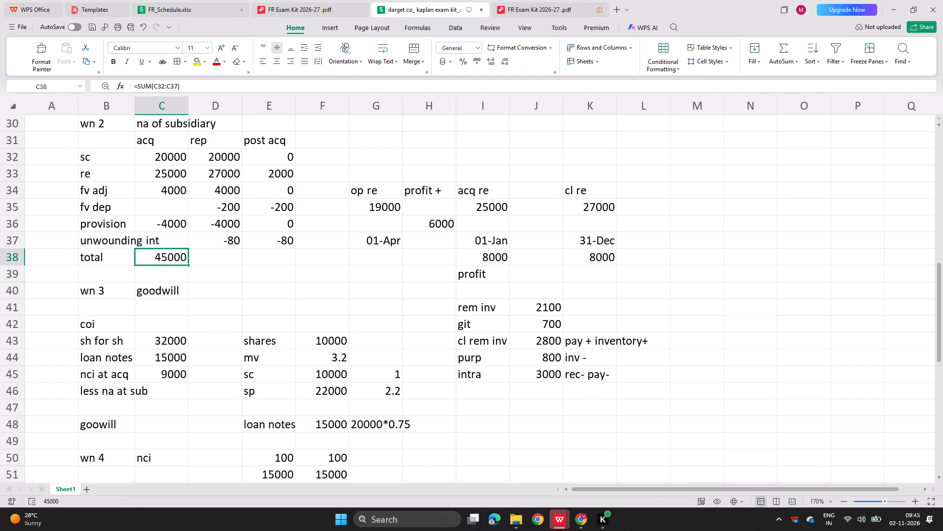
pyautogui.hotkey('ctrl', 'c')
pyautogui.moveTo(205, 259); pyautogui.dragTo(295, 257)
pyautogui.moveTo(281, 258); pyautogui.dragTo(238, 258)
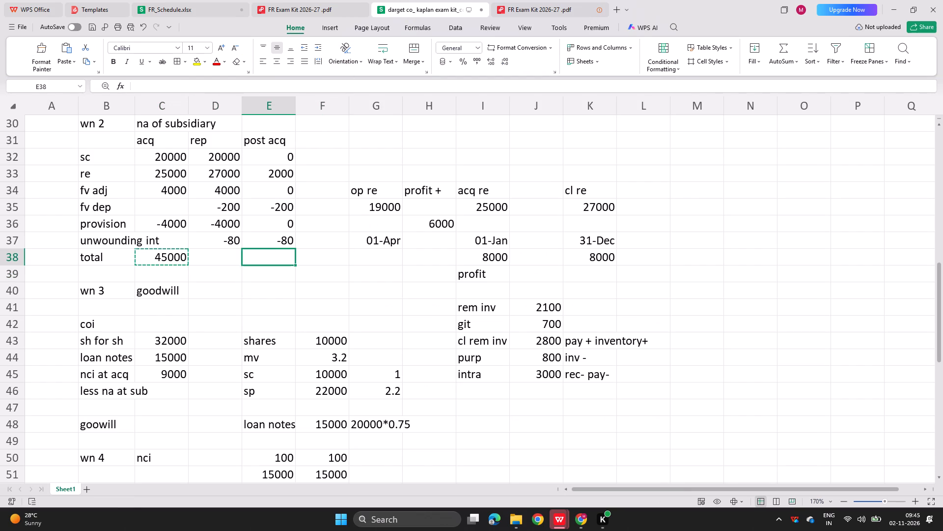
pyautogui.moveTo(238, 258); pyautogui.dragTo(213, 259)
pyautogui.hotkey('ctrl', 'v')
pyautogui.click(213, 259)
pyautogui.click(186, 295)
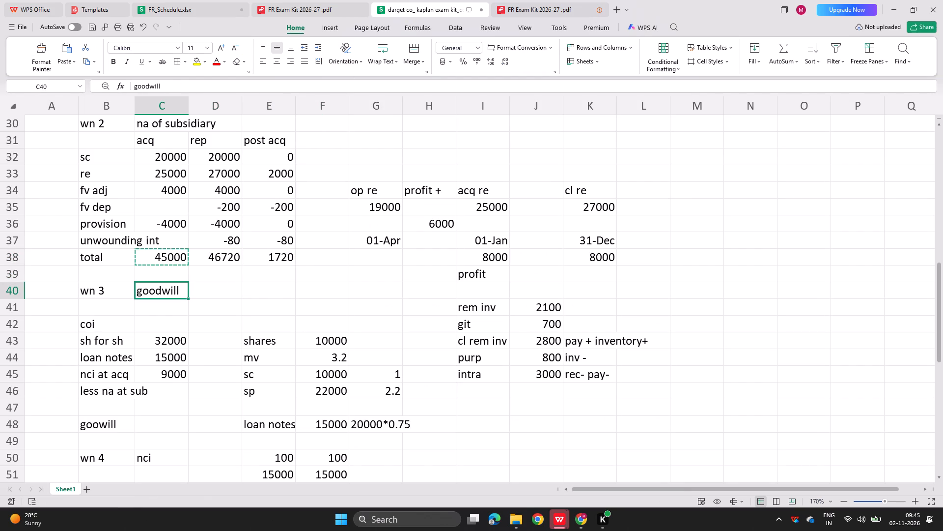
pyautogui.press('F2')
pyautogui.click(217, 279)
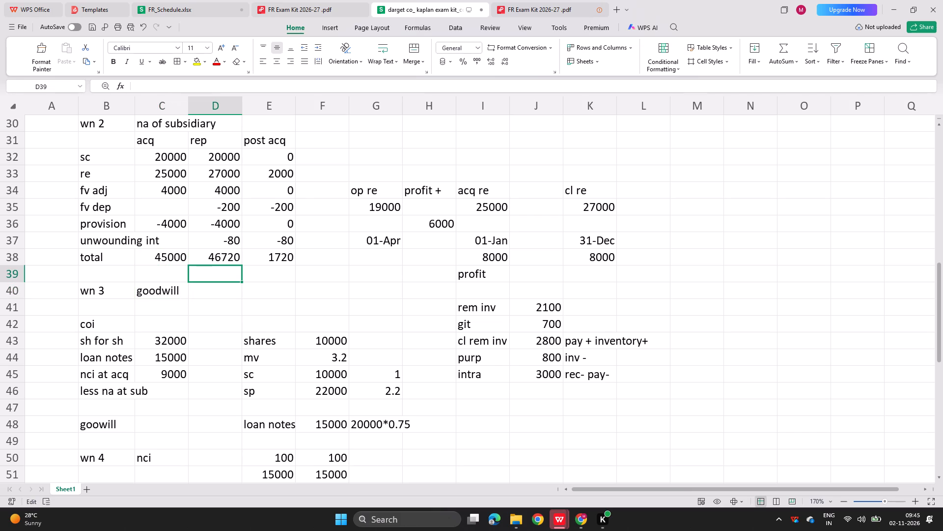
# Enter the note "p-s" in the cell directly above the rem inv label.
pyautogui.click(480, 293)
pyautogui.write('p-s')
pyautogui.press('Return')
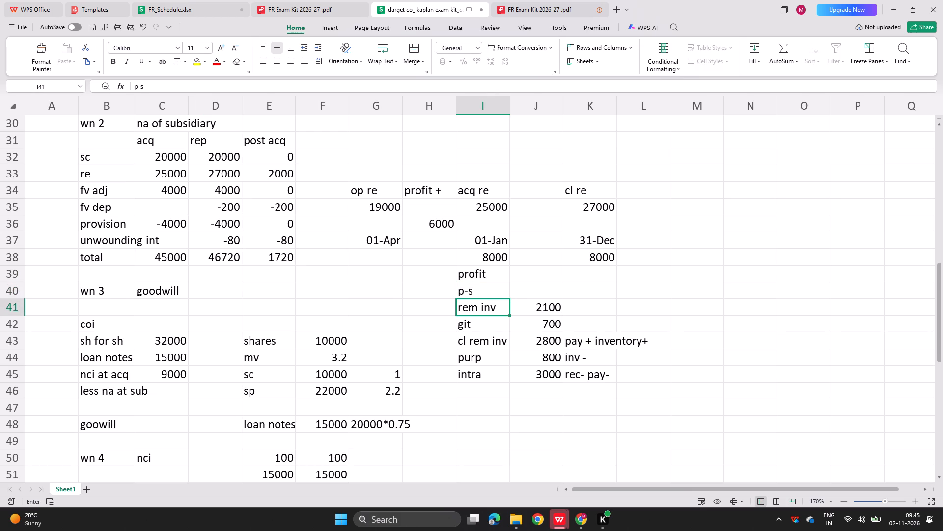
# Extend the note beside the purp amount to read "inv - wn 5-".
pyautogui.doubleClick(602, 356)
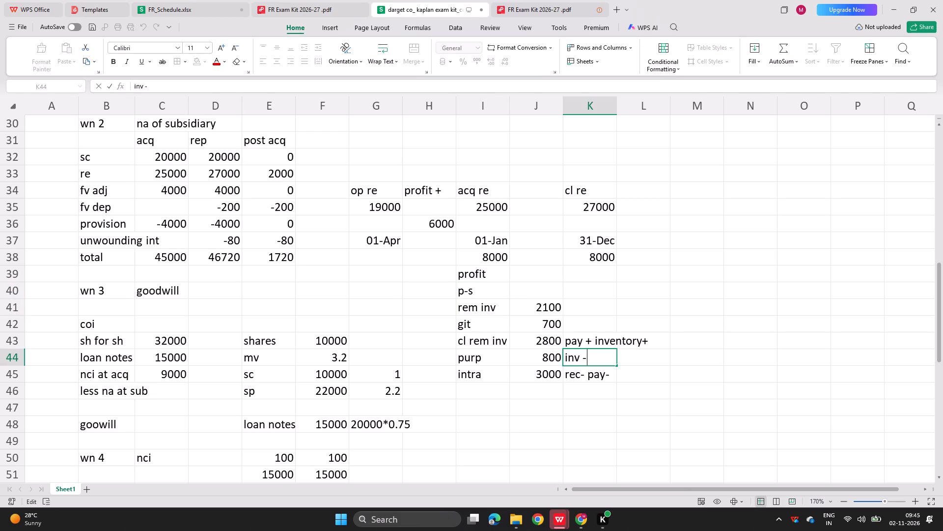
pyautogui.press('space')
pyautogui.write('wn')
pyautogui.press('space')
pyautogui.write('5-')
pyautogui.press('Return')
# Post the purp amount from cell J44 as a negative linked figure on the less purp (p-s) line of the gre working.
pyautogui.scroll(-2, 308, 417)
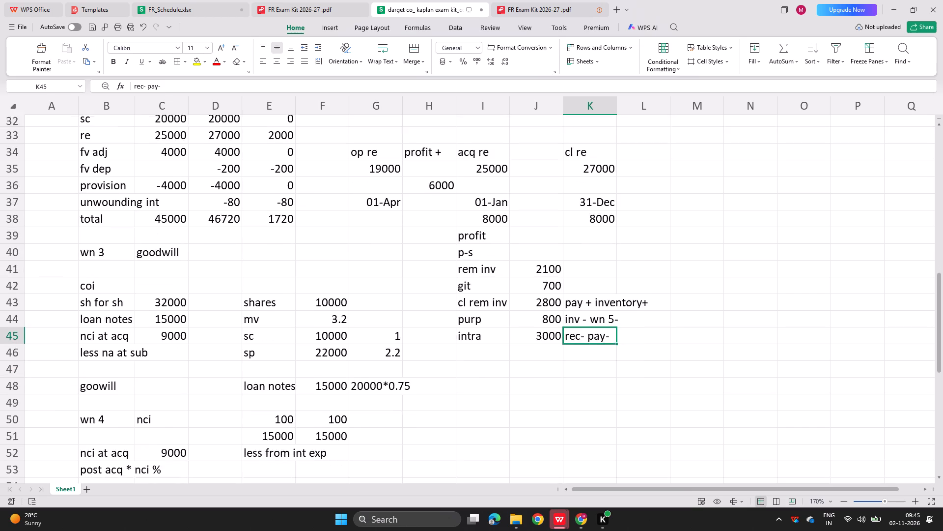
pyautogui.scroll(-5, 308, 417)
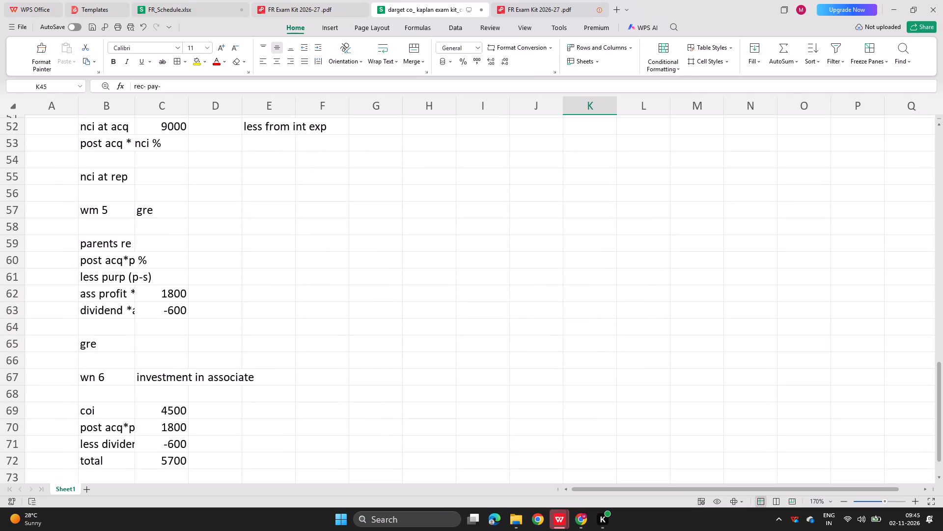
pyautogui.click(11, 272)
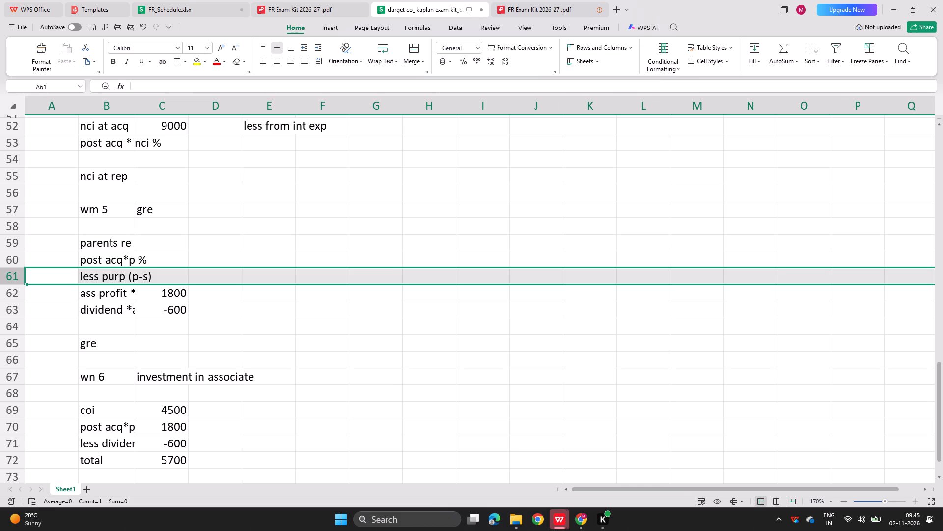
pyautogui.click(179, 280)
pyautogui.press('=')
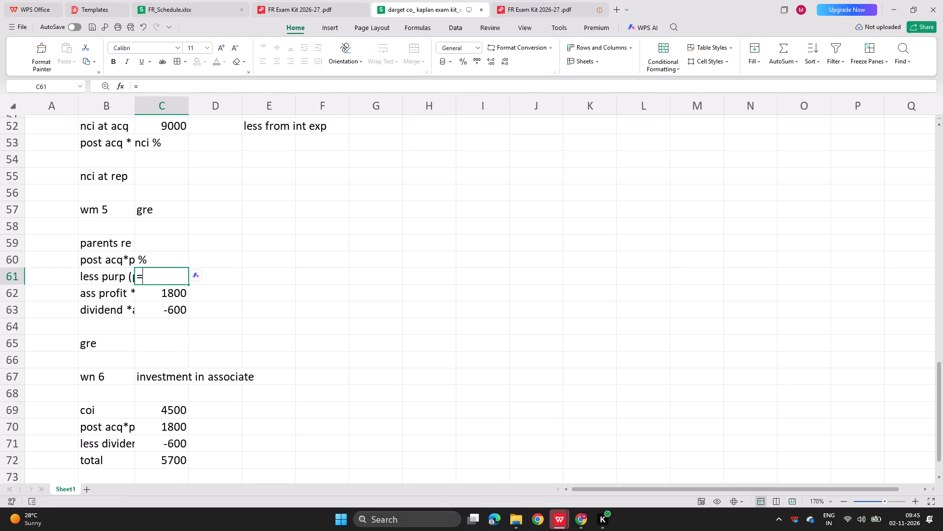
pyautogui.scroll(3, 558, 72)
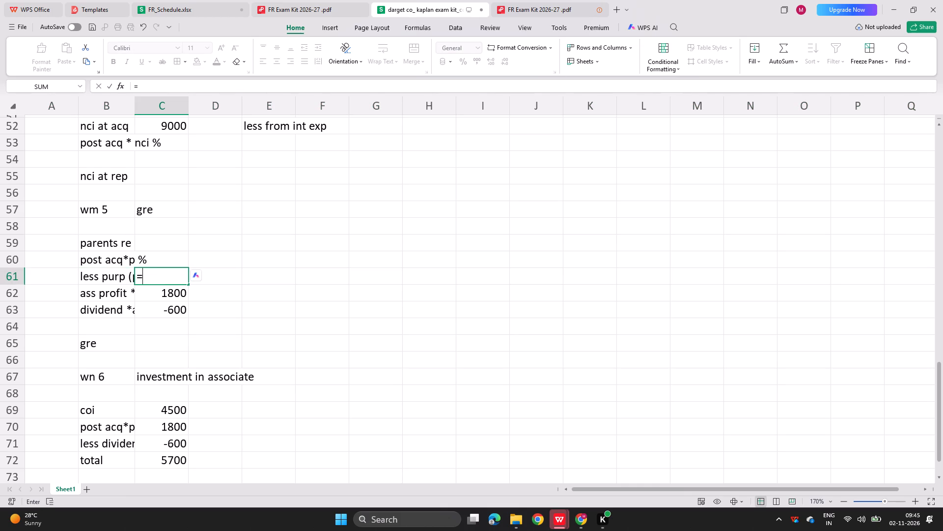
pyautogui.scroll(3, 511, 177)
pyautogui.click(552, 194)
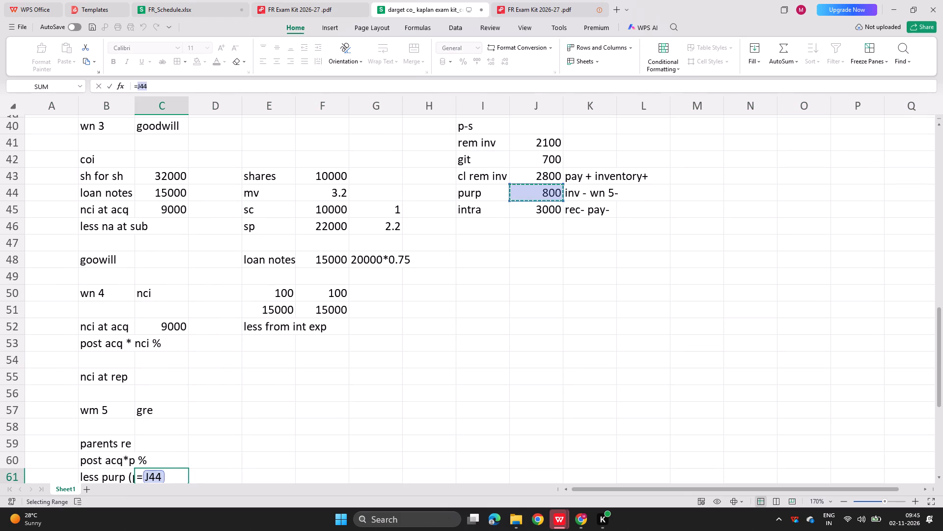
pyautogui.scroll(-4, 272, 352)
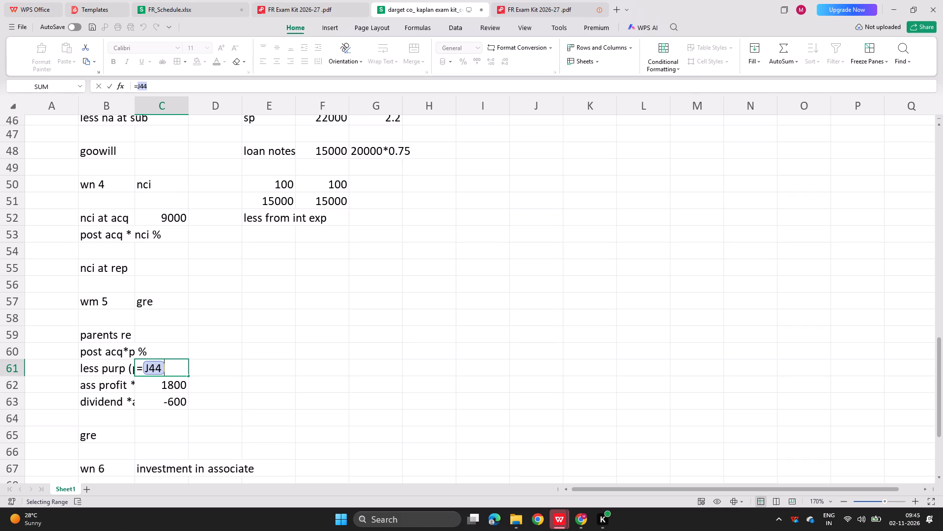
pyautogui.click(141, 367)
pyautogui.press('-')
pyautogui.press('Return')
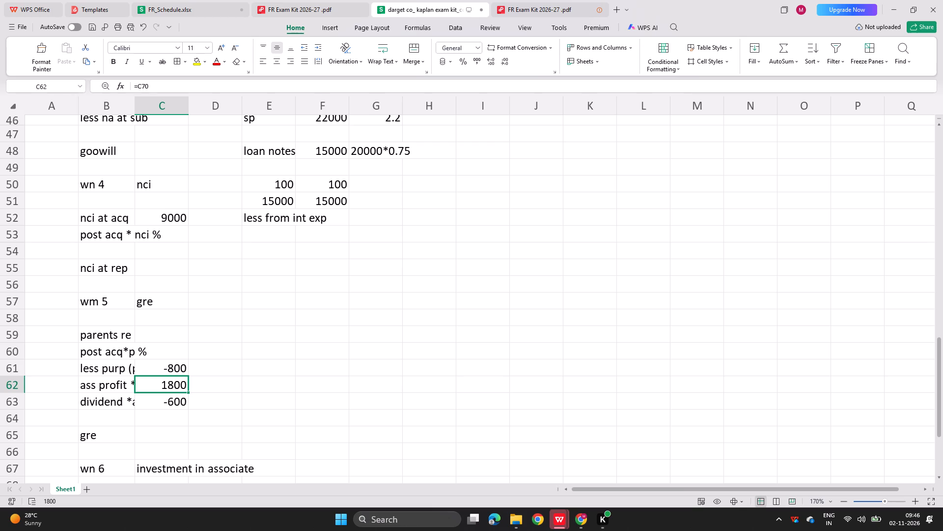
# In the goodwill working, link the less na at sub line to the negative of the wn 2 acquisition total.
pyautogui.scroll(5, 207, 358)
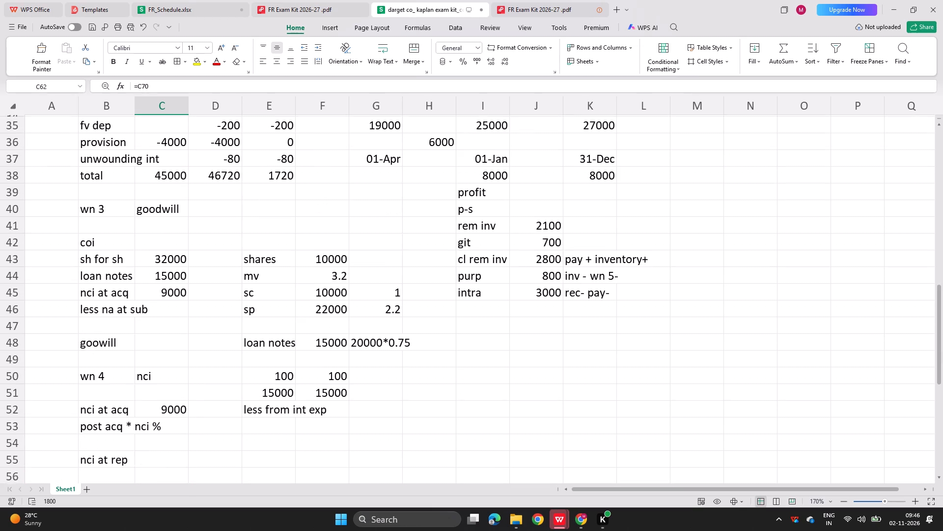
pyautogui.scroll(-1, 204, 265)
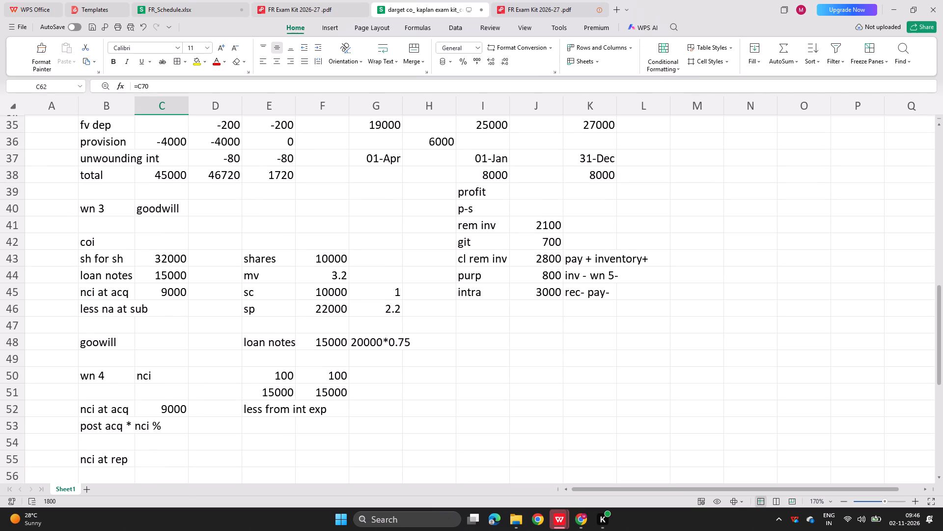
pyautogui.click(170, 307)
pyautogui.write('=-')
pyautogui.press('Up')
pyautogui.press('Up')
pyautogui.press('Up')
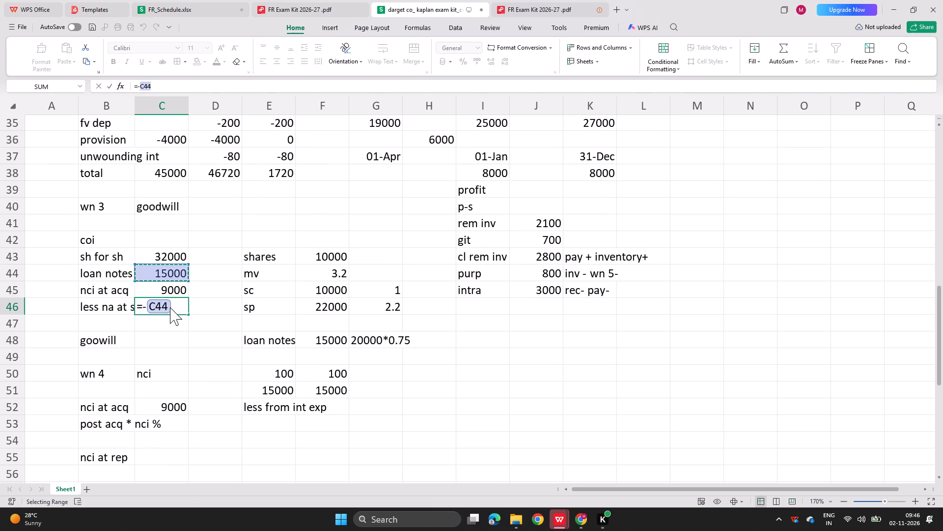
pyautogui.press('Up')
pyautogui.press('Up')
pyautogui.press('Up')
pyautogui.press('Up')
pyautogui.press('Up')
pyautogui.press('Return')
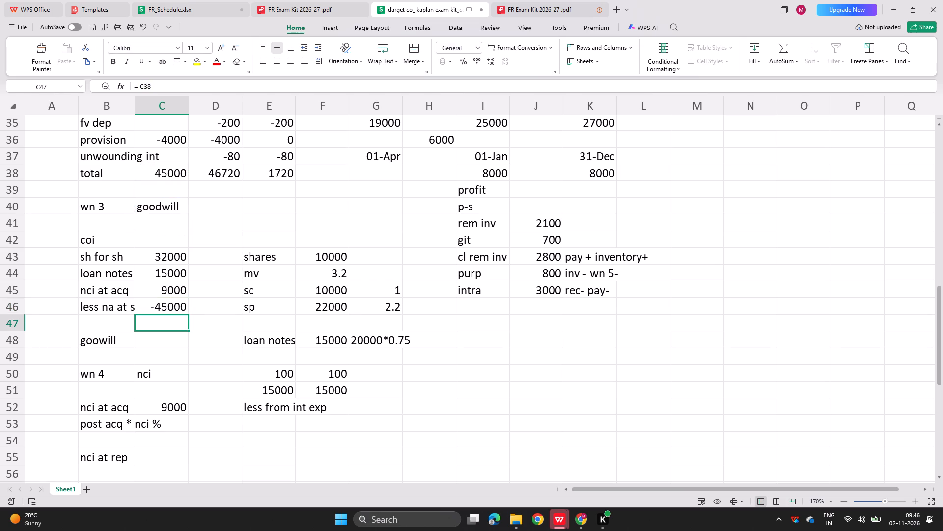
# Calculate goodwill in C48 by summing the wn 3 figures in C43:C46.
pyautogui.press('Return')
pyautogui.write('=sum(')
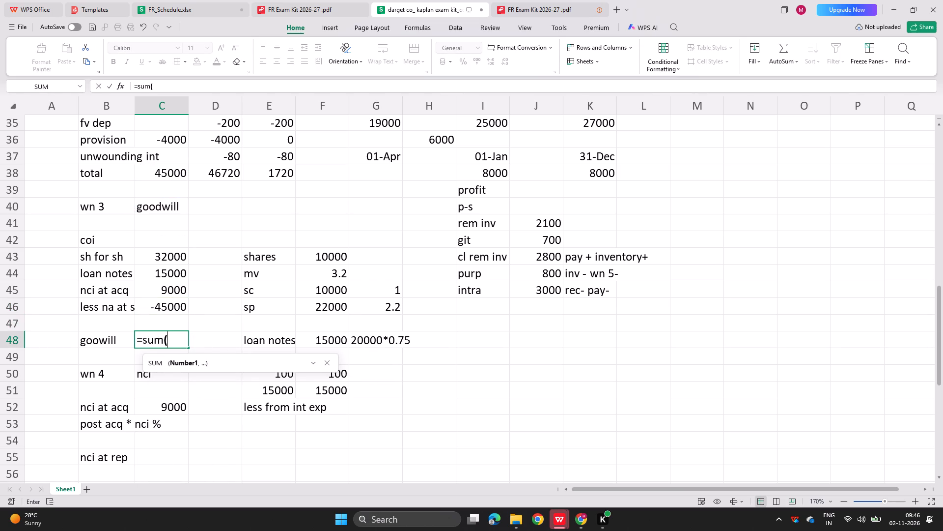
pyautogui.moveTo(144, 311); pyautogui.dragTo(159, 249)
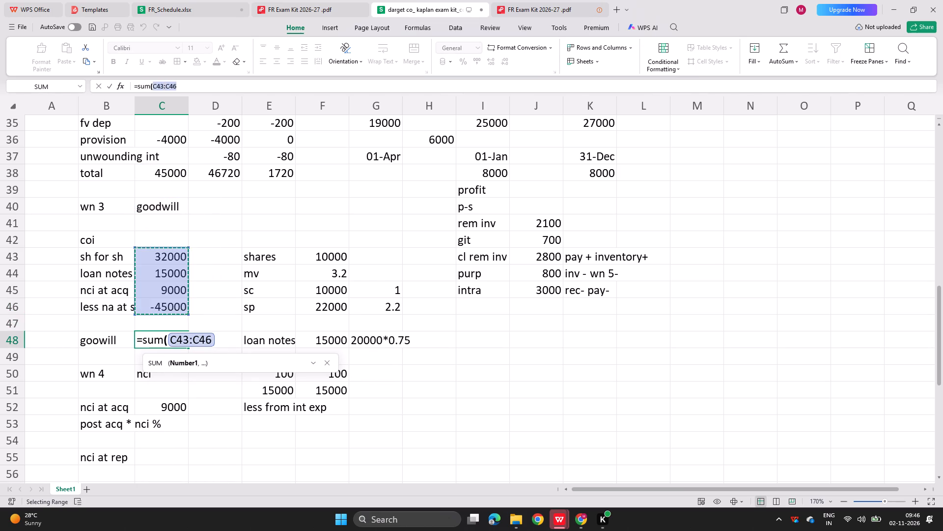
pyautogui.press('Return')
# In wn 4, calculate the NCI share of post-acquisition reserves as the wn 2 post acq total (E38) times 0.25.
pyautogui.press('Return')
pyautogui.press('Return')
pyautogui.press('Return')
pyautogui.press('Return')
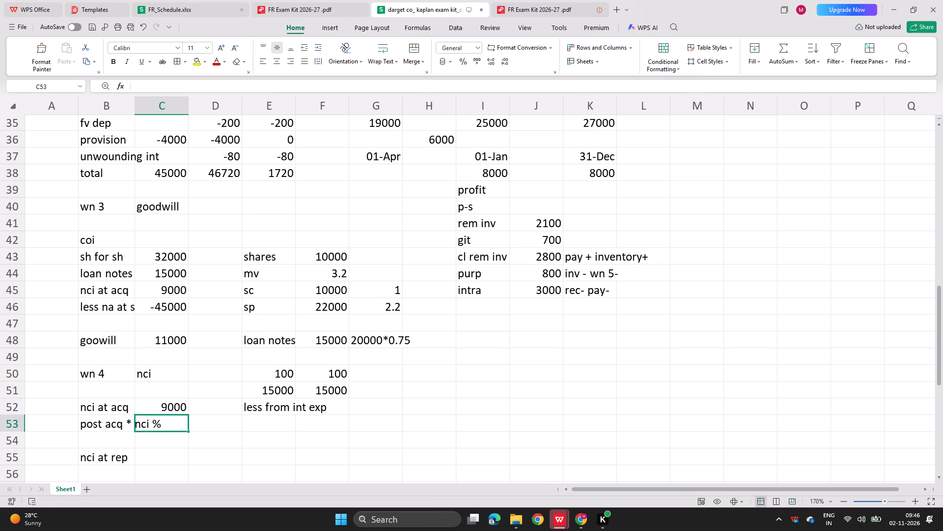
pyautogui.press('=')
pyautogui.press('Right')
pyautogui.press('Right')
pyautogui.press('Right')
pyautogui.press('Up')
pyautogui.press('Up')
pyautogui.press('Left')
pyautogui.press('Up')
pyautogui.press('Up')
pyautogui.press('Up')
pyautogui.press('Up')
pyautogui.press('Up')
pyautogui.press('Up')
pyautogui.press('Up')
pyautogui.press('Up')
pyautogui.press('Up')
pyautogui.press('Up')
pyautogui.press('Up')
pyautogui.press('Up')
pyautogui.press('Up')
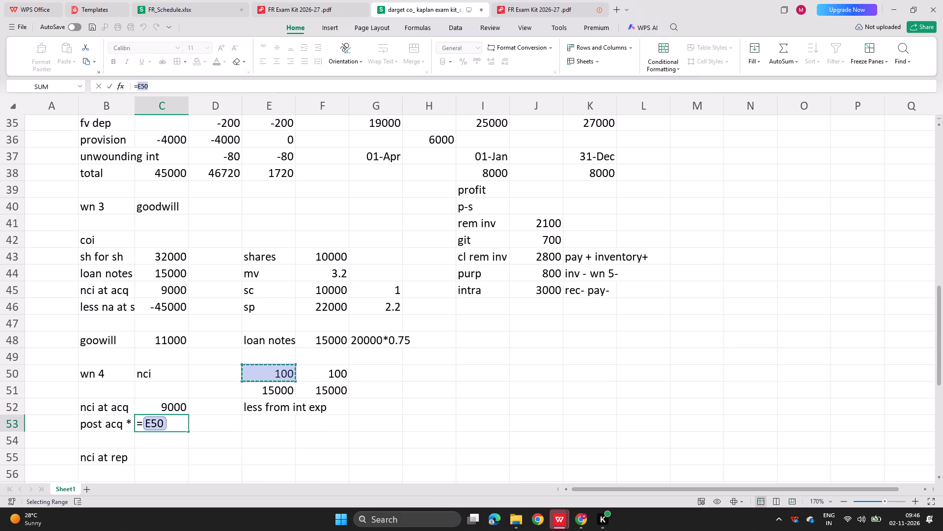
pyautogui.press('Up')
pyautogui.press('Up')
pyautogui.write('*0.25')
pyautogui.hotkey('shift', 'Return')
pyautogui.press('Return')
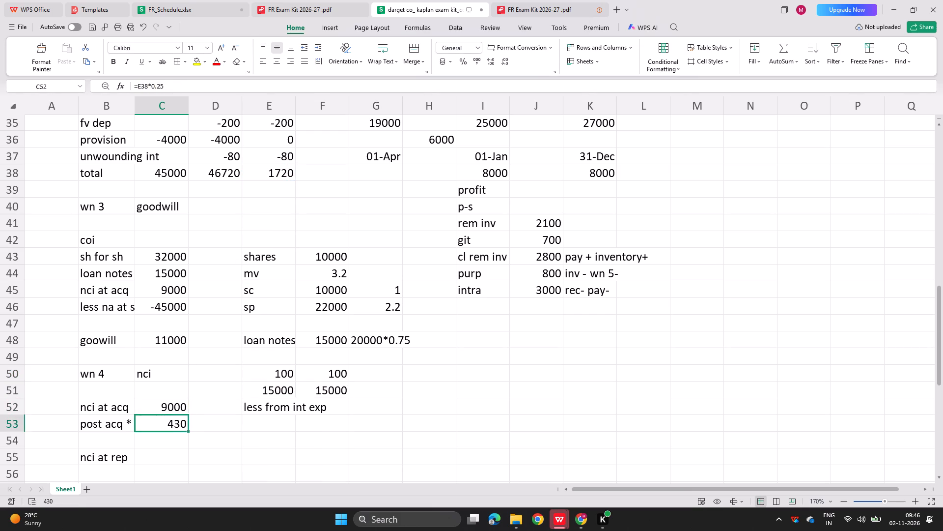
# Sum the wn 4 figures from nci at acq down to give the nci at rep amount in C55.
pyautogui.press('Return')
pyautogui.press('Return')
pyautogui.write('=sum(')
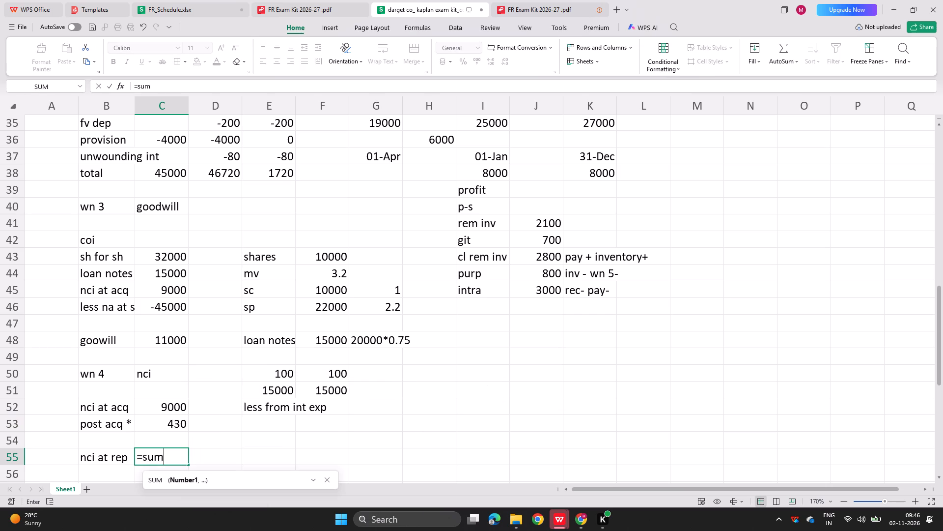
pyautogui.moveTo(169, 440); pyautogui.dragTo(170, 422)
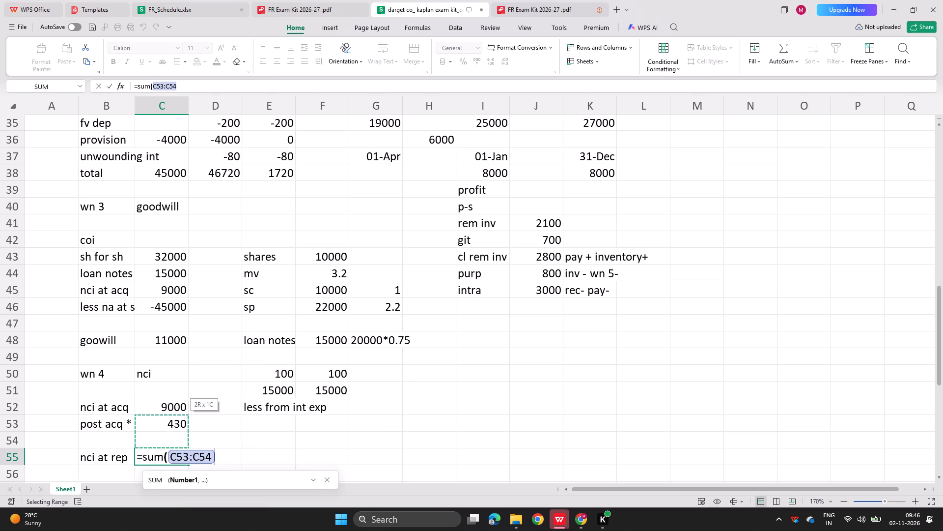
pyautogui.moveTo(170, 422); pyautogui.dragTo(171, 411)
pyautogui.press('Return')
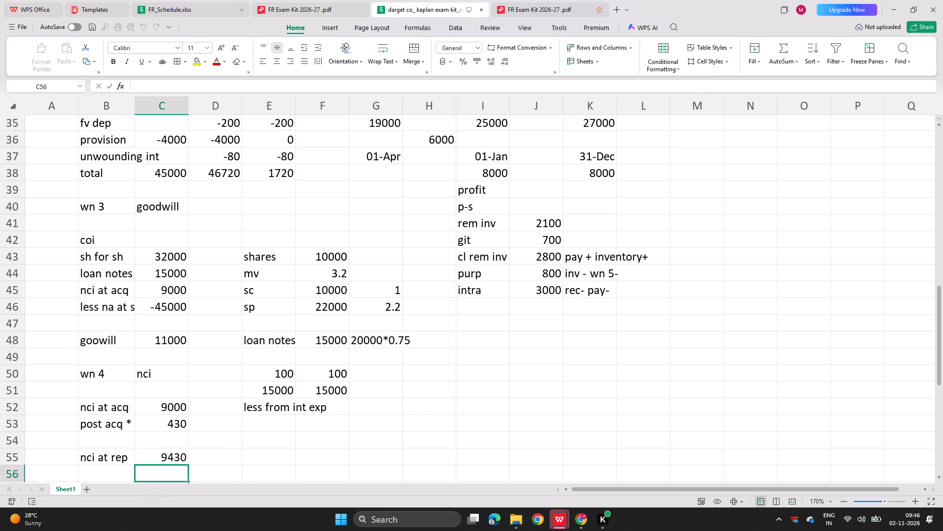
# In the gre working, calculate the parent's share of post-acquisition reserves as the wn 2 post acq total (E38) times 0.75.
pyautogui.scroll(-5, 235, 411)
pyautogui.click(162, 334)
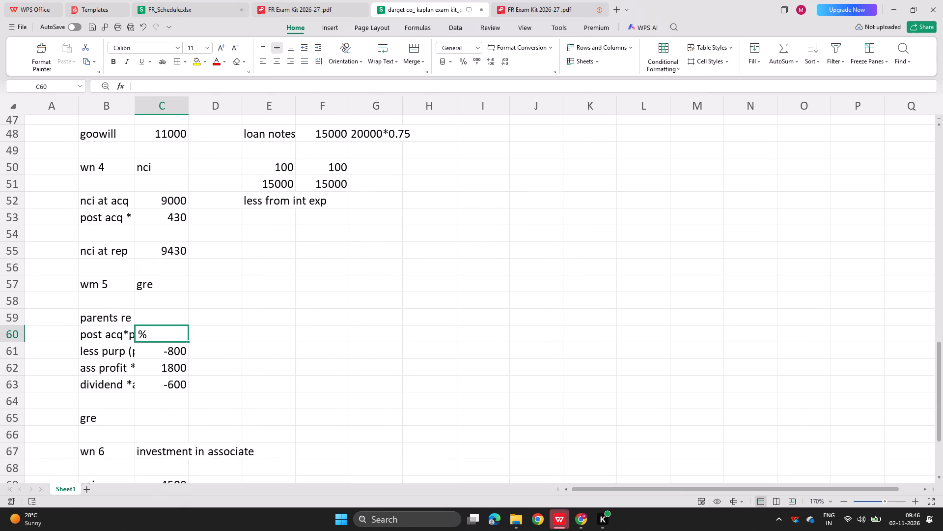
pyautogui.press('=')
pyautogui.press('Right')
pyautogui.press('Right')
pyautogui.press('Right')
pyautogui.press('Up')
pyautogui.press('Up')
pyautogui.press('Up')
pyautogui.press('Up')
pyautogui.press('Up')
pyautogui.press('Up')
pyautogui.press('Up')
pyautogui.press('Up')
pyautogui.press('Up')
pyautogui.press('Up')
pyautogui.press('Up')
pyautogui.press('Up')
pyautogui.press('Up')
pyautogui.press('Up')
pyautogui.press('Up')
pyautogui.press('Up')
pyautogui.press('Up')
pyautogui.press('Up')
pyautogui.press('Up')
pyautogui.press('Up')
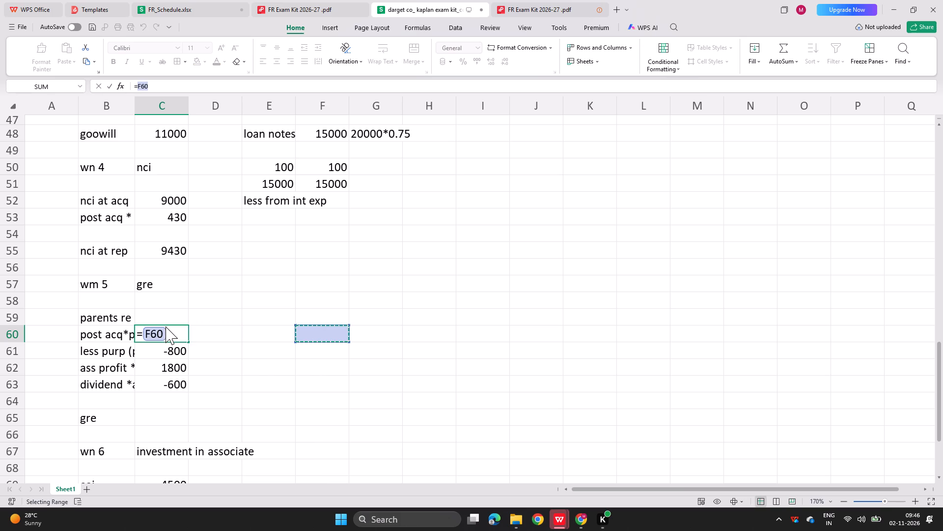
pyautogui.press('Up')
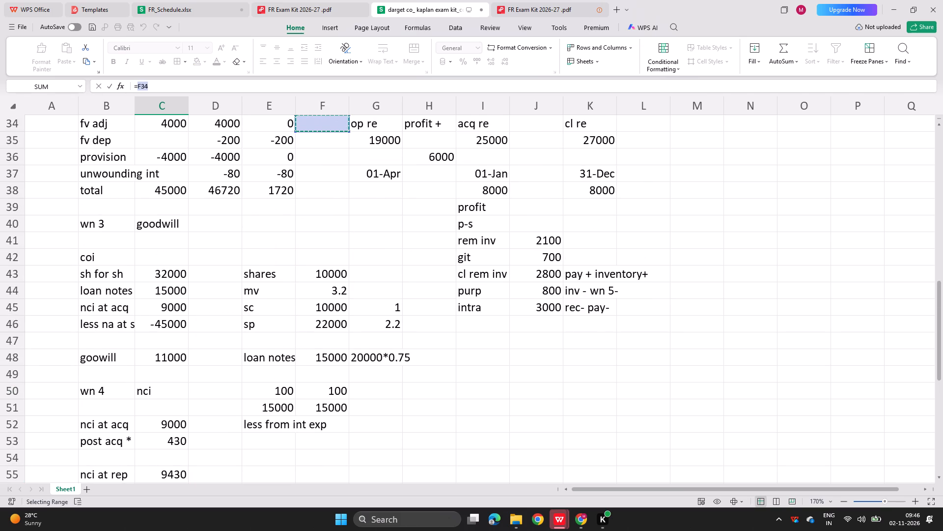
pyautogui.press('Up')
pyautogui.press('Up')
pyautogui.press('Up')
pyautogui.press('Left')
pyautogui.press('Down')
pyautogui.press('Down')
pyautogui.press('Down')
pyautogui.press('Down')
pyautogui.press('Down')
pyautogui.press('Down')
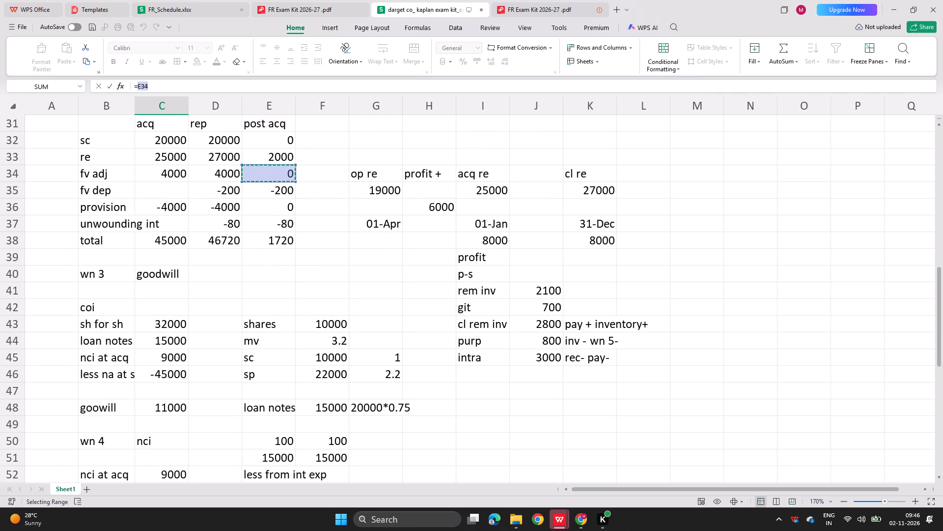
pyautogui.press('Down')
pyautogui.write('*0.75')
pyautogui.press('Return')
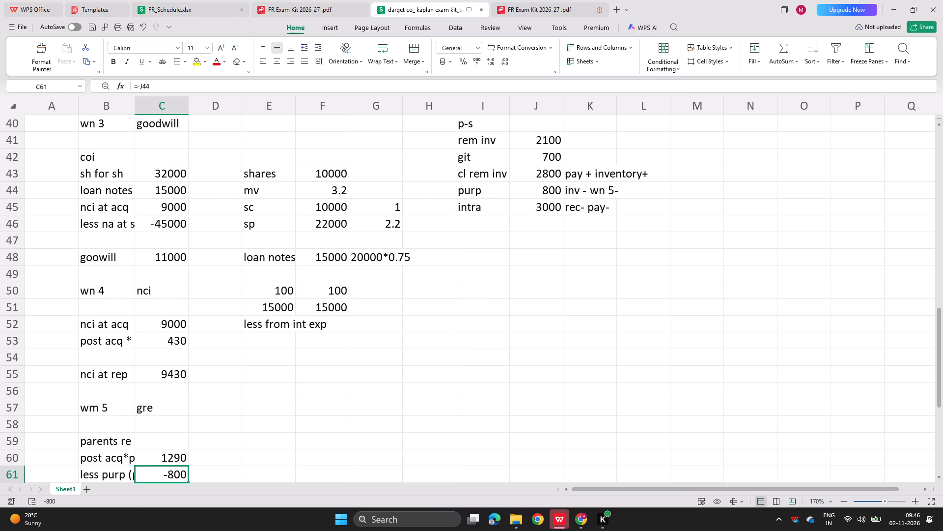
# Enter parents re in the gre working as the formula =20000+16000.
pyautogui.scroll(-2, 180, 443)
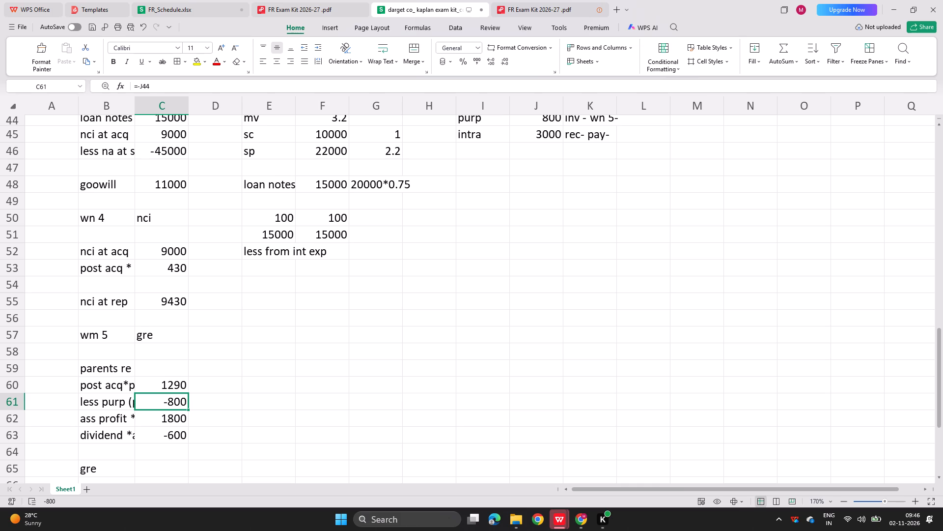
pyautogui.scroll(-1, 230, 387)
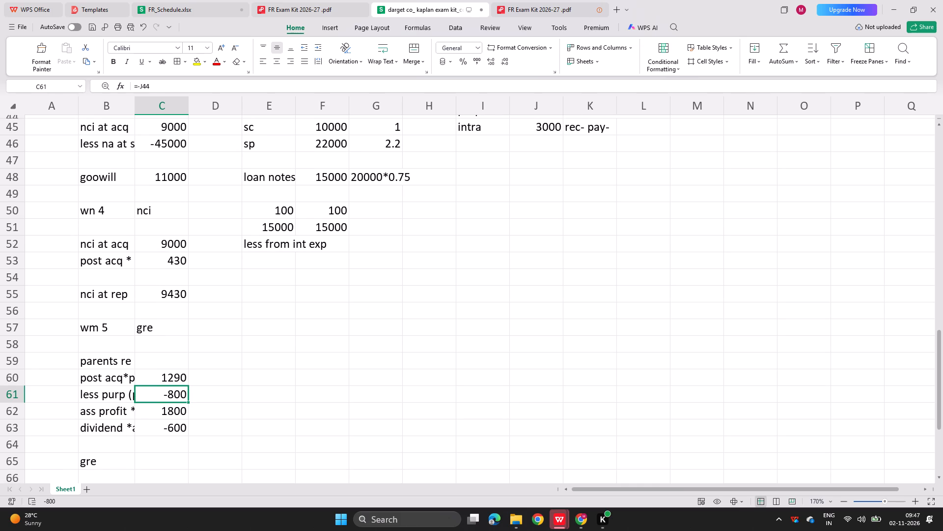
pyautogui.click(172, 363)
pyautogui.write('=2000')
pyautogui.press('0')
pyautogui.write('+16000')
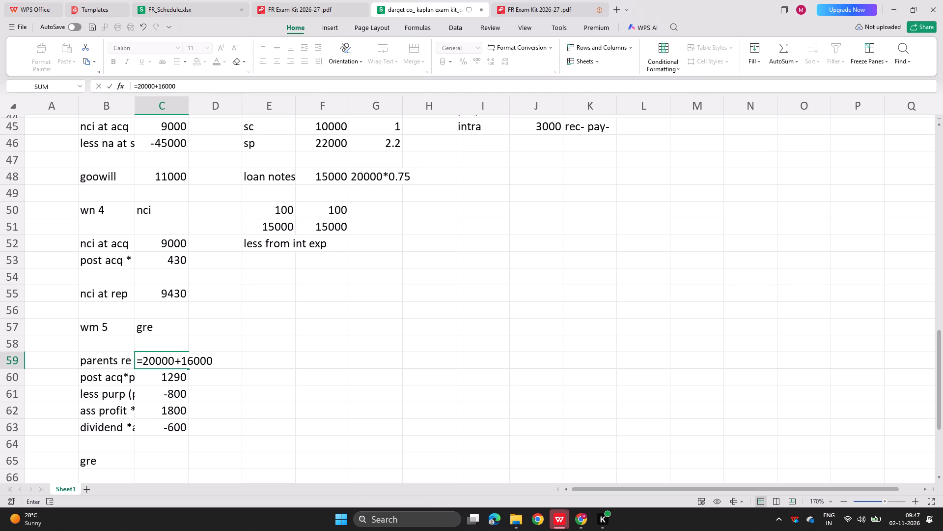
pyautogui.press('Return')
# Total the gre working in C65 by summing its lines from parents re down through dividend.
pyautogui.press('Return')
pyautogui.press('Return')
pyautogui.press('Return')
pyautogui.press('Return')
pyautogui.press('Return')
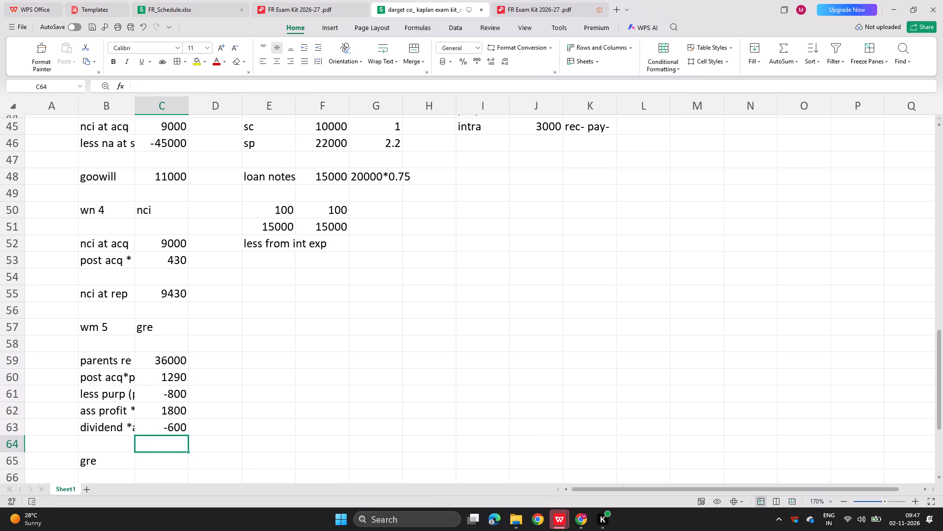
pyautogui.press('Return')
pyautogui.press('Up')
pyautogui.write('=sum(')
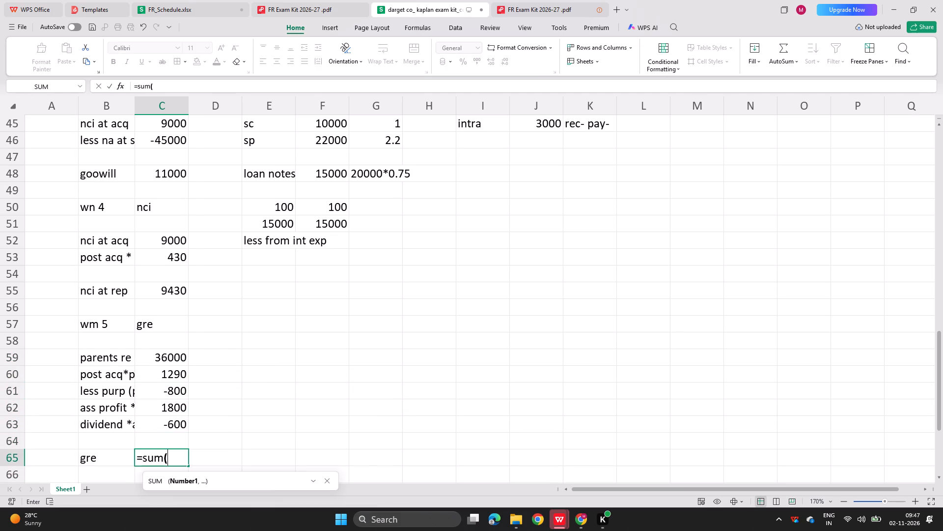
pyautogui.moveTo(155, 439); pyautogui.dragTo(181, 363)
pyautogui.press('Return')
# Check the NCI and group retained earnings figures against the exam kit's W4 and W5 answers, and return to the spreadsheet.
pyautogui.scroll(-1, 158, 410)
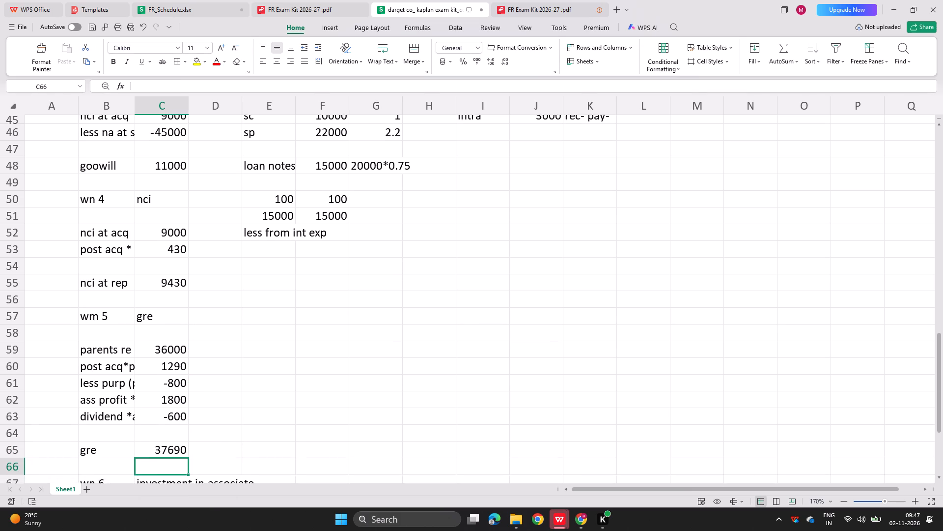
pyautogui.scroll(-1, 158, 410)
pyautogui.click(523, 0)
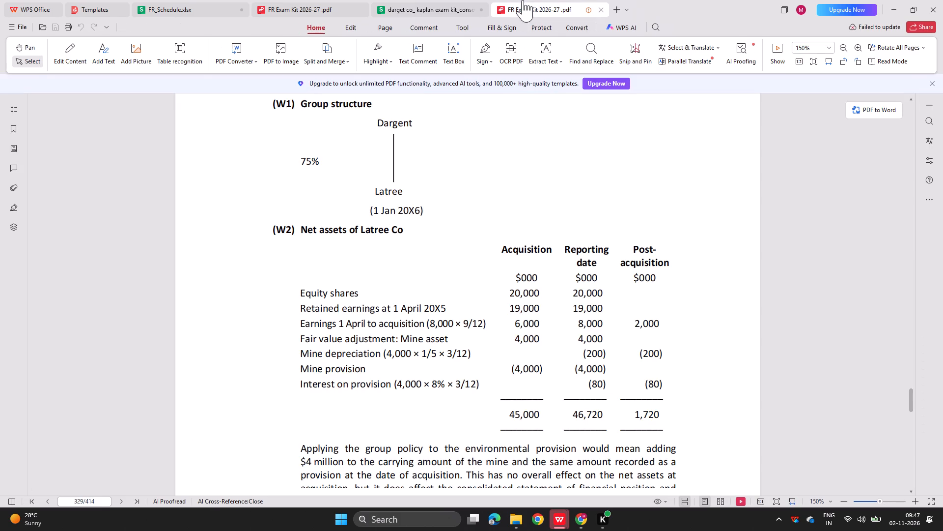
pyautogui.scroll(-4, 392, 235)
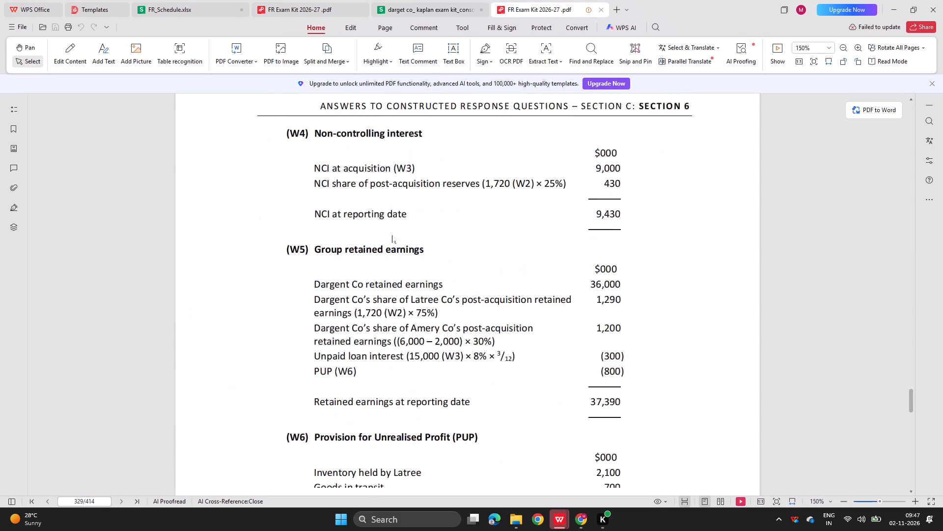
pyautogui.scroll(-1, 392, 235)
pyautogui.click(421, 0)
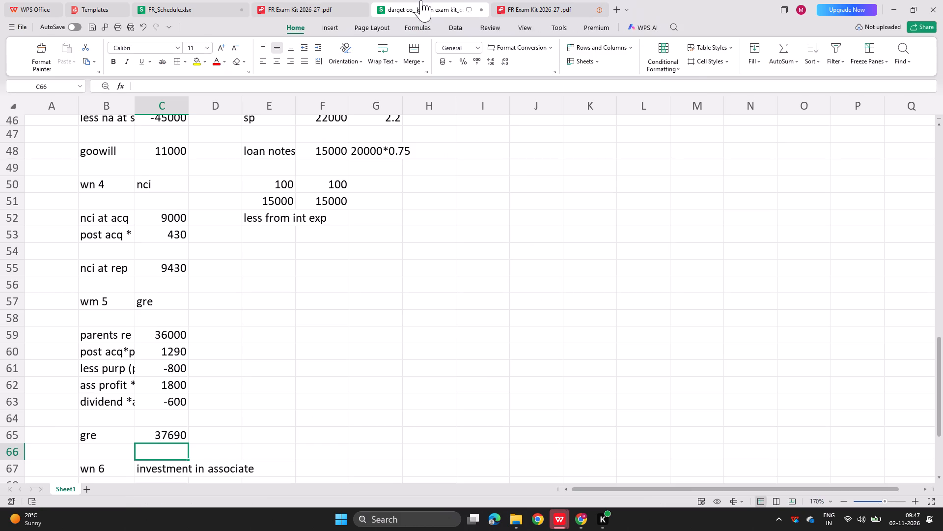
pyautogui.scroll(-1, 268, 192)
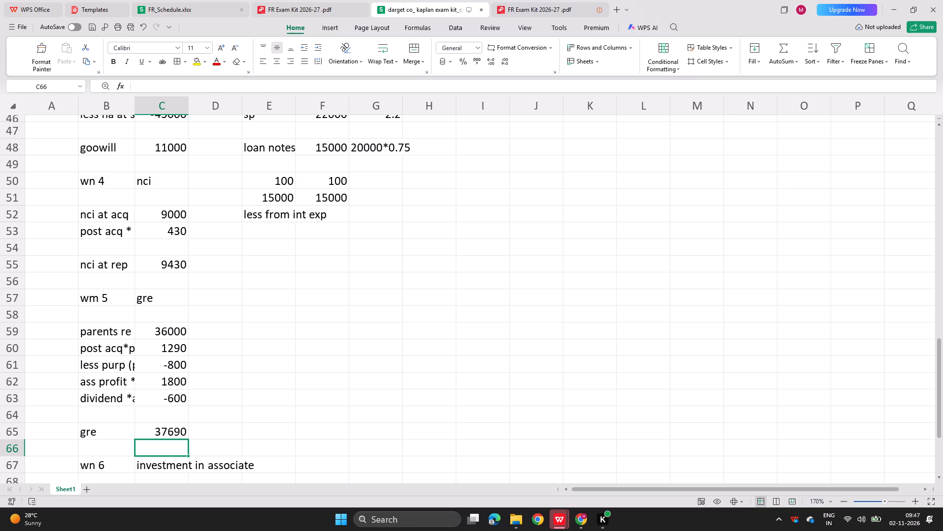
# Check the W5 group retained earnings lines in the exam kit answer and return to the spreadsheet.
pyautogui.click(528, 0)
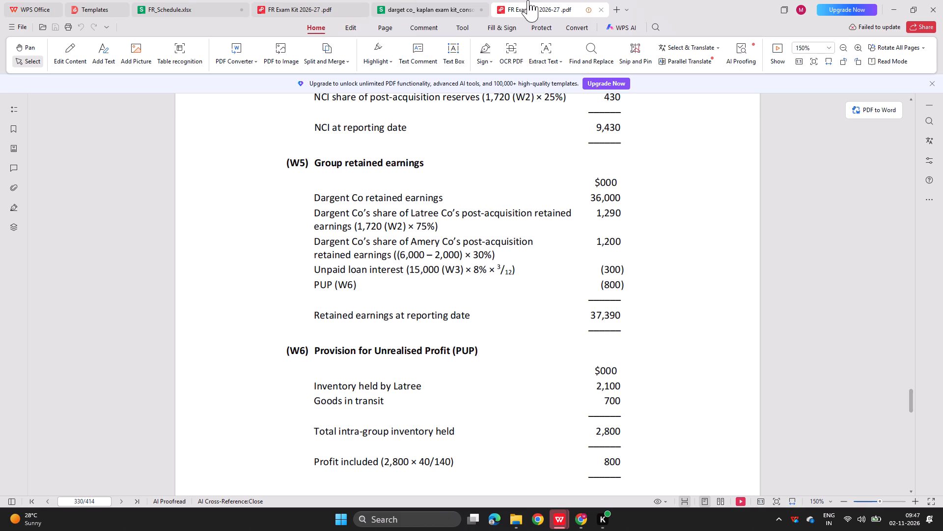
pyautogui.click(433, 0)
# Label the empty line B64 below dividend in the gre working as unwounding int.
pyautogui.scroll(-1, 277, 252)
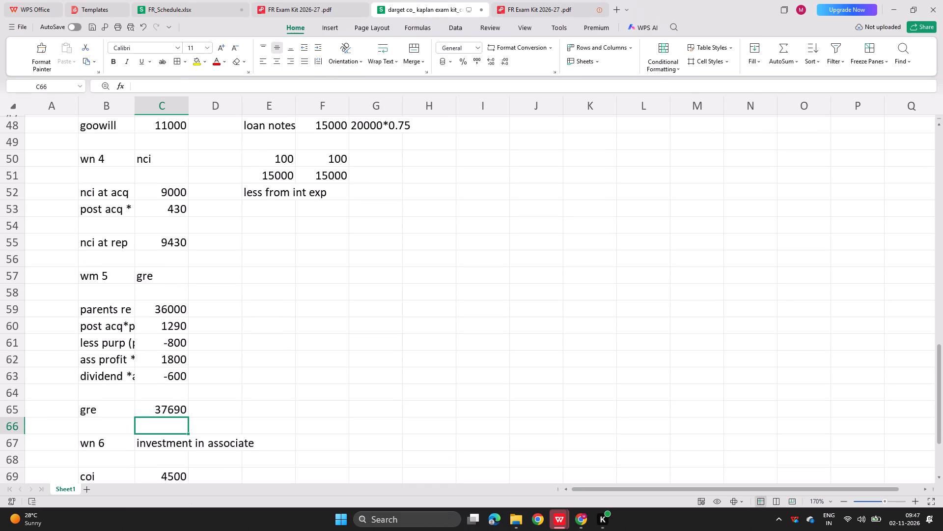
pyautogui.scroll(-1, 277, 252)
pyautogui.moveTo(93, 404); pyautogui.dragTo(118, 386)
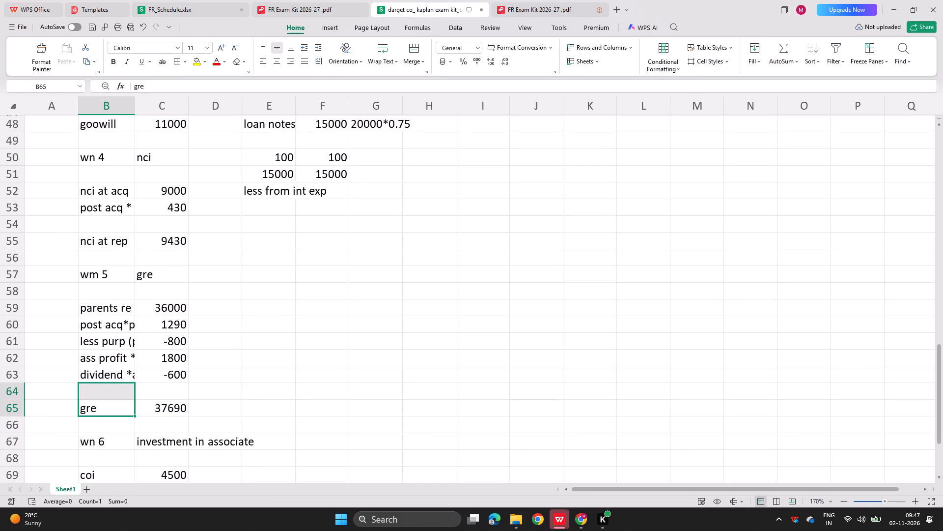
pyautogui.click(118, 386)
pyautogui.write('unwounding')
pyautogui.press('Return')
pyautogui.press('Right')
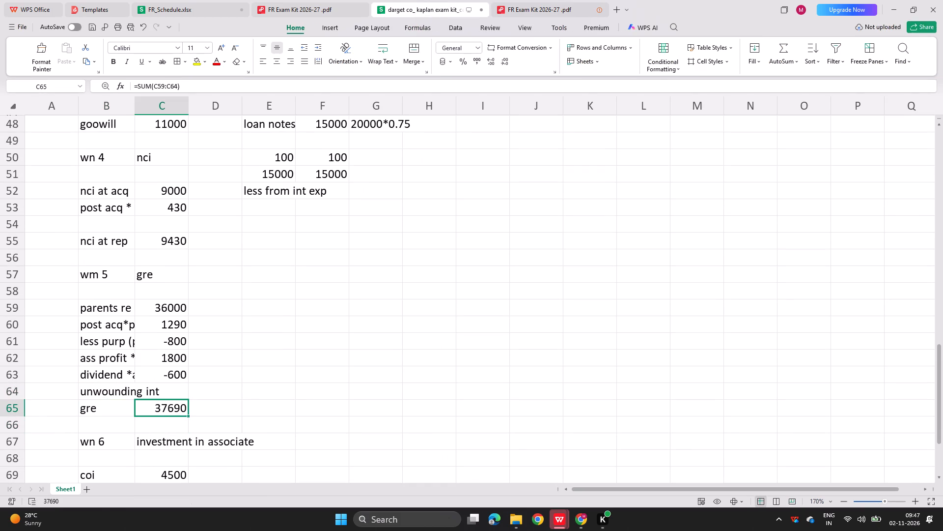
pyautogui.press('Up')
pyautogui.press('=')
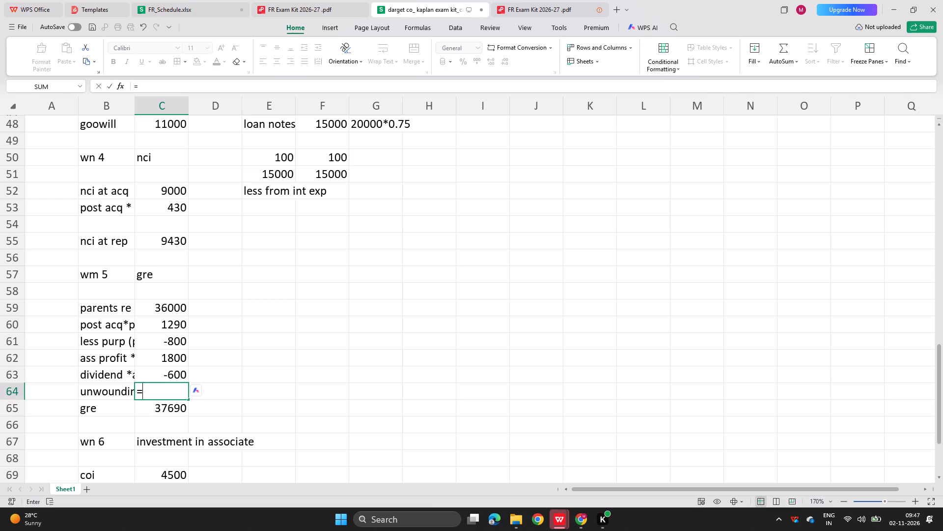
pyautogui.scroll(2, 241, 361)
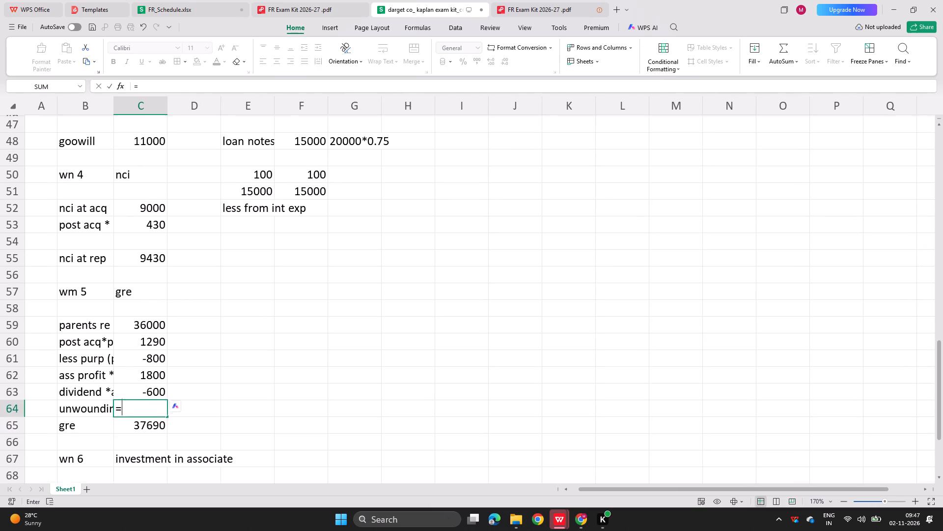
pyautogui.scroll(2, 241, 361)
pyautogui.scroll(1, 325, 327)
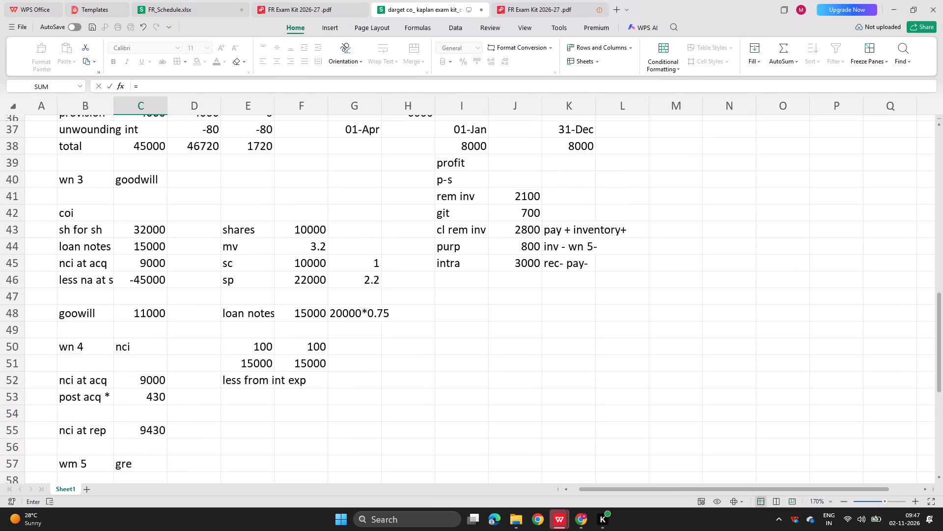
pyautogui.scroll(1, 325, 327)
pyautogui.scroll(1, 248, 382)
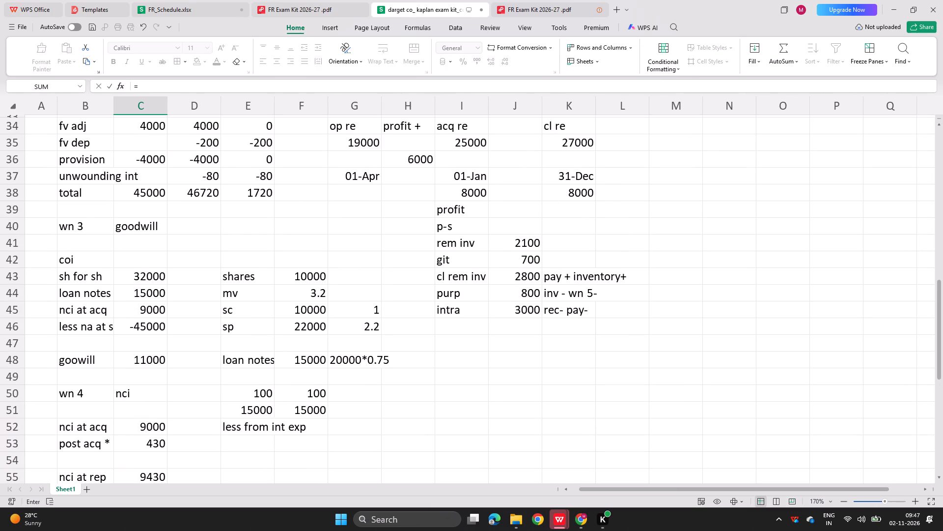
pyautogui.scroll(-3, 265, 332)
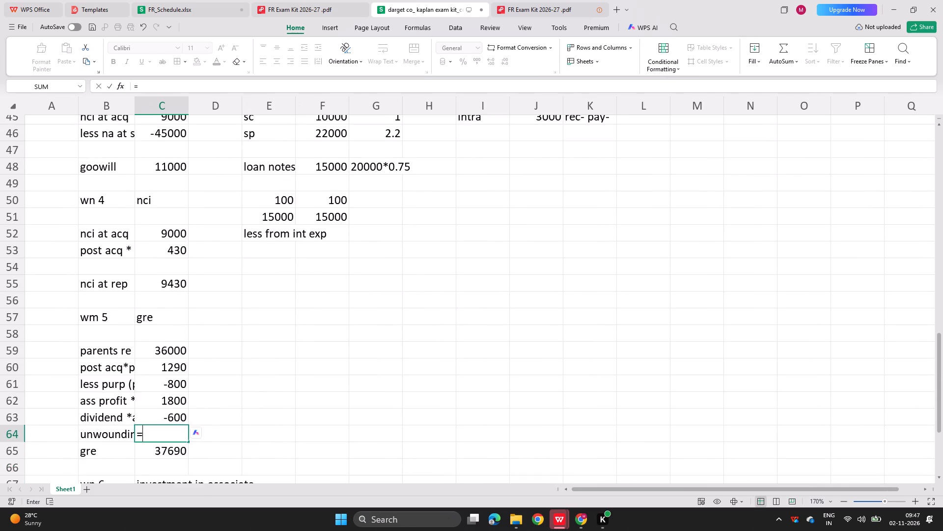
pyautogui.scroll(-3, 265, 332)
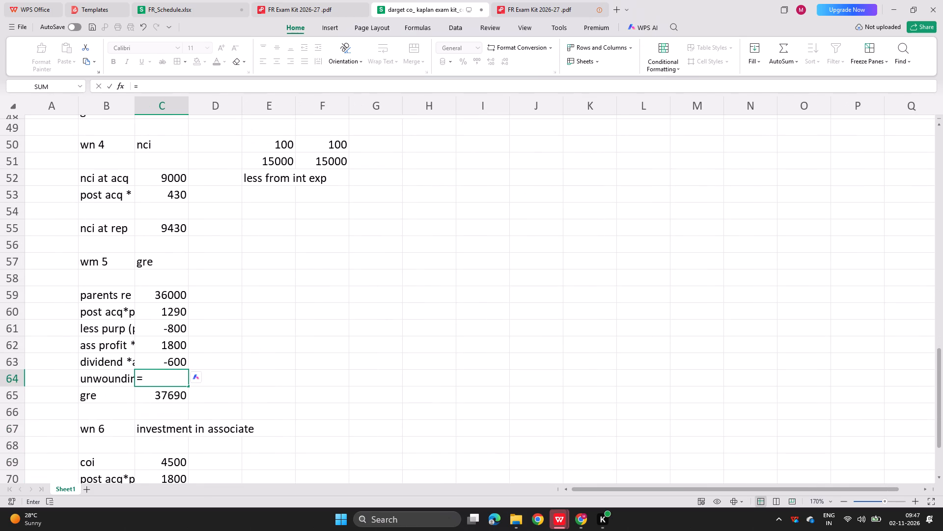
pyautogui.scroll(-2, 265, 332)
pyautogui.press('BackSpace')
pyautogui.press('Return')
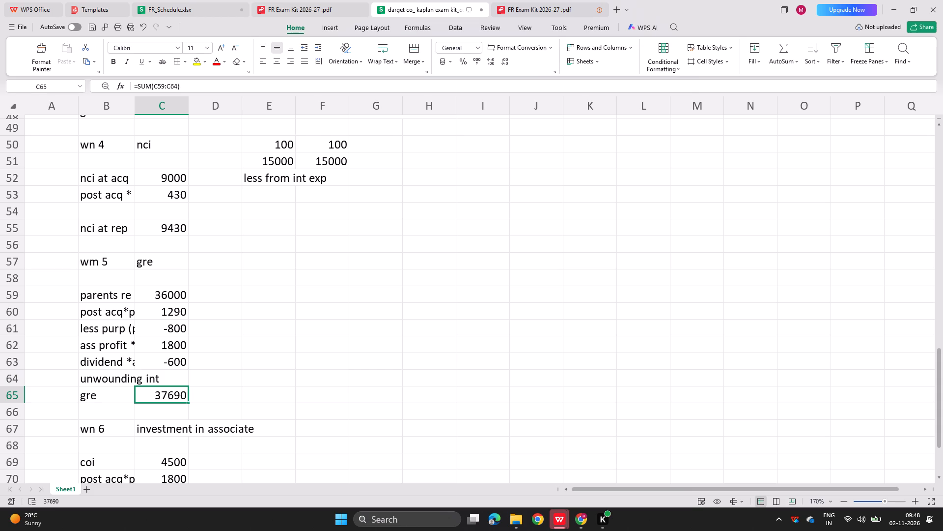
# Replace the B64 label in the gre working with interest.
pyautogui.press('Left')
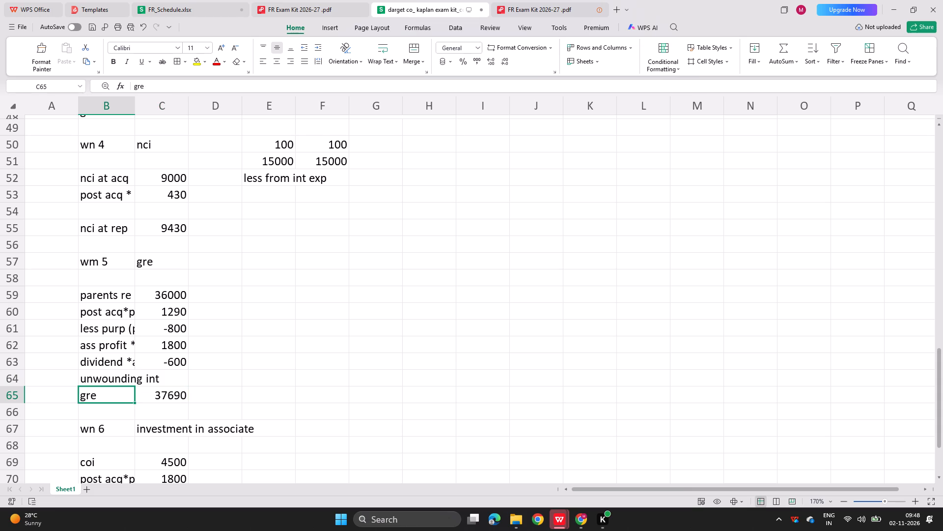
pyautogui.press('Up')
pyautogui.press('BackSpace')
pyautogui.write('interest')
pyautogui.press('Right')
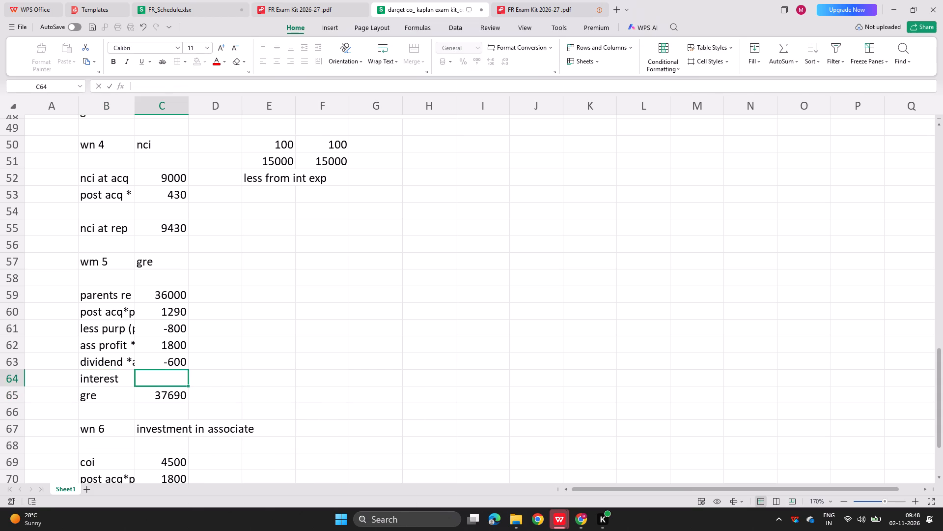
# Calculate the interest in C64 as the loan notes amount (F48) times 0.08 times 3/12.
pyautogui.press('=')
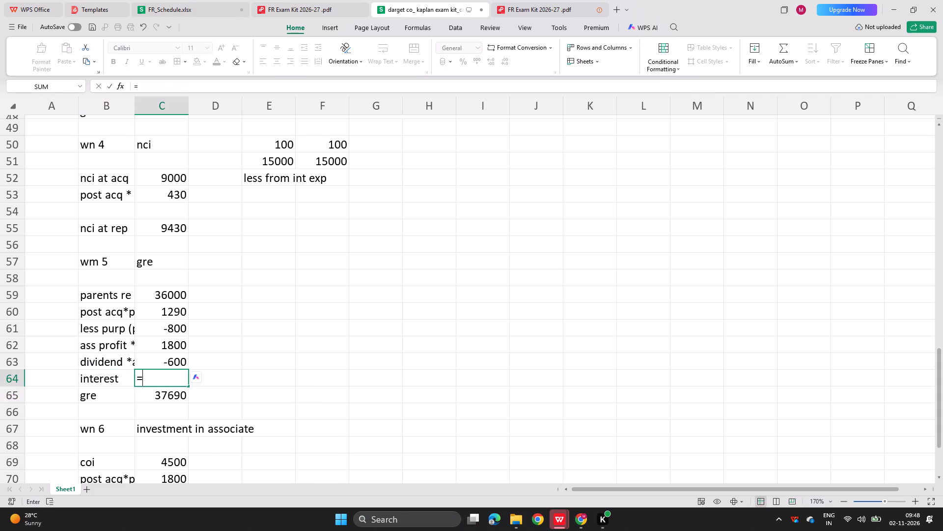
pyautogui.press('Up')
pyautogui.press('Up')
pyautogui.press('Up')
pyautogui.press('Up')
pyautogui.press('Up')
pyautogui.press('Up')
pyautogui.press('Up')
pyautogui.press('Up')
pyautogui.press('Up')
pyautogui.press('Up')
pyautogui.press('Up')
pyautogui.press('Up')
pyautogui.press('Up')
pyautogui.press('Up')
pyautogui.press('Up')
pyautogui.press('Up')
pyautogui.press('Up')
pyautogui.press('Up')
pyautogui.press('Up')
pyautogui.press('Up')
pyautogui.press('Right')
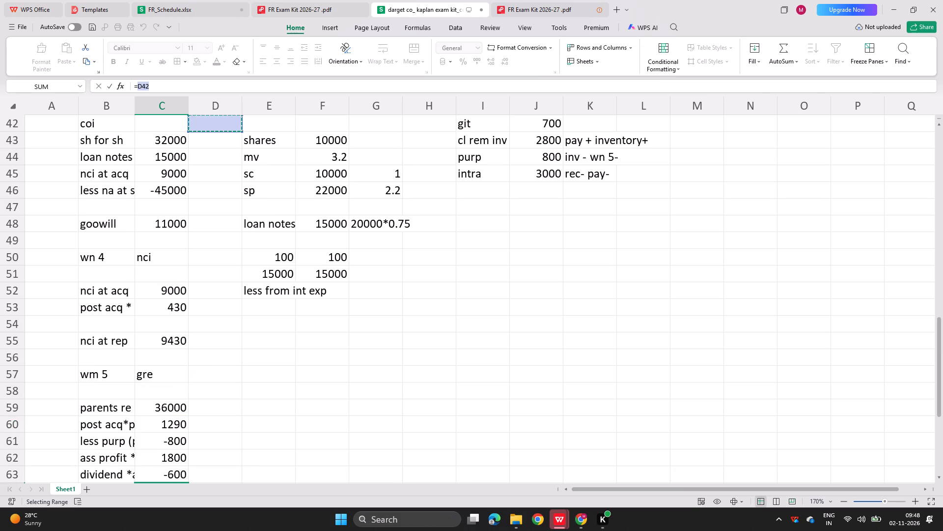
pyautogui.press('Down')
pyautogui.press('Down')
pyautogui.press('Down')
pyautogui.press('Down')
pyautogui.press('Down')
pyautogui.press('Down')
pyautogui.press('Right')
pyautogui.press('Right')
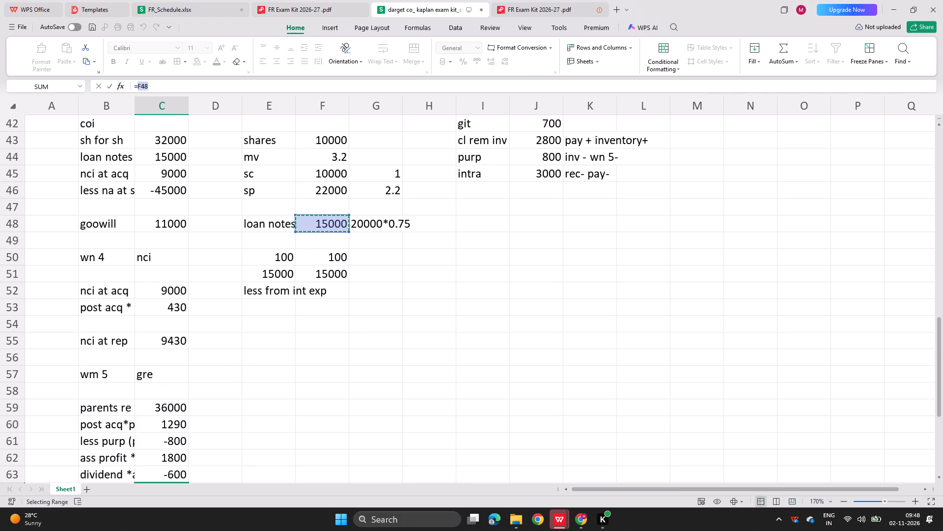
pyautogui.write('*0.08*')
pyautogui.scroll(-2, 143, 381)
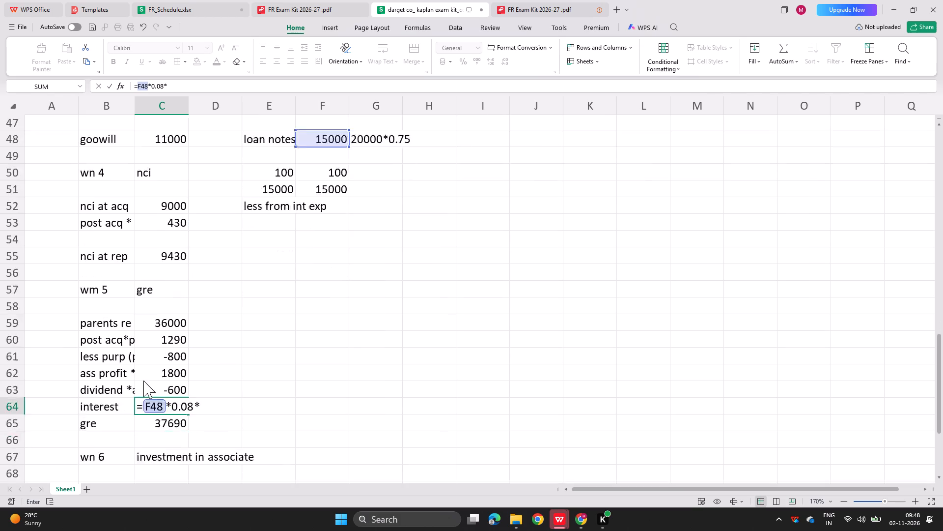
pyautogui.scroll(-4, 143, 381)
pyautogui.write('3/12')
pyautogui.press('Return')
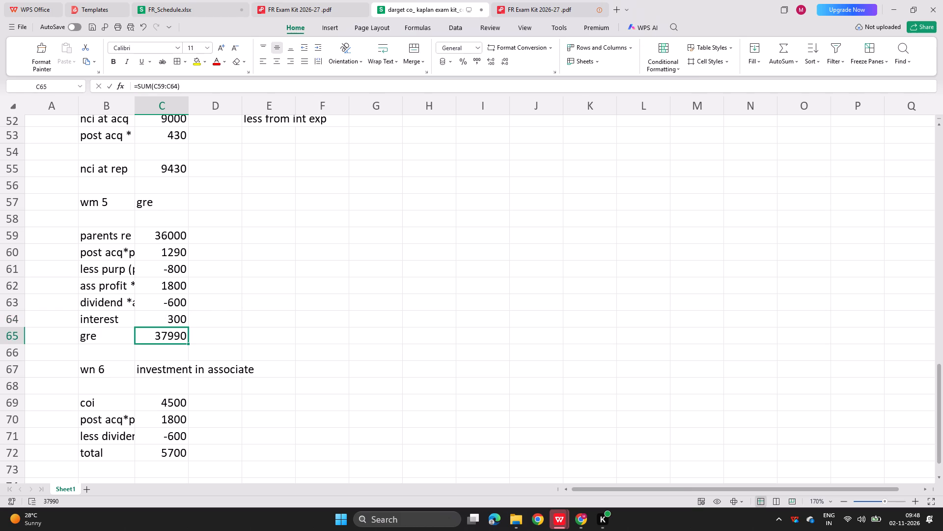
# Make the interest in C64 a deduction by adding a minus sign before F48 in its formula.
pyautogui.click(166, 317)
pyautogui.moveTo(166, 317); pyautogui.dragTo(149, 317)
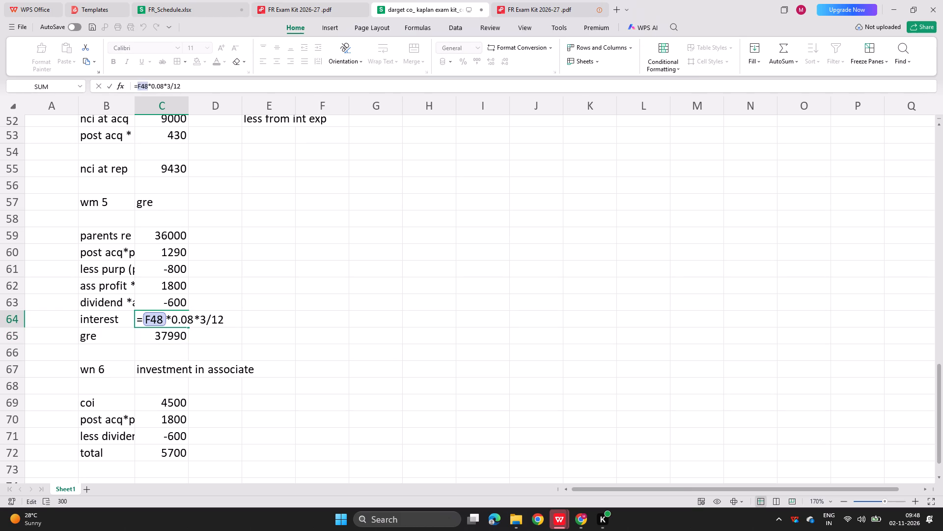
pyautogui.moveTo(149, 317); pyautogui.dragTo(139, 314)
pyautogui.click(139, 314)
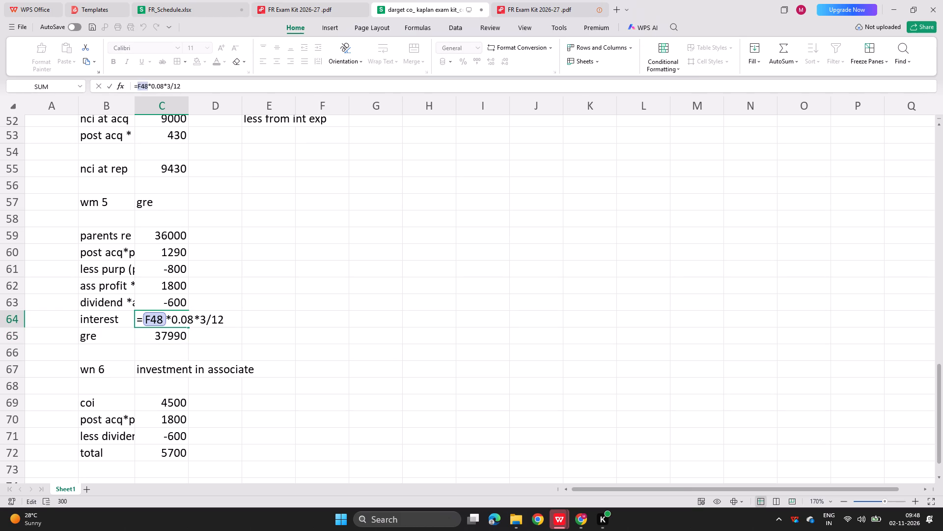
pyautogui.click(149, 316)
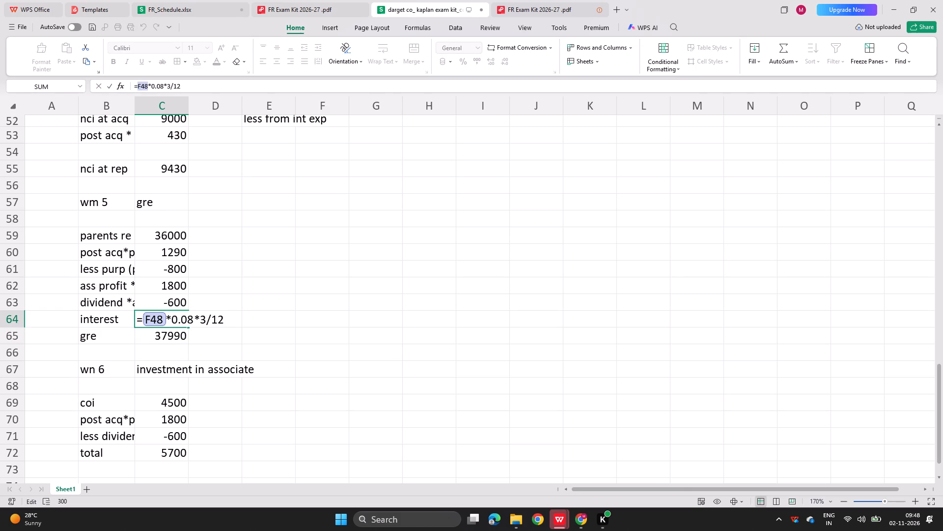
pyautogui.click(146, 317)
pyautogui.press('-')
pyautogui.press('Return')
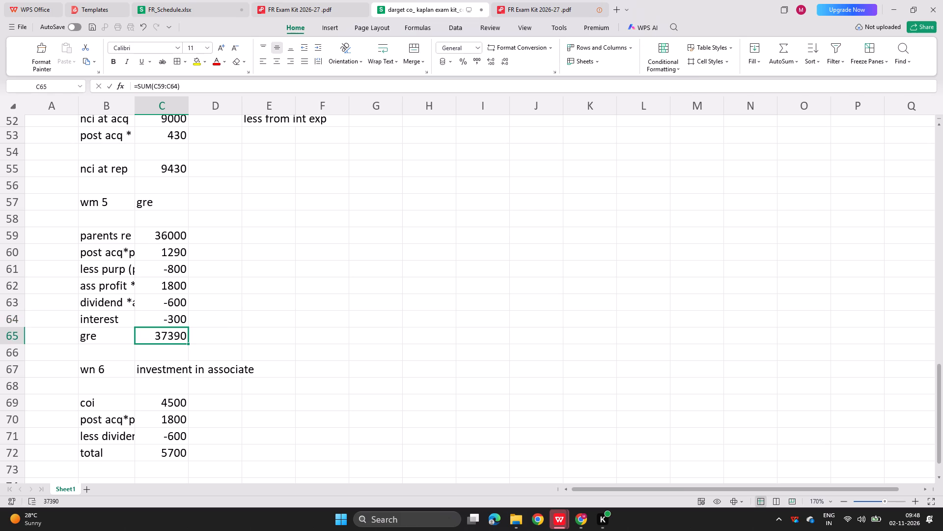
# Extend the B64 label in the gre working to loan interest, with no leading space.
pyautogui.click(113, 313)
pyautogui.moveTo(113, 313); pyautogui.dragTo(80, 320)
pyautogui.click(80, 320)
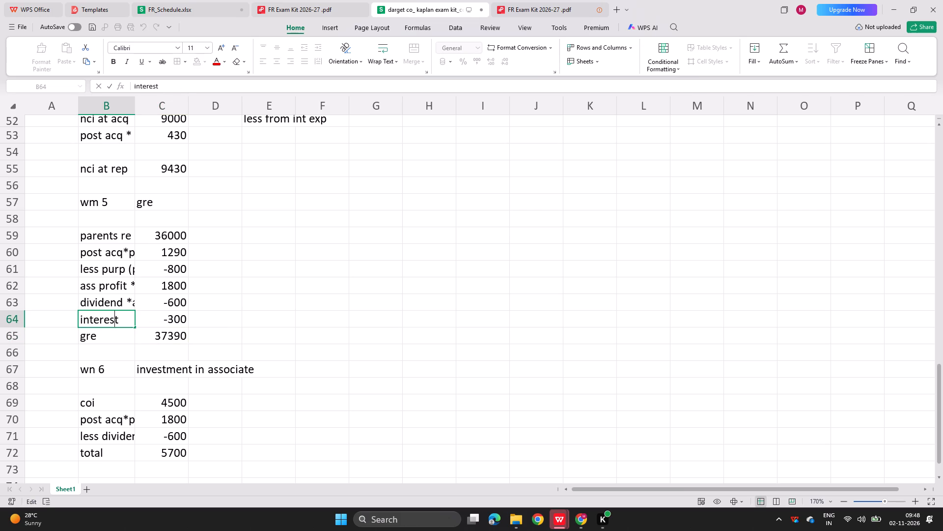
pyautogui.press('space')
pyautogui.write('loan')
pyautogui.press('space')
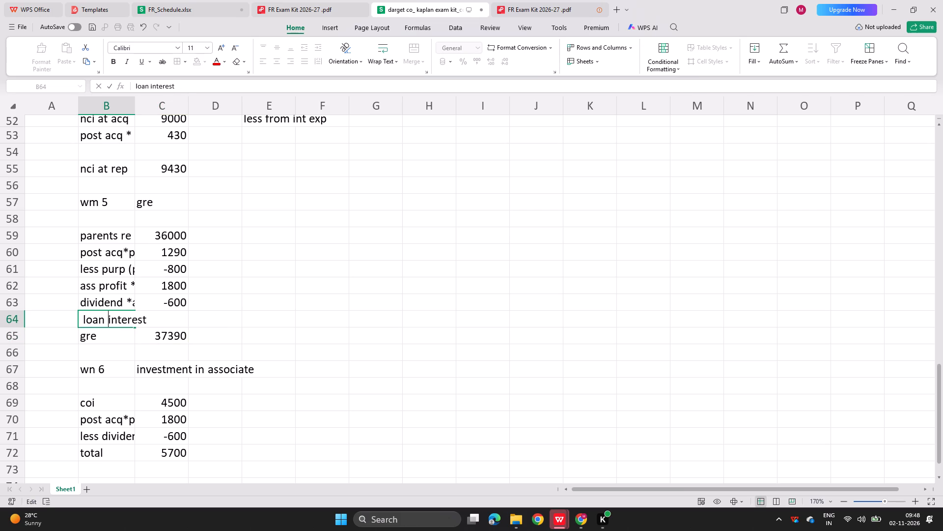
pyautogui.press('Return')
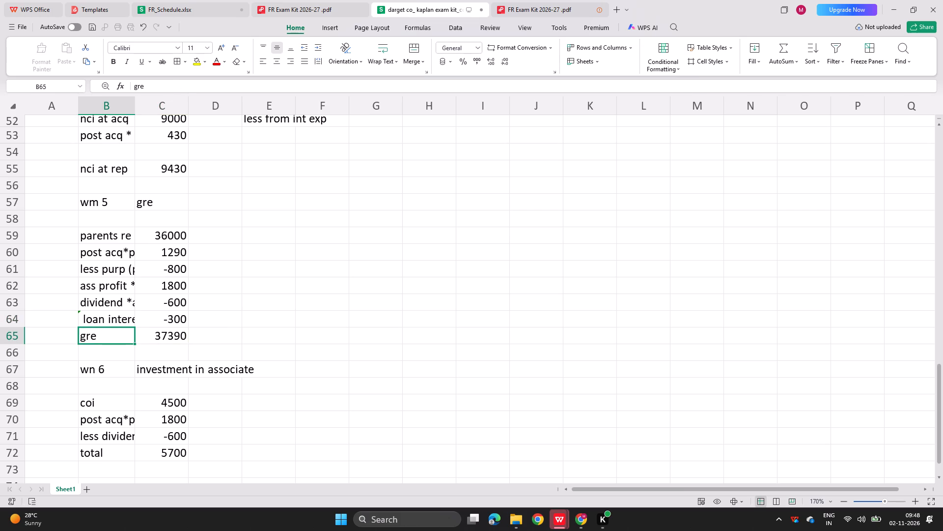
pyautogui.doubleClick(107, 314)
pyautogui.click(81, 319)
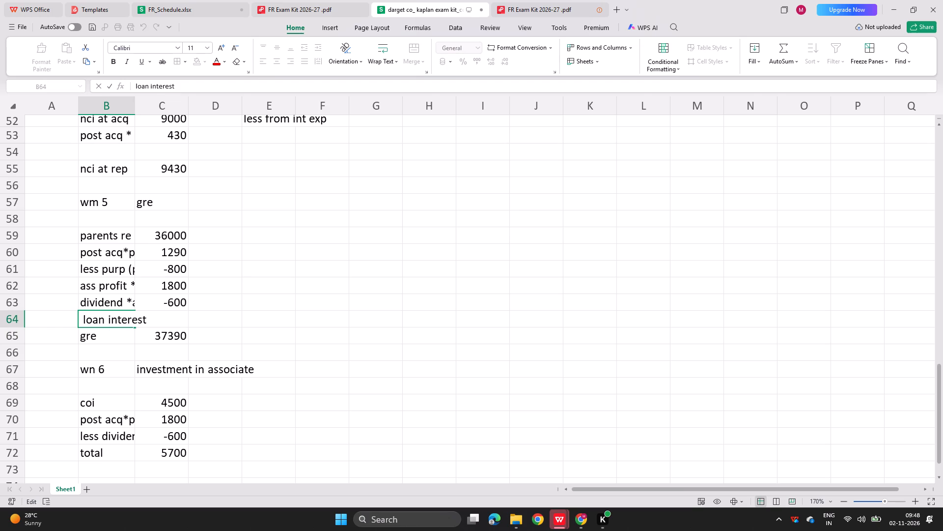
pyautogui.press('BackSpace')
pyautogui.click(85, 320)
pyautogui.press('BackSpace')
pyautogui.press('BackSpace')
pyautogui.press('l')
pyautogui.press('Return')
# Apply outside borders around the wn 2 net assets of subsidiary working, B30:E38.
pyautogui.scroll(2, 150, 349)
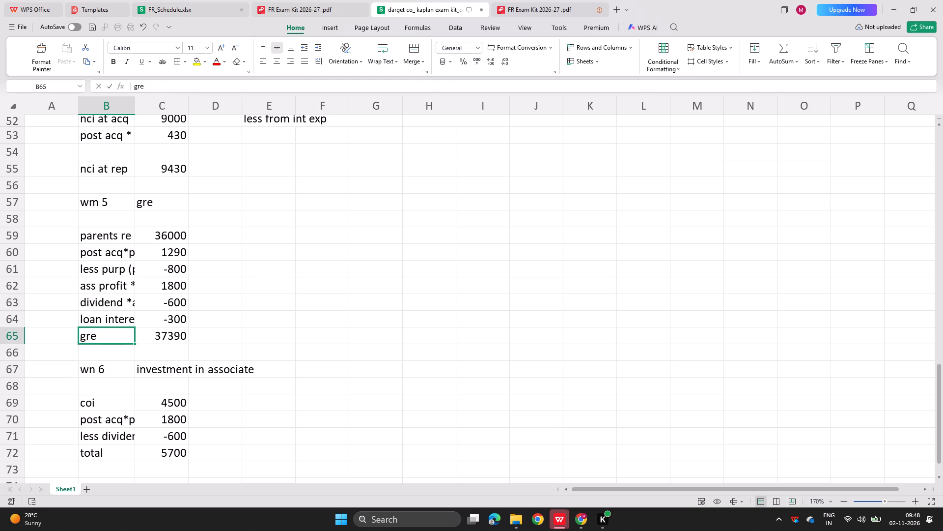
pyautogui.scroll(6, 150, 349)
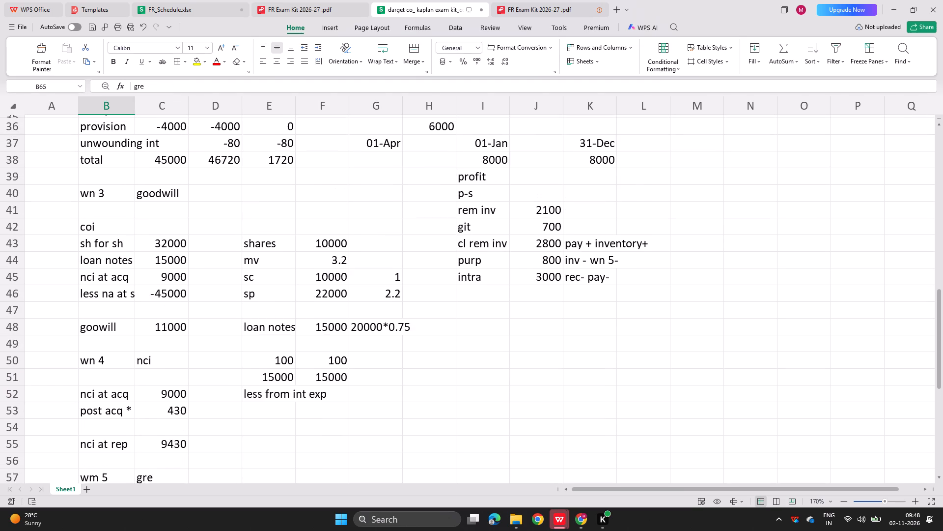
pyautogui.scroll(2, 150, 349)
pyautogui.scroll(-1, 157, 282)
pyautogui.scroll(2, 126, 212)
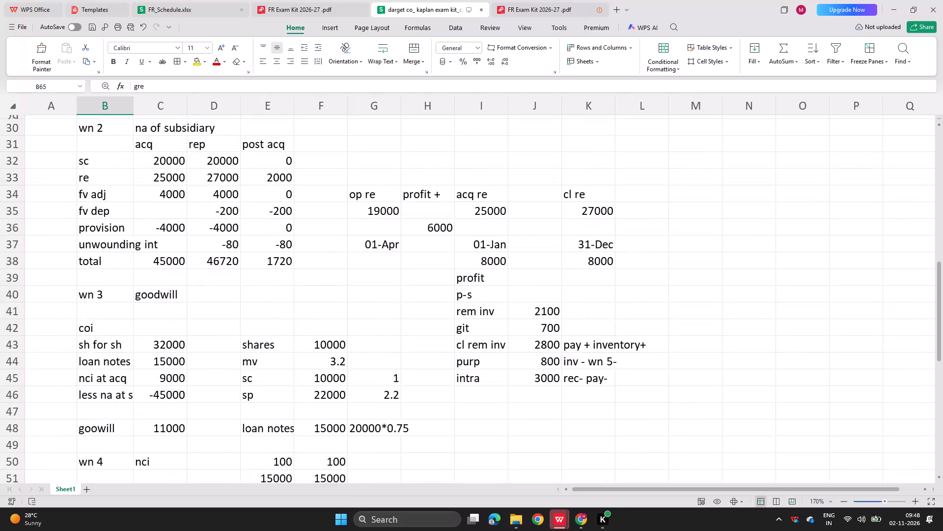
pyautogui.scroll(3, 126, 212)
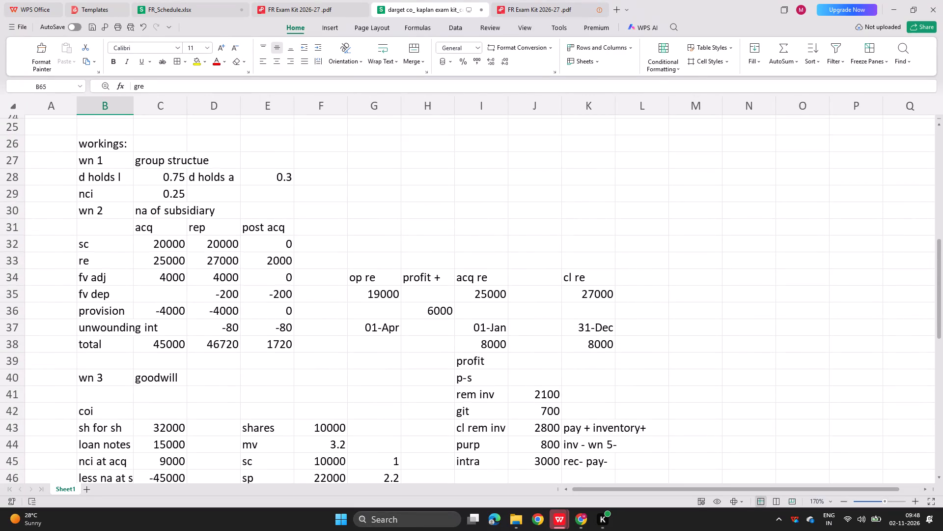
pyautogui.moveTo(84, 213); pyautogui.dragTo(279, 352)
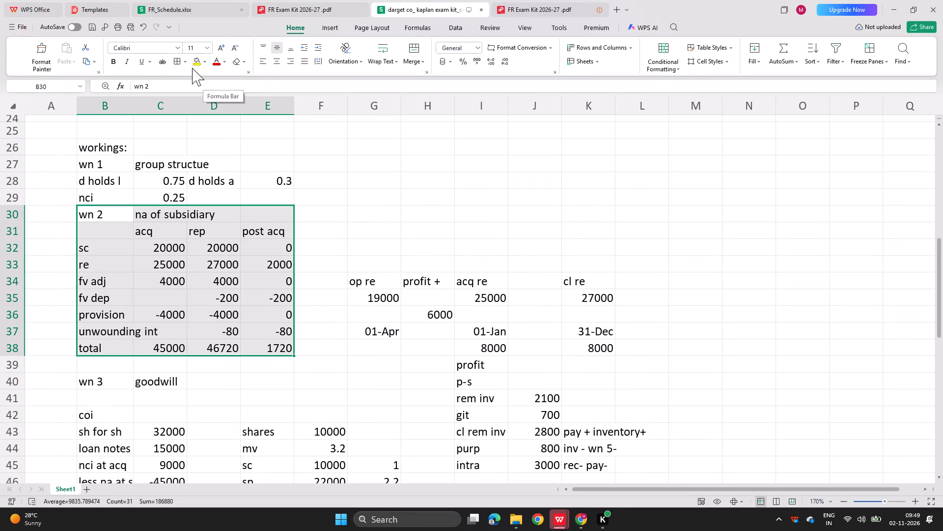
pyautogui.click(186, 59)
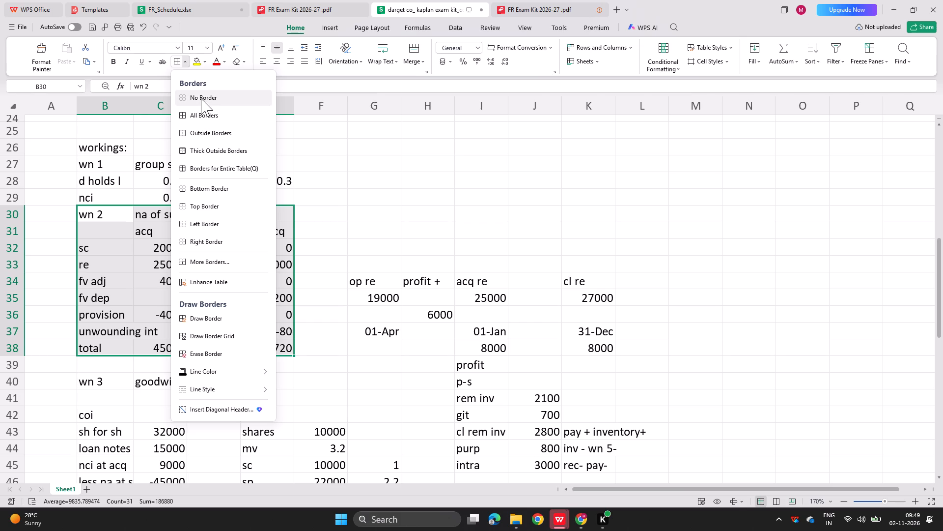
pyautogui.click(197, 136)
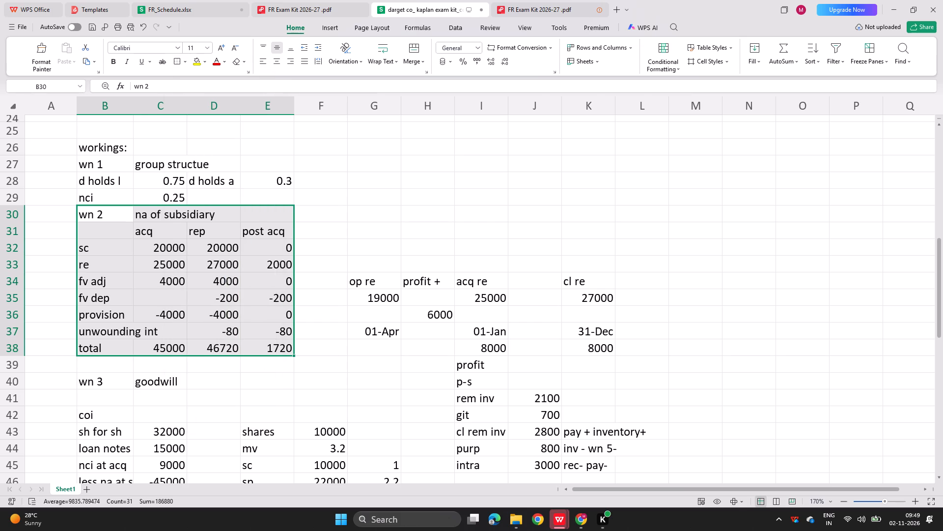
# Apply outside borders around the wn 3 goodwill working, B40:C48.
pyautogui.scroll(-1, 150, 287)
pyautogui.moveTo(87, 349); pyautogui.dragTo(180, 420)
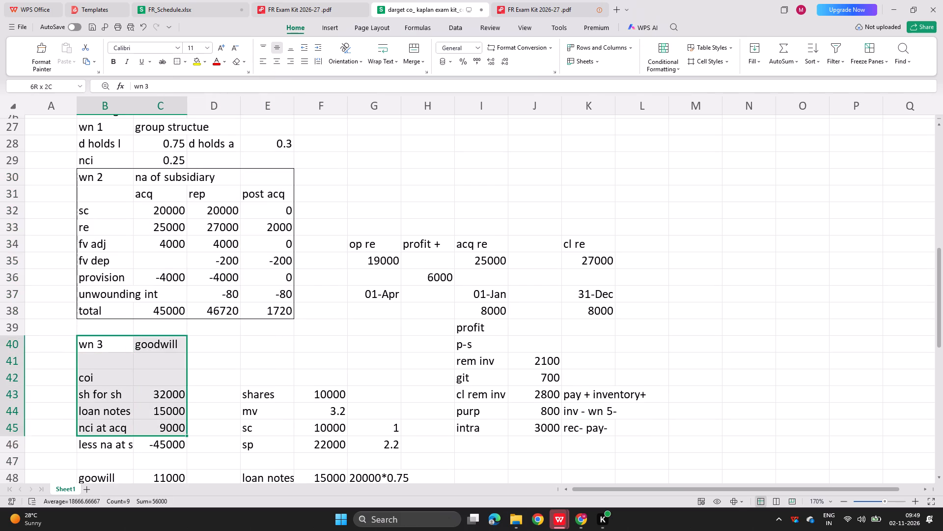
pyautogui.moveTo(180, 420); pyautogui.dragTo(181, 419)
pyautogui.moveTo(181, 419); pyautogui.dragTo(109, 346)
pyautogui.moveTo(89, 345); pyautogui.dragTo(131, 351)
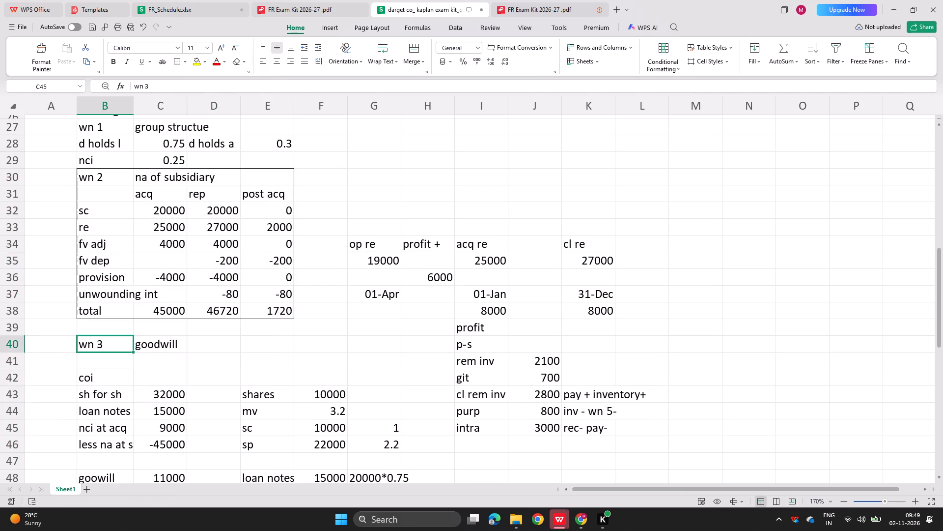
pyautogui.moveTo(131, 351); pyautogui.dragTo(183, 453)
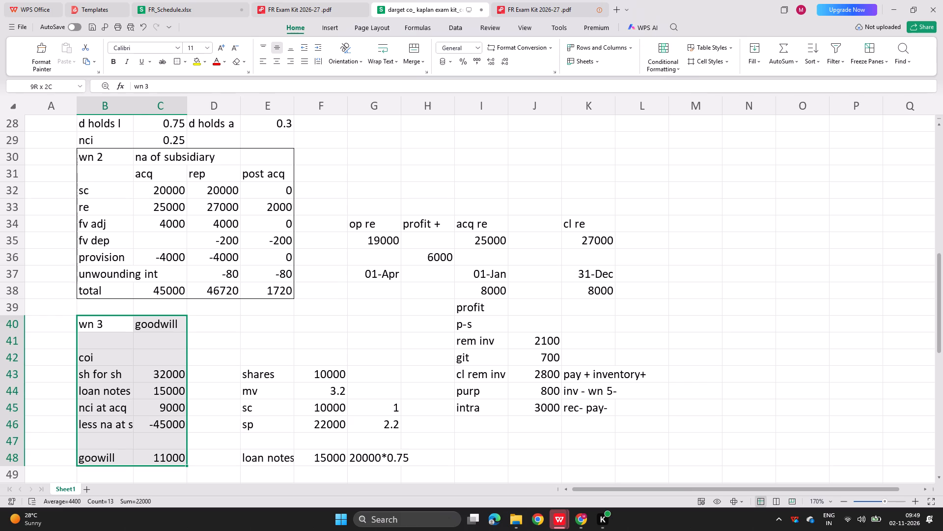
pyautogui.moveTo(183, 453); pyautogui.dragTo(182, 453)
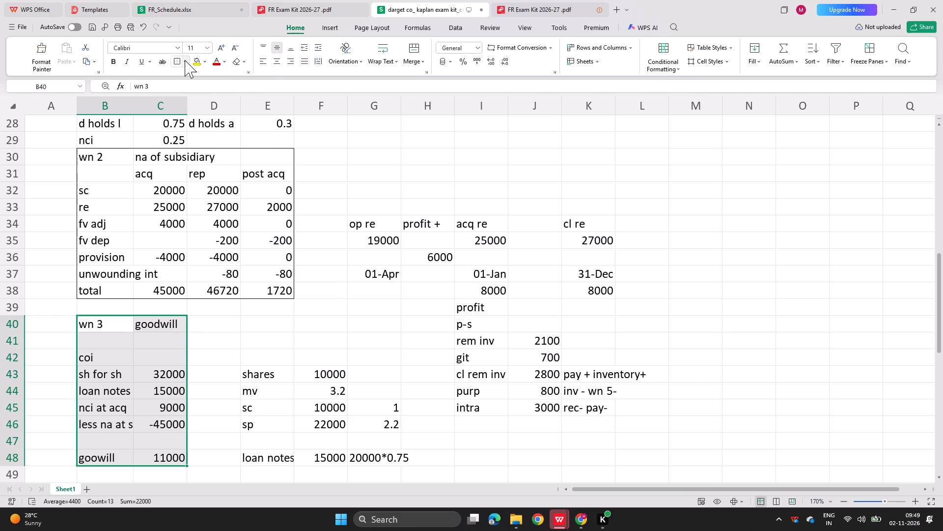
pyautogui.click(185, 59)
pyautogui.click(213, 133)
# Apply outside borders around the wn 4 nci working, B50:C55.
pyautogui.scroll(-3, 164, 268)
pyautogui.moveTo(83, 381); pyautogui.dragTo(155, 487)
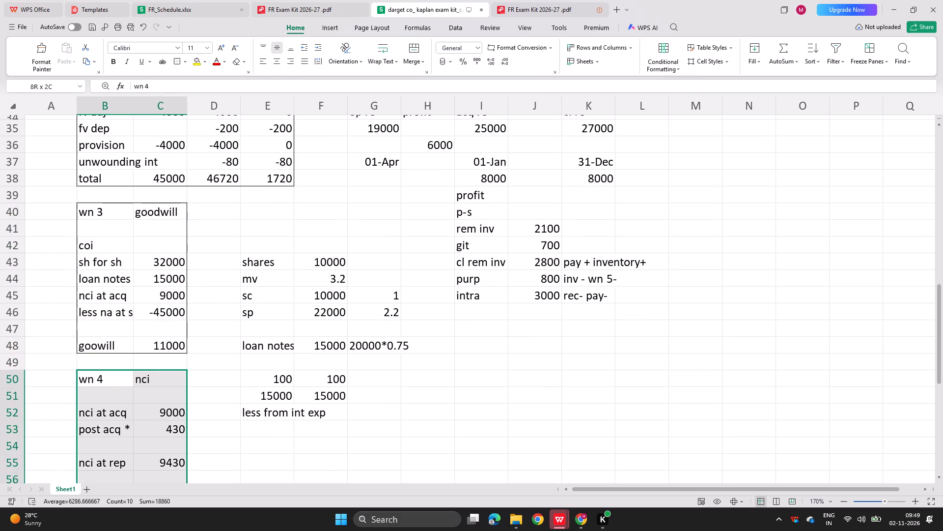
pyautogui.moveTo(155, 487); pyautogui.dragTo(163, 449)
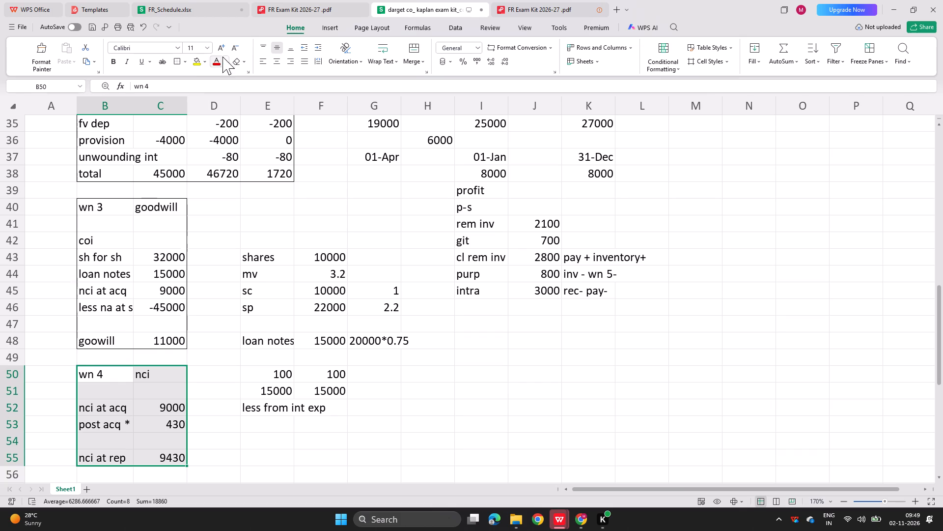
pyautogui.click(181, 58)
pyautogui.scroll(-4, 198, 337)
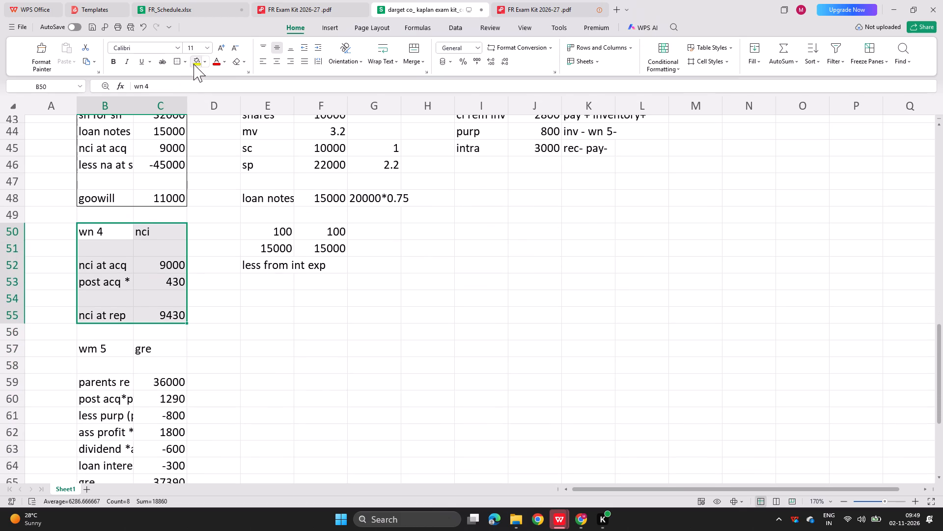
pyautogui.click(207, 283)
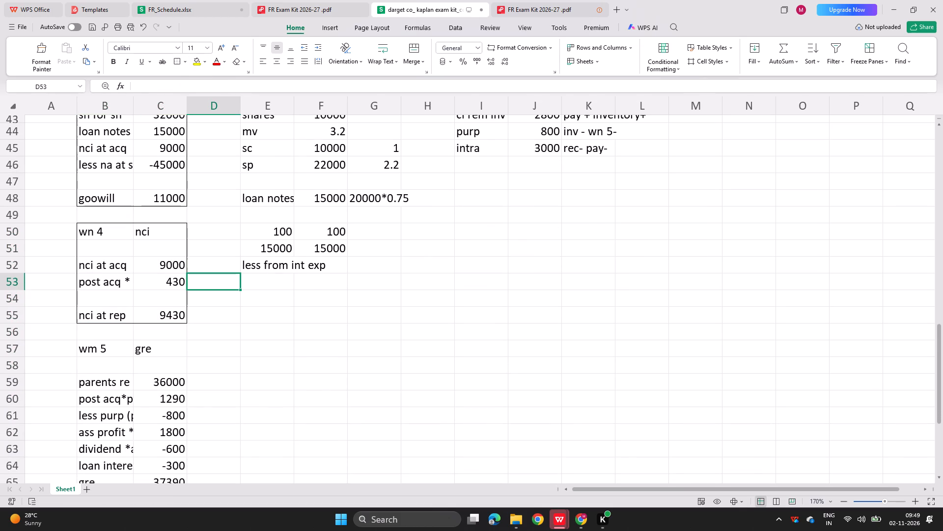
# Apply outside borders around the gre working, B57:C65.
pyautogui.moveTo(84, 345); pyautogui.dragTo(152, 463)
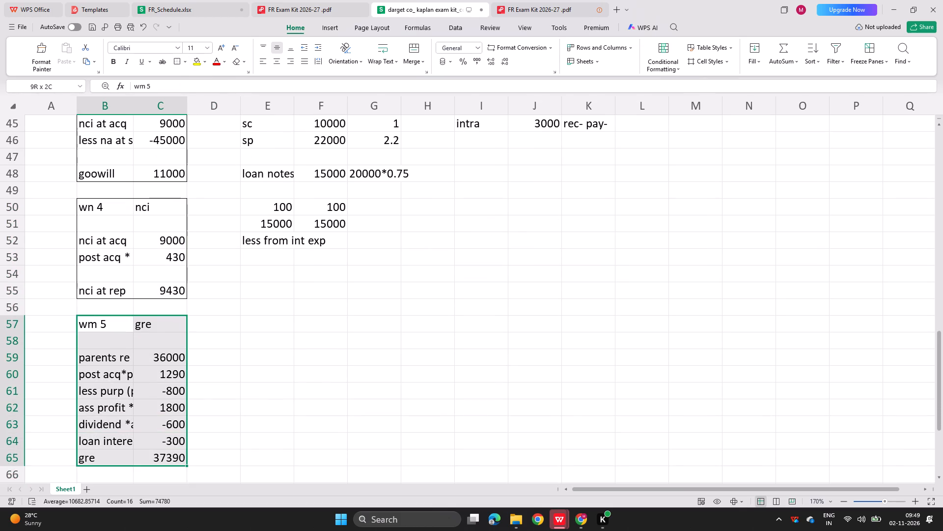
pyautogui.moveTo(152, 463); pyautogui.dragTo(154, 452)
pyautogui.click(185, 60)
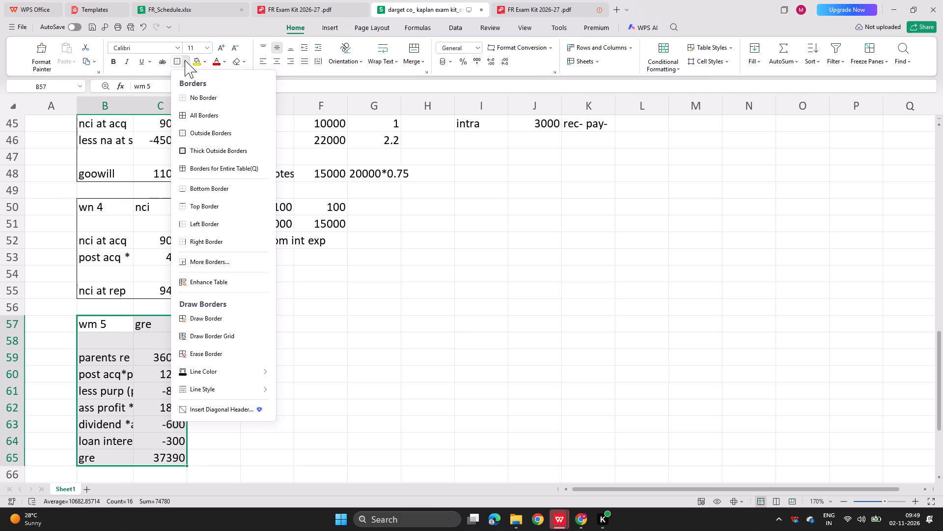
pyautogui.click(214, 137)
# Move the wn 6 investment in associate working from B67:C72 to start at E55, beside the gre working.
pyautogui.scroll(-2, 140, 339)
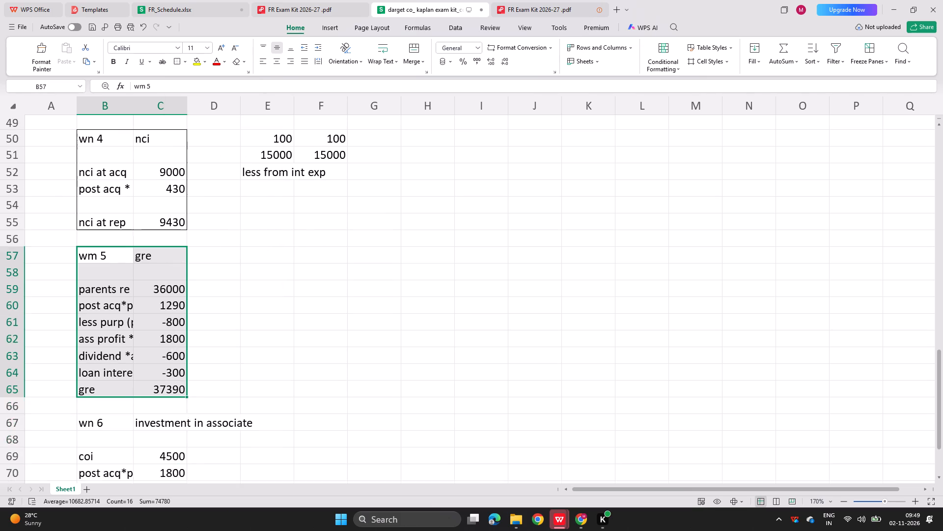
pyautogui.scroll(-2, 140, 339)
pyautogui.moveTo(85, 309); pyautogui.dragTo(182, 389)
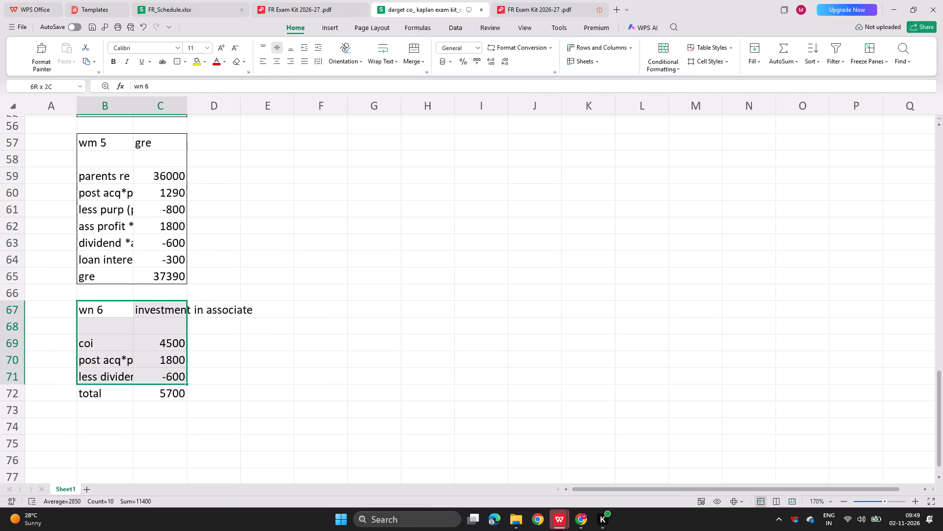
pyautogui.moveTo(182, 389); pyautogui.dragTo(182, 389)
pyautogui.hotkey('ctrl', 'x')
pyautogui.scroll(4, 182, 389)
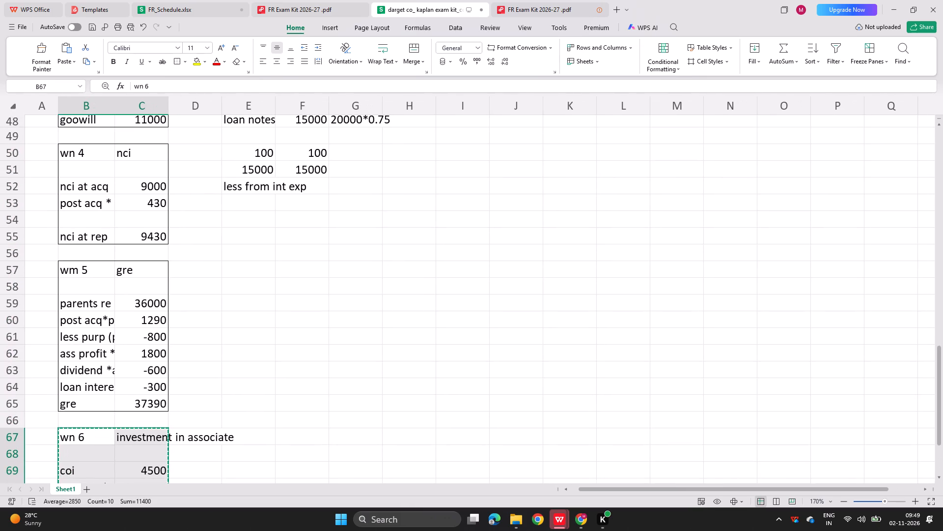
pyautogui.click(262, 242)
pyautogui.hotkey('ctrl', 'v')
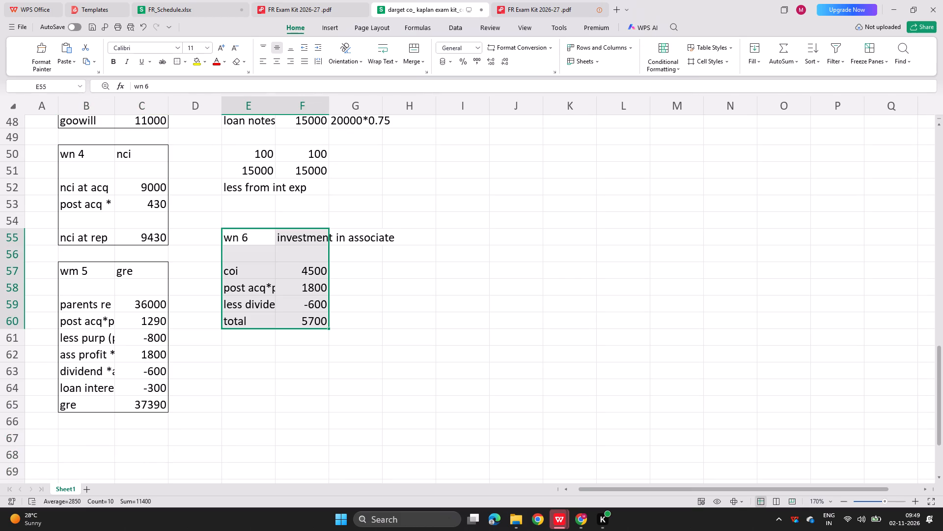
# Apply outside borders around the moved wn 6 investment in associate working, E55:F60.
pyautogui.click(187, 59)
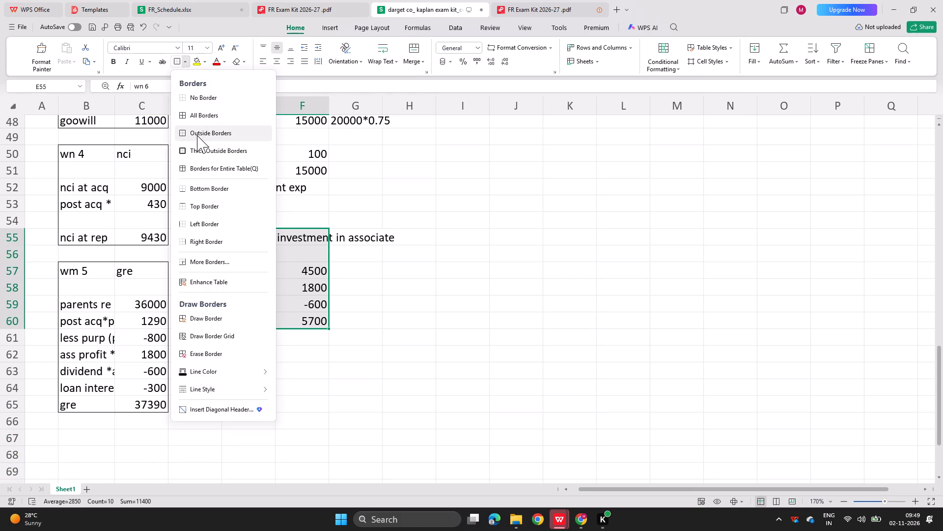
pyautogui.click(197, 135)
pyautogui.click(192, 255)
# Compare the statement labels at the top of the sheet with the non-current asset lines in the exam kit's Dargent Co answer.
pyautogui.scroll(1, 192, 255)
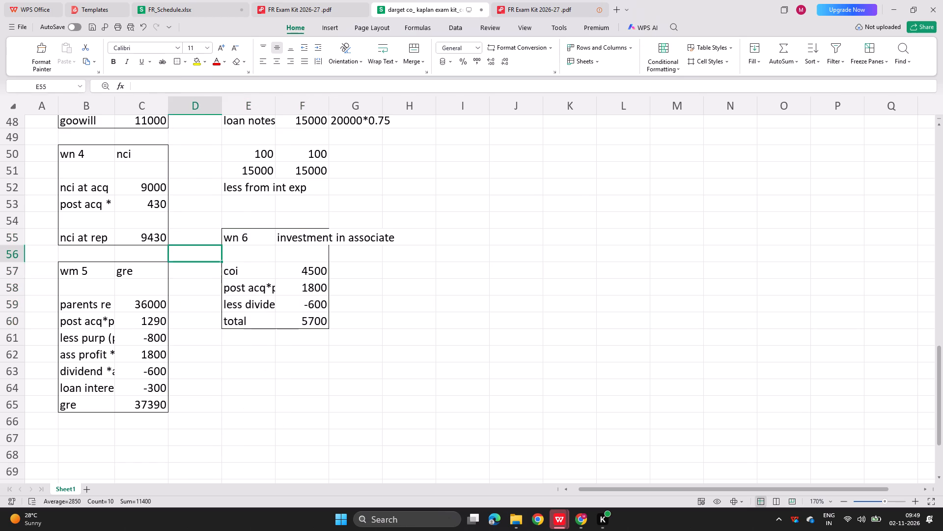
pyautogui.scroll(2, 192, 255)
pyautogui.scroll(1, 273, 288)
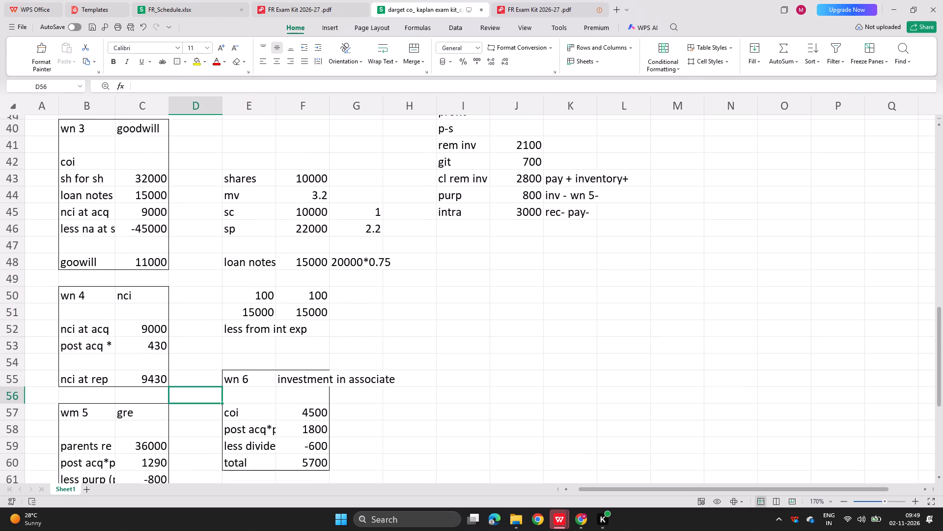
pyautogui.scroll(1, 273, 288)
pyautogui.click(255, 330)
pyautogui.scroll(3, 222, 316)
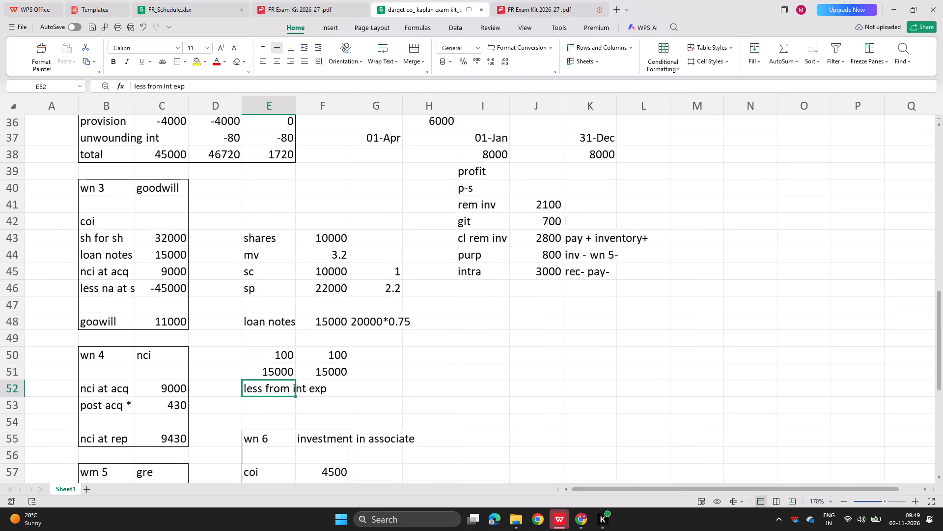
pyautogui.scroll(8, 222, 316)
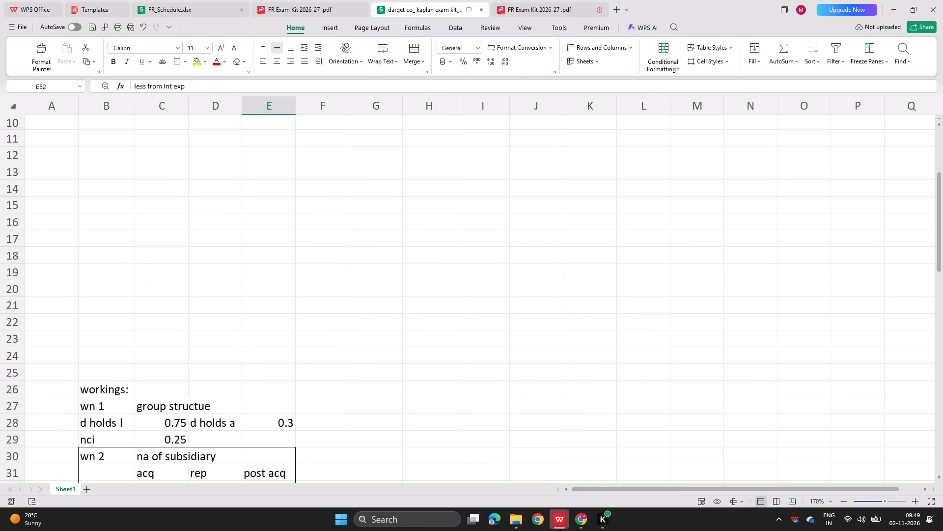
pyautogui.click(101, 204)
pyautogui.click(550, 0)
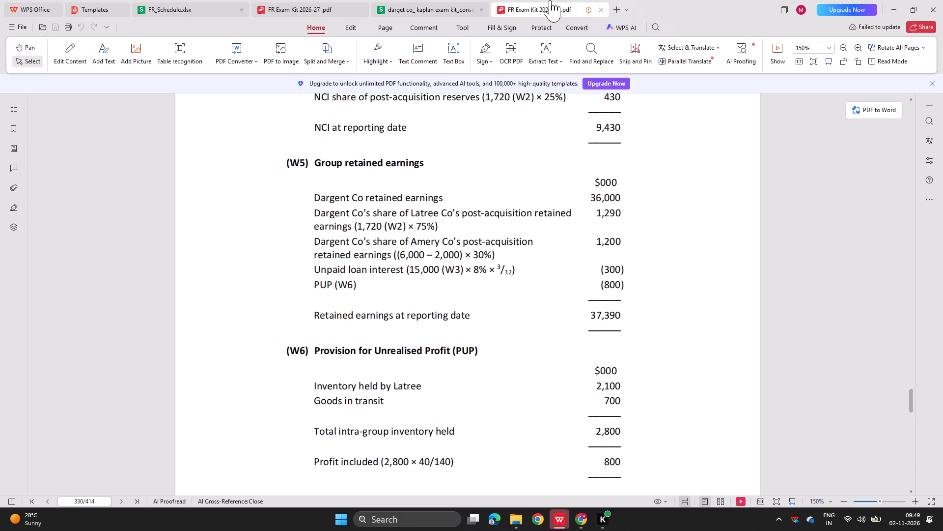
pyautogui.scroll(4, 396, 256)
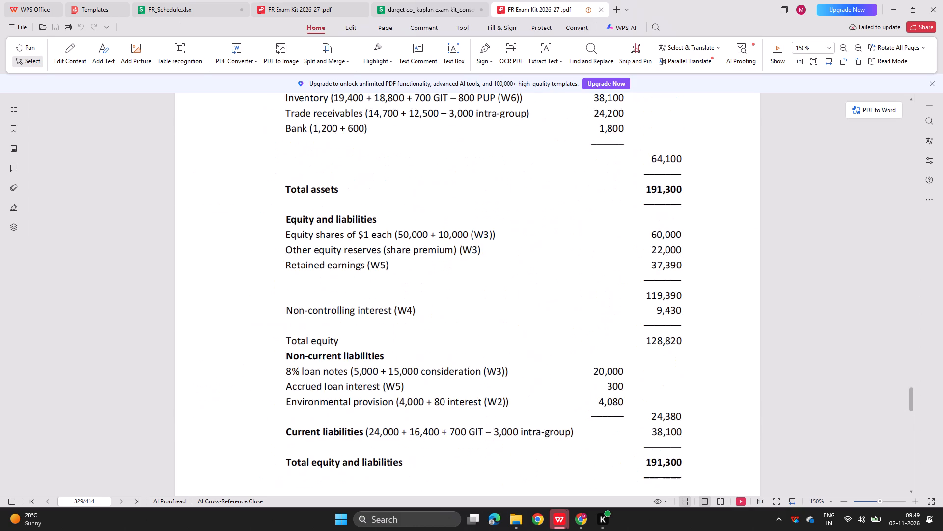
pyautogui.scroll(4, 396, 256)
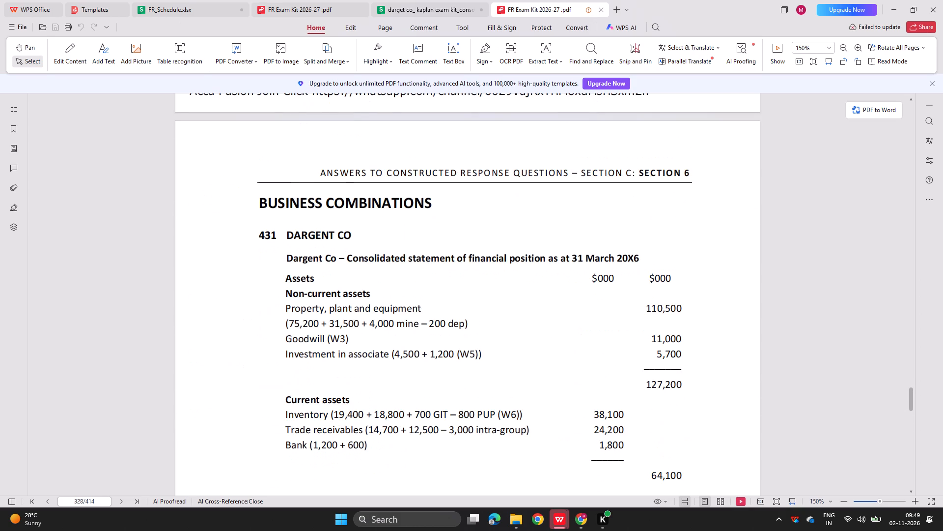
pyautogui.click(444, 0)
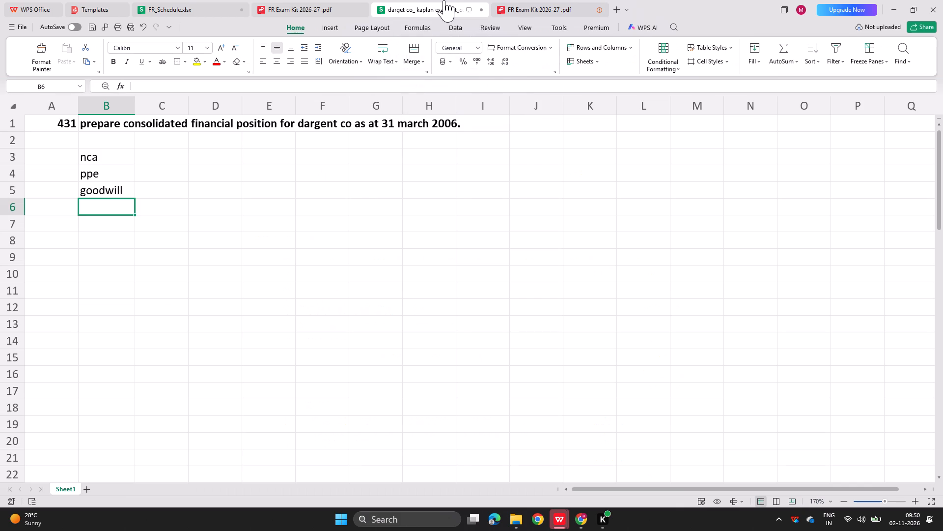
pyautogui.click(543, 0)
pyautogui.click(422, 0)
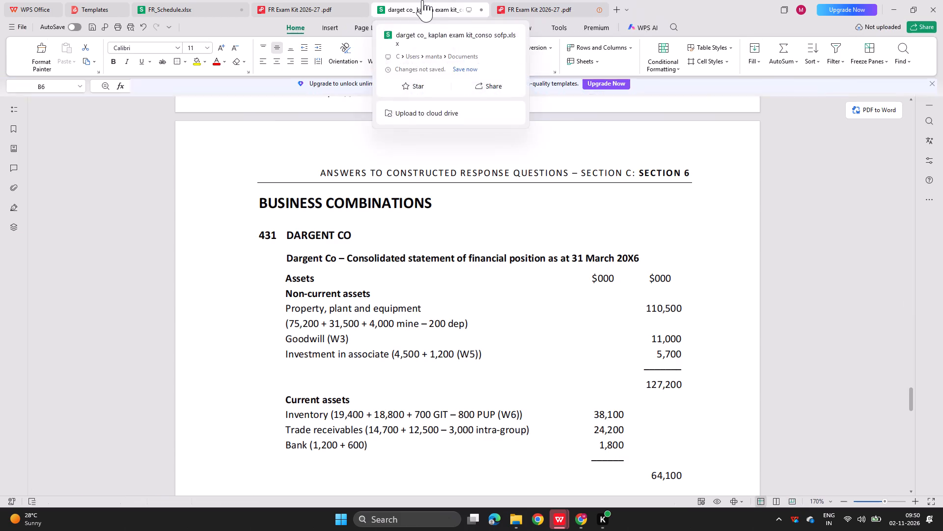
# Add the row label investment in associate in B6 and the heading ca in B8 of the consolidated statement.
pyautogui.write('inc')
pyautogui.press('BackSpace')
pyautogui.write('vest,ent in associate')
pyautogui.press('Return')
pyautogui.press('Return')
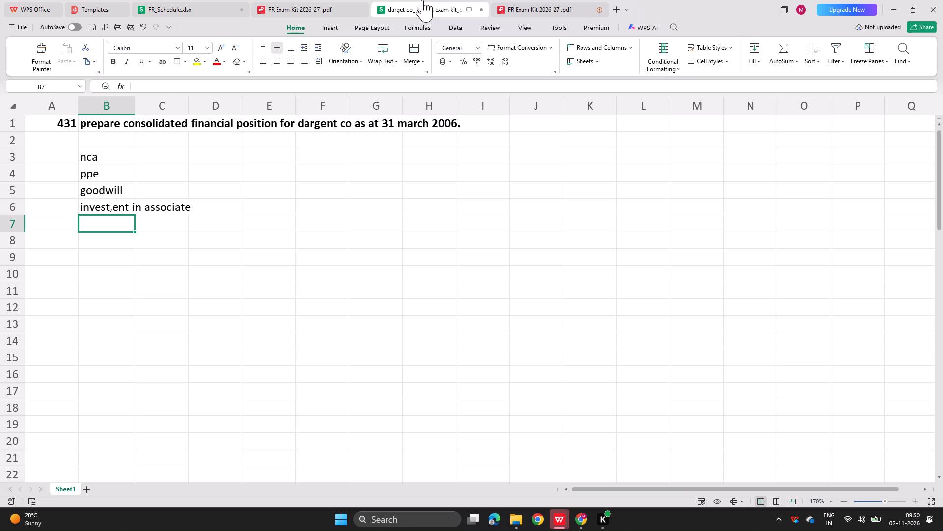
pyautogui.press('Up')
pyautogui.press('Up')
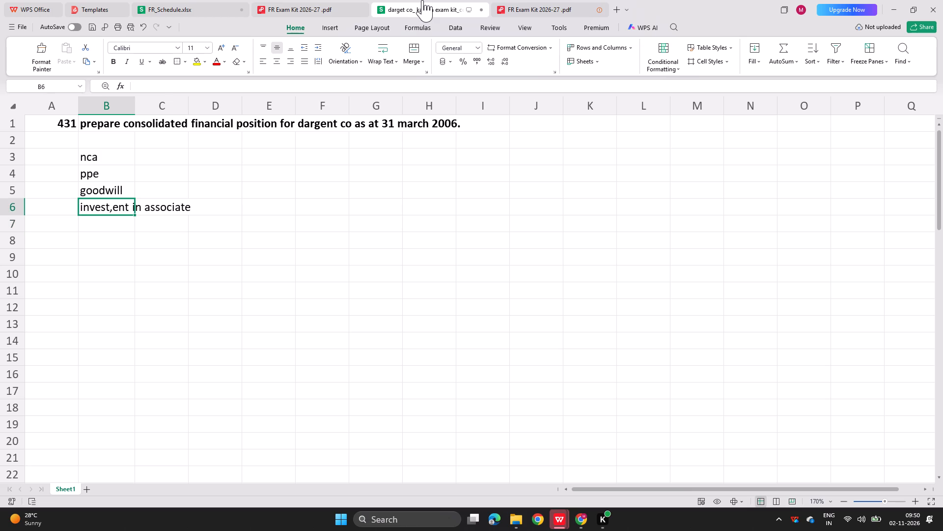
pyautogui.press('F2')
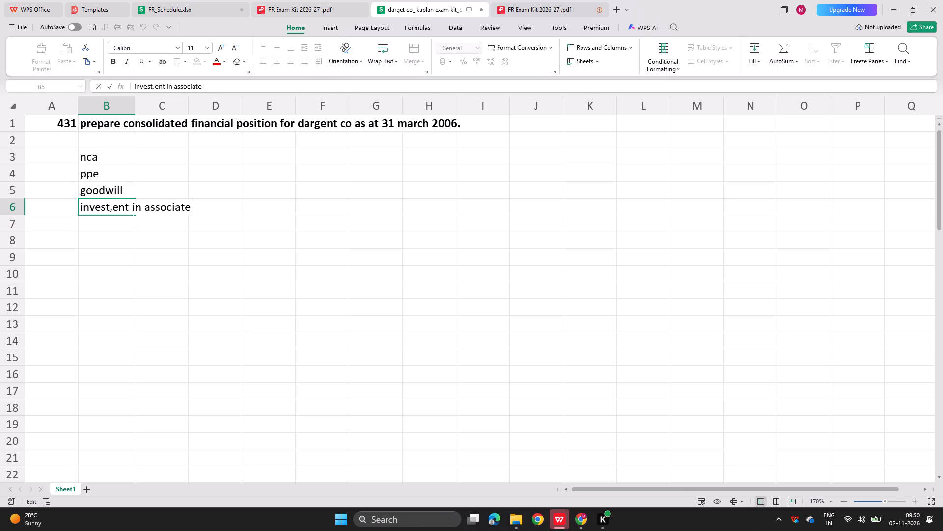
pyautogui.click(112, 206)
pyautogui.press('BackSpace')
pyautogui.press('m')
pyautogui.press('Return')
pyautogui.press('Return')
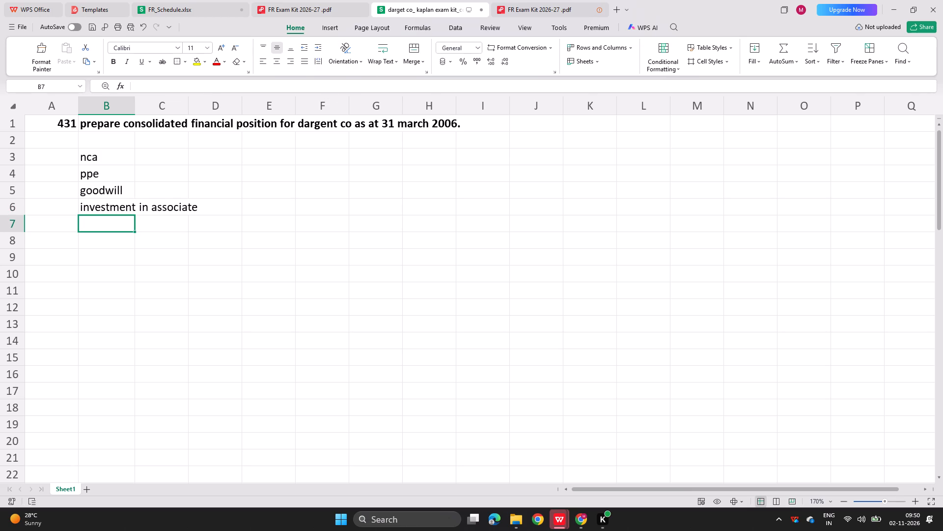
pyautogui.write('ca')
pyautogui.press('Return')
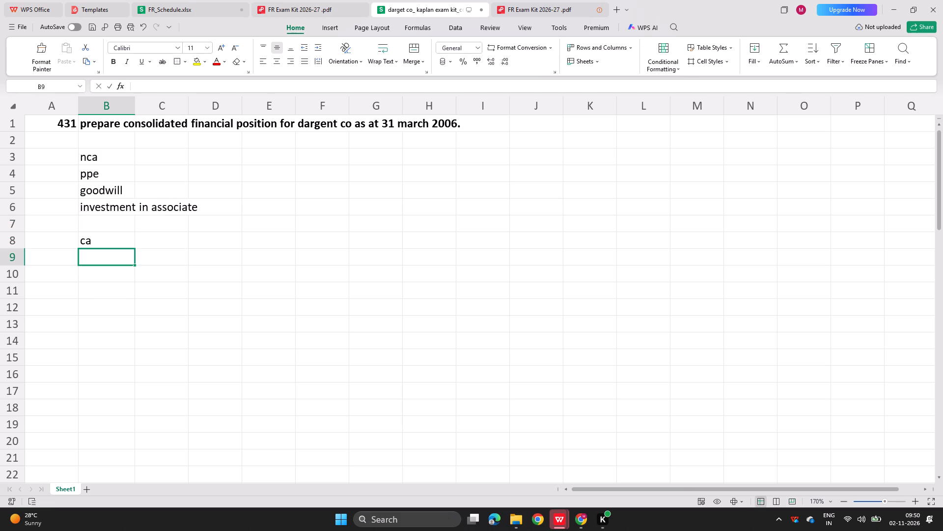
# Check the current asset lines in the exam kit's Dargent Co answer and return to the spreadsheet.
pyautogui.click(568, 0)
pyautogui.scroll(-1, 365, 256)
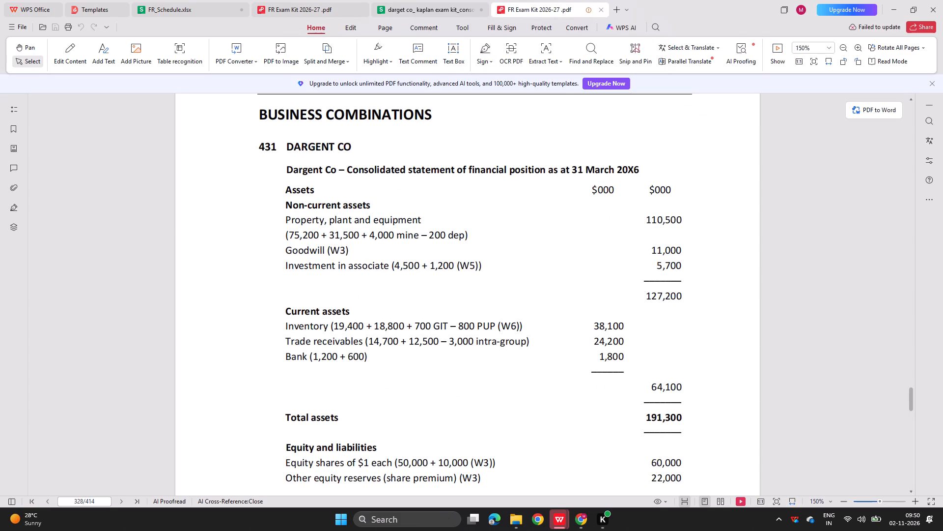
pyautogui.click(435, 0)
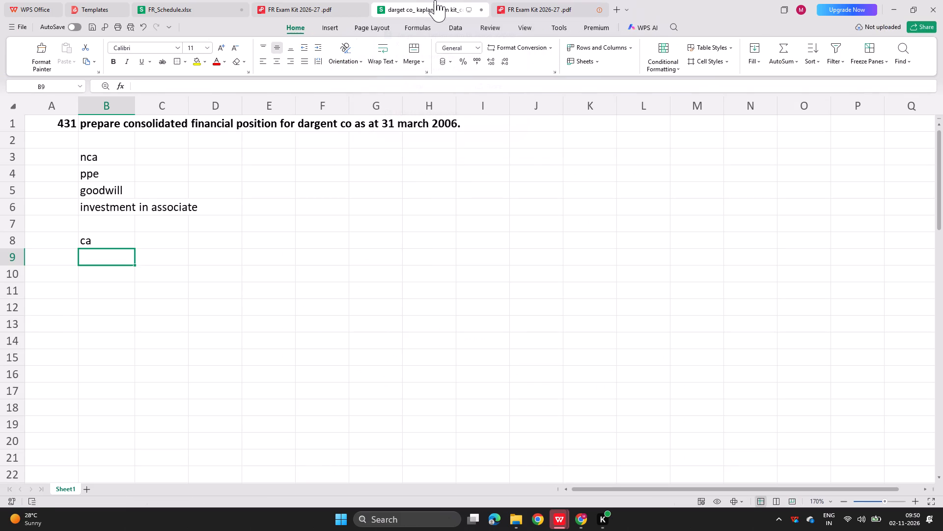
# Add the current asset labels inventory, trade receivables and bank in B9:B11, following the exam kit's Dargent Co answer.
pyautogui.write('inventpry')
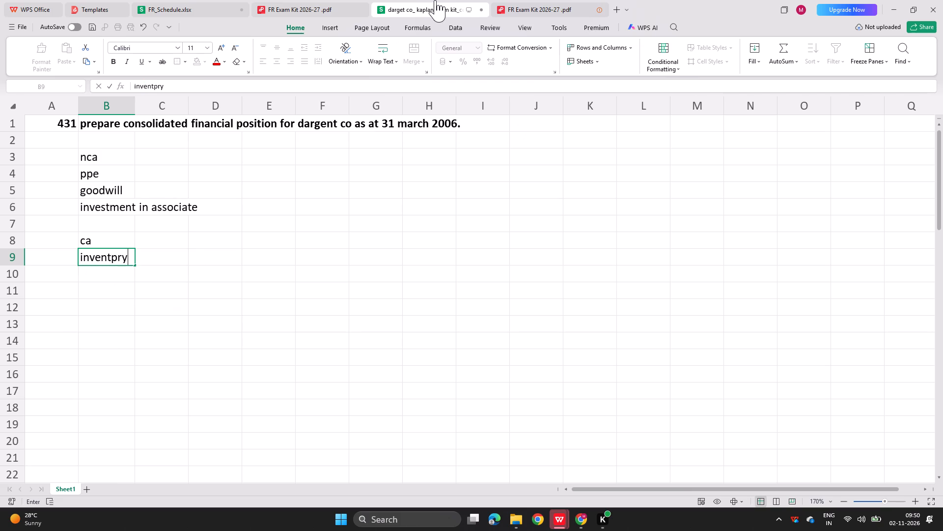
pyautogui.press('BackSpace')
pyautogui.press('BackSpace')
pyautogui.press('BackSpace')
pyautogui.write('ory')
pyautogui.press('Return')
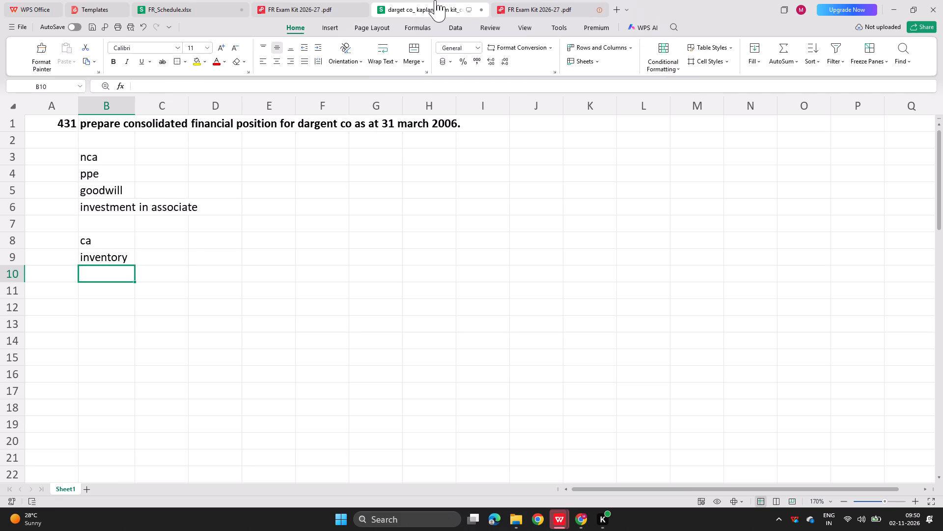
pyautogui.click(504, 0)
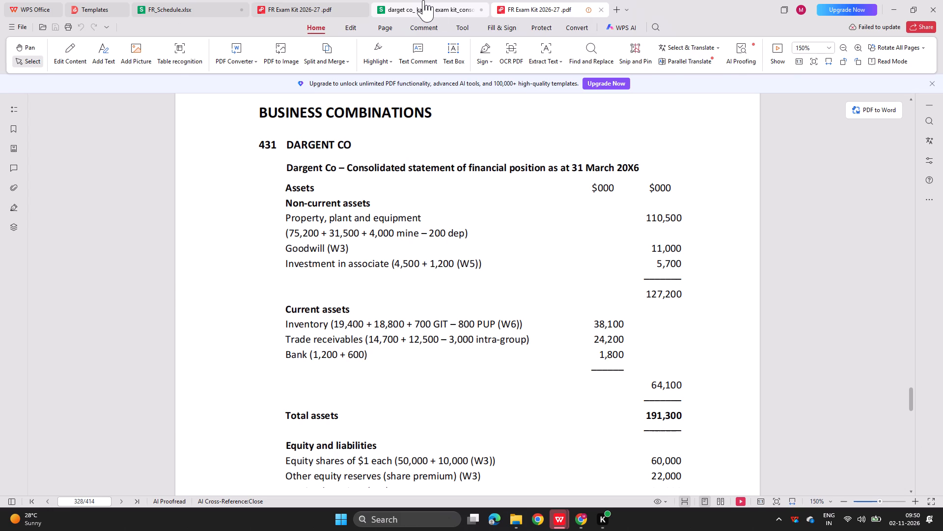
pyautogui.click(423, 0)
pyautogui.write('trade receivables')
pyautogui.press('Return')
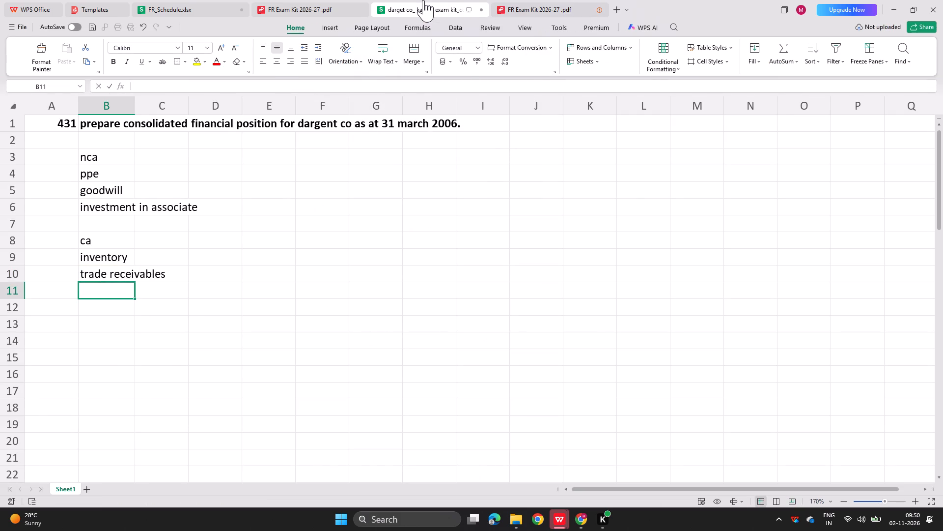
pyautogui.click(557, 0)
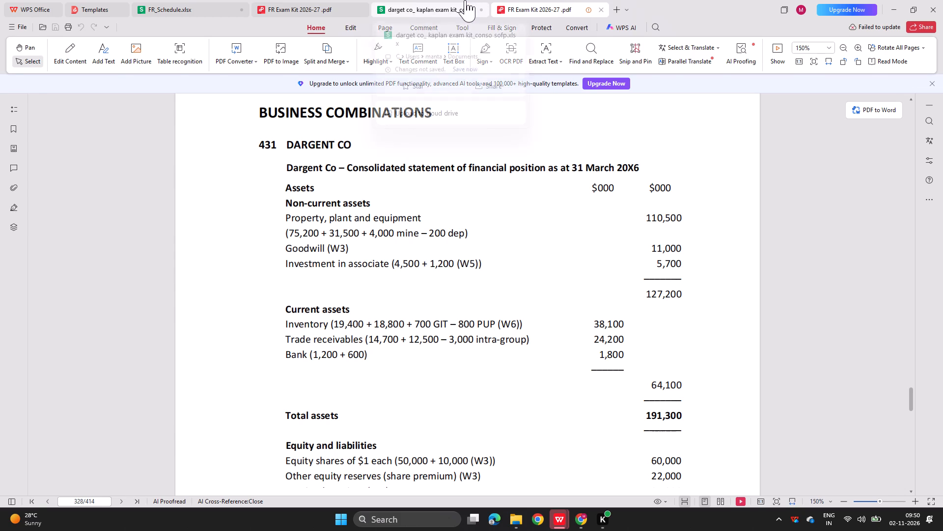
pyautogui.click(465, 0)
pyautogui.write('banl')
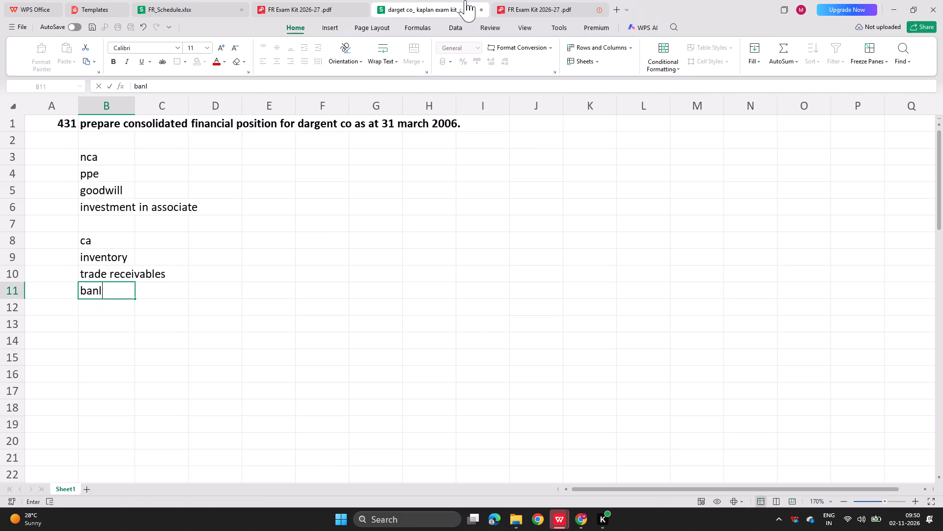
pyautogui.press('Return')
pyautogui.press('Up')
pyautogui.press('F2')
pyautogui.press('BackSpace')
pyautogui.press('k')
pyautogui.press('Return')
# Add the row label total in B13 below the current assets.
pyautogui.press('Return')
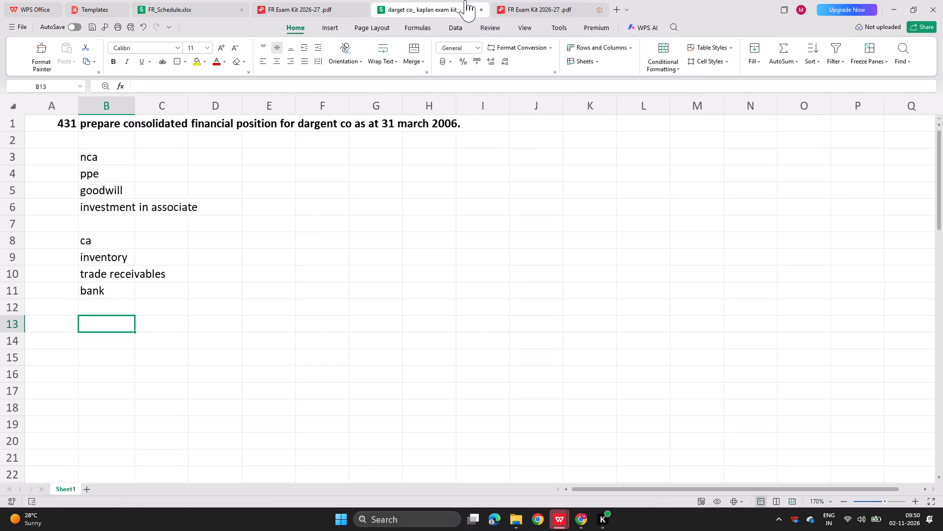
pyautogui.write('totak')
pyautogui.press('BackSpace')
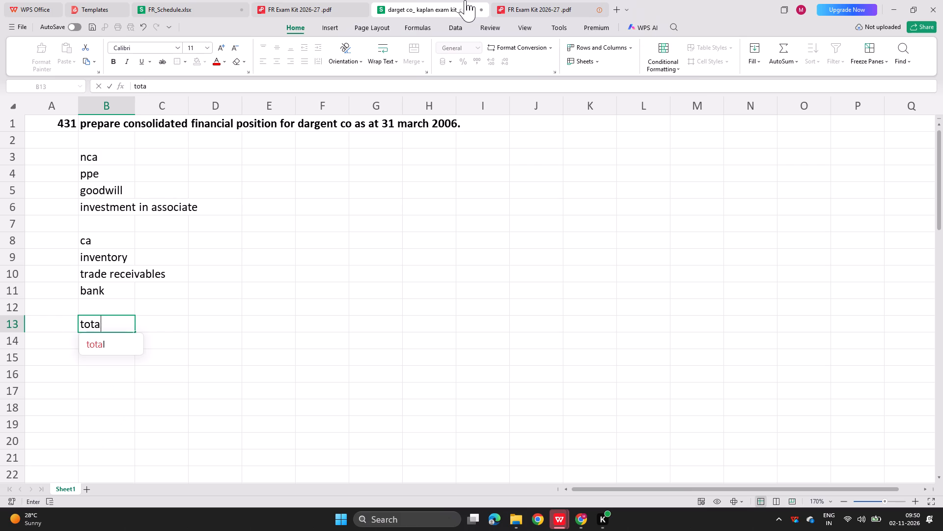
pyautogui.press('l')
pyautogui.press('Return')
# Add the heading equity in B15 with the row labels sc, sp, gre and nci in B16:B19.
pyautogui.press('Return')
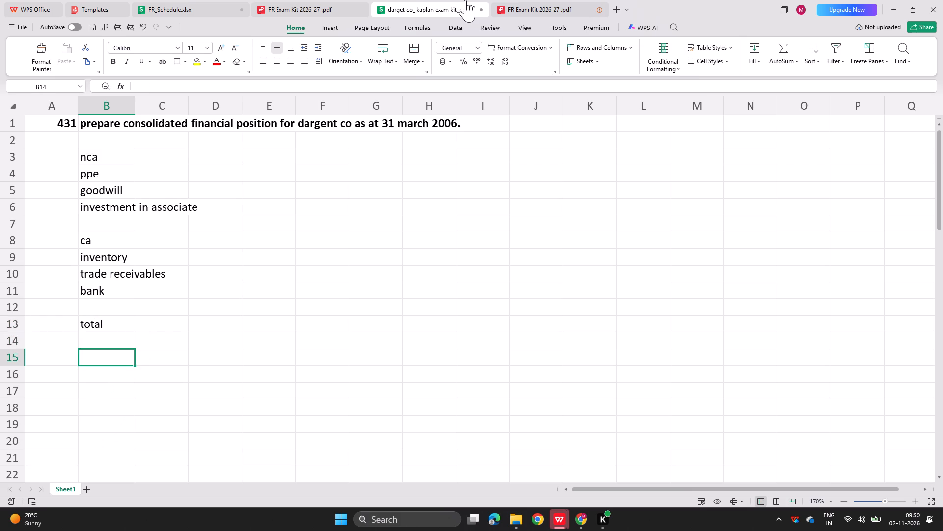
pyautogui.write('equity')
pyautogui.press('Return')
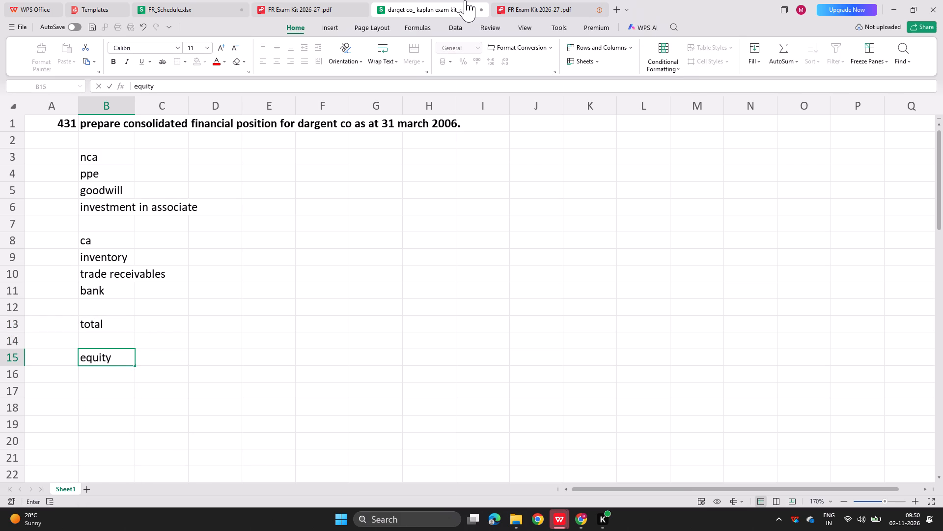
pyautogui.write('sc')
pyautogui.press('Return')
pyautogui.write('sp')
pyautogui.press('Return')
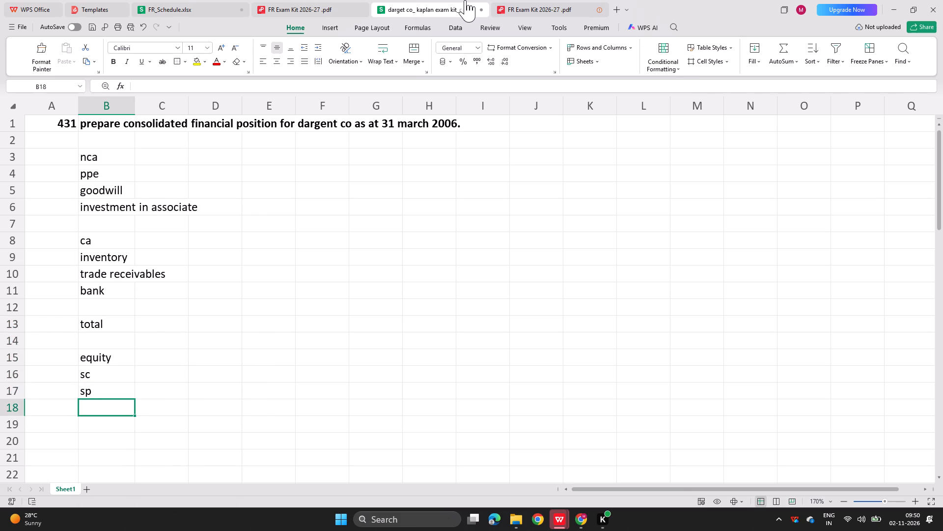
pyautogui.write('re')
pyautogui.press('Return')
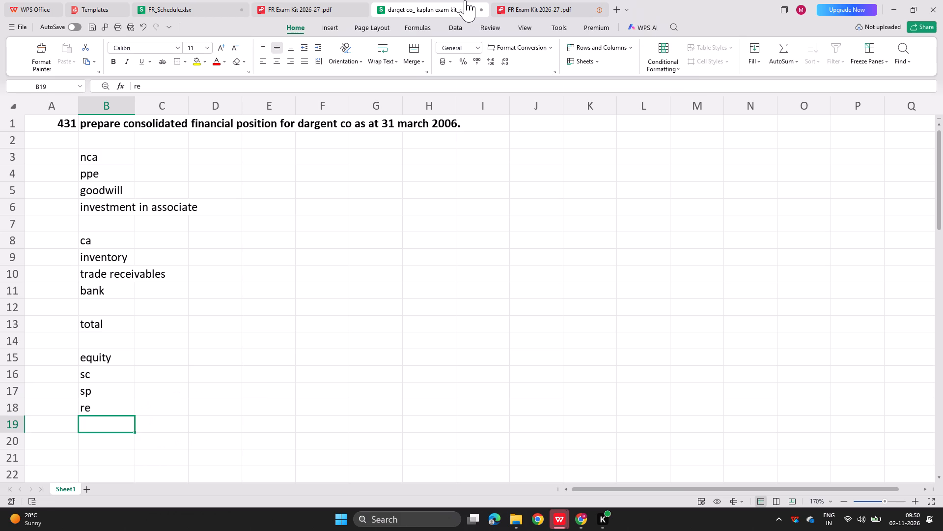
pyautogui.press('Up')
pyautogui.press('BackSpace')
pyautogui.write('gre')
pyautogui.press('Return')
pyautogui.write('nmci')
pyautogui.press('BackSpace')
pyautogui.press('BackSpace')
pyautogui.press('BackSpace')
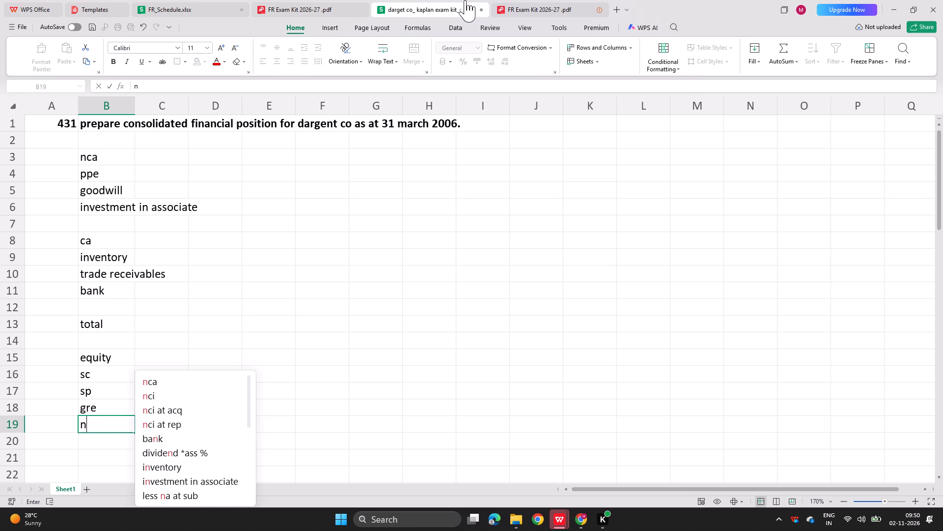
pyautogui.write('ci')
pyautogui.press('Return')
# Add the heading ncl in B21, leaving a blank row below the equity lines.
pyautogui.press('Return')
pyautogui.write('ncl')
pyautogui.press('Return')
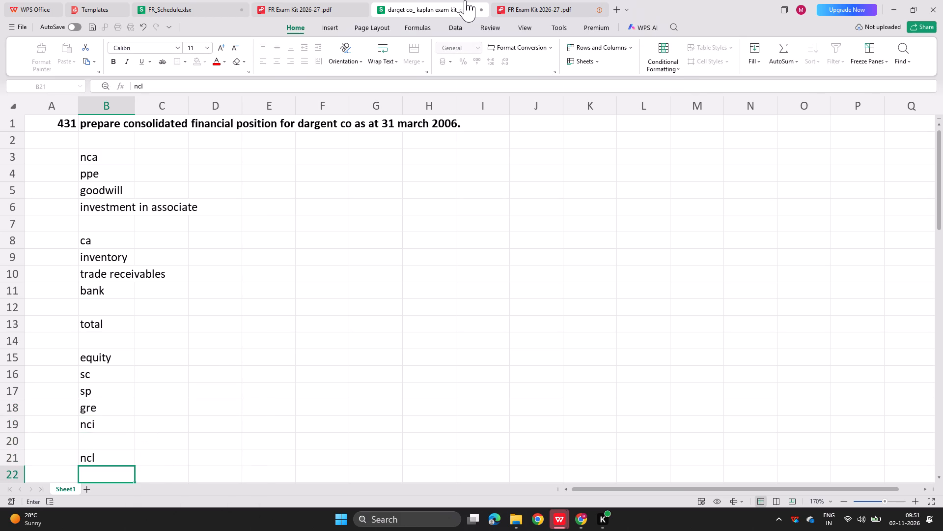
# Compare the non-current liability lines in the exam kit's Dargent Co answer with those in the question, and return to the spreadsheet.
pyautogui.click(555, 0)
pyautogui.scroll(-1, 396, 182)
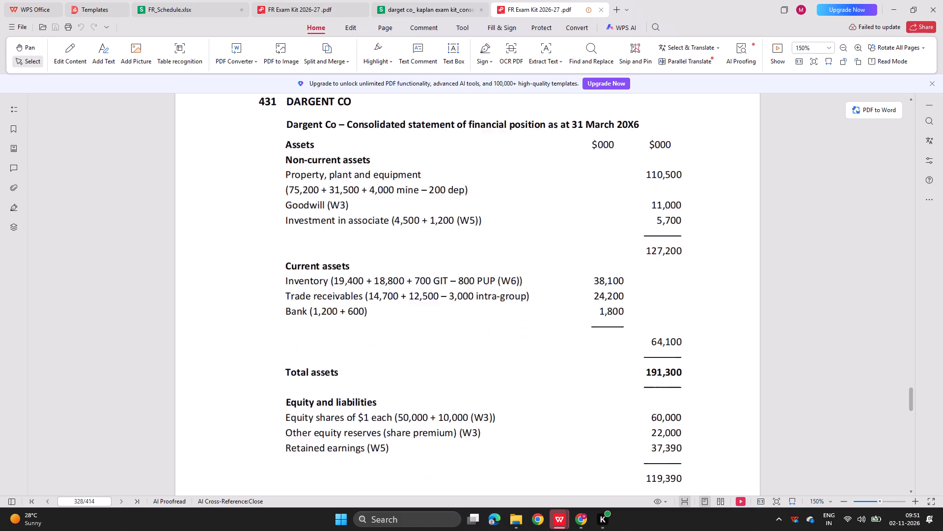
pyautogui.scroll(-2, 396, 182)
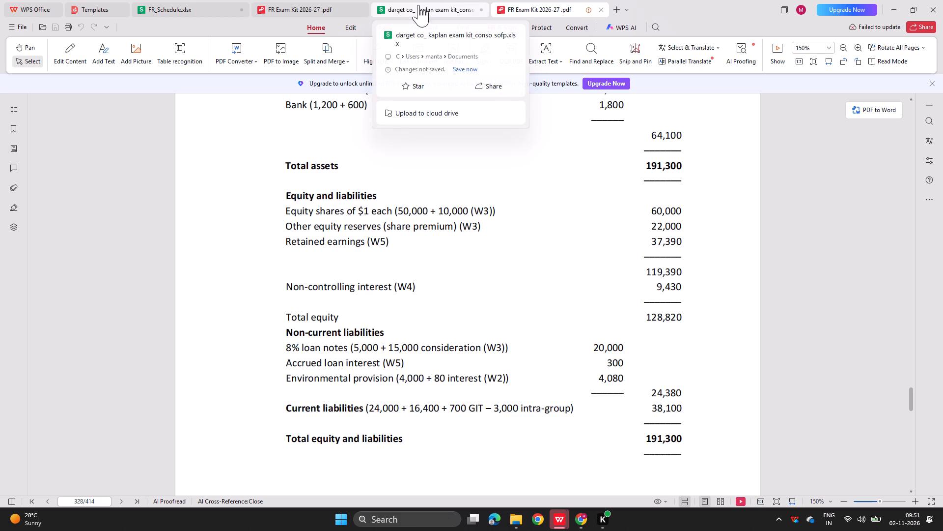
pyautogui.click(318, 3)
pyautogui.scroll(3, 290, 160)
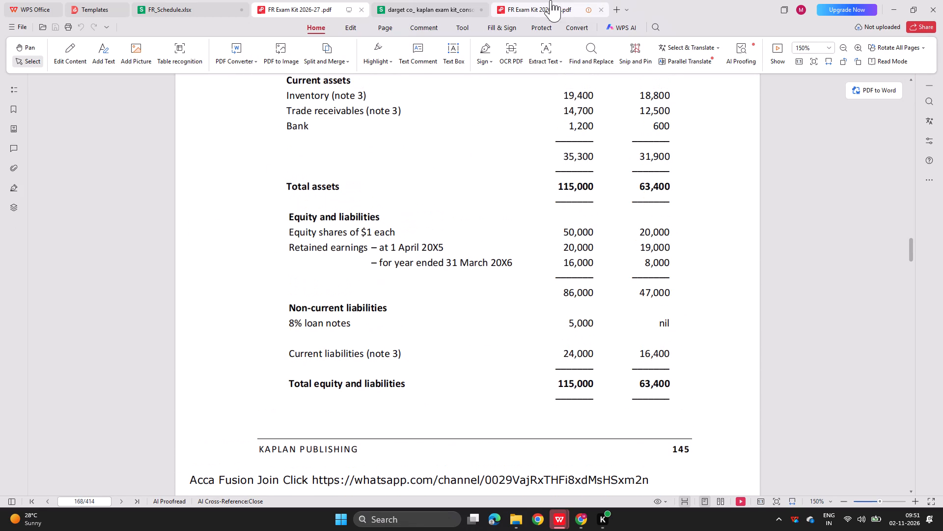
pyautogui.click(411, 4)
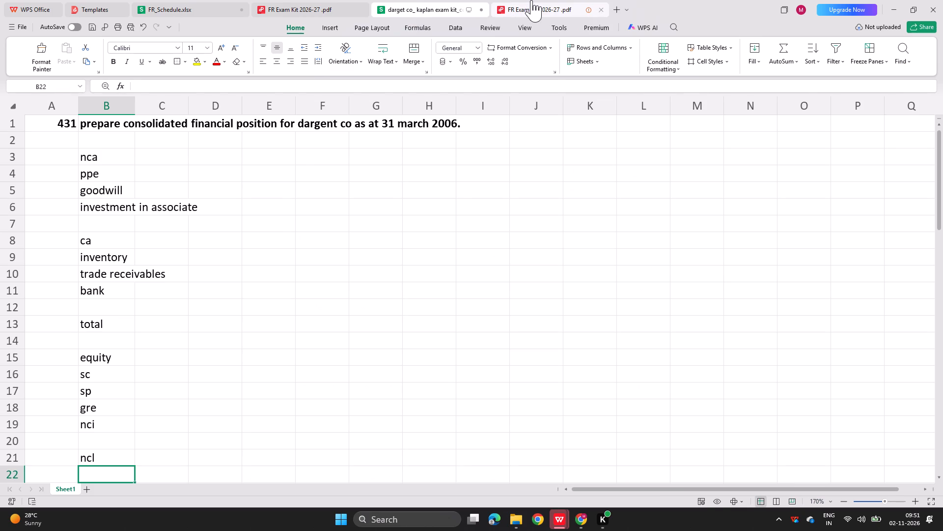
pyautogui.click(531, 0)
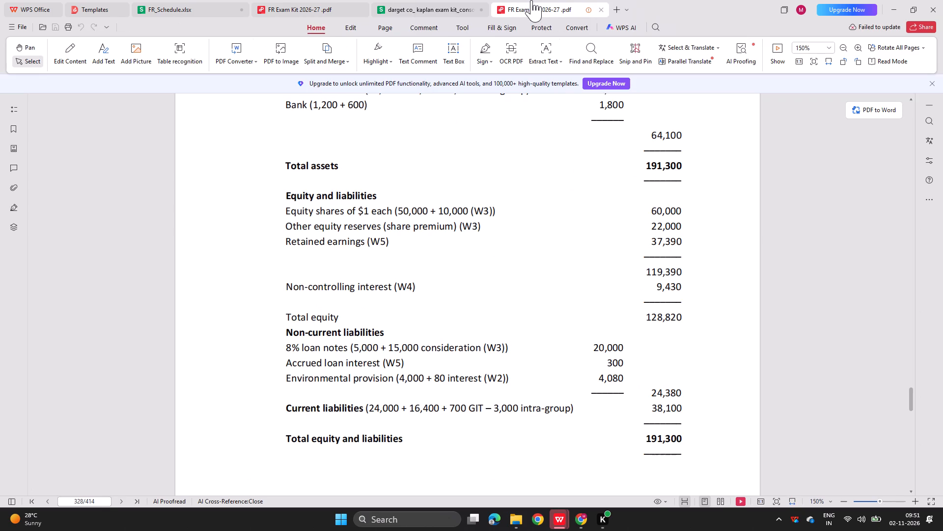
pyautogui.click(395, 0)
# Add the non-current liability labels laon notes in B22 and environamental provision in B23.
pyautogui.scroll(-2, 232, 199)
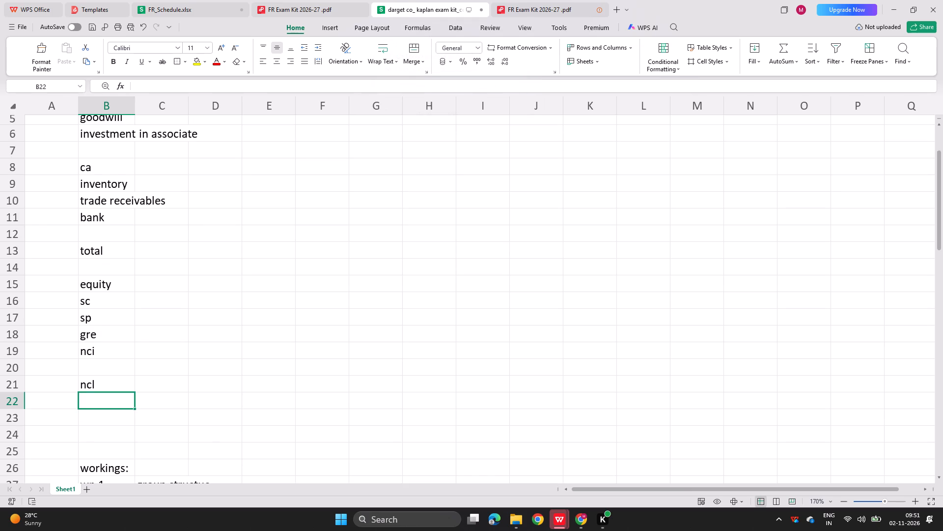
pyautogui.scroll(-1, 232, 199)
pyautogui.write('laon notes')
pyautogui.press('Return')
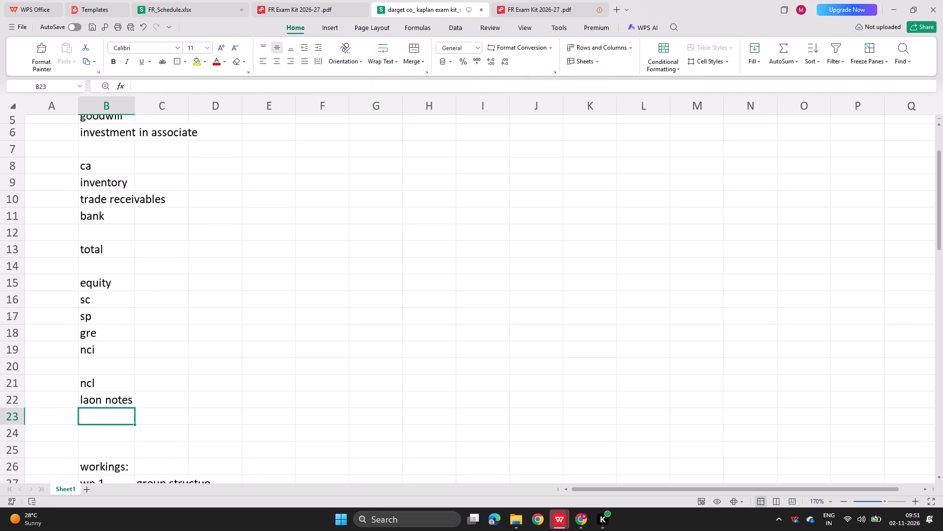
pyautogui.write('environamental prfovisio')
pyautogui.press('BackSpace')
pyautogui.press('BackSpace')
pyautogui.press('BackSpace')
pyautogui.press('BackSpace')
pyautogui.press('BackSpace')
pyautogui.press('BackSpace')
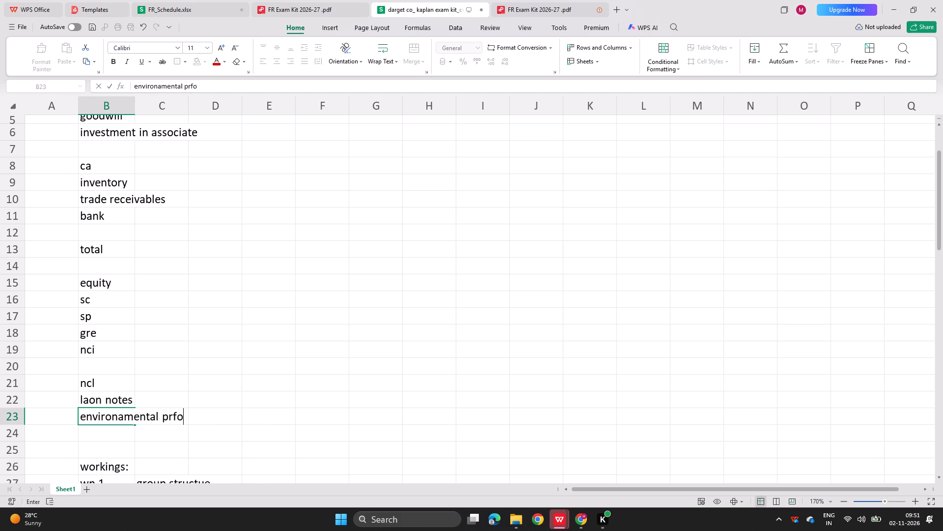
pyautogui.press('BackSpace')
pyautogui.write('ovisi')
pyautogui.write('on')
pyautogui.press('Return')
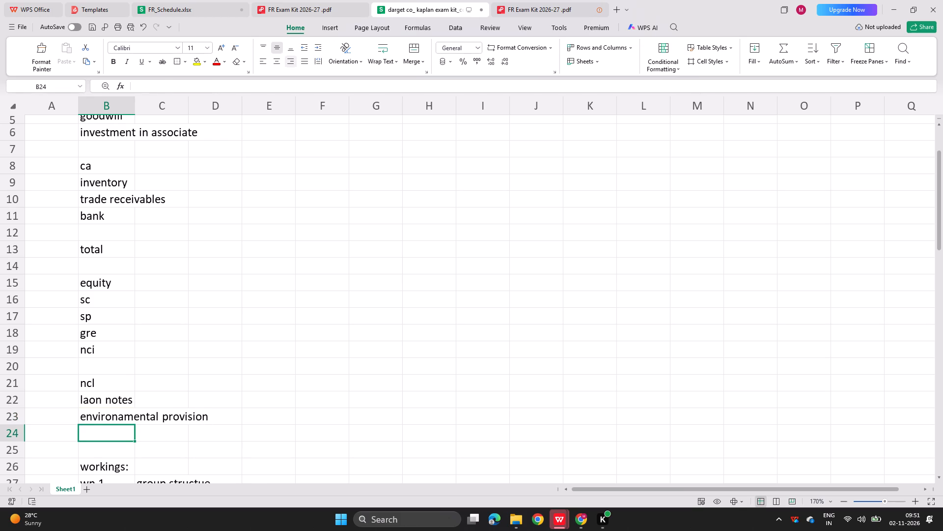
# Correct the spelling of the label in B22 to loan notes.
pyautogui.click(112, 398)
pyautogui.moveTo(112, 398); pyautogui.dragTo(93, 400)
pyautogui.click(93, 400)
pyautogui.press('BackSpace')
pyautogui.press('BackSpace')
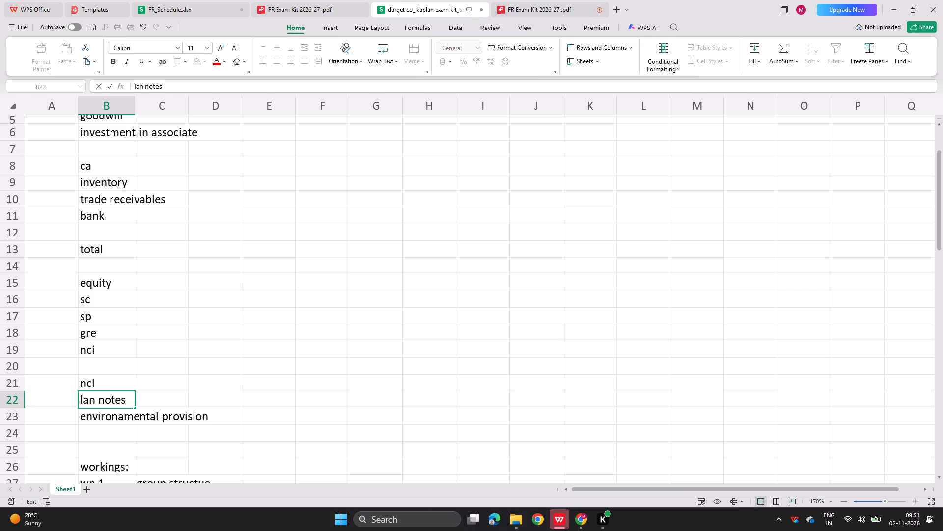
pyautogui.write('oa')
pyautogui.press('Return')
# Insert four blank rows at row 26, above the workings heading.
pyautogui.moveTo(88, 433); pyautogui.dragTo(325, 1)
pyautogui.click(153, 311)
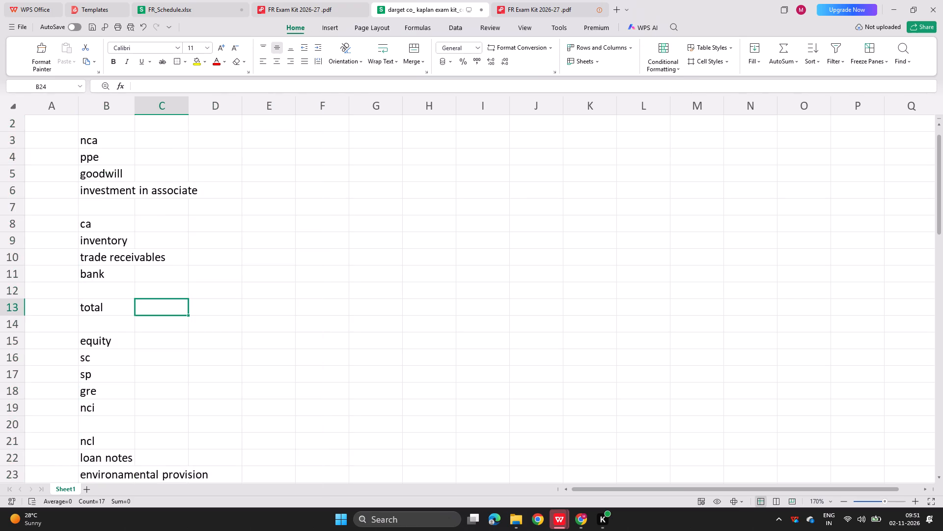
pyautogui.scroll(-3, 153, 311)
pyautogui.click(97, 325)
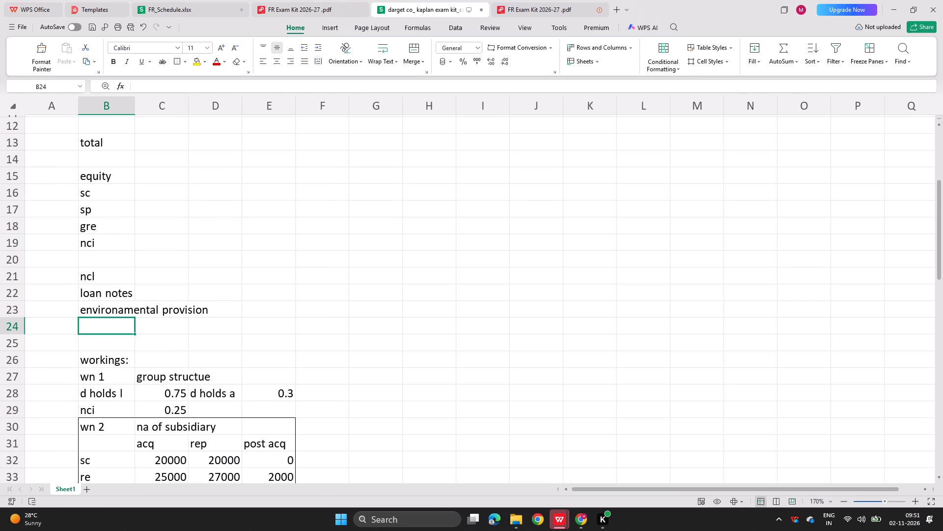
pyautogui.click(11, 358)
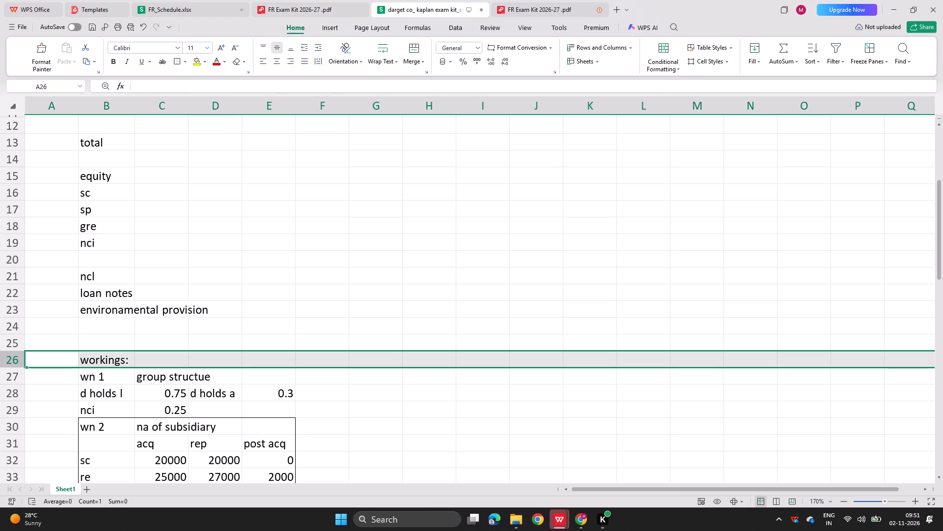
pyautogui.hotkey('ctrl', '+')
pyautogui.hotkey('ctrl', '+')
pyautogui.hotkey('ctrl', '+')
pyautogui.hotkey('ctrl', '+')
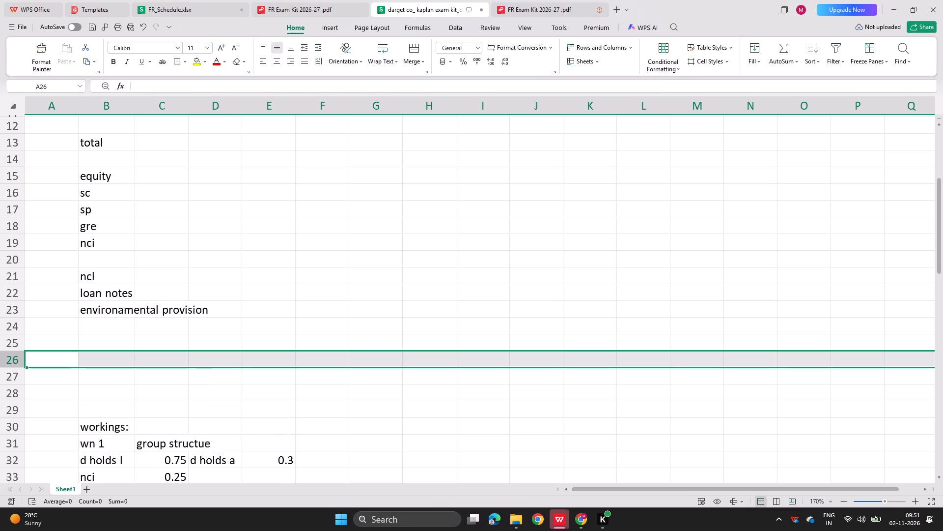
# Check the liabilities in the exam kit answer and add the label loan interest in B24 and the heading cl in B26.
pyautogui.click(106, 327)
pyautogui.click(531, 0)
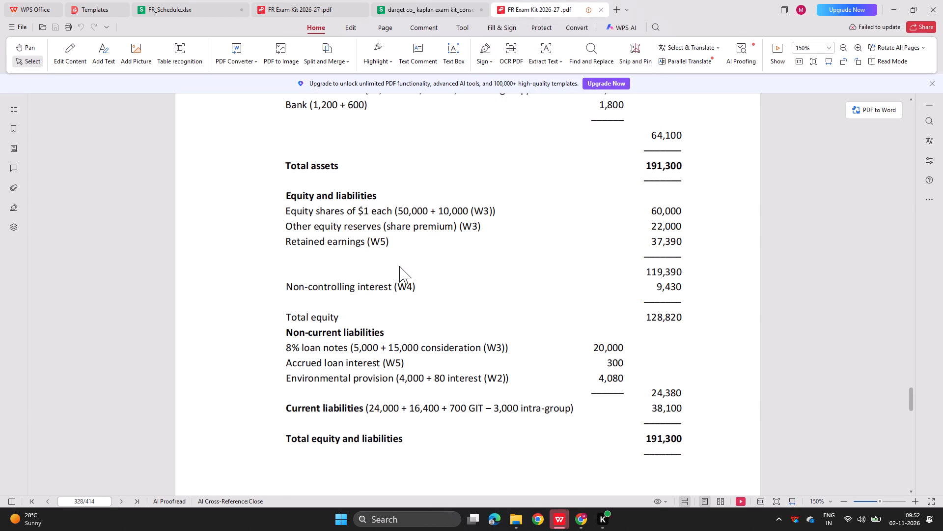
pyautogui.click(411, 4)
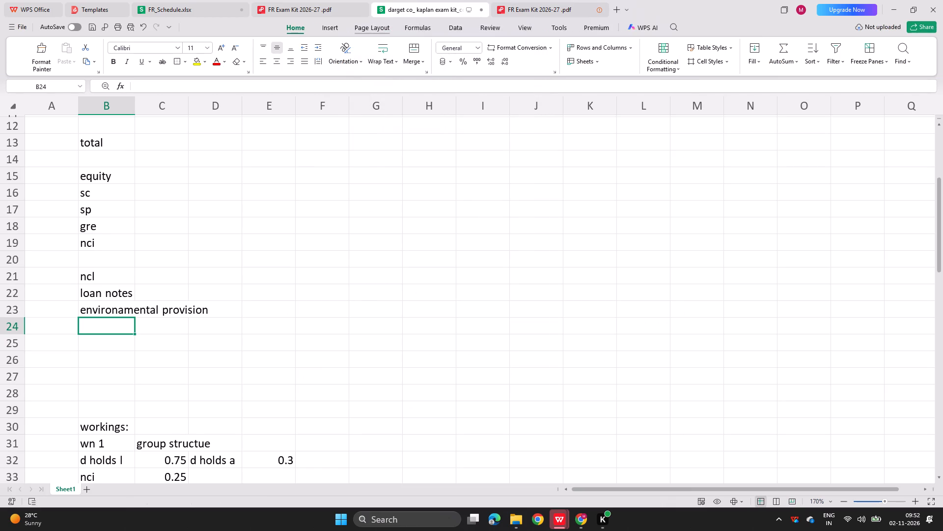
pyautogui.write('loan interest')
pyautogui.press('Return')
pyautogui.press('Return')
pyautogui.write('cl')
pyautogui.press('Return')
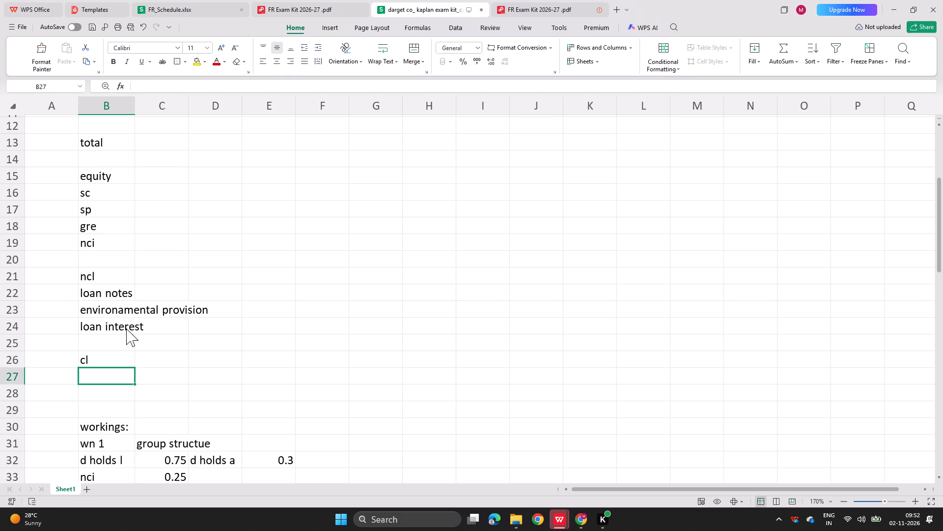
# Check the current liabilities lines in the exam kit's Dargent Co question and answer, and return to the spreadsheet.
pyautogui.click(322, 0)
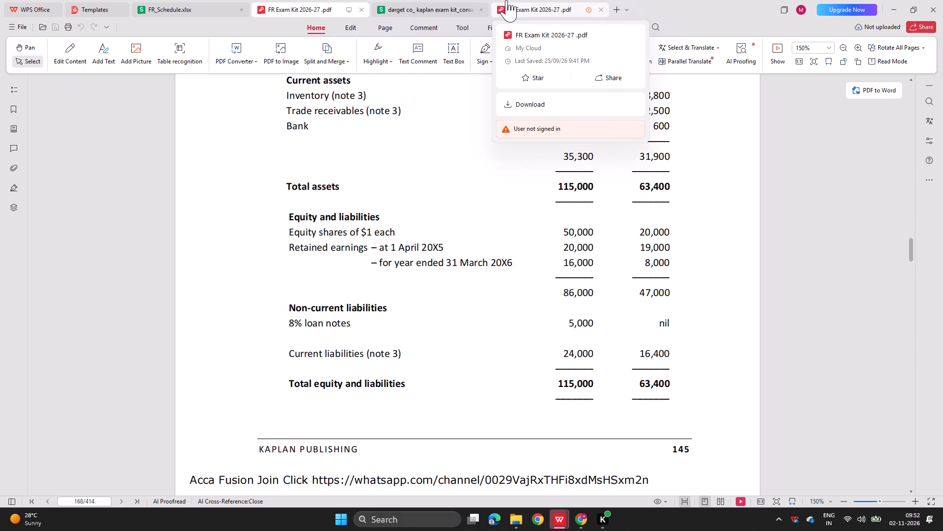
pyautogui.click(531, 0)
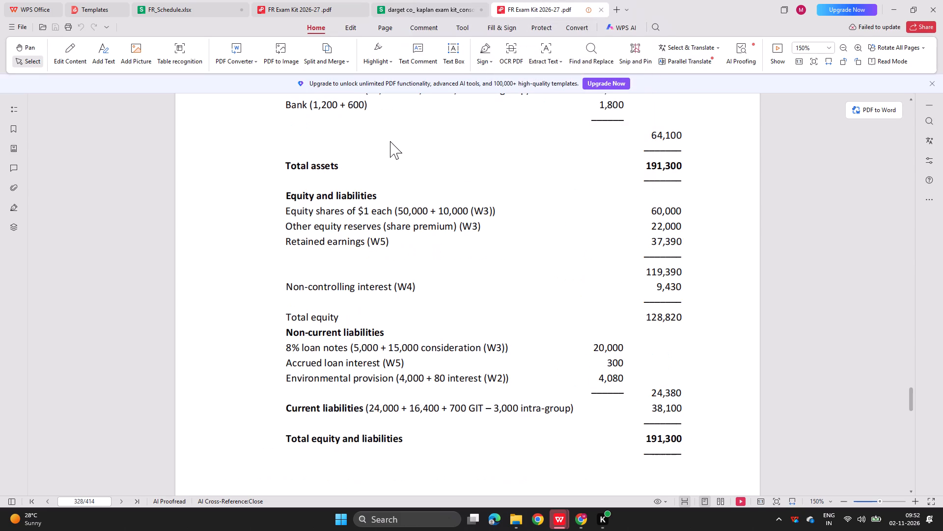
pyautogui.click(405, 0)
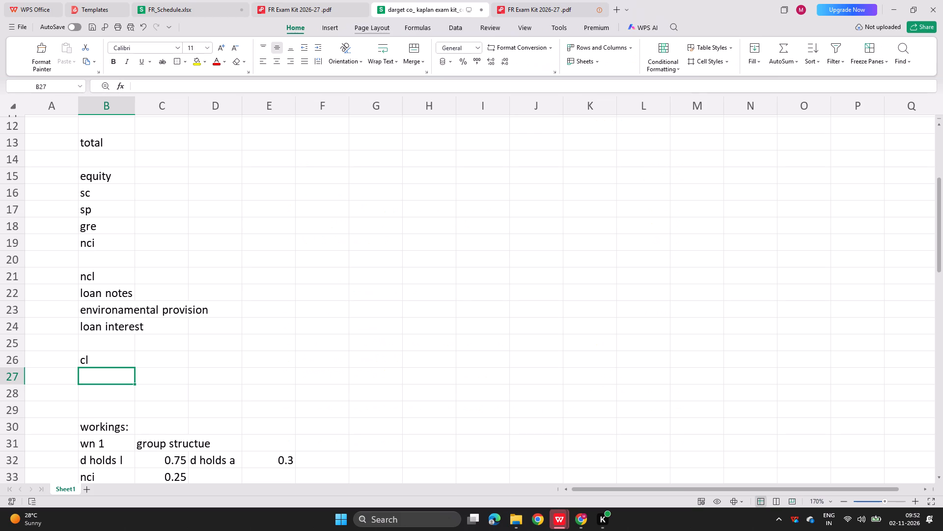
# Add the label total in B28, below the cl heading.
pyautogui.press('Down')
pyautogui.write('total')
pyautogui.press('Right')
# Calculate ppe in C4 as 75200+31500 from the exam kit question, plus the fair value adjustment D38 and fair value depreciation D39.
pyautogui.scroll(3, 161, 227)
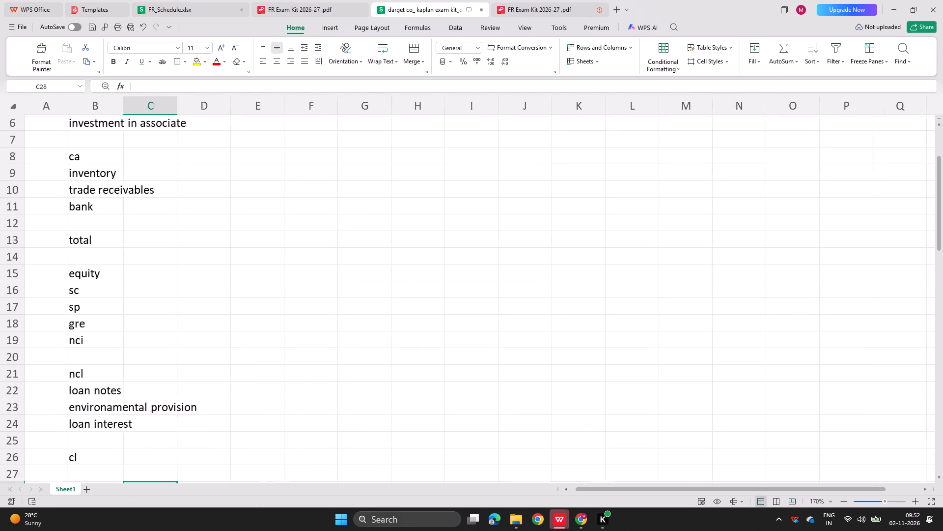
pyautogui.scroll(4, 161, 227)
pyautogui.click(147, 175)
pyautogui.press('=')
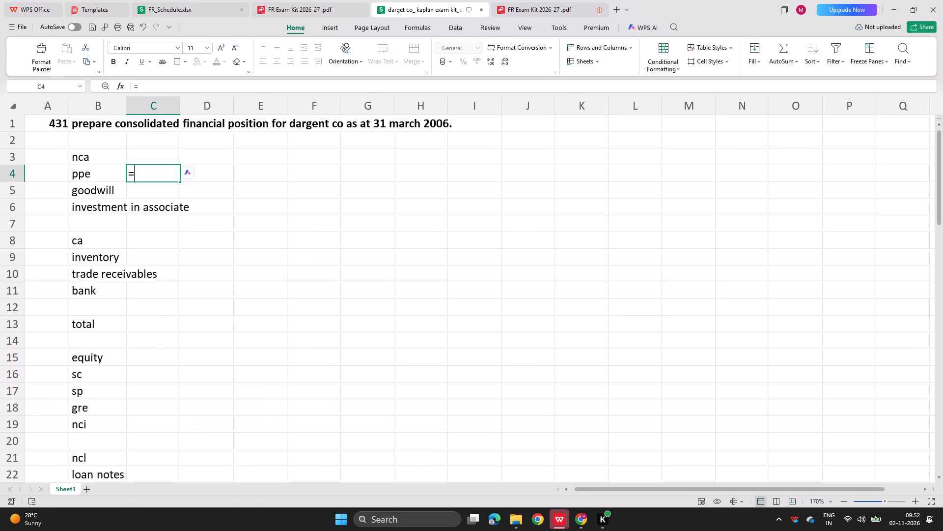
pyautogui.click(281, 0)
pyautogui.scroll(1, 322, 206)
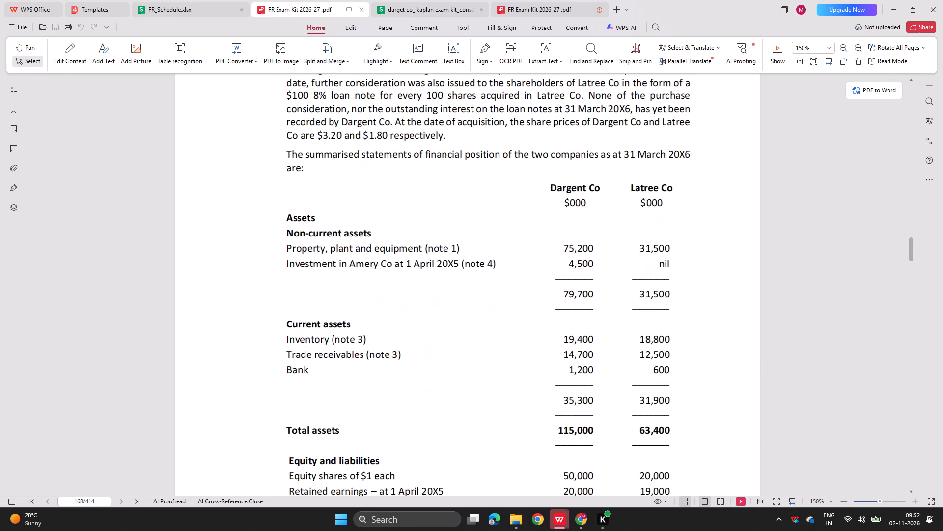
pyautogui.scroll(1, 322, 206)
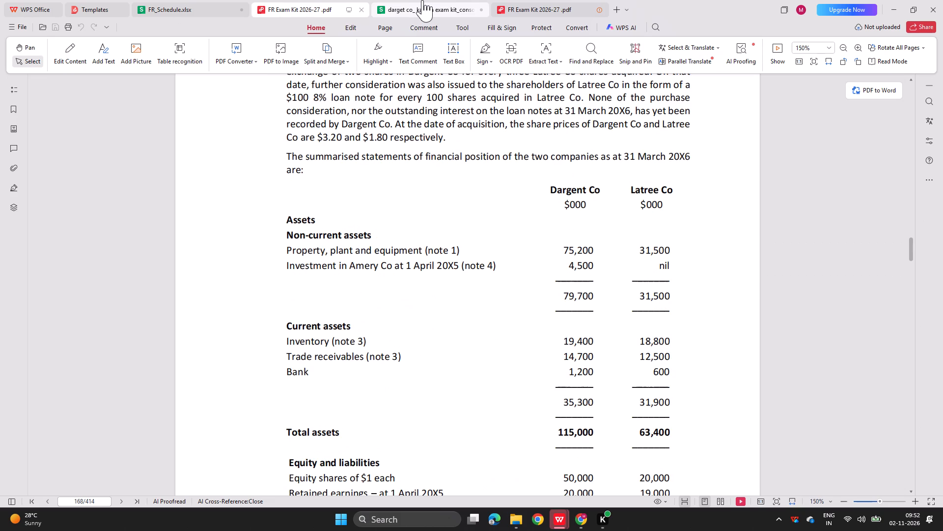
pyautogui.click(422, 0)
pyautogui.write('75200+')
pyautogui.click(299, 0)
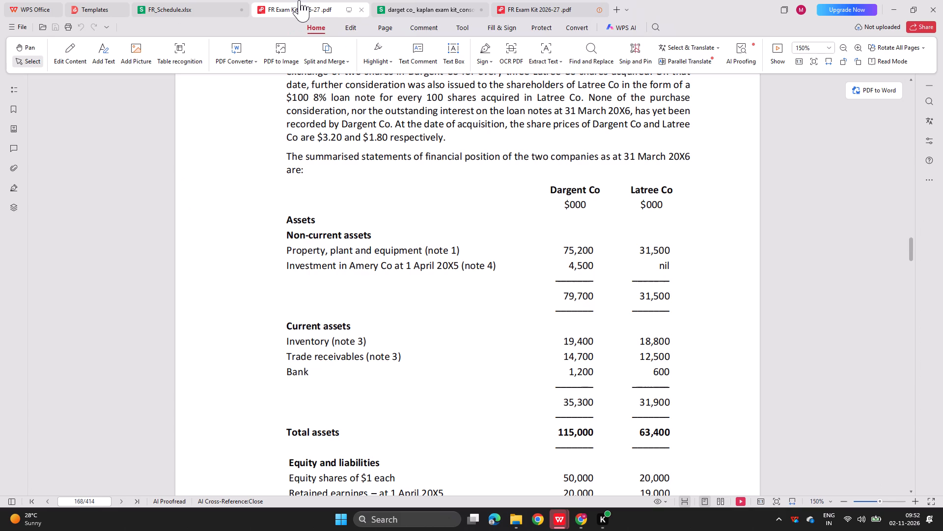
pyautogui.click(390, 1)
pyautogui.write('31500+')
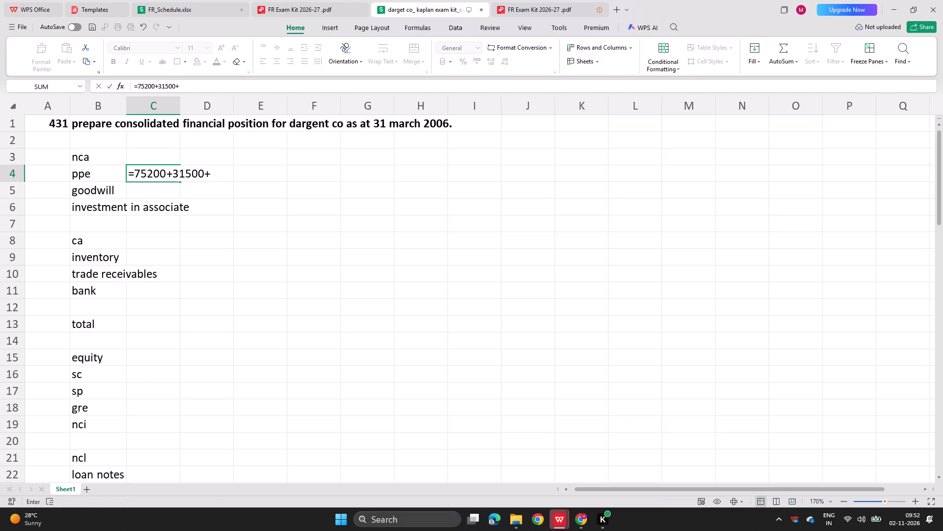
pyautogui.scroll(-9, 260, 386)
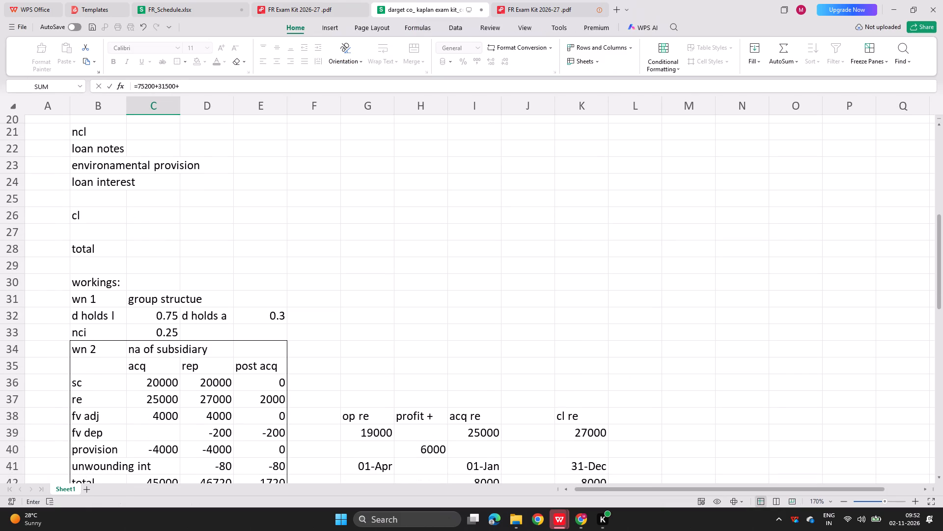
pyautogui.scroll(-1, 260, 386)
pyautogui.scroll(-1, 216, 425)
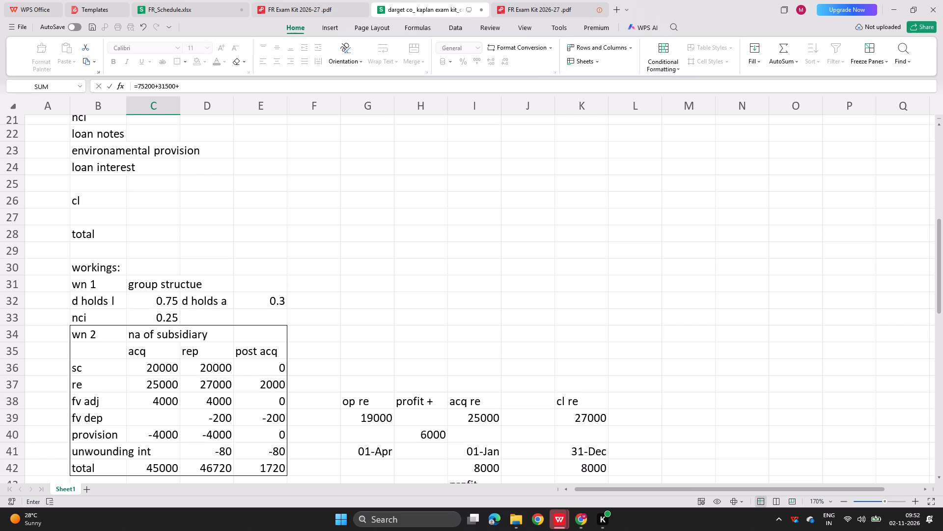
pyautogui.click(195, 403)
pyautogui.press('+')
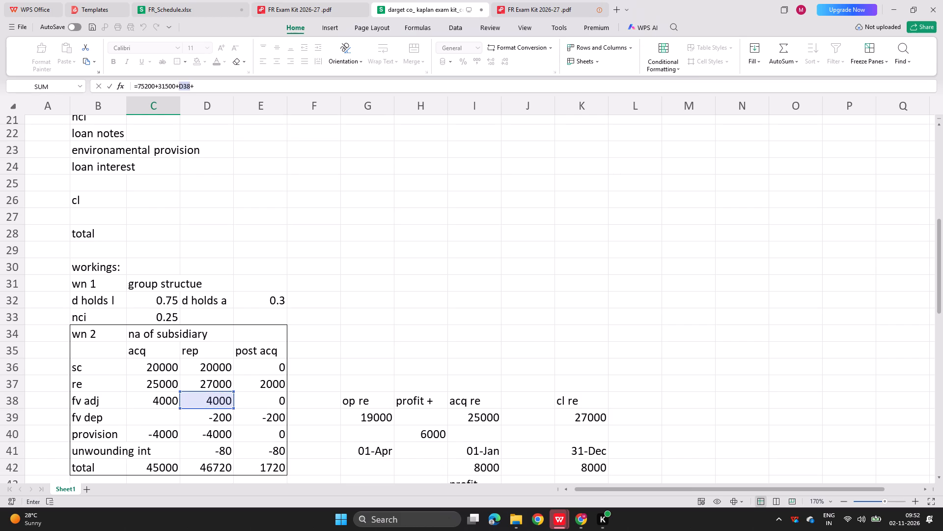
pyautogui.click(202, 420)
pyautogui.press('Return')
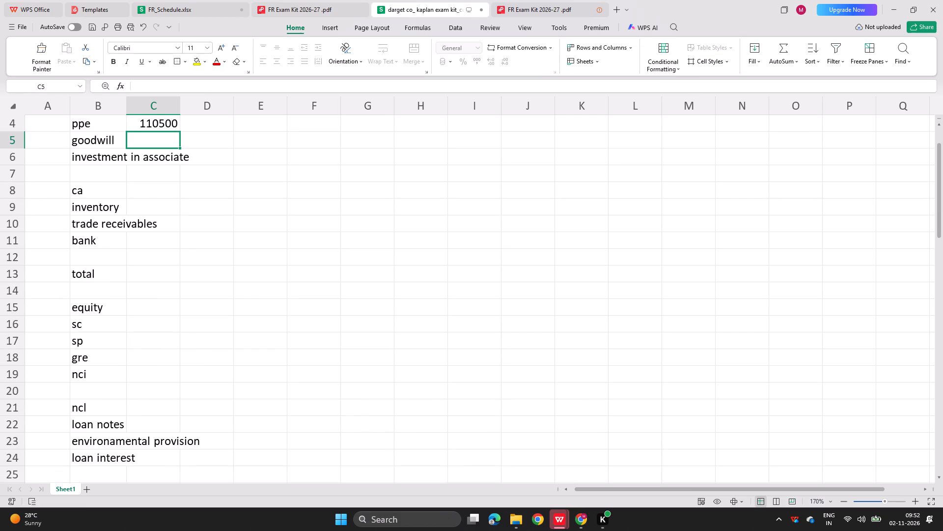
# Check the non-current assets in the exam kit answer and link goodwill in C5 to the working 3 result in C52.
pyautogui.click(535, 3)
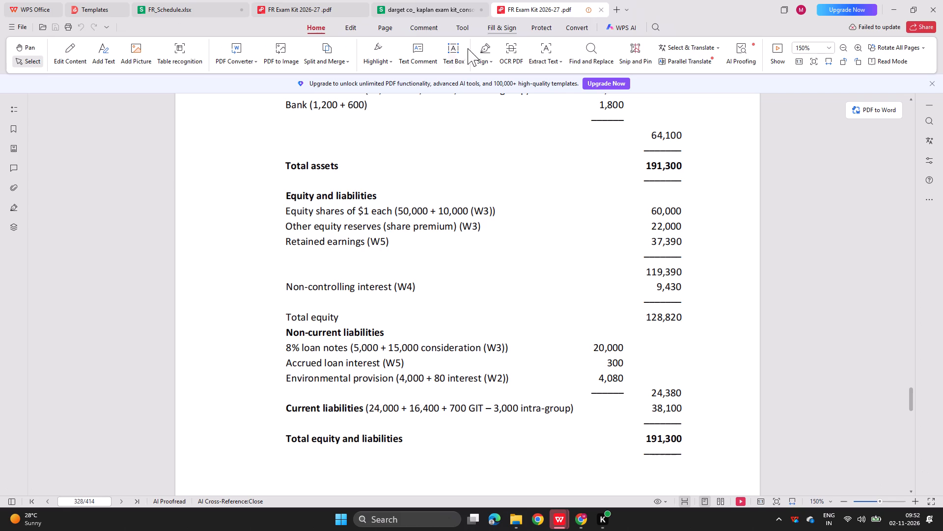
pyautogui.scroll(2, 399, 133)
pyautogui.scroll(-1, 399, 133)
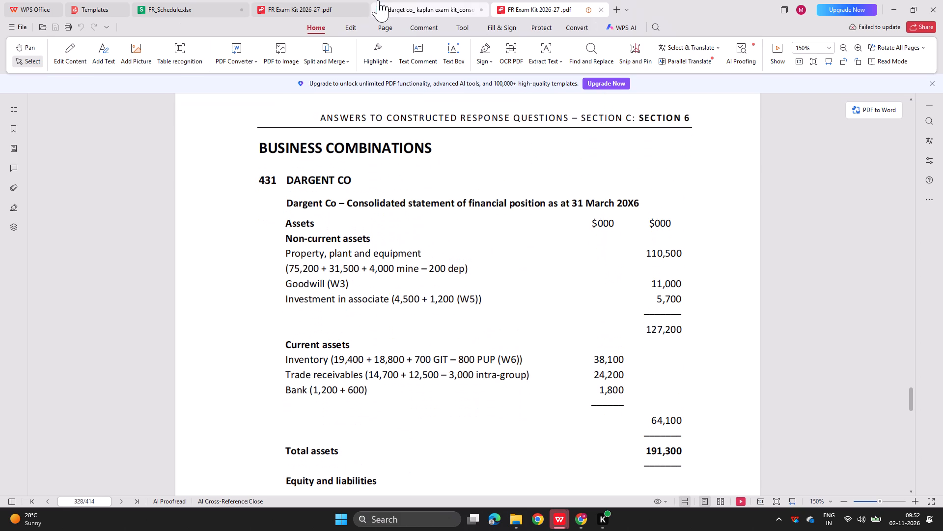
pyautogui.click(391, 0)
pyautogui.press('=')
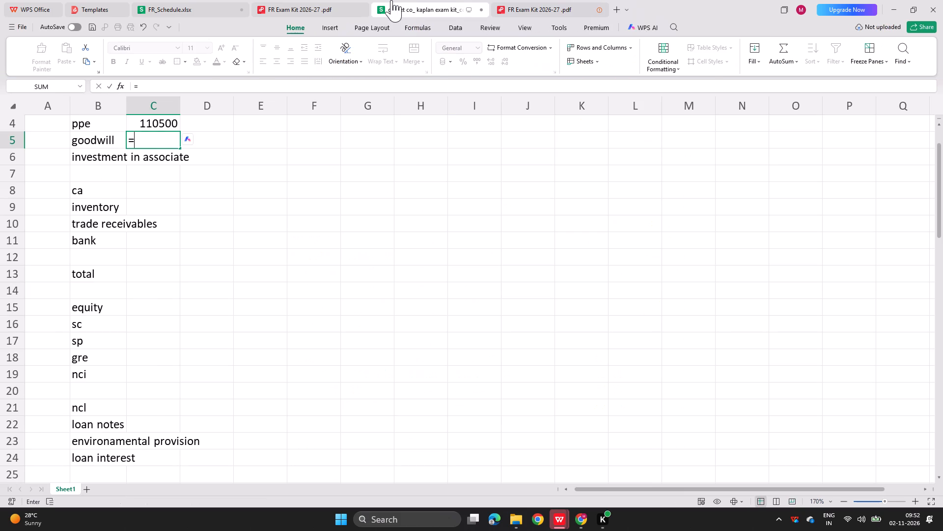
pyautogui.press('Down')
pyautogui.press('Down')
pyautogui.press('Down')
pyautogui.press('Down')
pyautogui.press('Down')
pyautogui.press('Down')
pyautogui.press('Down')
pyautogui.press('Down')
pyautogui.press('Down')
pyautogui.press('Down')
pyautogui.press('Down')
pyautogui.press('Down')
pyautogui.press('Down')
pyautogui.press('Down')
pyautogui.press('Down')
pyautogui.press('Down')
pyautogui.press('Down')
pyautogui.press('Down')
pyautogui.press('Down')
pyautogui.press('Down')
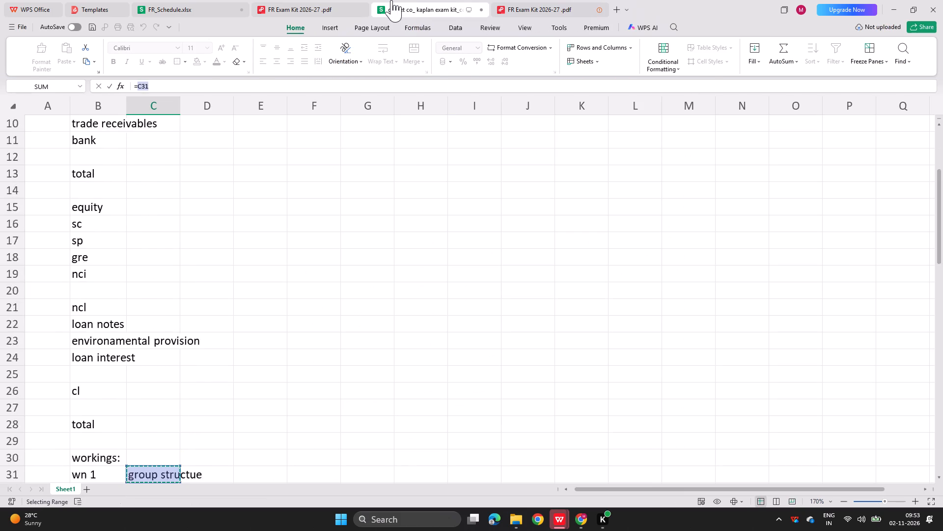
pyautogui.press('Down')
pyautogui.press('Down')
pyautogui.press('Down')
pyautogui.press('Down')
pyautogui.press('Down')
pyautogui.press('Down')
pyautogui.press('Down')
pyautogui.press('Down')
pyautogui.press('Down')
pyautogui.press('Down')
pyautogui.press('Down')
pyautogui.press('Down')
pyautogui.press('Down')
pyautogui.press('Down')
pyautogui.press('Down')
pyautogui.press('Down')
pyautogui.press('Down')
pyautogui.press('Down')
pyautogui.press('Down')
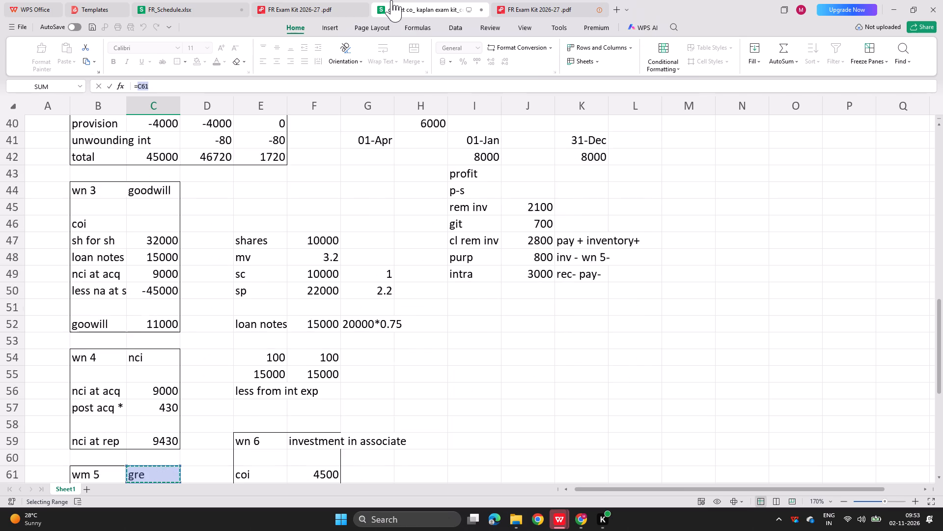
pyautogui.press('Up')
pyautogui.press('Up')
pyautogui.press('Up')
pyautogui.press('Up')
pyautogui.press('Up')
pyautogui.press('Up')
pyautogui.press('Up')
pyautogui.press('Up')
pyautogui.press('Up')
pyautogui.press('Up')
pyautogui.press('Up')
pyautogui.press('Return')
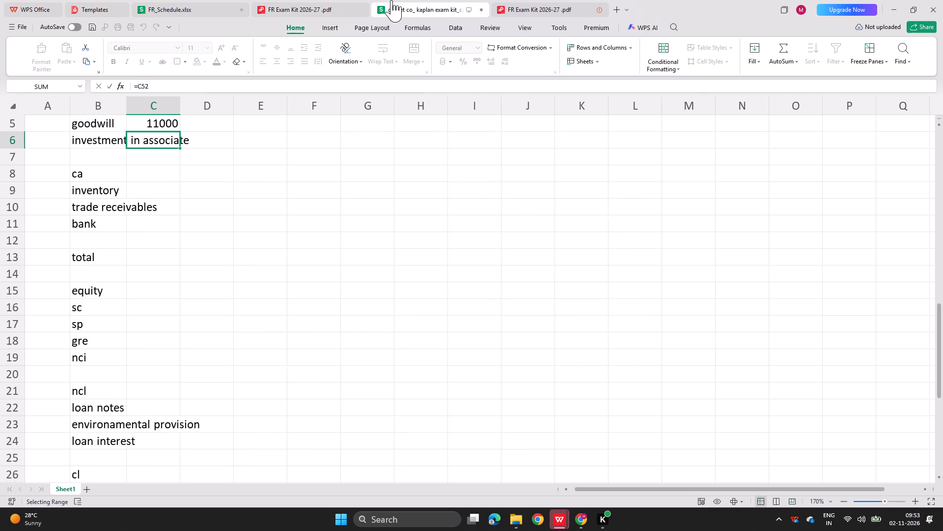
# Link investment in associate in C6 to the working 6 total in F64.
pyautogui.press('=')
pyautogui.press('Down')
pyautogui.press('Down')
pyautogui.press('Down')
pyautogui.press('Down')
pyautogui.press('Down')
pyautogui.press('Down')
pyautogui.press('Down')
pyautogui.press('Down')
pyautogui.press('Down')
pyautogui.press('Down')
pyautogui.press('Down')
pyautogui.press('Down')
pyautogui.press('Down')
pyautogui.press('Down')
pyautogui.press('Down')
pyautogui.press('Down')
pyautogui.press('Down')
pyautogui.press('Down')
pyautogui.press('Down')
pyautogui.press('Down')
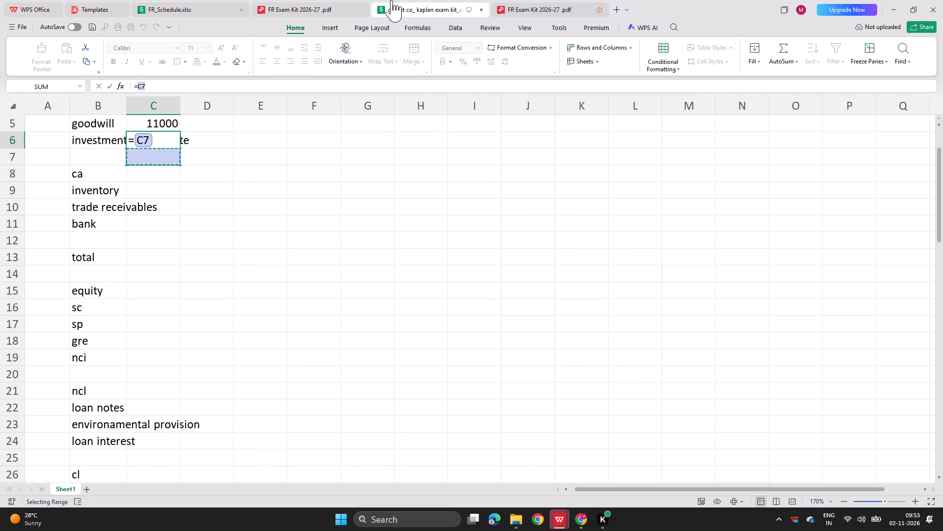
pyautogui.press('Down')
pyautogui.press('Right')
pyautogui.press('Right')
pyautogui.press('Right')
pyautogui.press('Right')
pyautogui.press('Right')
pyautogui.press('Down')
pyautogui.press('Down')
pyautogui.press('Down')
pyautogui.press('Down')
pyautogui.press('Down')
pyautogui.press('Down')
pyautogui.press('Down')
pyautogui.press('Down')
pyautogui.press('Down')
pyautogui.press('Down')
pyautogui.press('Down')
pyautogui.press('Down')
pyautogui.press('Down')
pyautogui.press('Down')
pyautogui.press('Down')
pyautogui.press('Down')
pyautogui.press('Down')
pyautogui.press('Down')
pyautogui.press('Down')
pyautogui.press('Down')
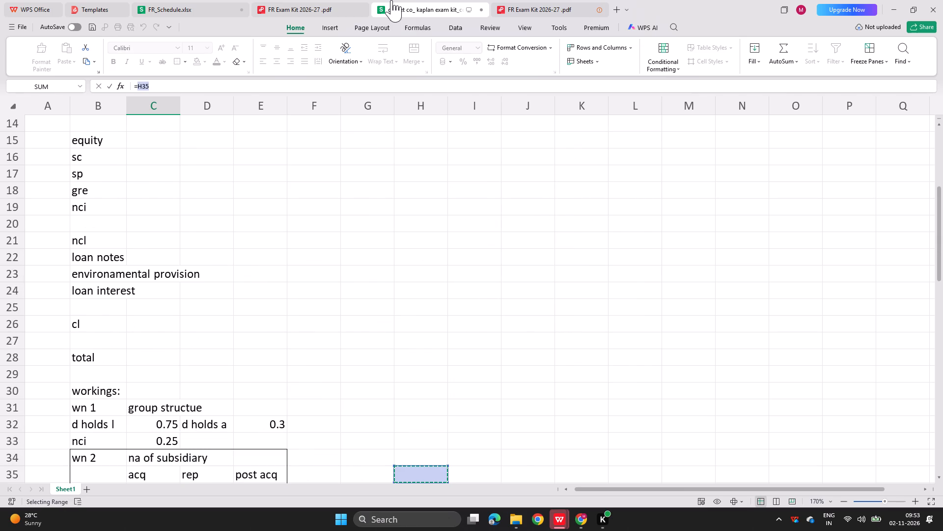
pyautogui.press('Down')
pyautogui.press('Left')
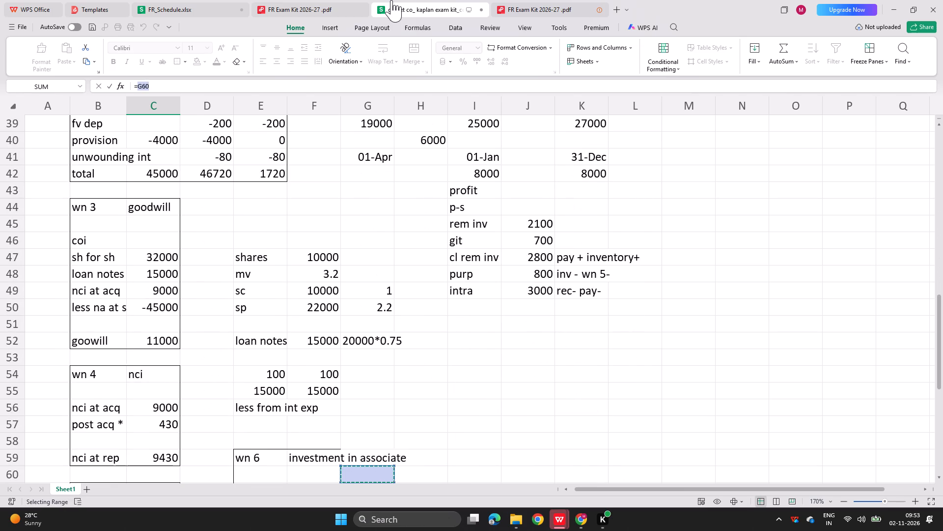
pyautogui.press('Down')
pyautogui.press('Down')
pyautogui.press('Left')
pyautogui.press('Down')
pyautogui.press('Down')
pyautogui.press('Down')
pyautogui.press('Up')
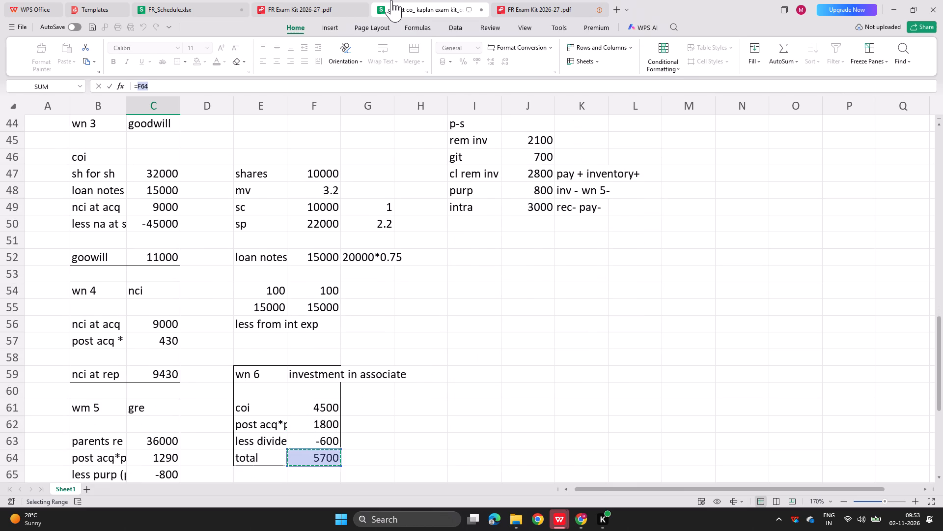
pyautogui.press('Return')
# Calculate inventory in C9 as 19400+18800 from the exam kit question plus the cl rem inv figure in J47.
pyautogui.press('Return')
pyautogui.press('Return')
pyautogui.press('=')
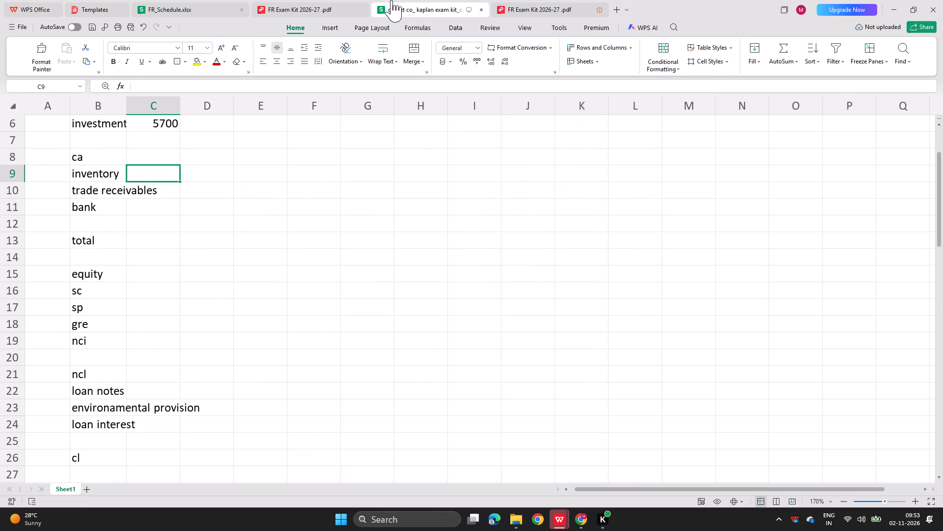
pyautogui.click(331, 3)
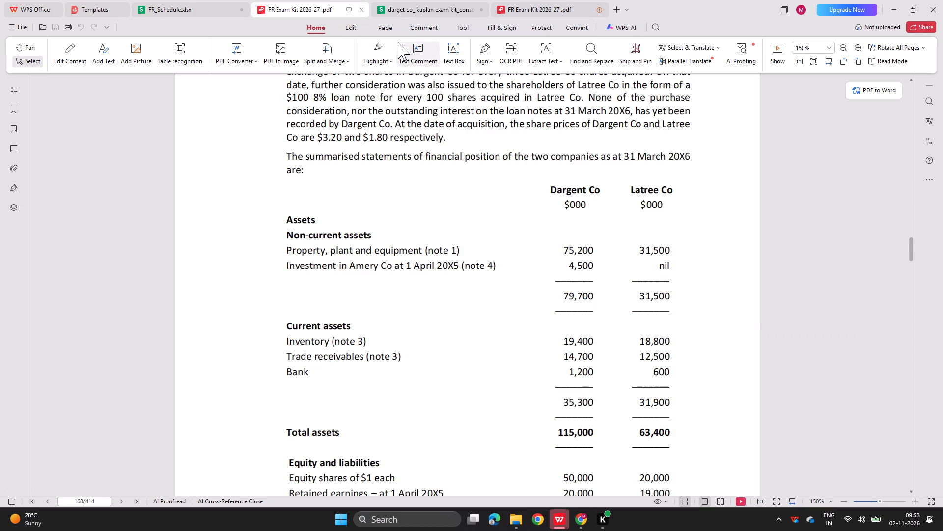
pyautogui.click(383, 0)
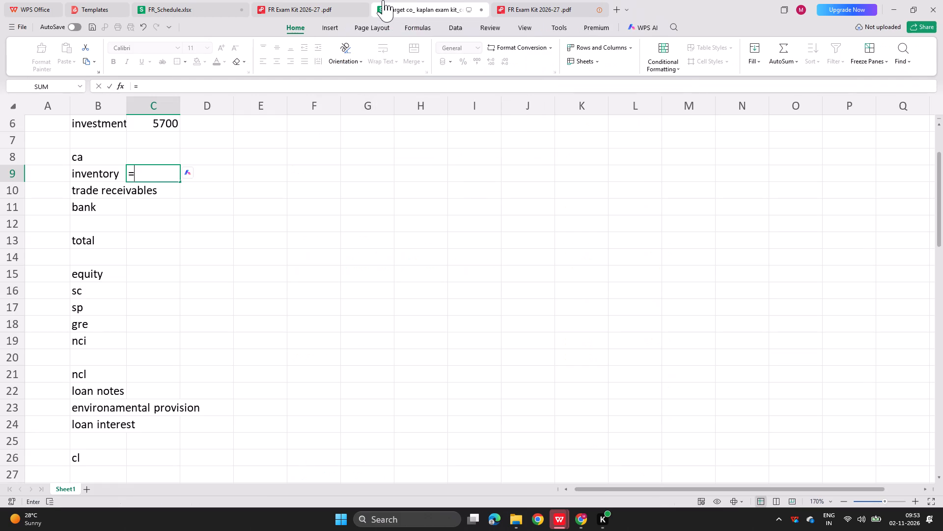
pyautogui.write('19400+')
pyautogui.click(359, 0)
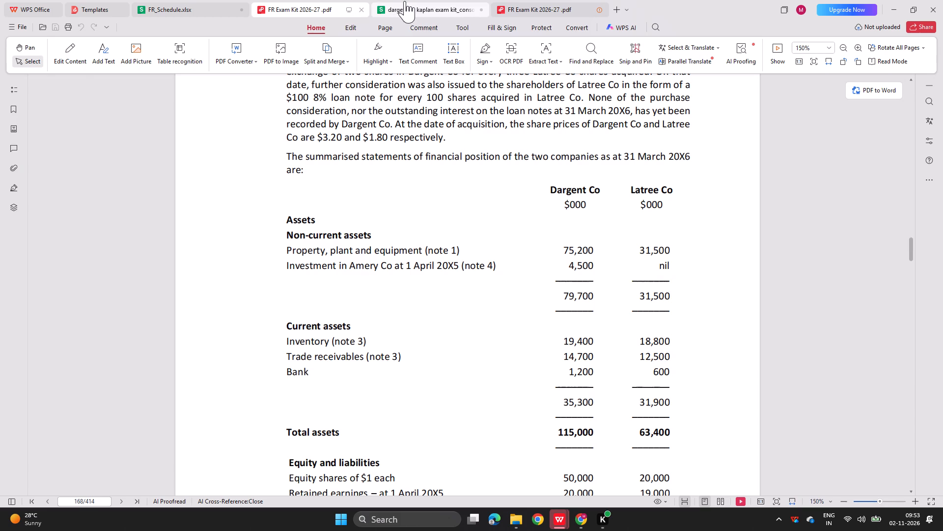
pyautogui.click(405, 1)
pyautogui.write('18800')
pyautogui.press('+')
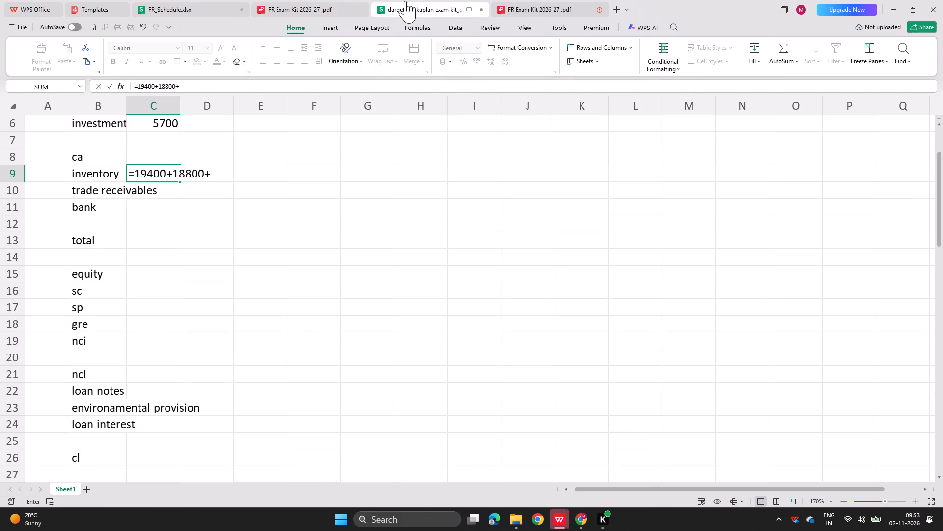
pyautogui.scroll(-10, 464, 213)
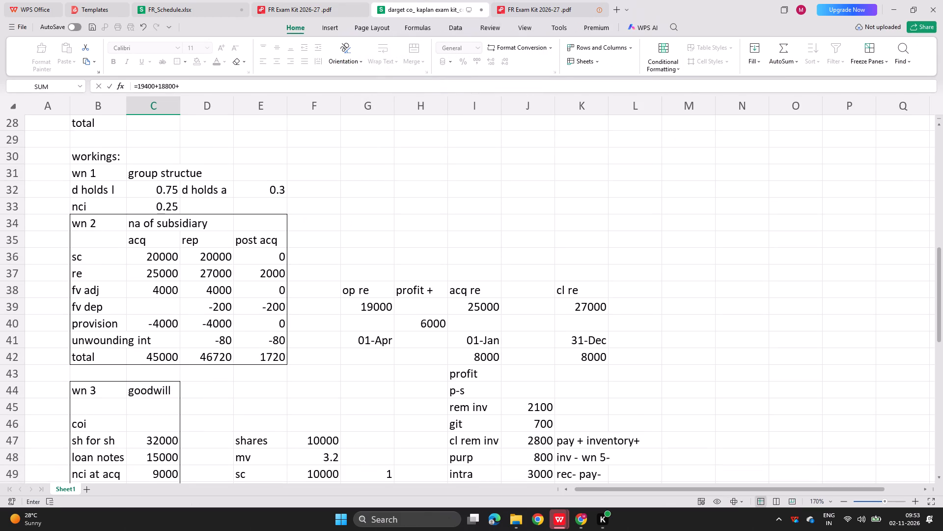
pyautogui.scroll(-2, 469, 387)
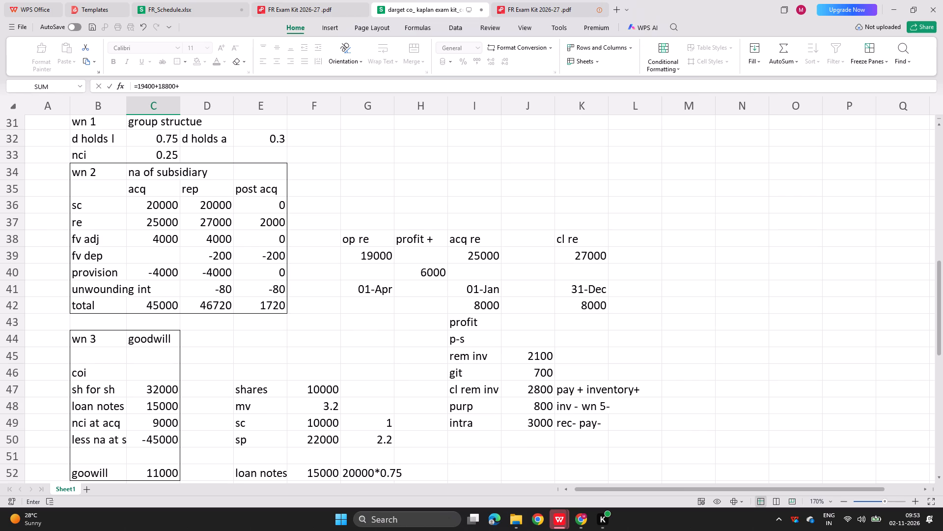
pyautogui.click(540, 388)
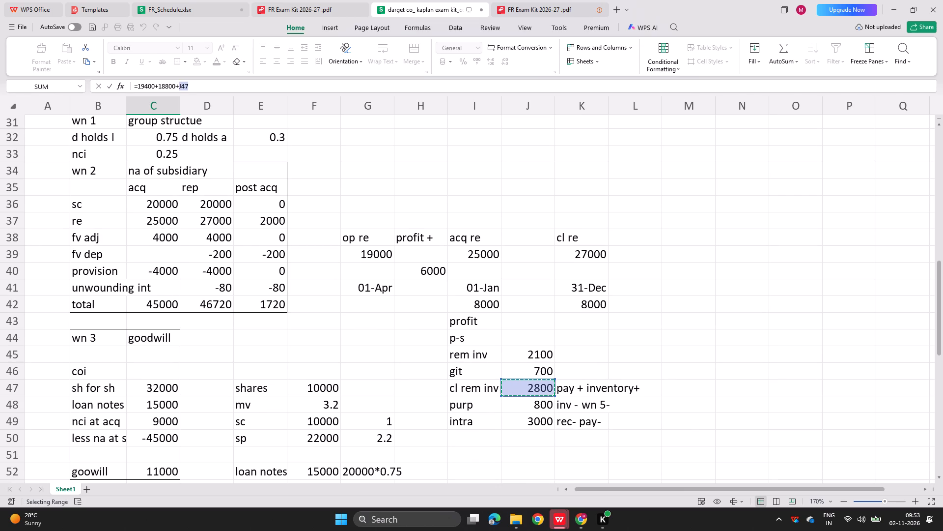
pyautogui.press('Return')
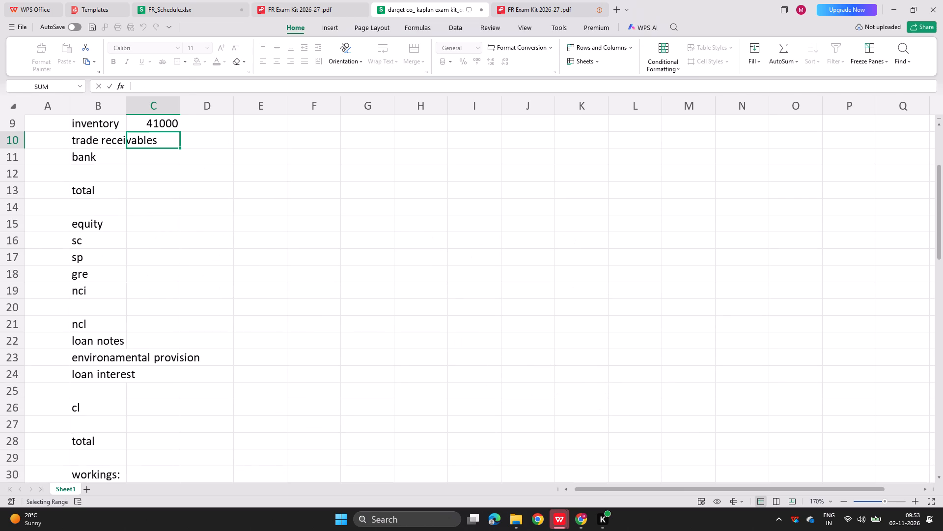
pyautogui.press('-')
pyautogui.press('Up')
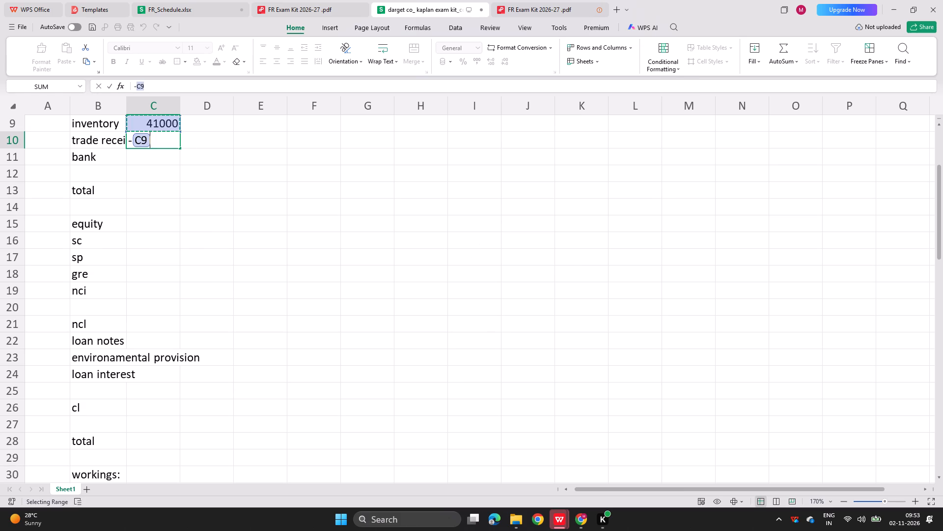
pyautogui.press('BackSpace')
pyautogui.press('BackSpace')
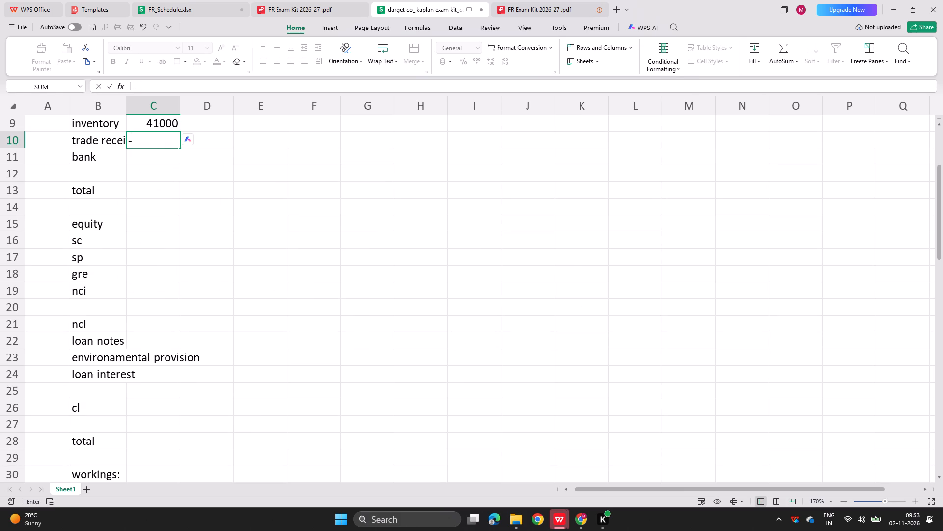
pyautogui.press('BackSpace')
# Extend the inventory formula in C9 by subtracting the purp figure in J48.
pyautogui.press('Up')
pyautogui.press('F2')
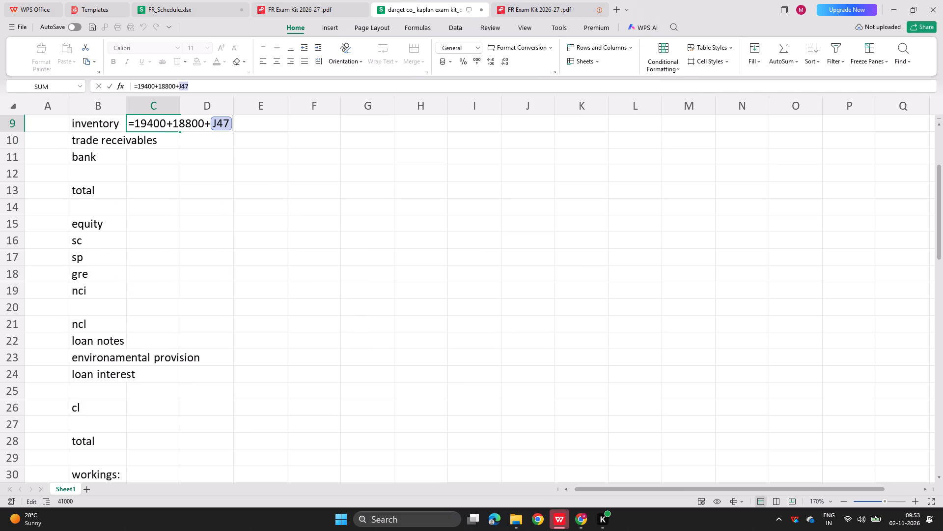
pyautogui.press('-')
pyautogui.press('Down')
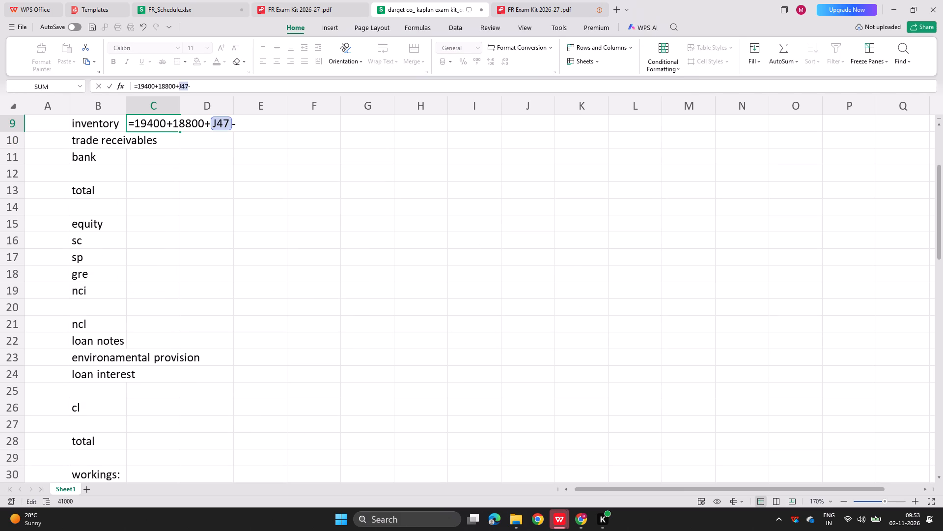
pyautogui.click(211, 181)
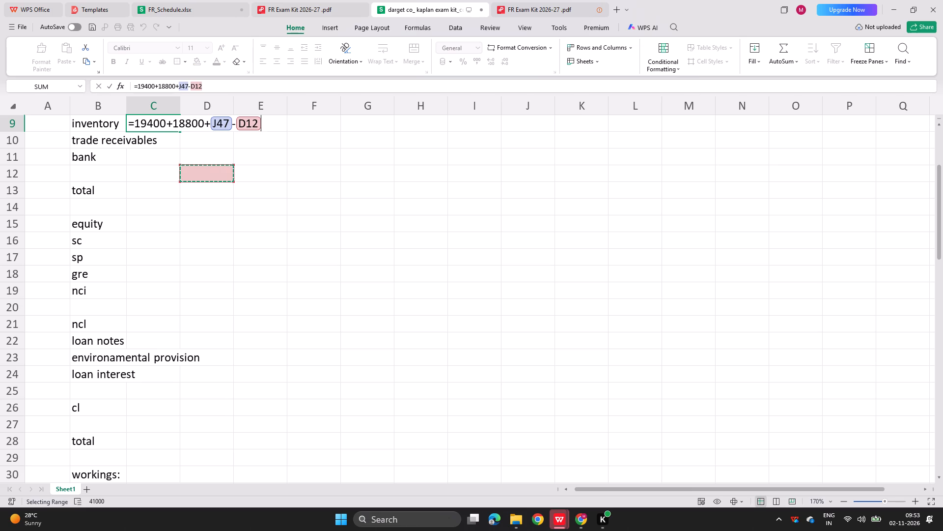
pyautogui.press('Right')
pyautogui.press('Down')
pyautogui.press('Down')
pyautogui.press('Down')
pyautogui.press('Down')
pyautogui.press('Down')
pyautogui.press('Down')
pyautogui.press('Down')
pyautogui.press('Down')
pyautogui.press('Right')
pyautogui.press('Down')
pyautogui.press('Down')
pyautogui.press('Down')
pyautogui.press('Down')
pyautogui.press('Down')
pyautogui.press('Down')
pyautogui.press('Down')
pyautogui.press('Down')
pyautogui.press('Down')
pyautogui.press('Down')
pyautogui.press('Down')
pyautogui.press('Down')
pyautogui.press('Down')
pyautogui.press('Down')
pyautogui.press('Down')
pyautogui.press('Down')
pyautogui.press('Down')
pyautogui.press('Down')
pyautogui.press('Down')
pyautogui.press('Down')
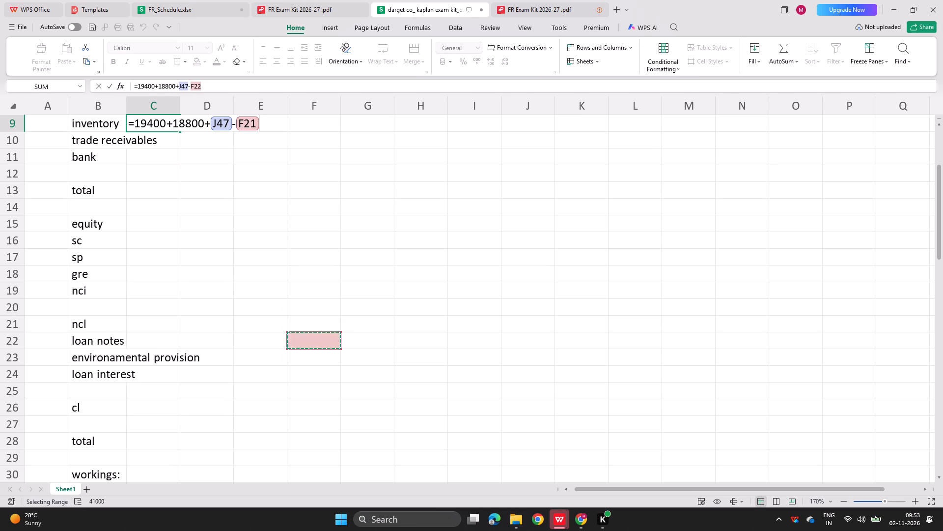
pyautogui.press('Right')
pyautogui.press('Right')
pyautogui.press('Right')
pyautogui.press('Down')
pyautogui.press('Down')
pyautogui.press('Down')
pyautogui.press('Down')
pyautogui.press('Down')
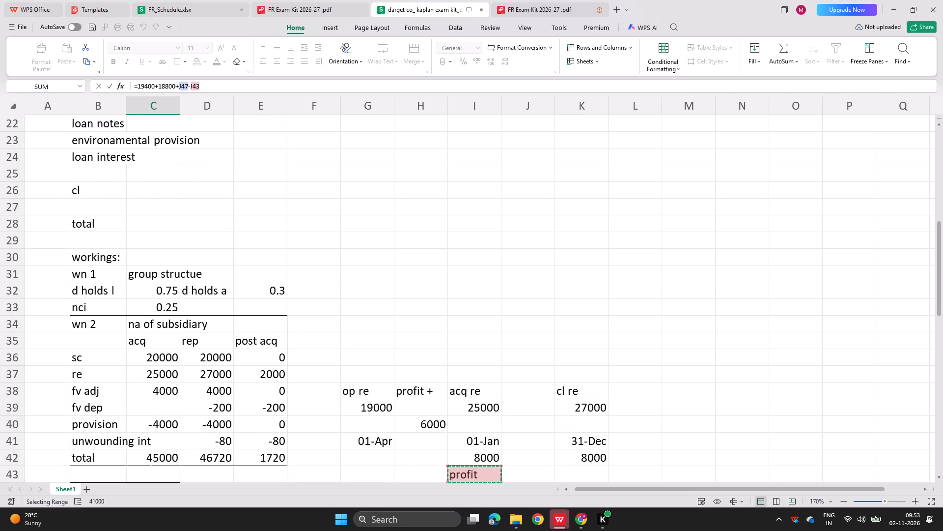
pyautogui.press('Down')
pyautogui.press('Right')
pyautogui.press('Down')
pyautogui.press('Down')
pyautogui.press('Down')
pyautogui.press('Down')
pyautogui.press('Down')
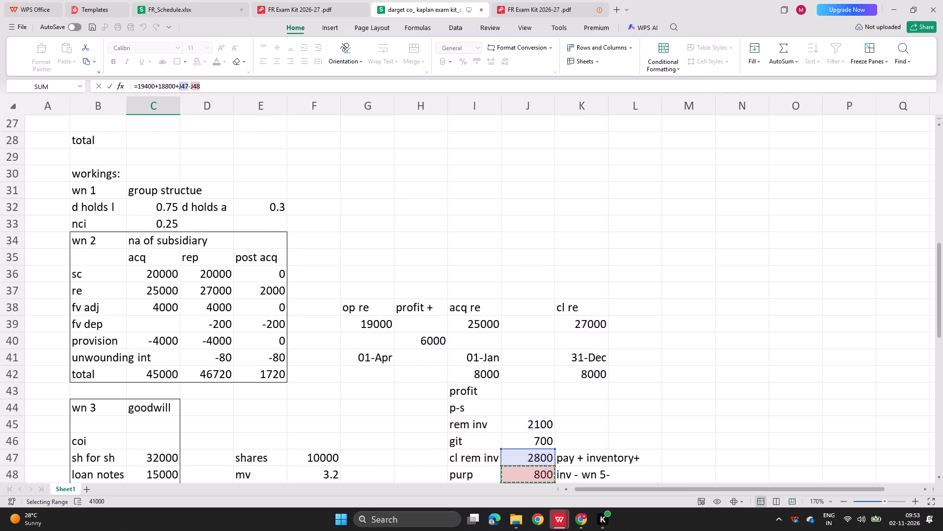
pyautogui.press('Up')
pyautogui.press('Return')
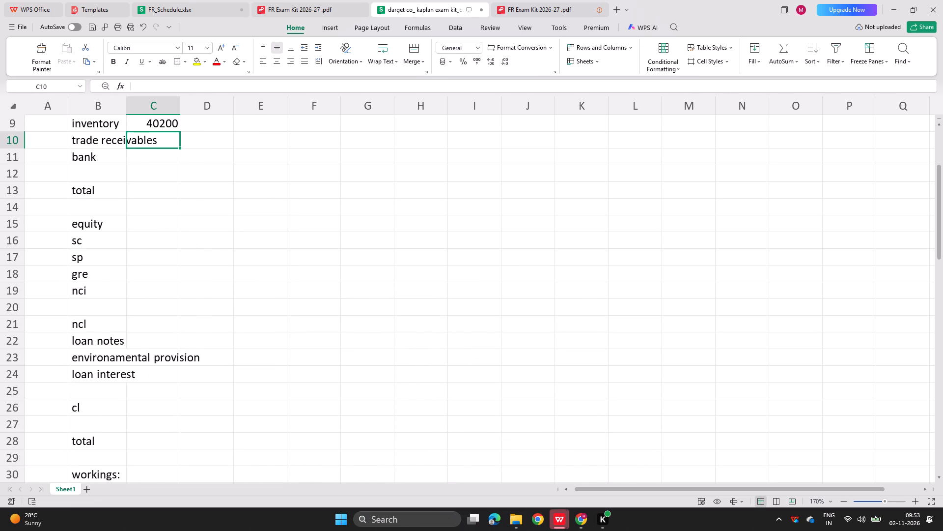
# Check the inventory and current liabilities calculations in the exam kit answer against the adjustment notes in the workings.
pyautogui.click(560, 0)
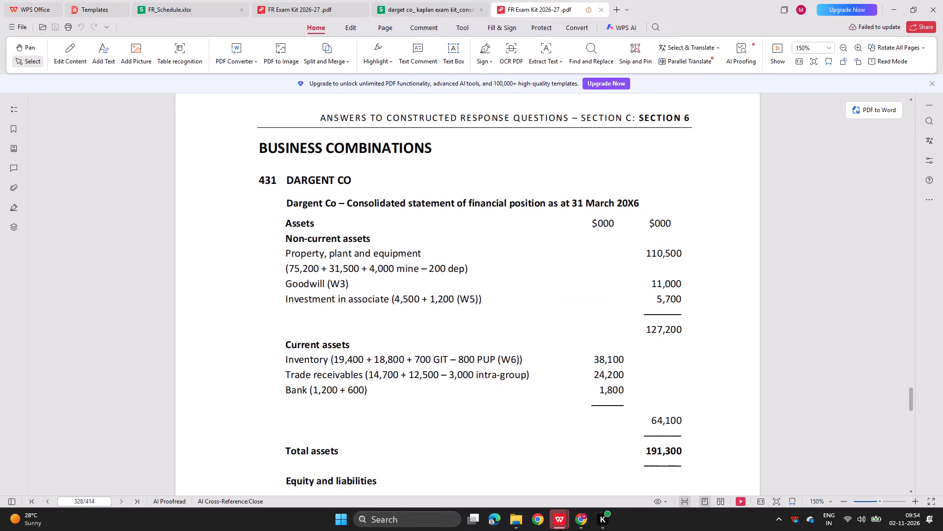
pyautogui.click(441, 0)
pyautogui.scroll(-3, 225, 348)
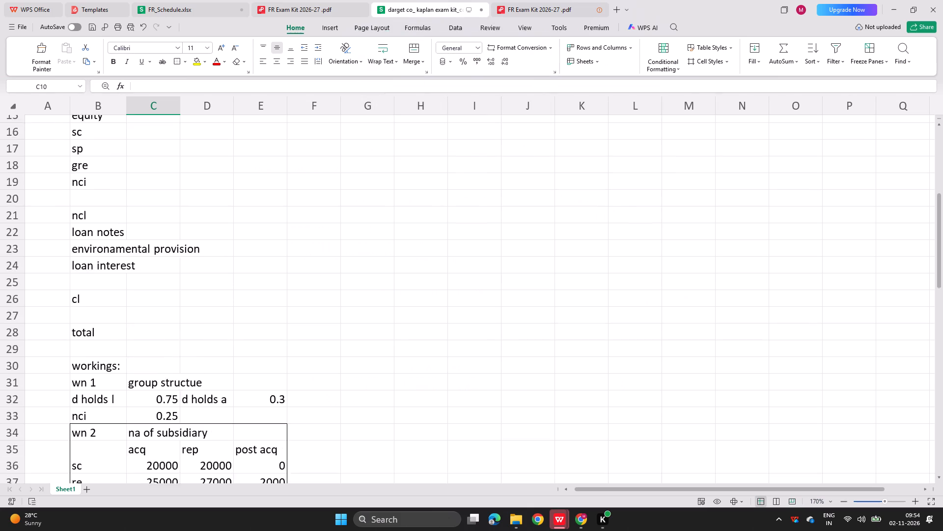
pyautogui.scroll(-4, 225, 348)
pyautogui.scroll(-4, 465, 401)
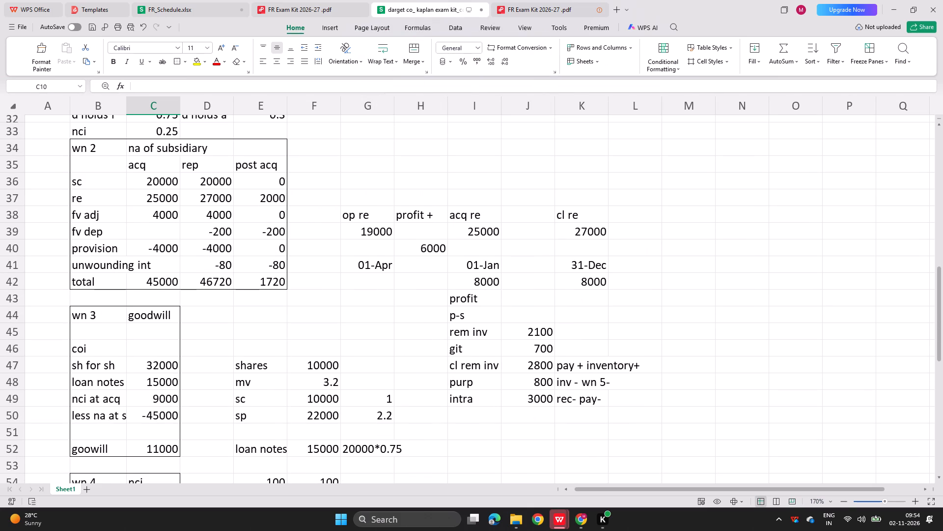
pyautogui.click(507, 0)
pyautogui.scroll(-4, 346, 332)
pyautogui.scroll(1, 346, 332)
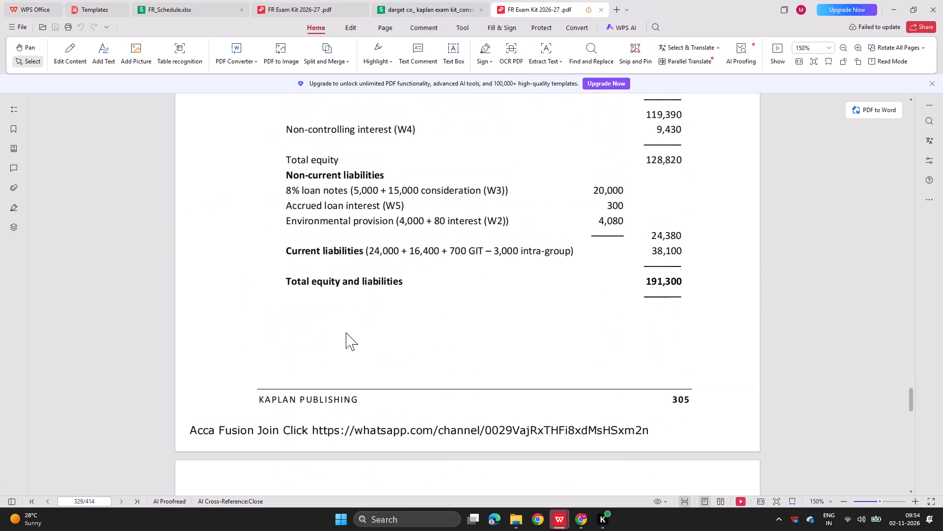
pyautogui.scroll(1, 346, 332)
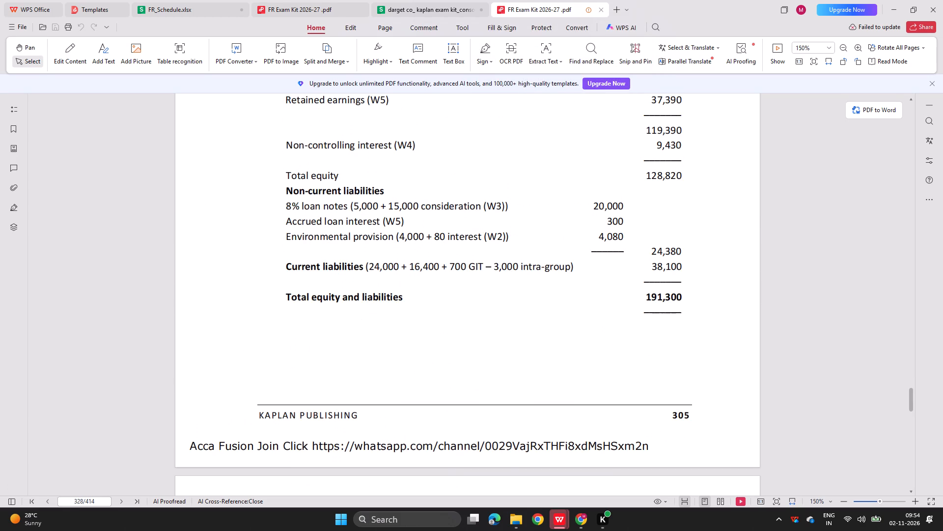
pyautogui.click(444, 5)
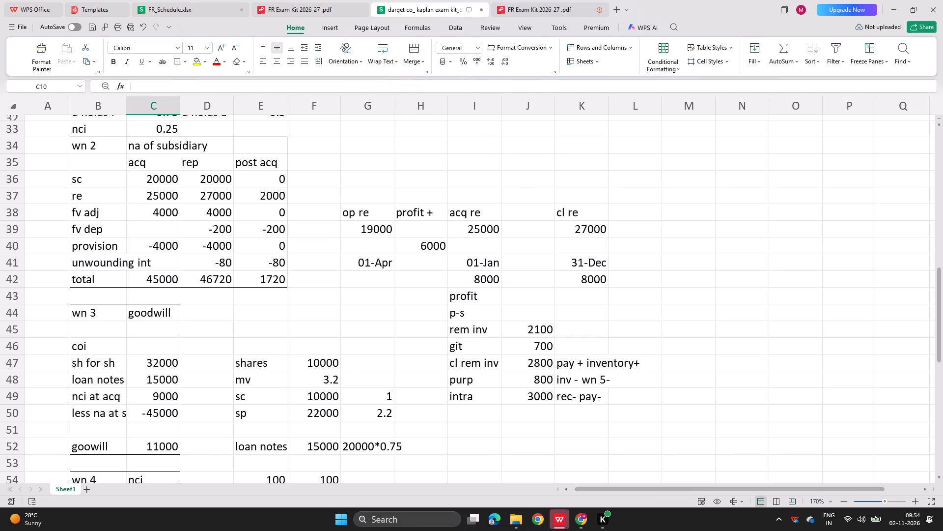
# Move the "pay + inventory+" note from K47 to K46, beside the git figure.
pyautogui.doubleClick(583, 366)
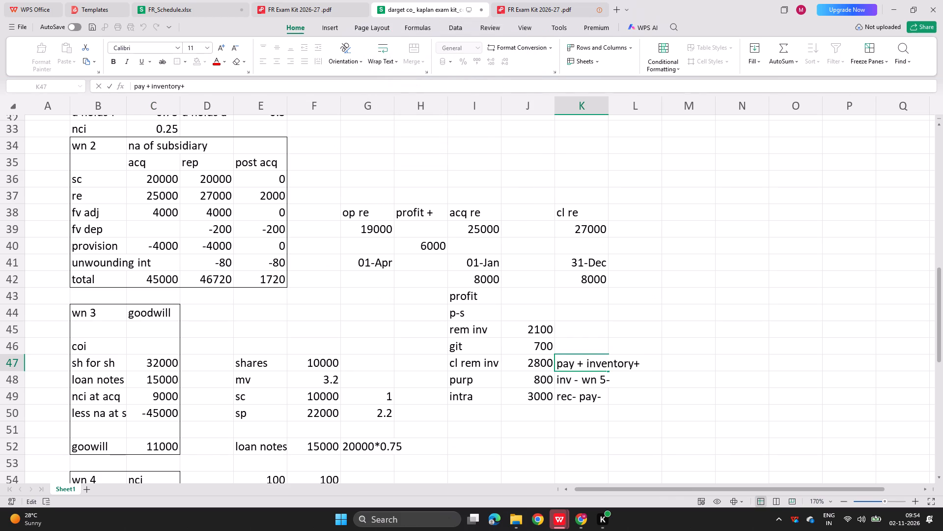
pyautogui.click(574, 301)
pyautogui.click(575, 359)
pyautogui.hotkey('ctrl', 'x')
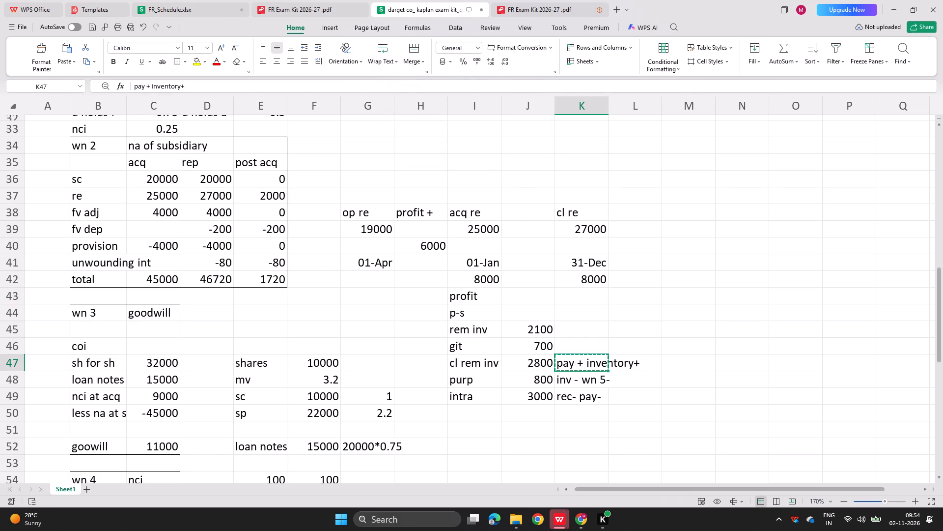
pyautogui.press('Up')
pyautogui.hotkey('ctrl', 'v')
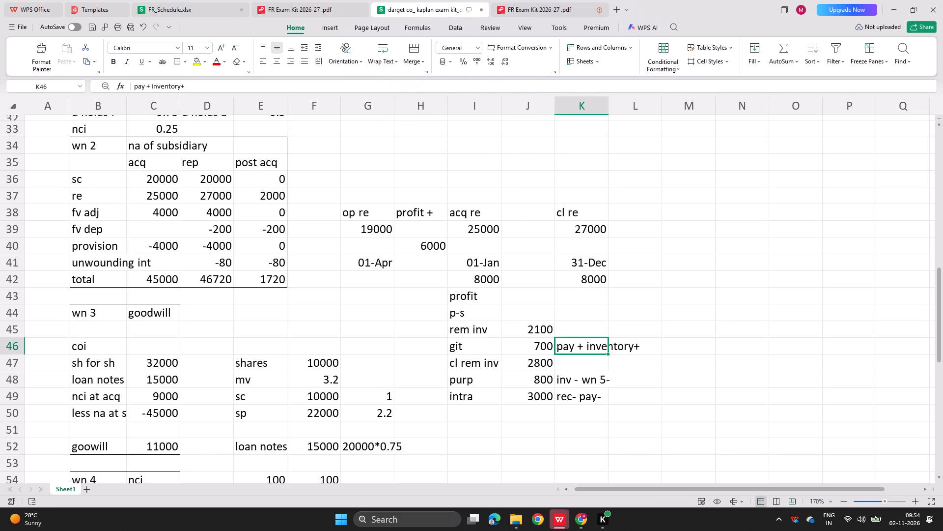
# Replace J47 with the git figure J46 in the C9 inventory formula and check it against the exam kit answer.
pyautogui.scroll(1, 545, 365)
pyautogui.scroll(7, 487, 358)
pyautogui.scroll(5, 299, 274)
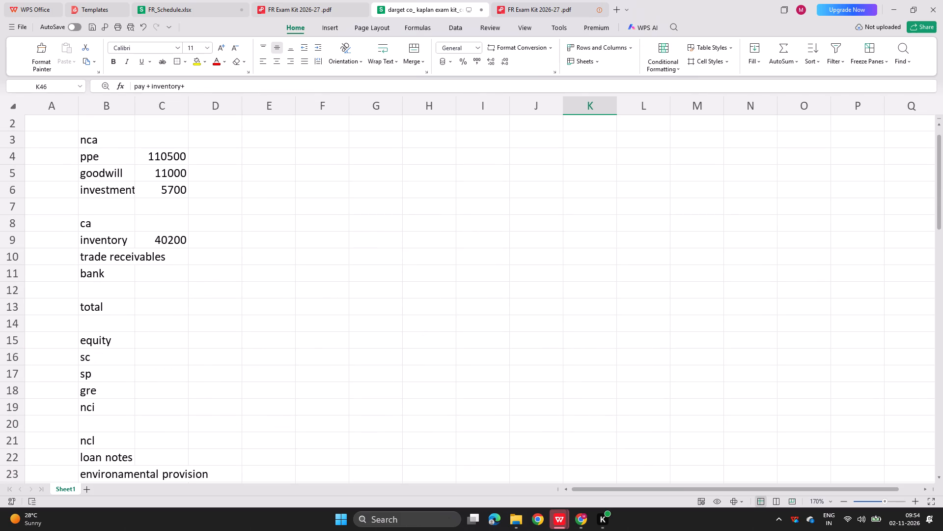
pyautogui.doubleClick(176, 254)
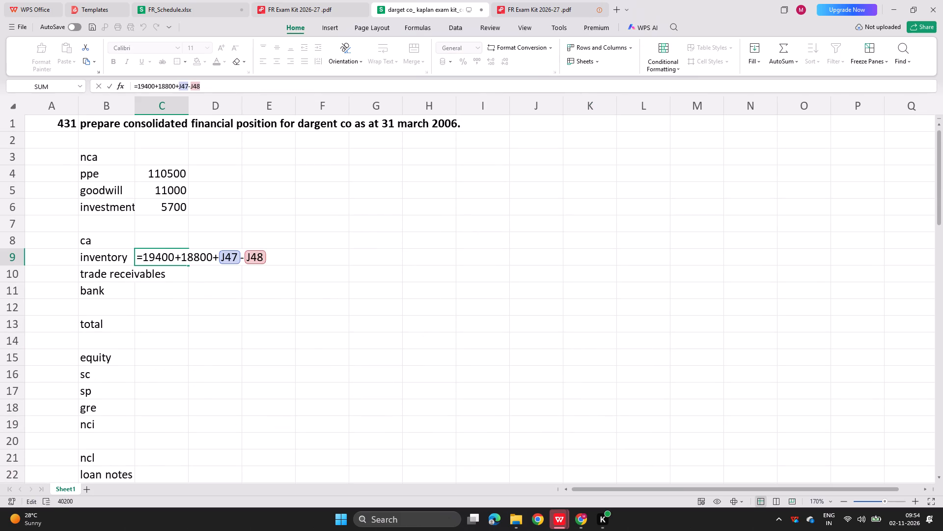
pyautogui.click(239, 258)
pyautogui.press('BackSpace')
pyautogui.press('6')
pyautogui.press('Return')
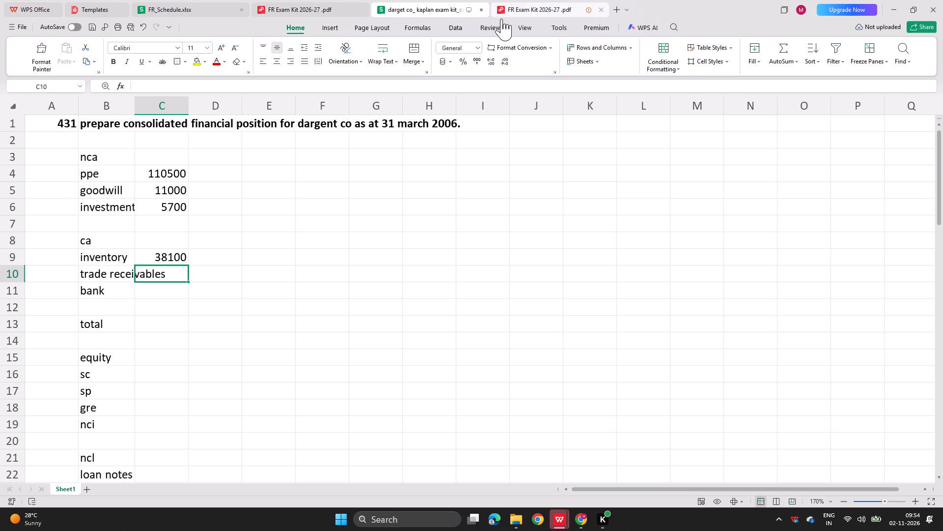
pyautogui.click(520, 0)
pyautogui.scroll(3, 445, 207)
pyautogui.scroll(-1, 445, 207)
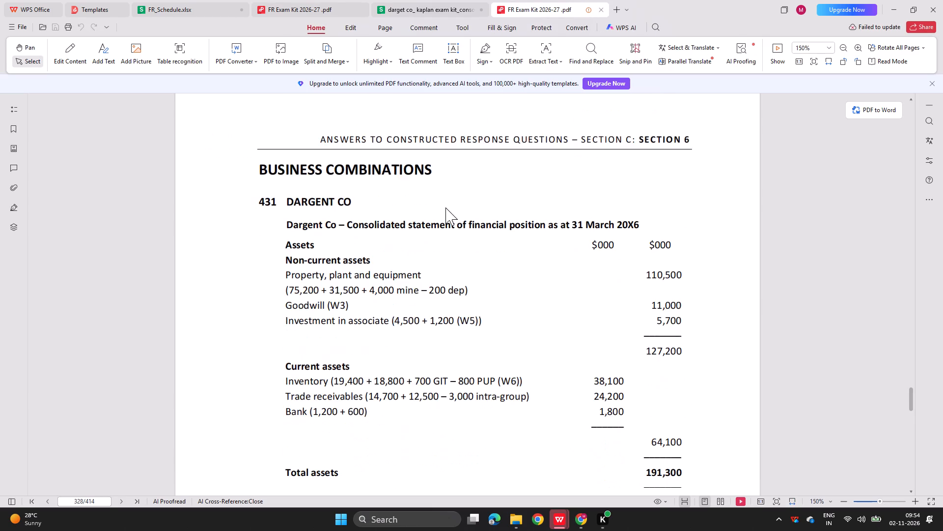
pyautogui.scroll(-1, 445, 207)
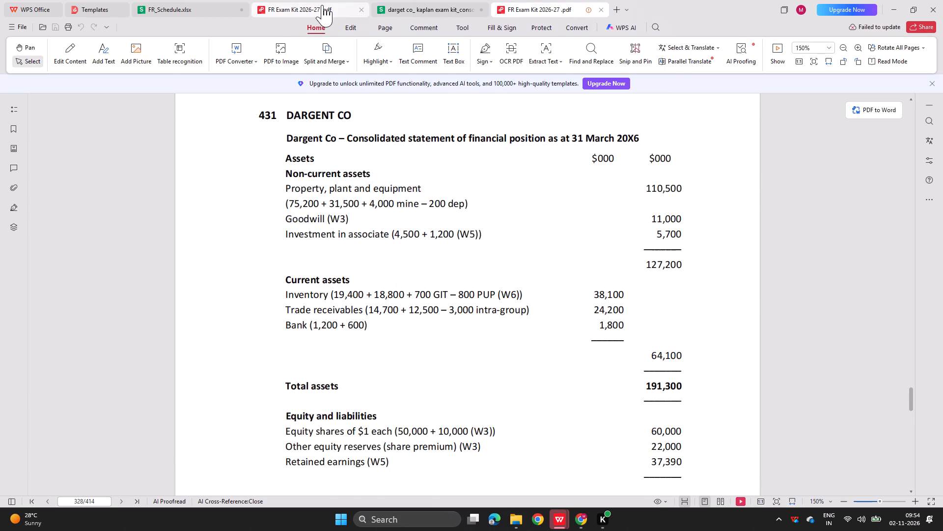
# Calculate trade receivables in C10 as 14700+12500 from the exam kit question minus the intra figure in J49.
pyautogui.click(322, 5)
pyautogui.click(441, 0)
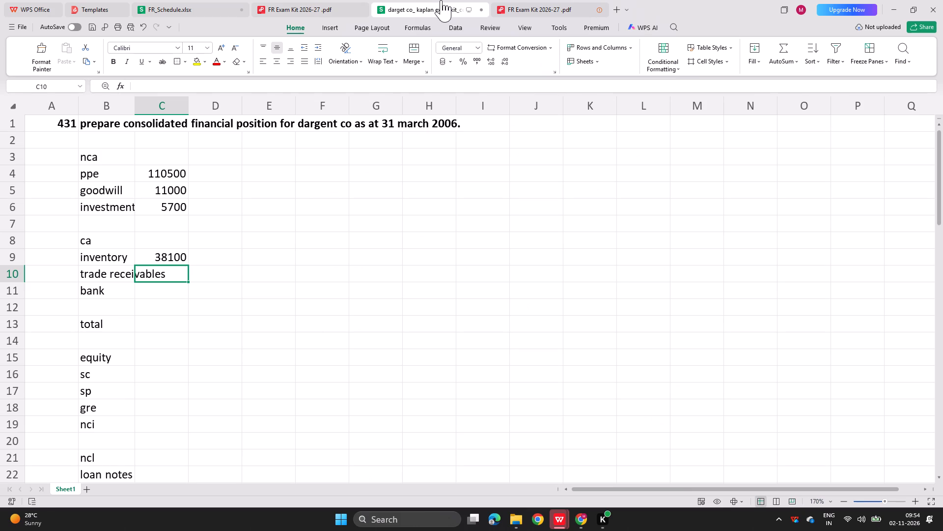
pyautogui.press('=')
pyautogui.click(320, 0)
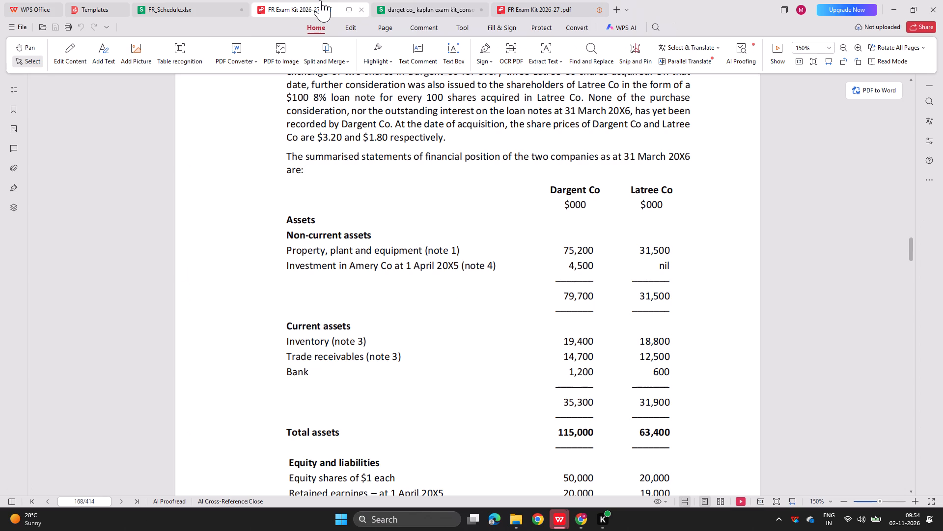
pyautogui.click(414, 0)
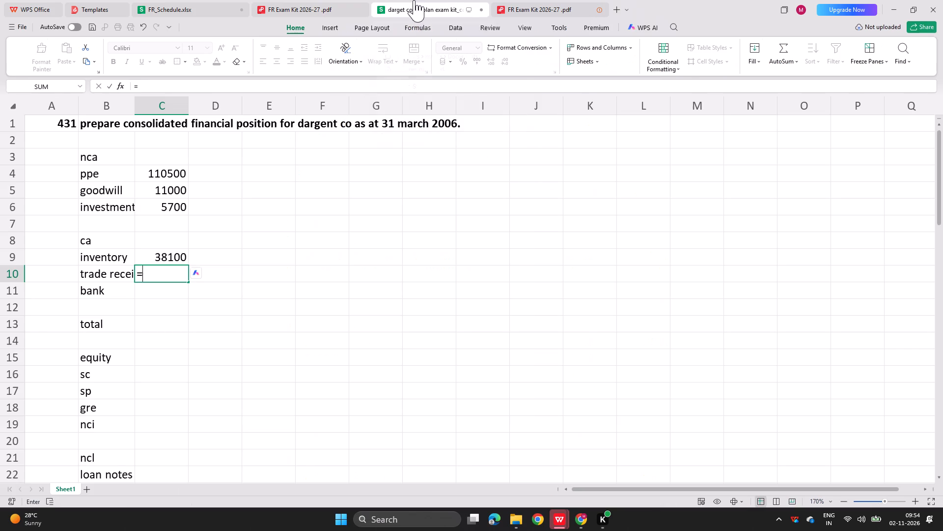
pyautogui.write('14700+')
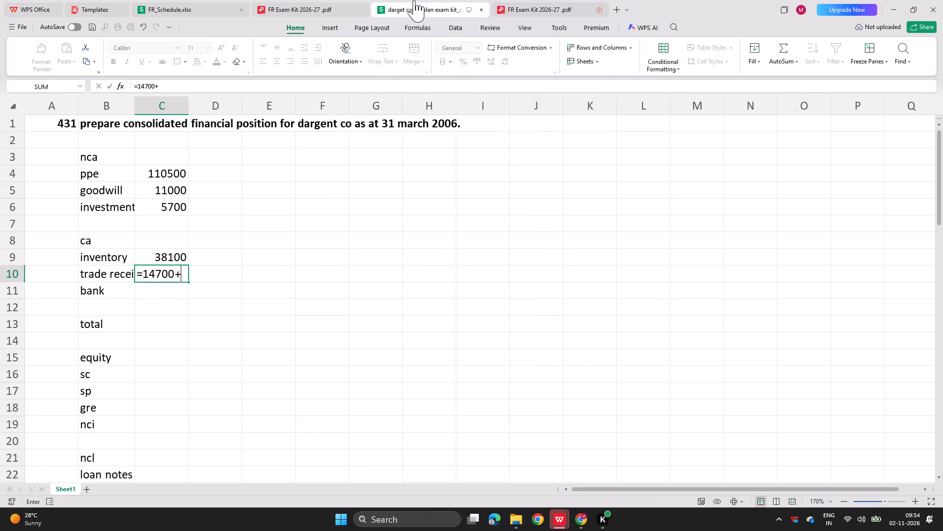
pyautogui.click(291, 0)
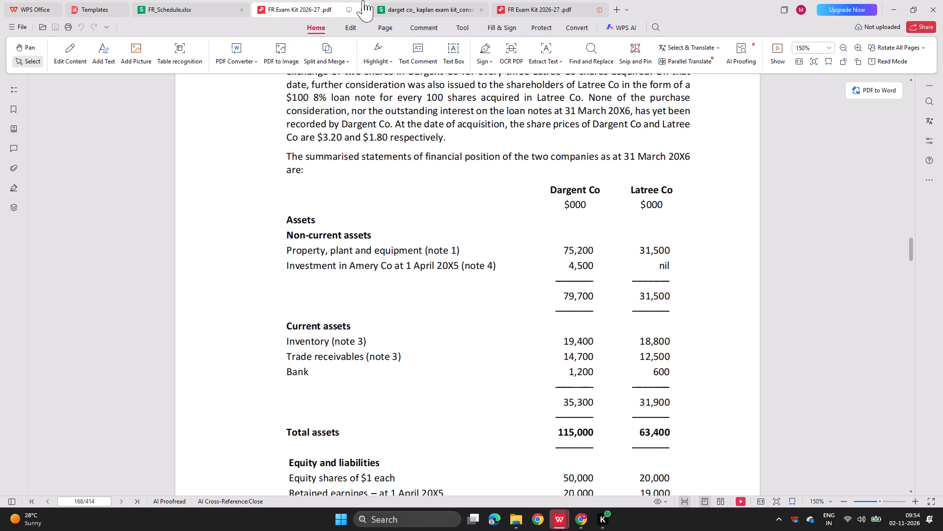
pyautogui.click(407, 5)
pyautogui.write('12500+')
pyautogui.scroll(-8, 277, 341)
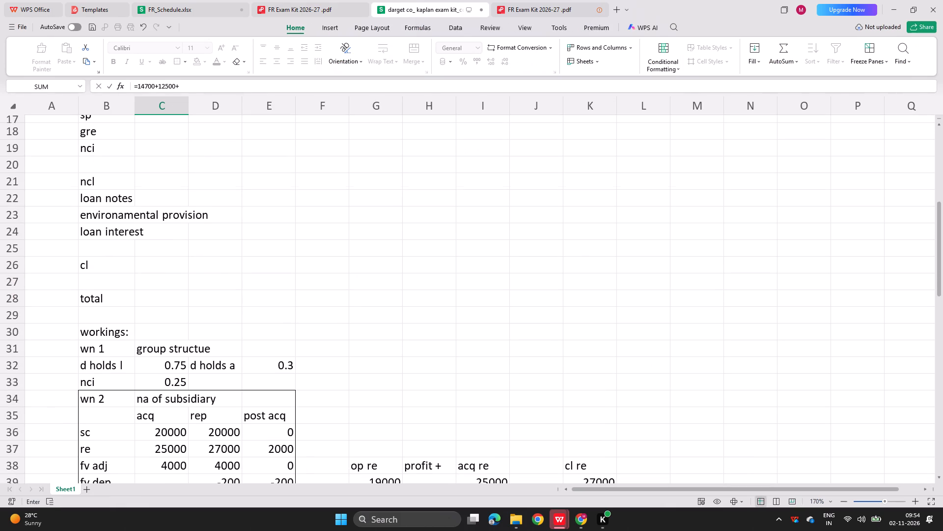
pyautogui.scroll(-5, 277, 341)
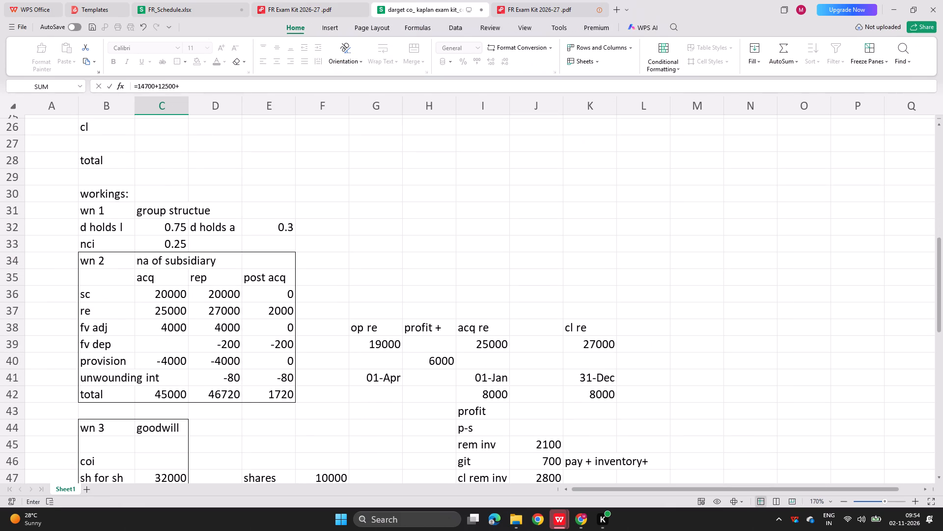
pyautogui.press('BackSpace')
pyautogui.press('-')
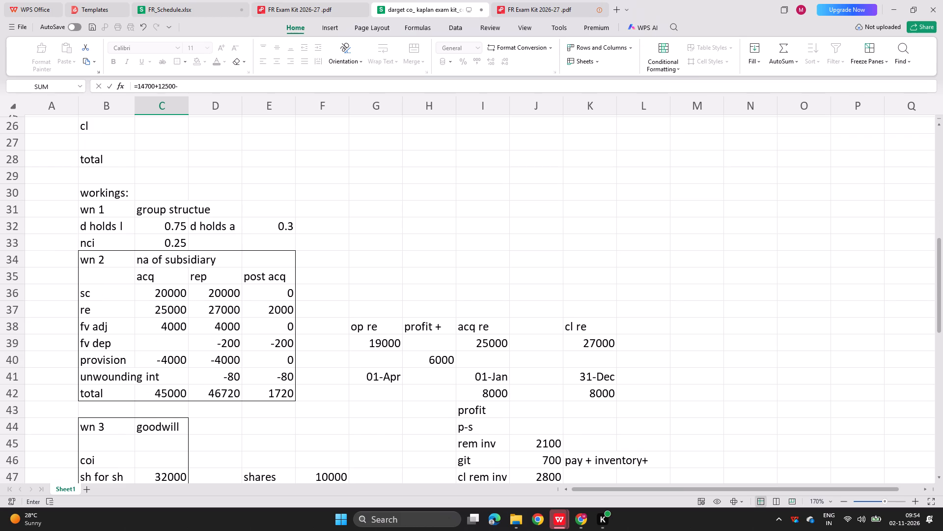
pyautogui.scroll(-3, 350, 312)
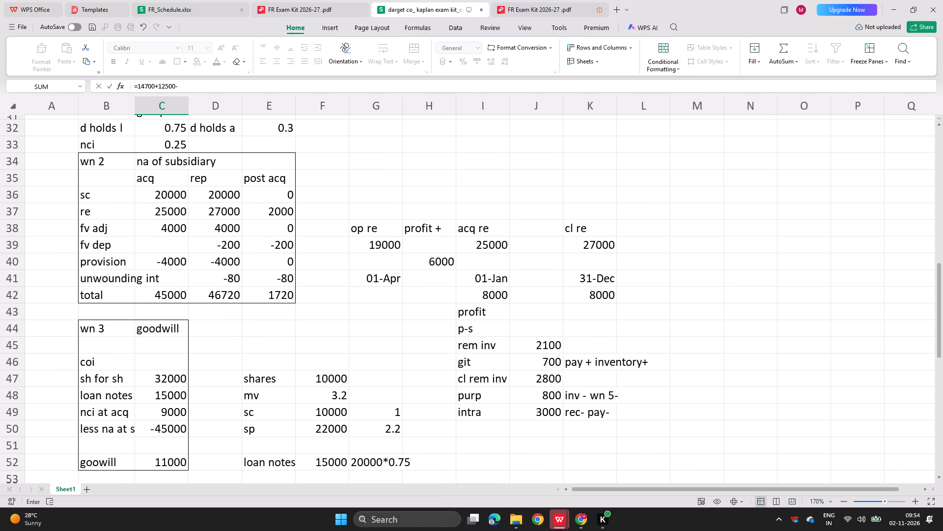
pyautogui.click(536, 397)
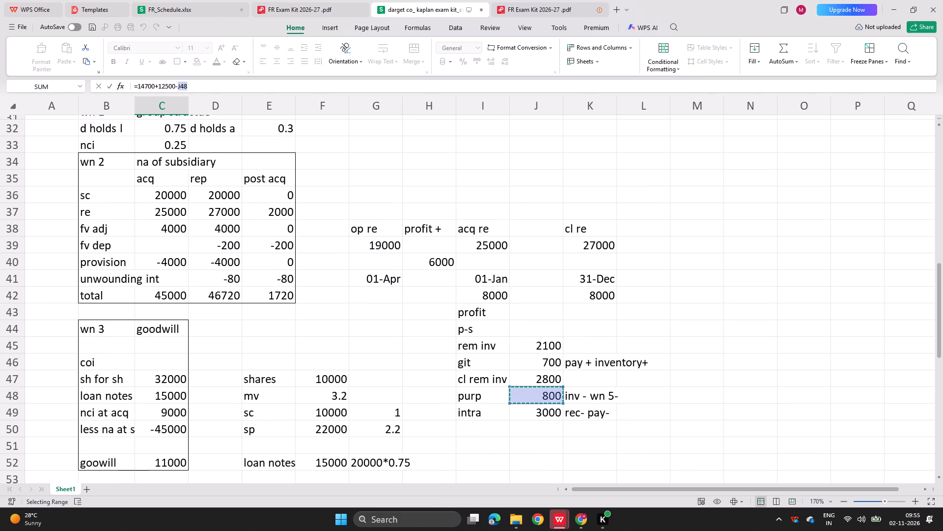
pyautogui.click(539, 411)
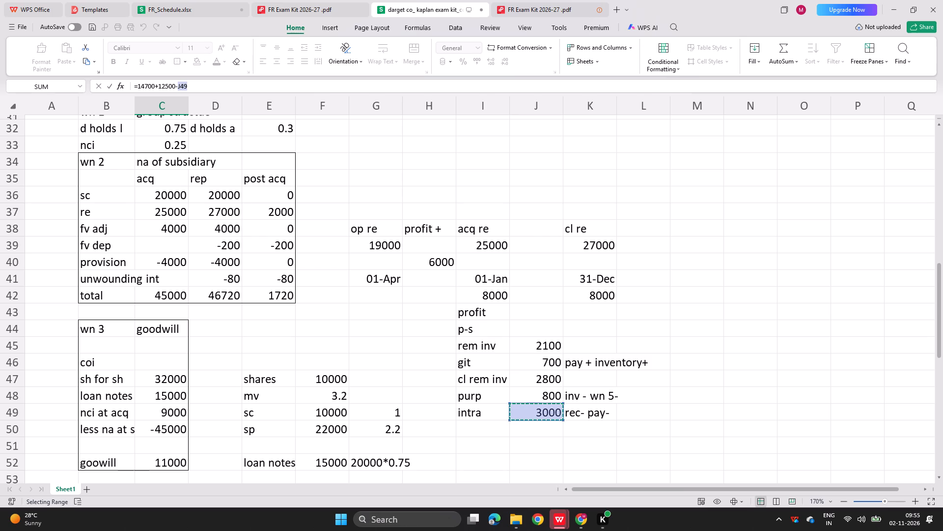
pyautogui.press('Return')
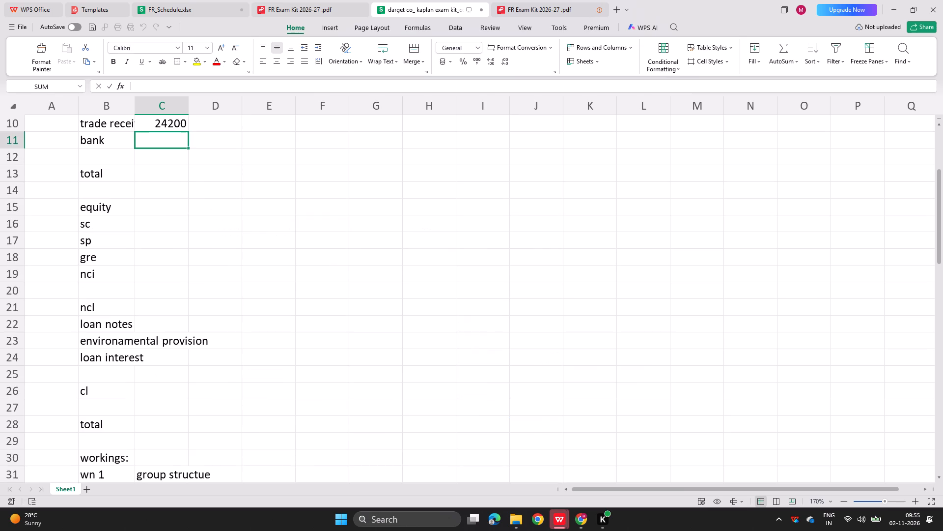
# Calculate the bank balance in C11 as 1200+600 from the exam kit question.
pyautogui.click(525, 0)
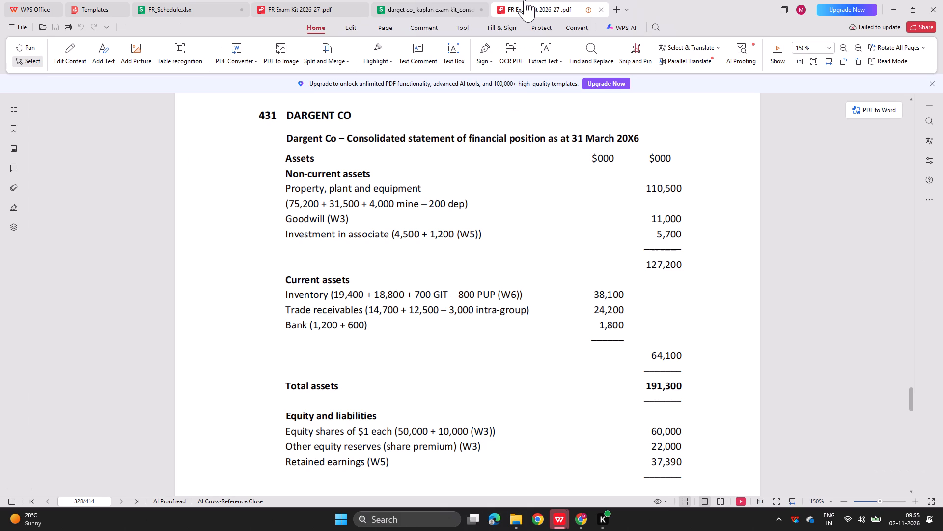
pyautogui.click(429, 0)
pyautogui.scroll(1, 255, 206)
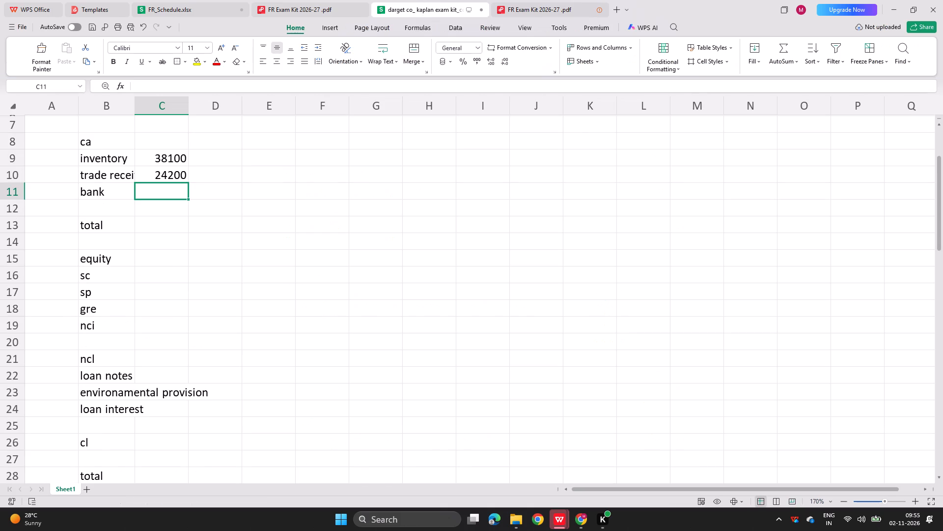
pyautogui.press('=')
pyautogui.click(318, 0)
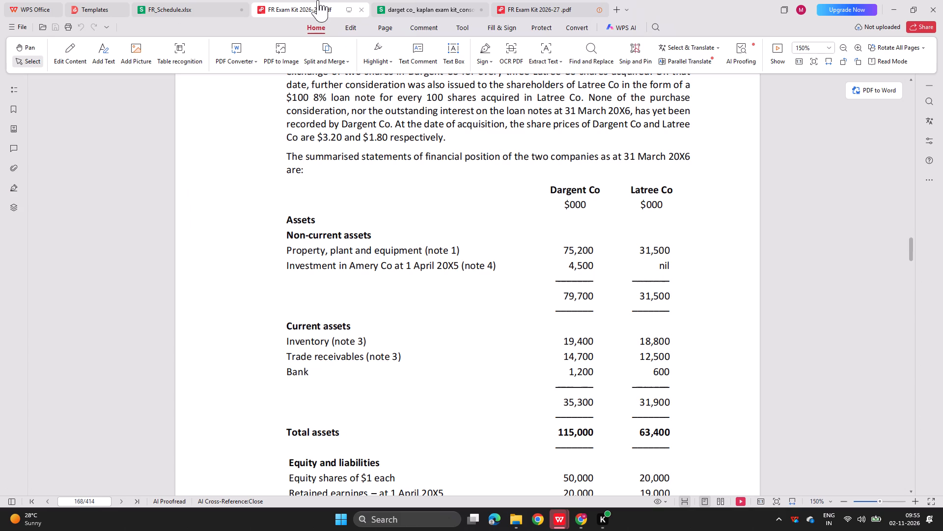
pyautogui.click(413, 0)
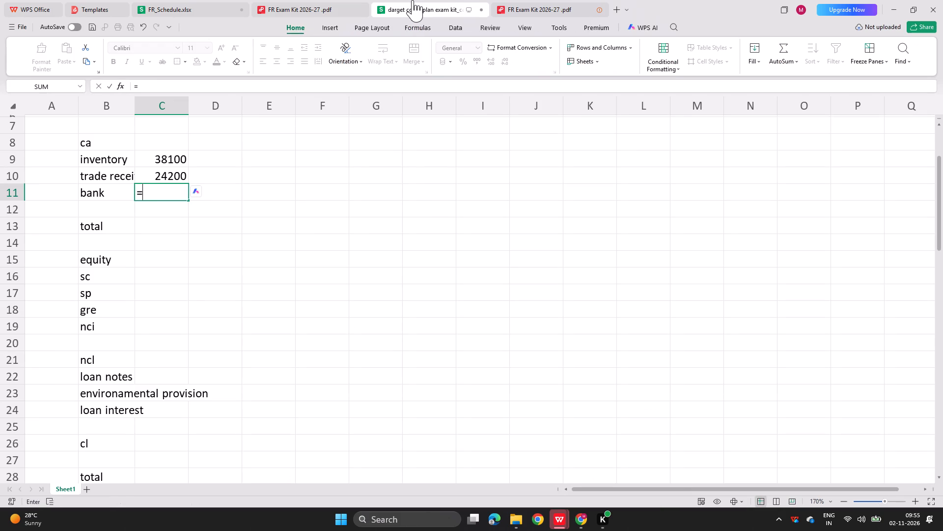
pyautogui.write('1200+600')
pyautogui.press('Return')
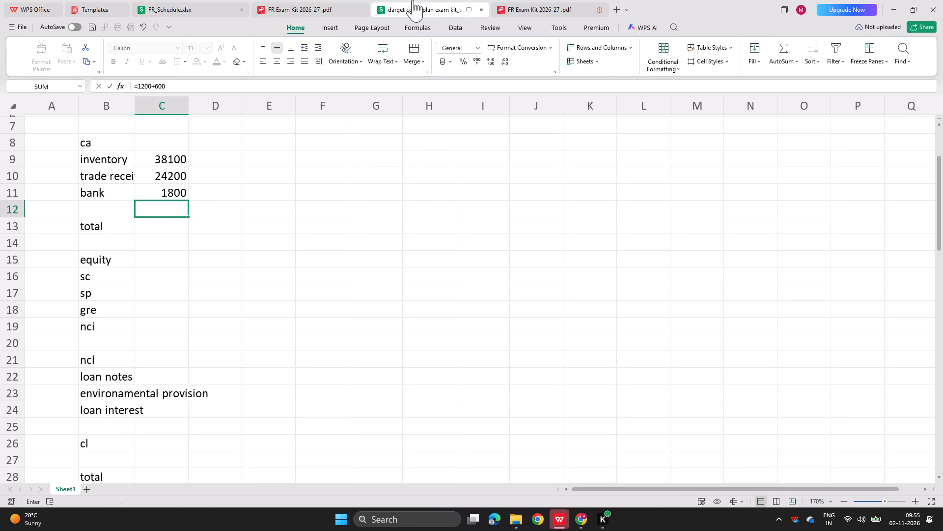
# Total the assets in C13 by summing C4:C12 and check the figure against the exam kit answer.
pyautogui.press('Return')
pyautogui.press('Return')
pyautogui.press('Up')
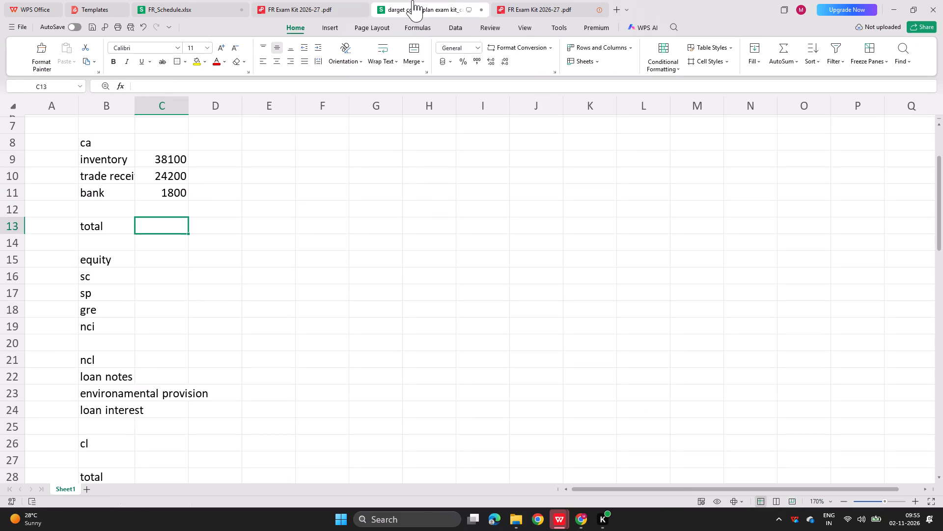
pyautogui.write('=sum)')
pyautogui.press('BackSpace')
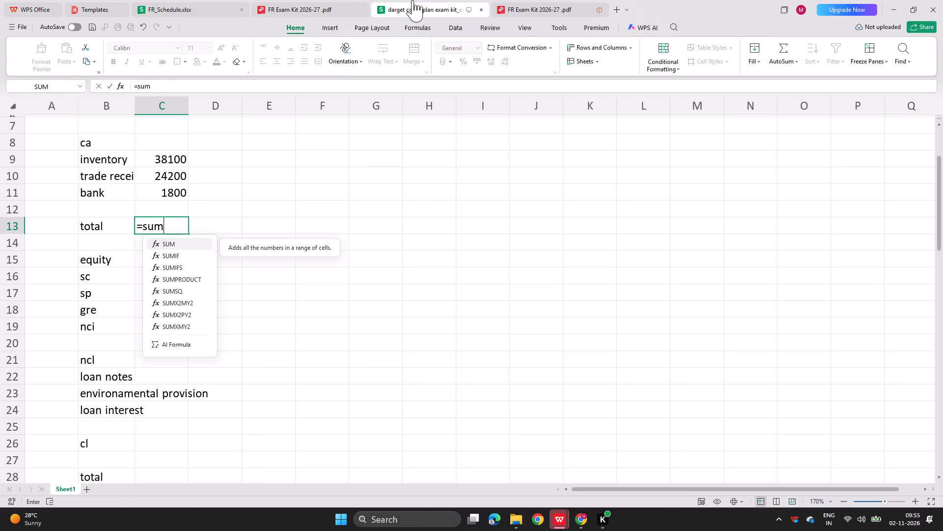
pyautogui.hotkey('shift', '(')
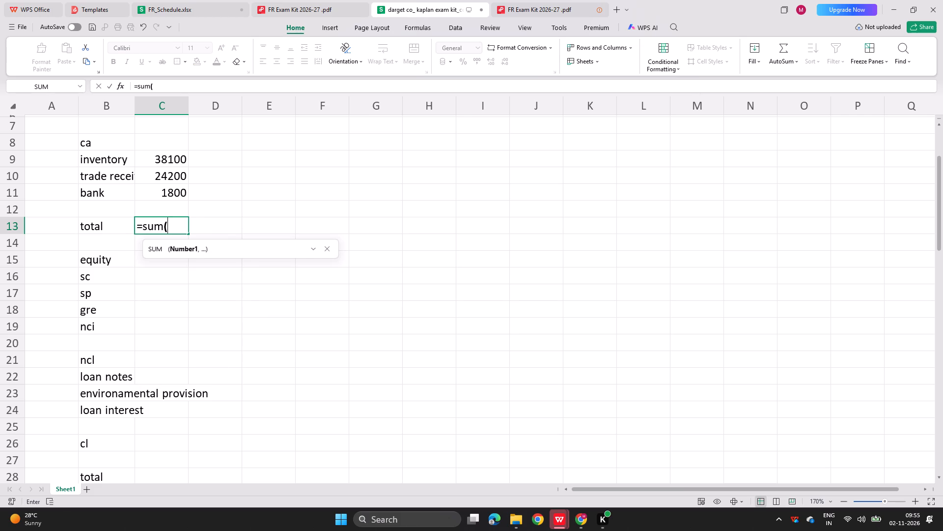
pyautogui.moveTo(162, 206); pyautogui.dragTo(173, 122)
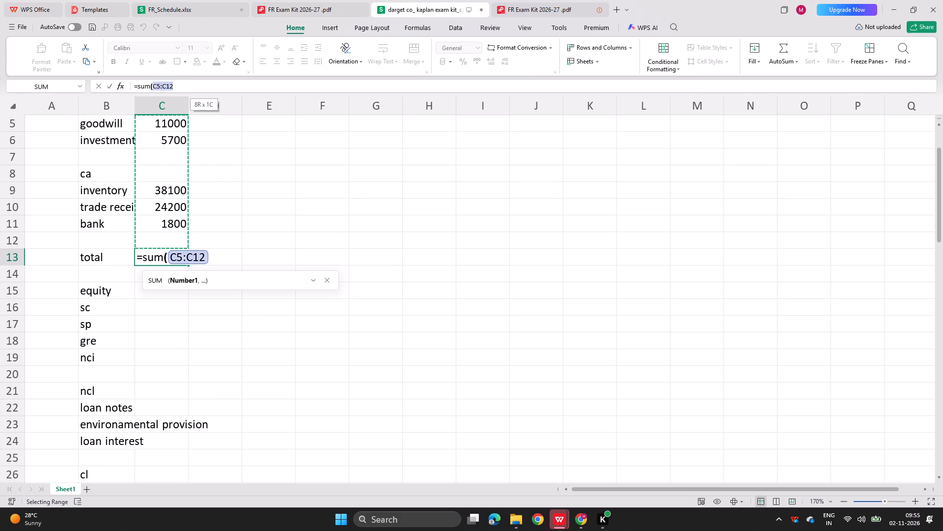
pyautogui.moveTo(173, 122); pyautogui.dragTo(173, 143)
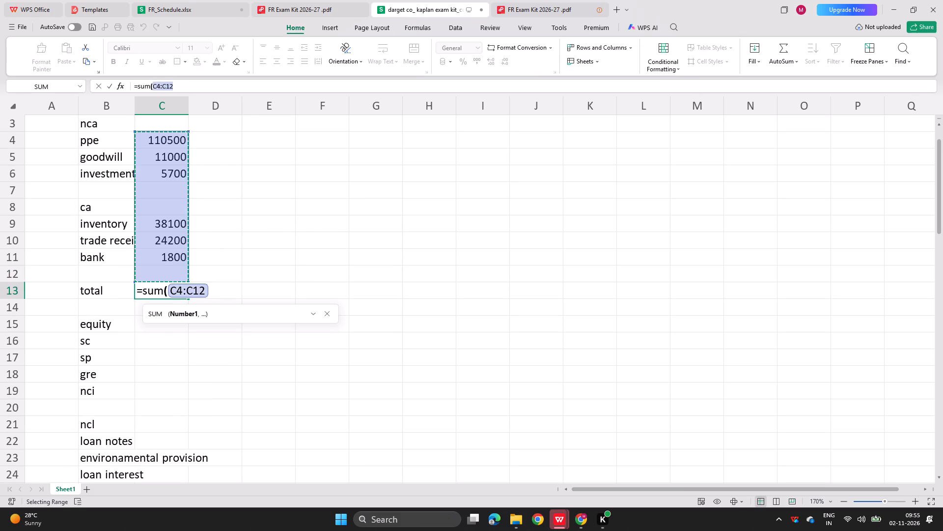
pyautogui.press('Return')
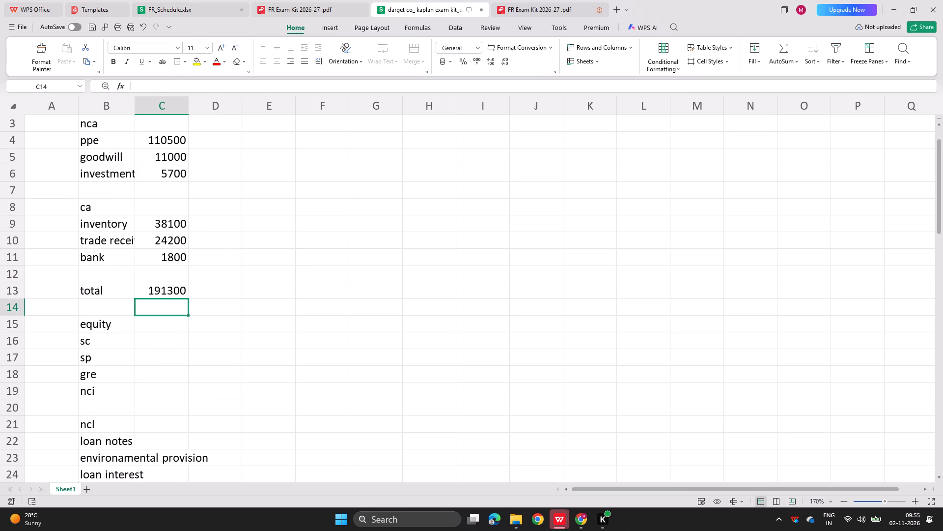
pyautogui.click(313, 3)
pyautogui.scroll(-1, 331, 203)
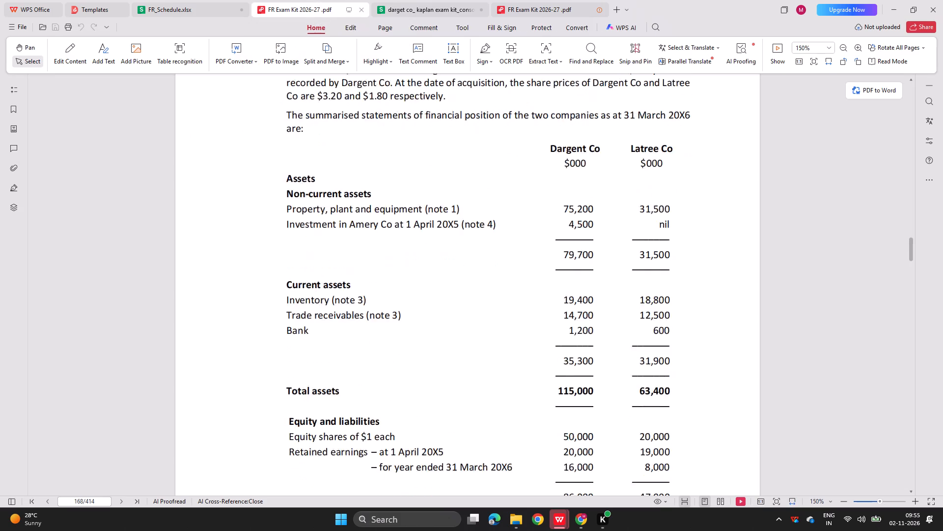
pyautogui.scroll(-1, 331, 203)
pyautogui.click(554, 0)
pyautogui.scroll(-1, 395, 319)
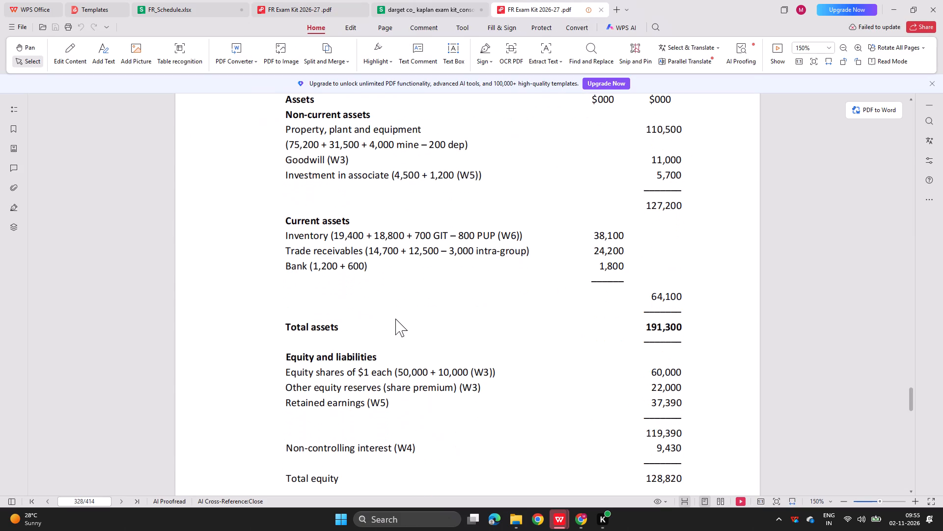
pyautogui.click(425, 4)
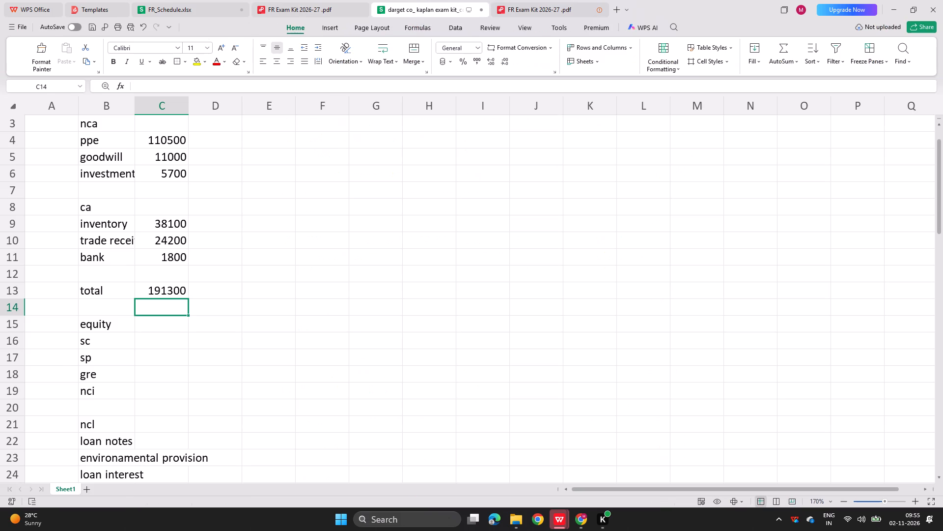
# Calculate share capital in C16 as 50000 from the exam kit question plus the new share capital in F49.
pyautogui.click(162, 336)
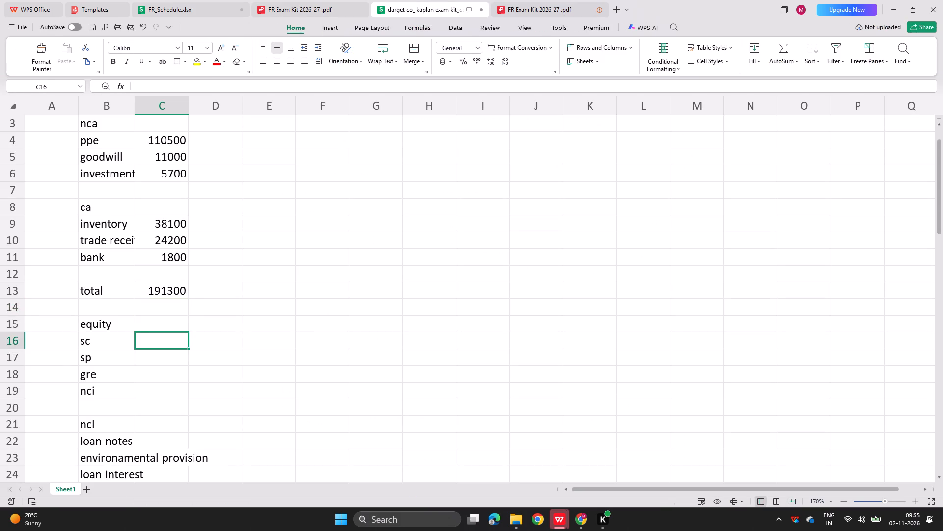
pyautogui.press('=')
pyautogui.click(294, 0)
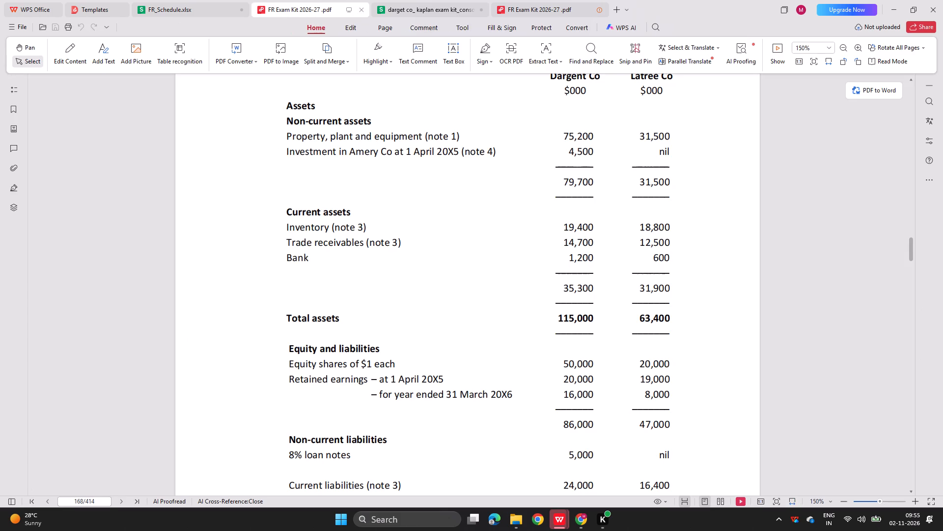
pyautogui.scroll(-1, 290, 206)
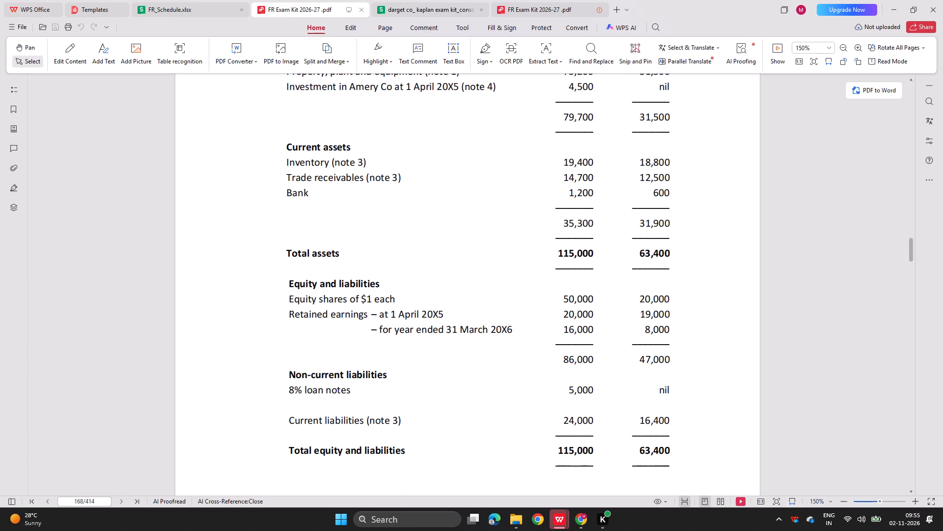
pyautogui.click(426, 0)
pyautogui.write('5000+')
pyautogui.press('BackSpace')
pyautogui.write('0+')
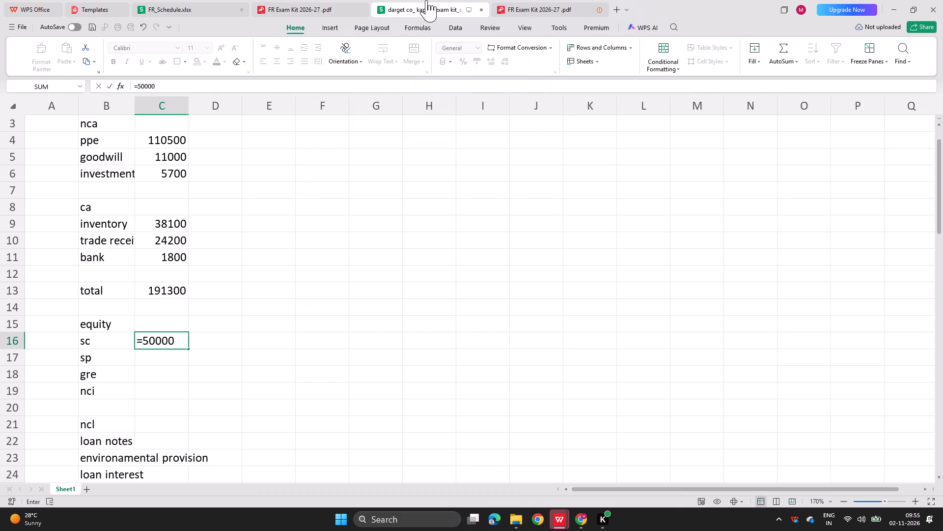
pyautogui.scroll(-10, 402, 257)
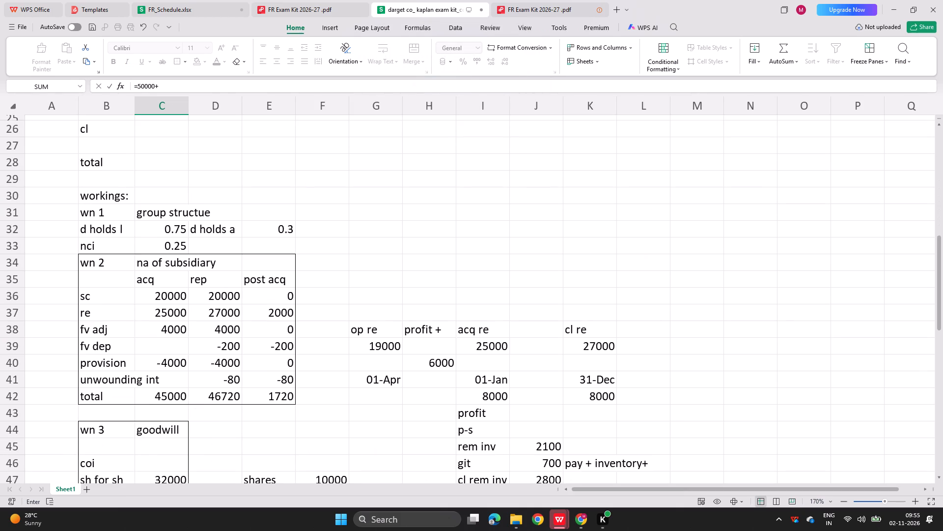
pyautogui.scroll(-6, 340, 353)
pyautogui.click(322, 277)
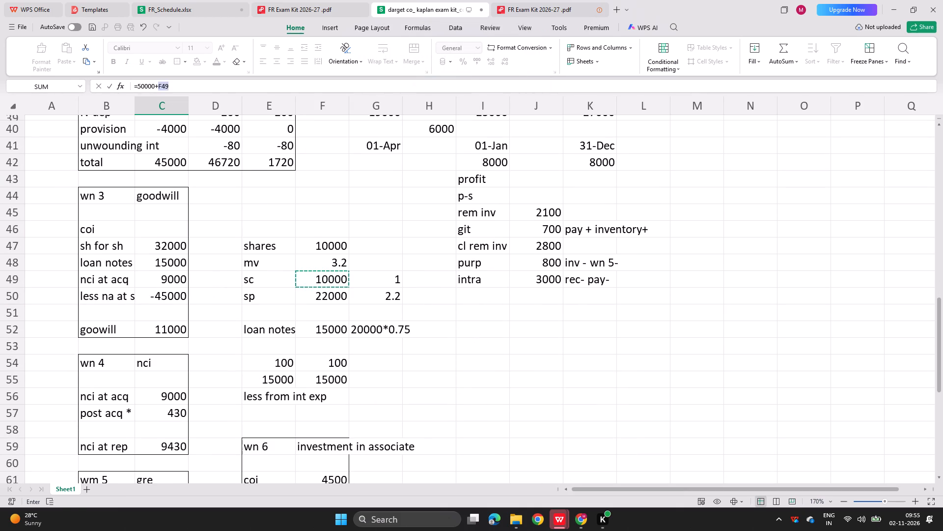
pyautogui.press('Return')
# Link share premium in C17 to the sp figure in F50 and check it against the exam kit answer.
pyautogui.press('=')
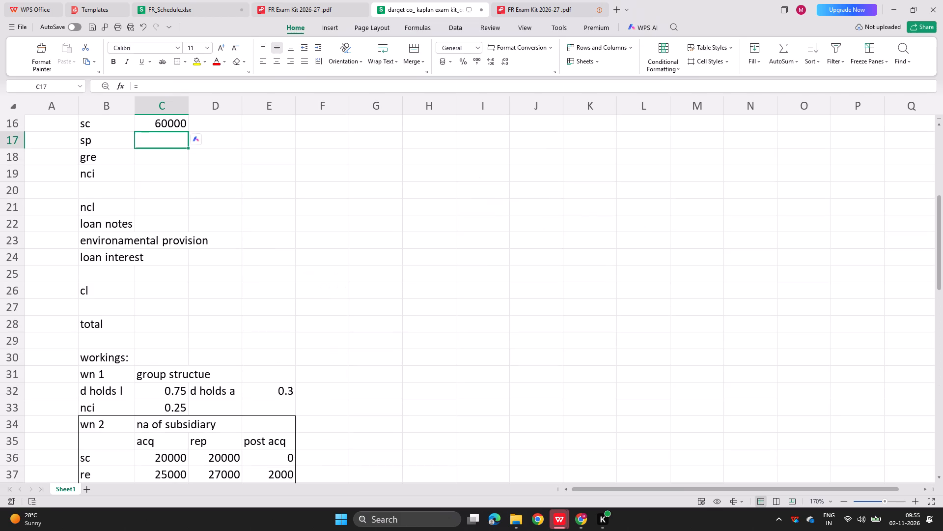
pyautogui.press('Down')
pyautogui.press('Down')
pyautogui.press('Down')
pyautogui.press('Down')
pyautogui.press('Down')
pyautogui.press('Down')
pyautogui.press('Down')
pyautogui.press('Down')
pyautogui.press('Down')
pyautogui.press('Down')
pyautogui.press('Down')
pyautogui.press('Down')
pyautogui.press('Down')
pyautogui.press('Down')
pyautogui.press('Down')
pyautogui.press('Down')
pyautogui.press('Down')
pyautogui.press('Down')
pyautogui.press('Down')
pyautogui.press('Down')
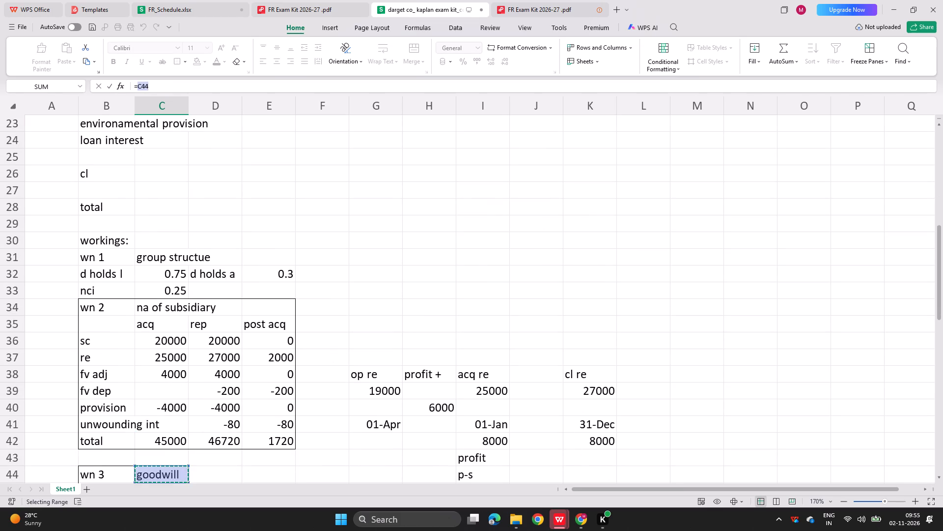
pyautogui.press('Right')
pyautogui.press('Right')
pyautogui.press('Right')
pyautogui.press('Down')
pyautogui.press('Down')
pyautogui.press('Down')
pyautogui.press('Down')
pyautogui.press('Down')
pyautogui.press('Down')
pyautogui.press('Down')
pyautogui.press('Up')
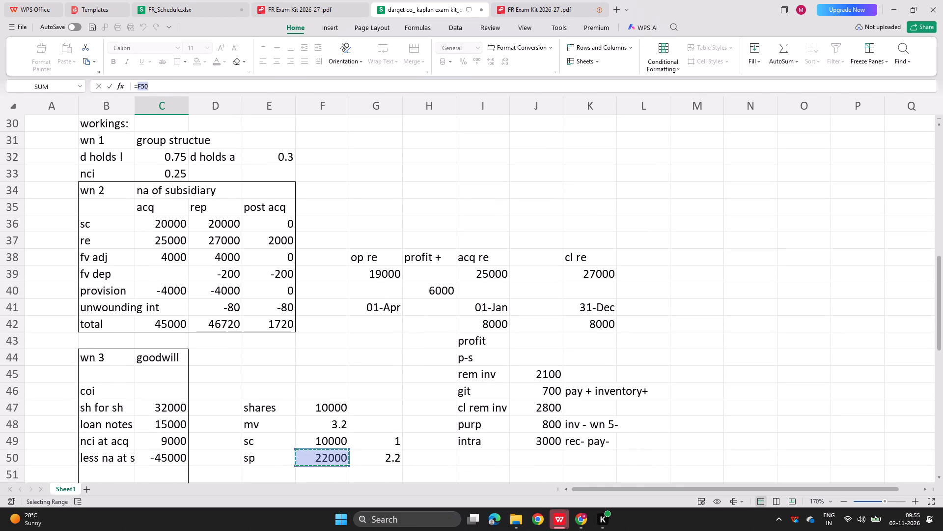
pyautogui.press('Return')
pyautogui.click(575, 0)
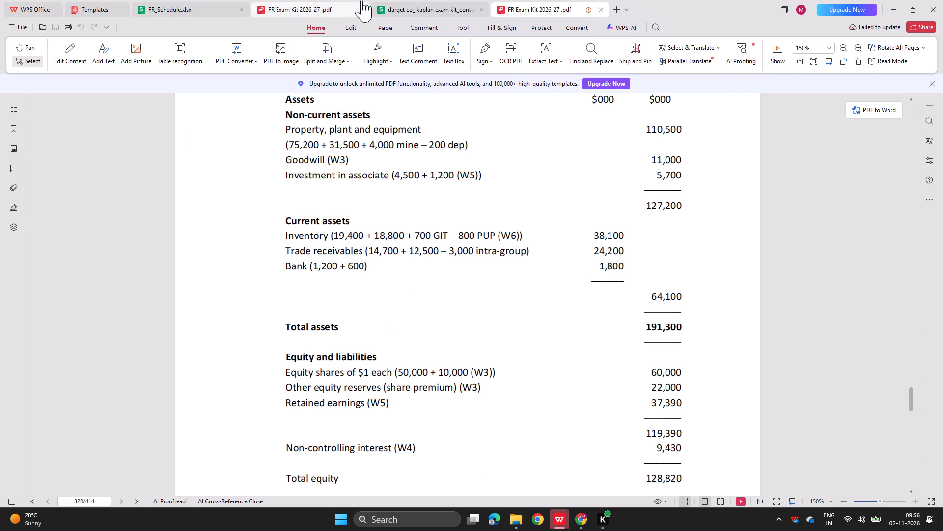
pyautogui.click(392, 5)
# Link group retained earnings in C18 to the gre total in C69 of the workings.
pyautogui.press('=')
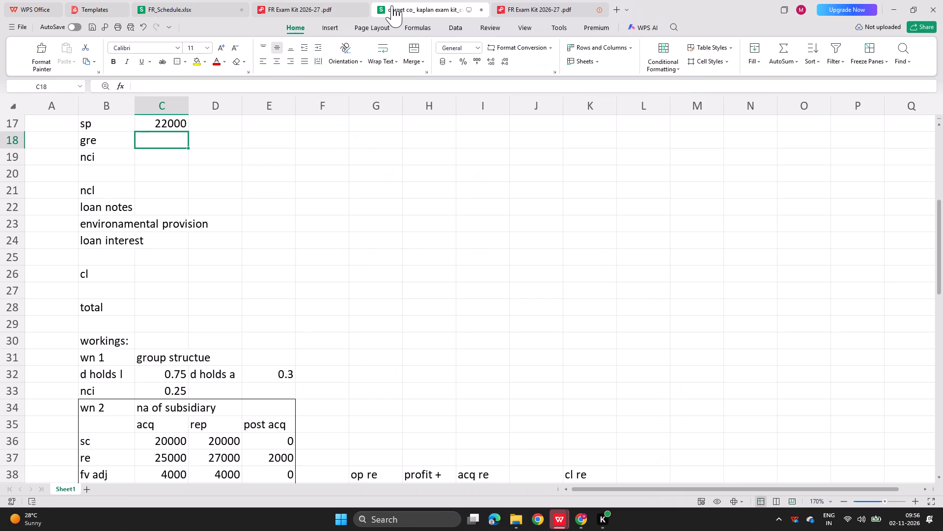
pyautogui.scroll(-9, 448, 51)
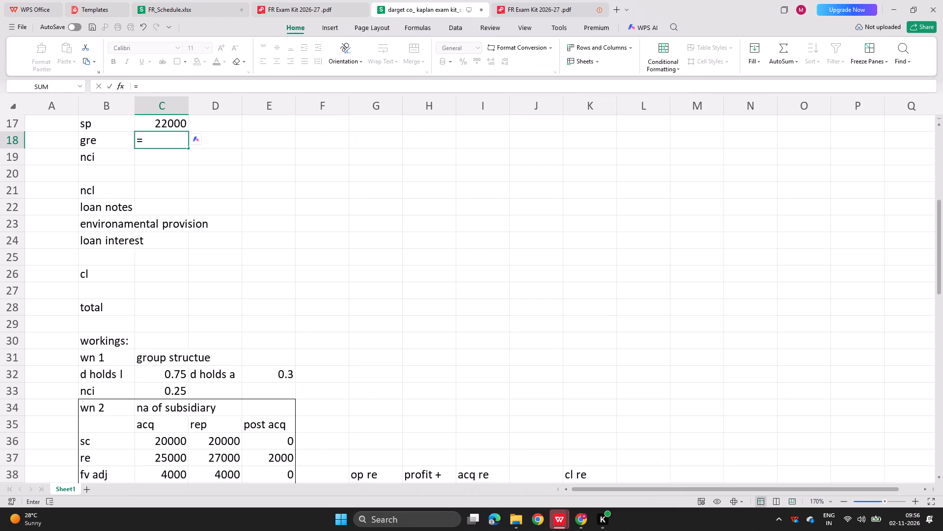
pyautogui.scroll(-10, 249, 353)
pyautogui.scroll(-6, 197, 398)
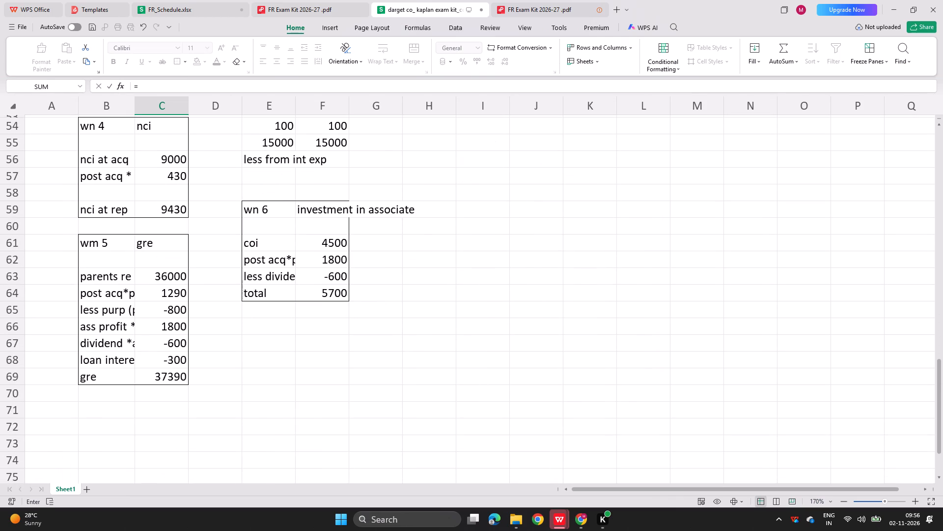
pyautogui.click(175, 371)
pyautogui.press('Return')
# Link the non-controlling interest in C19 to the nci at rep figure in C59.
pyautogui.press('=')
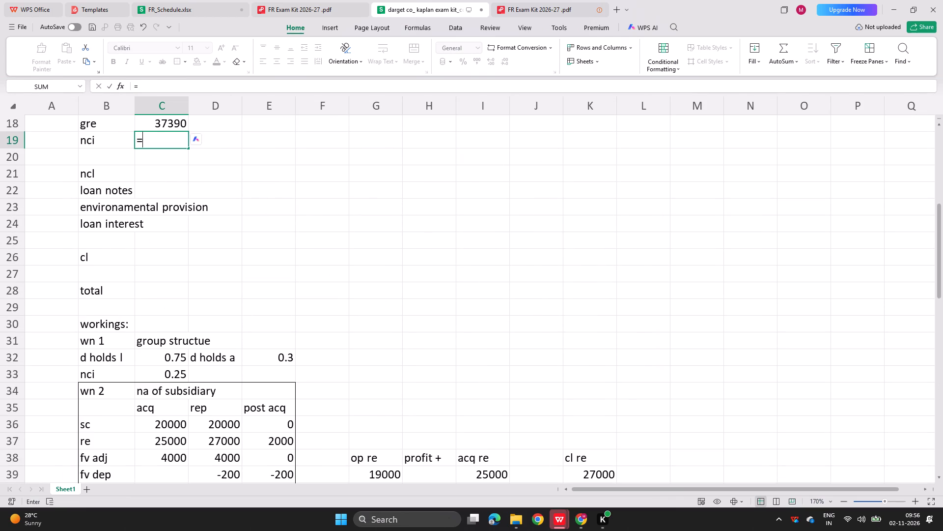
pyautogui.scroll(-10, 167, 399)
pyautogui.click(155, 441)
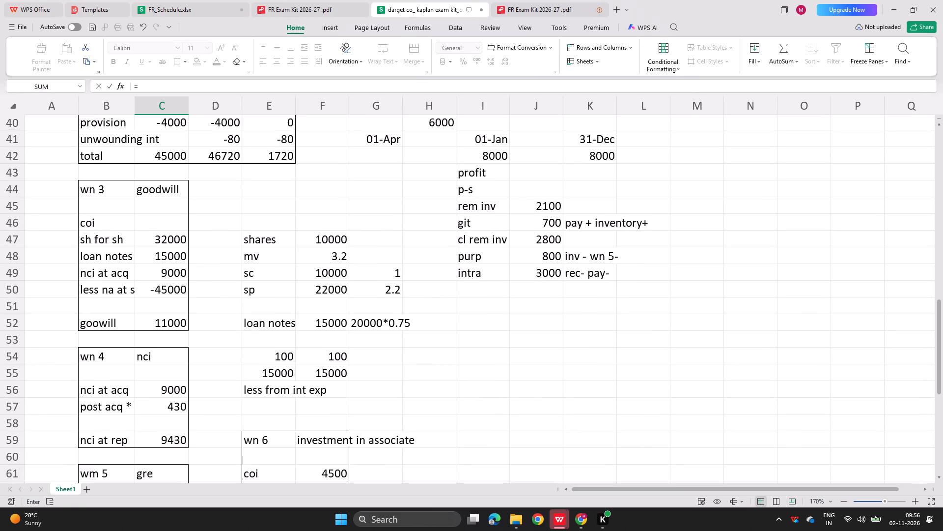
pyautogui.press('Return')
# Calculate loan notes in C22 as 5000 plus the loan notes consideration in F52 of the workings.
pyautogui.press('Return')
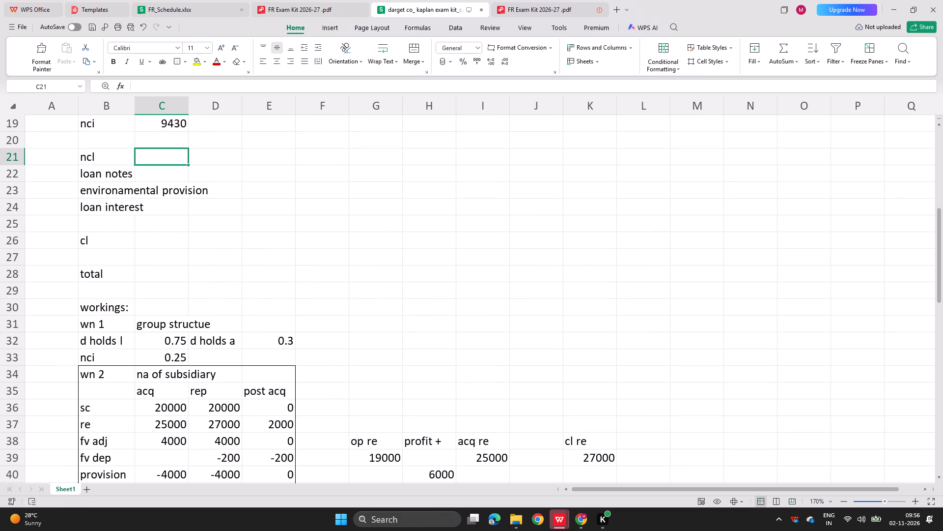
pyautogui.press('Return')
pyautogui.write('=15000')
pyautogui.press('BackSpace')
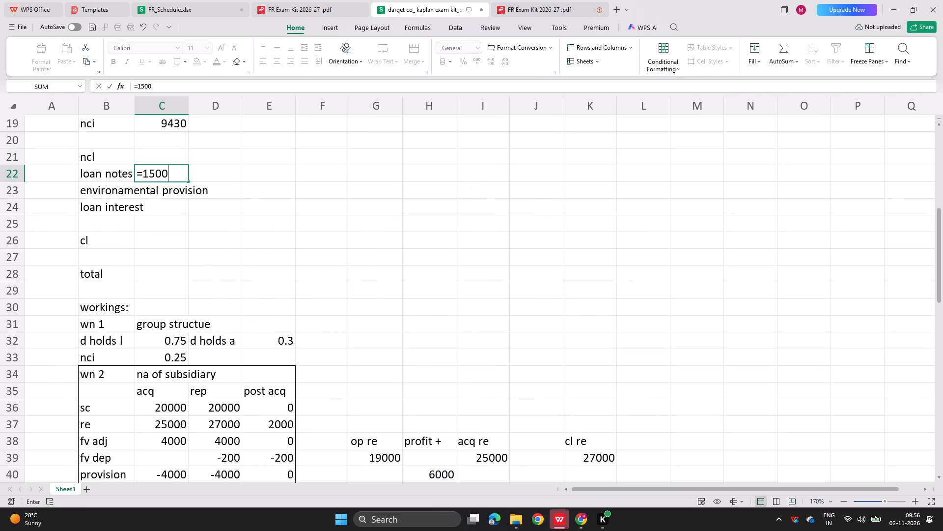
pyautogui.press('BackSpace')
pyautogui.press('BackSpace')
pyautogui.press('BackSpace')
pyautogui.press('BackSpace')
pyautogui.scroll(-2, 338, 288)
pyautogui.write('500')
pyautogui.write('06')
pyautogui.press('BackSpace')
pyautogui.press('+')
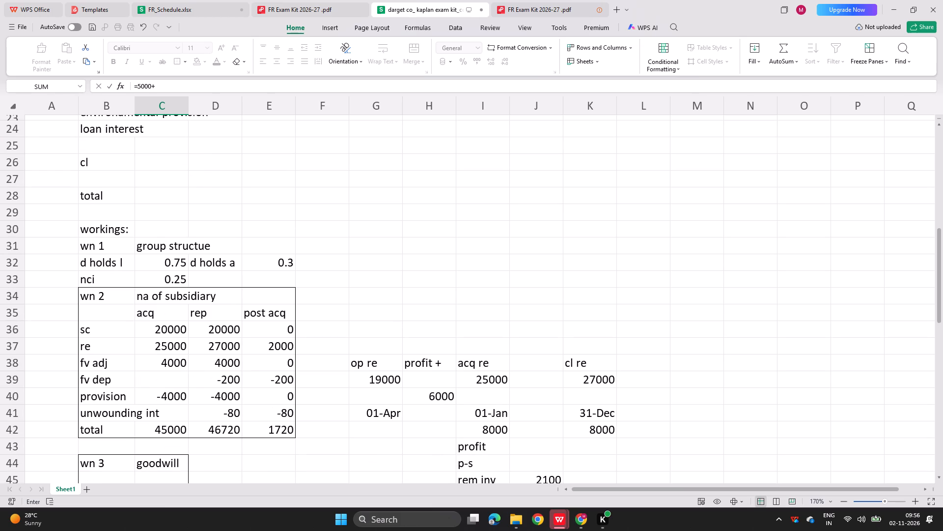
pyautogui.press('Right')
pyautogui.press('Down')
pyautogui.press('Down')
pyautogui.press('Down')
pyautogui.press('Down')
pyautogui.press('Down')
pyautogui.press('Down')
pyautogui.press('Down')
pyautogui.press('Down')
pyautogui.press('Down')
pyautogui.press('Down')
pyautogui.press('Down')
pyautogui.press('Down')
pyautogui.press('Down')
pyautogui.press('Down')
pyautogui.press('Down')
pyautogui.press('Down')
pyautogui.press('Down')
pyautogui.press('Down')
pyautogui.press('Down')
pyautogui.press('Down')
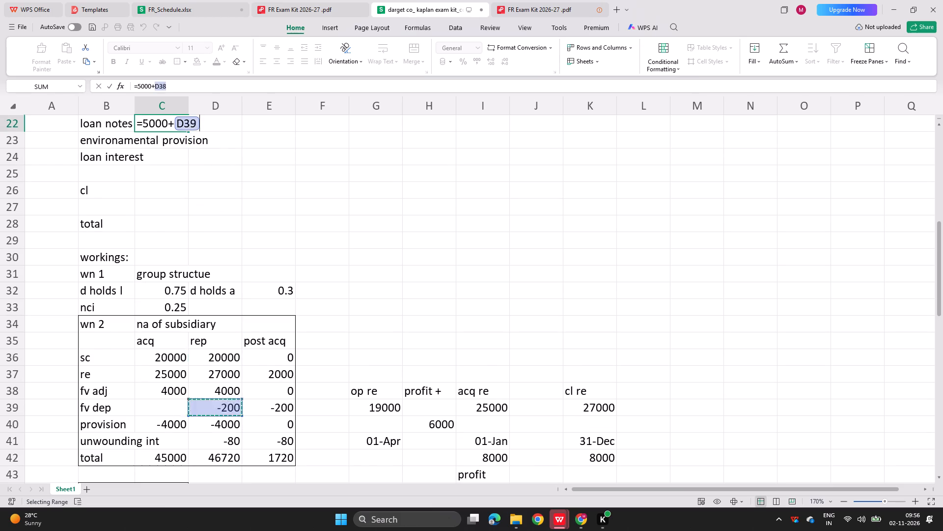
pyautogui.press('Right')
pyautogui.press('Right')
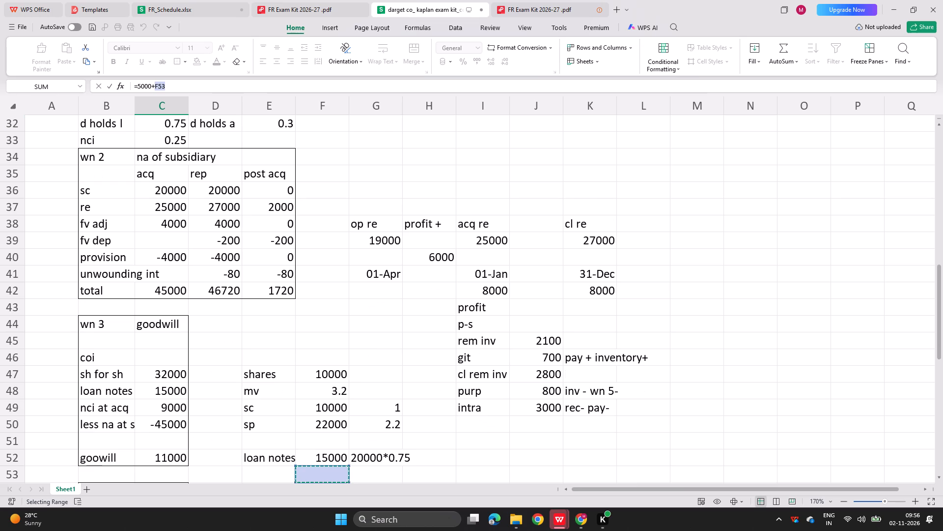
pyautogui.press('Down')
pyautogui.press('Up')
pyautogui.press('Up')
pyautogui.press('Return')
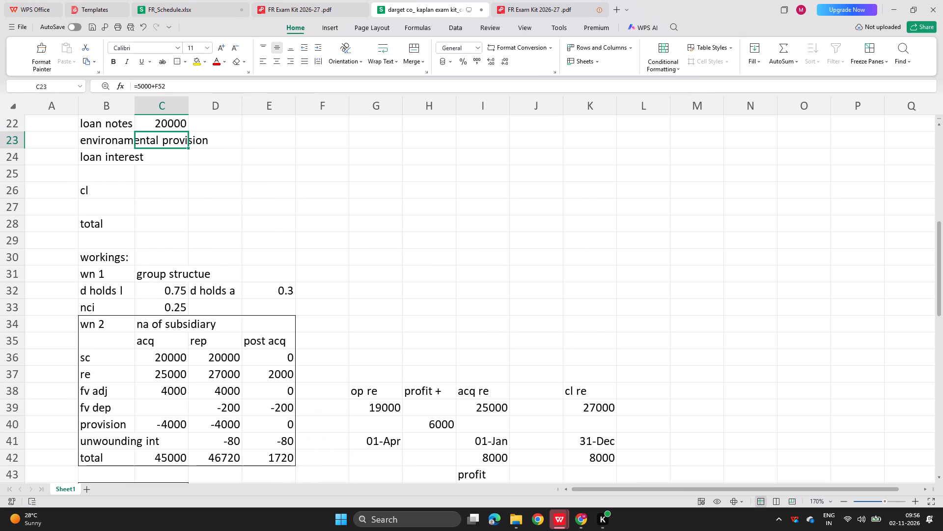
# Consult the exam kit answer's non-current liabilities and calculate the environmental provision in C23 as 4000+80.
pyautogui.click(559, 0)
pyautogui.scroll(-2, 460, 268)
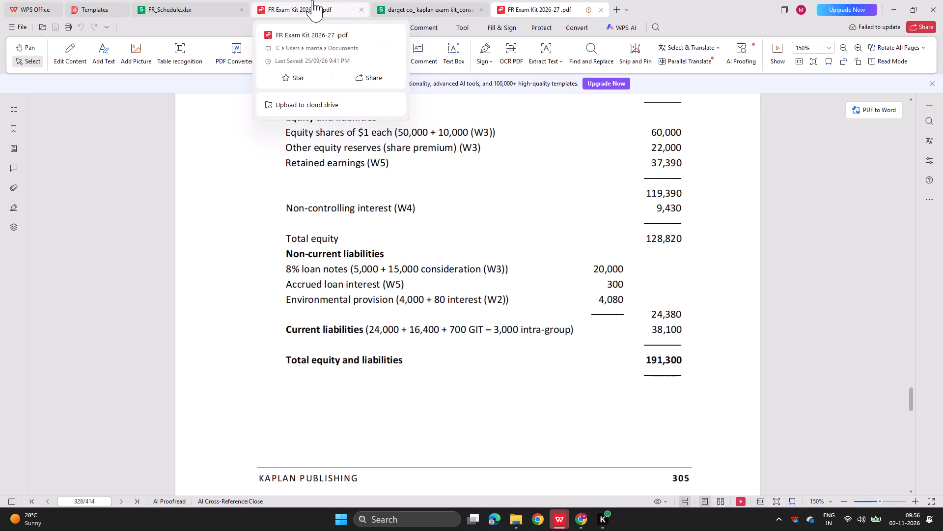
pyautogui.click(441, 0)
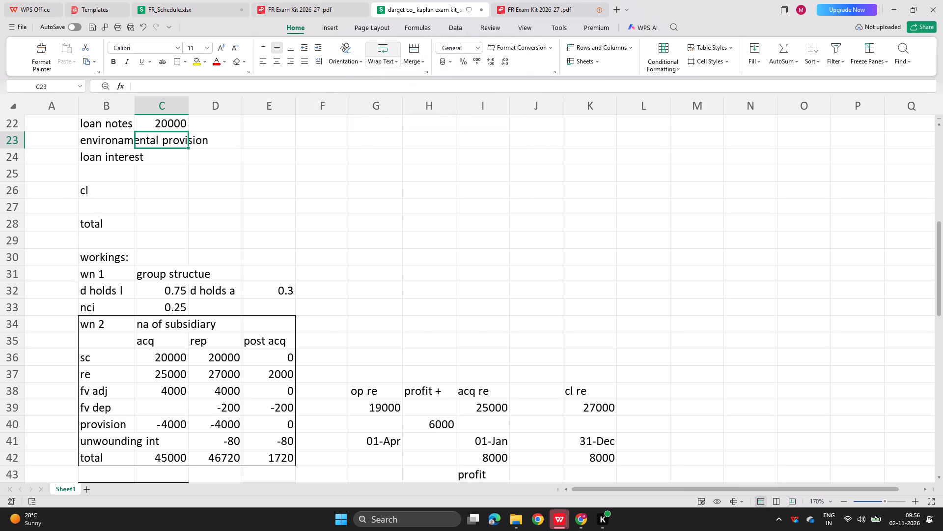
pyautogui.click(538, 1)
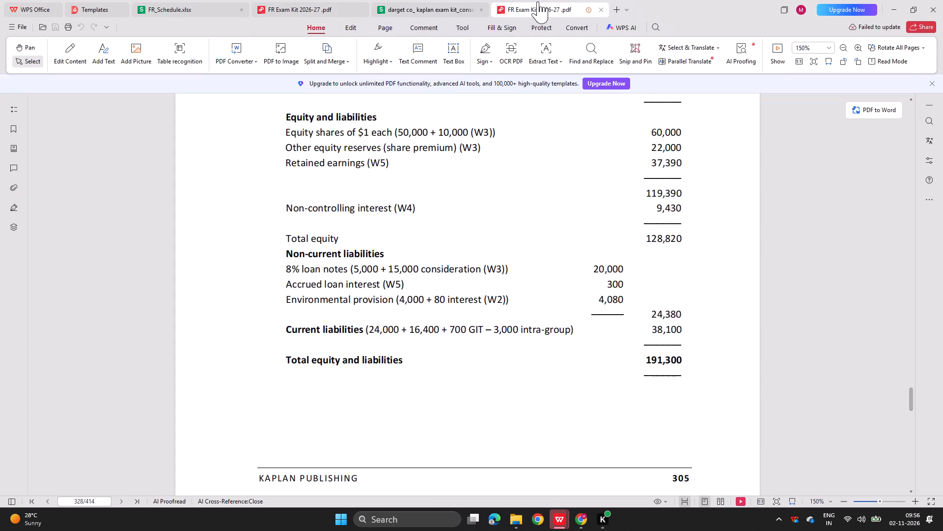
pyautogui.click(431, 0)
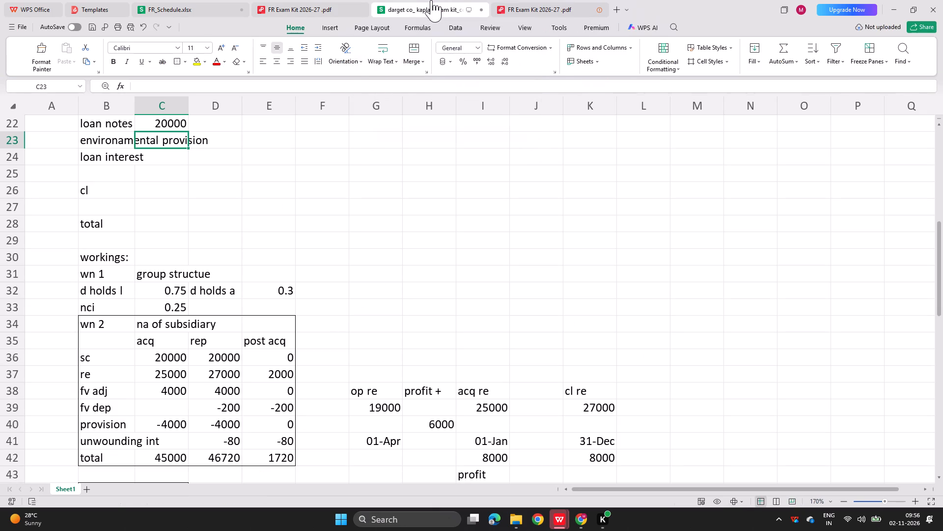
pyautogui.write('=4000')
pyautogui.press('+')
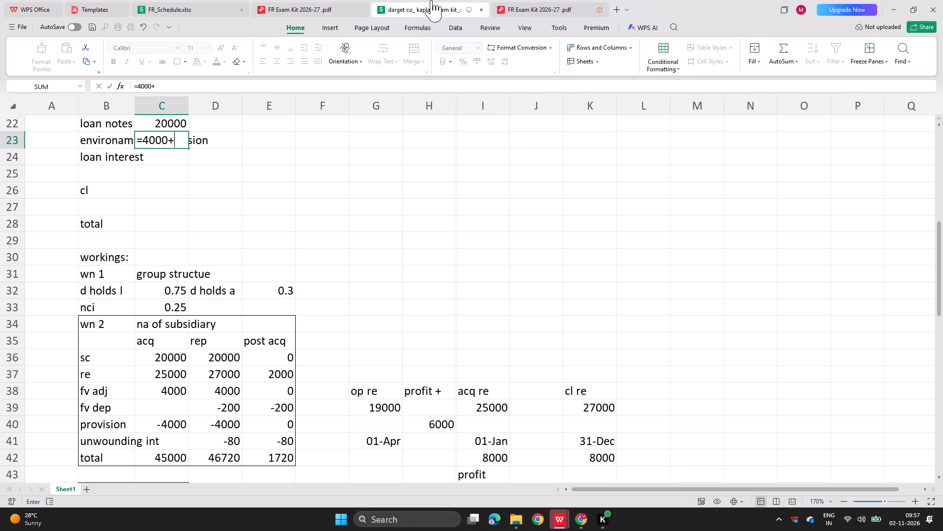
pyautogui.write('80')
pyautogui.press('Return')
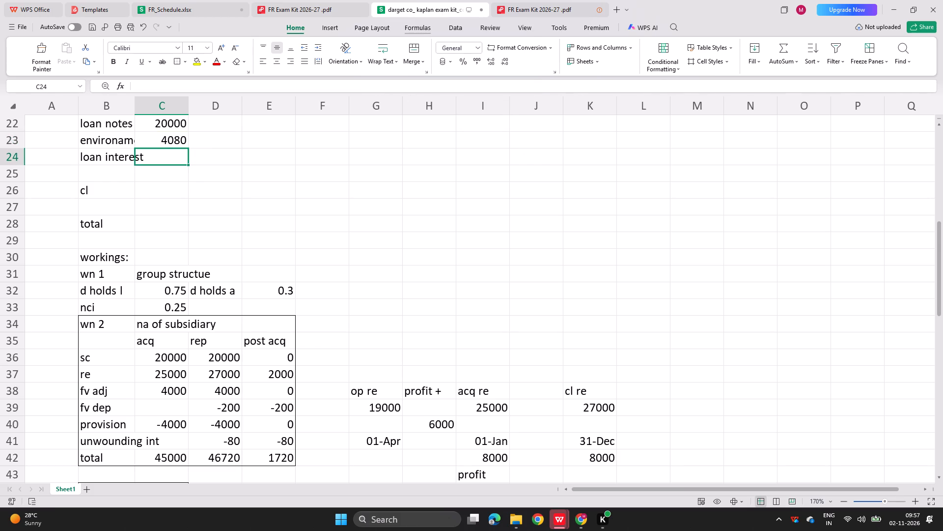
# Calculate the accrued loan interest in C24 as 15000*0.08*3/12.
pyautogui.scroll(-6, 358, 274)
pyautogui.click(308, 0)
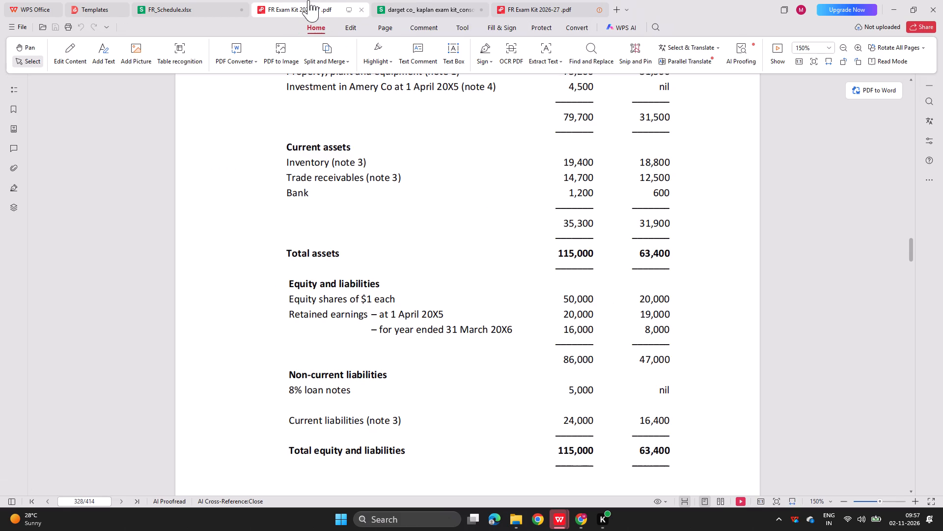
pyautogui.scroll(-1, 330, 152)
pyautogui.click(416, 0)
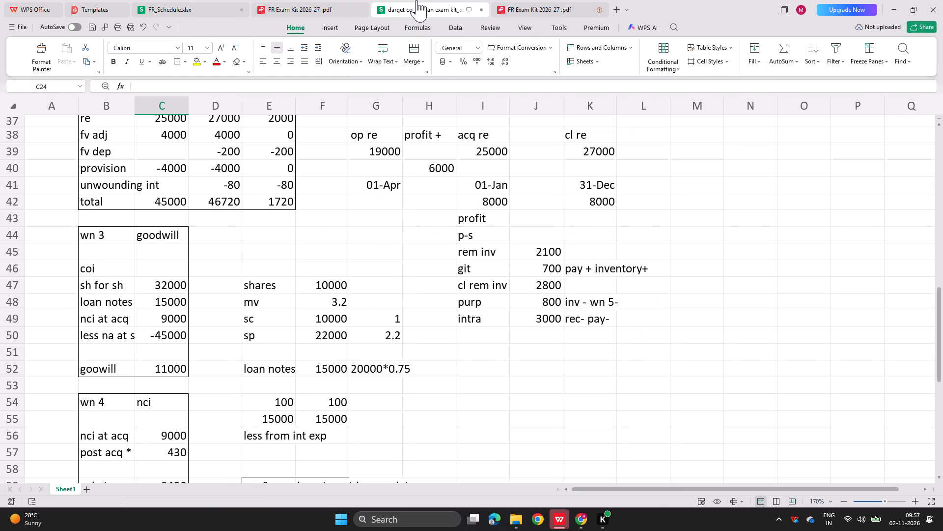
pyautogui.scroll(2, 353, 196)
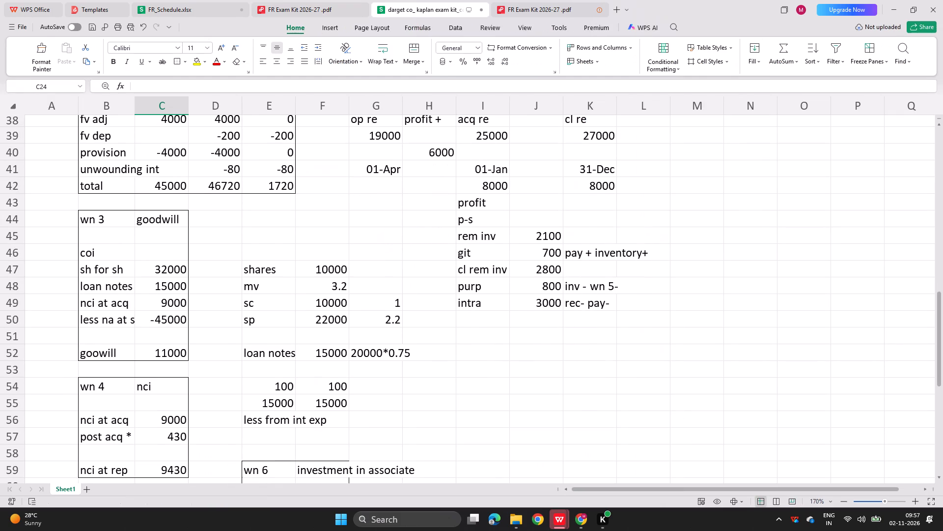
pyautogui.scroll(3, 353, 196)
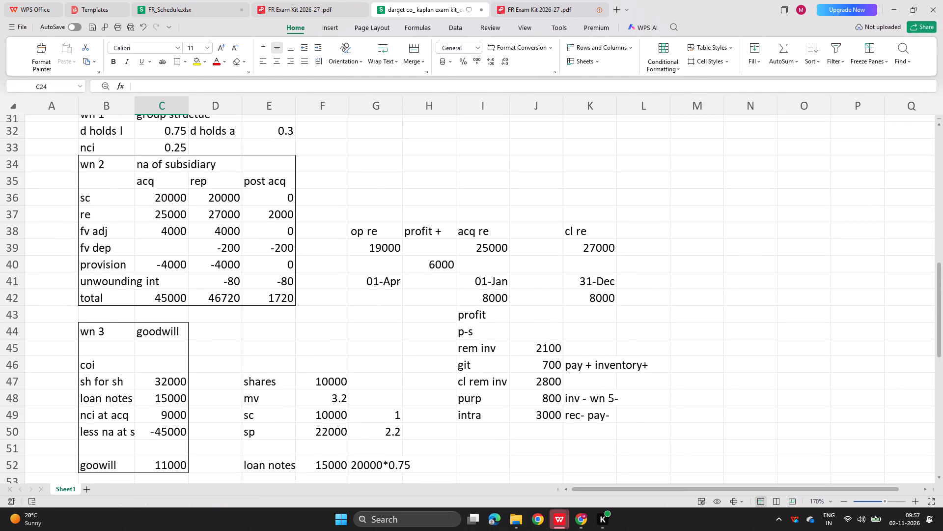
pyautogui.scroll(1, 353, 196)
pyautogui.scroll(1, 252, 231)
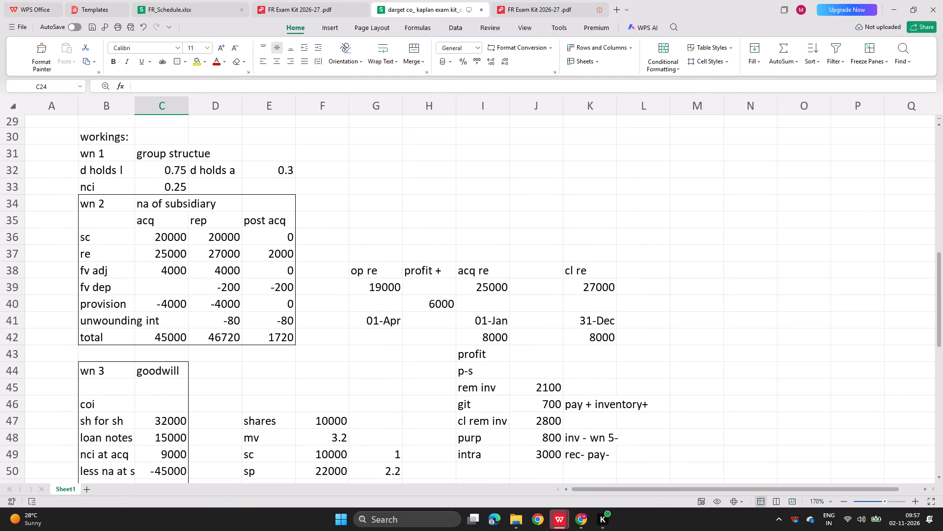
pyautogui.scroll(3, 252, 231)
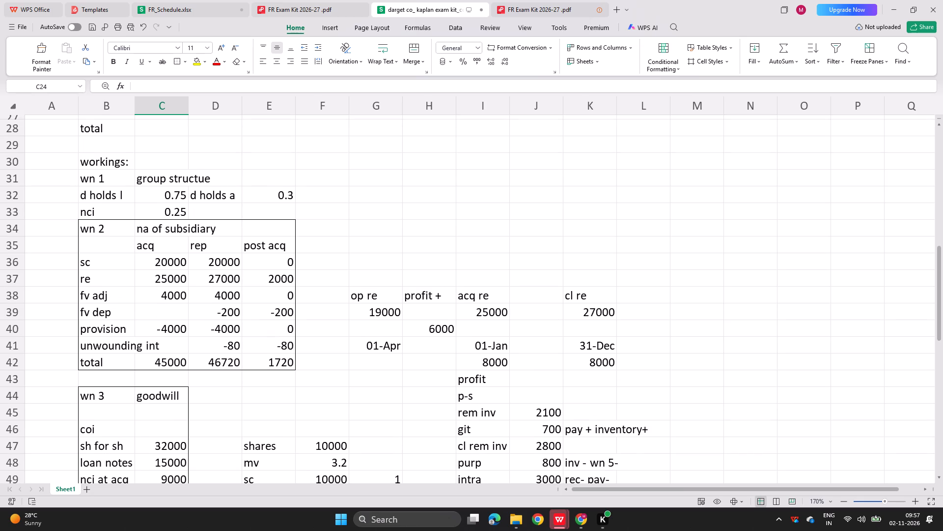
pyautogui.scroll(2, 252, 231)
pyautogui.press('=')
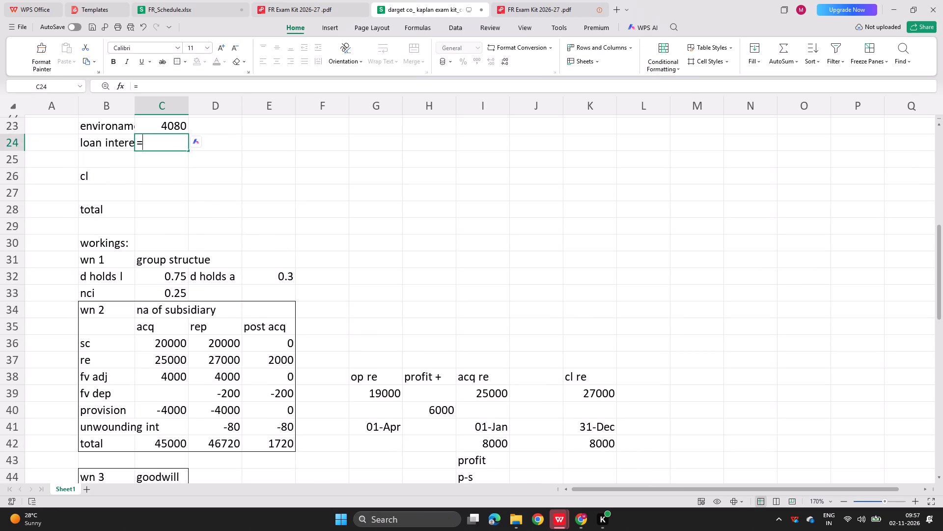
pyautogui.write('15000')
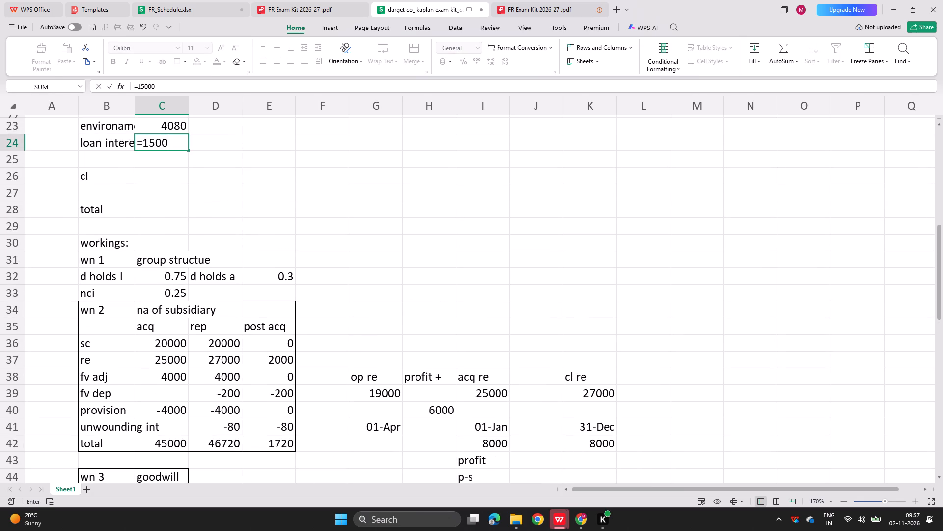
pyautogui.write('*0.08*3/12')
pyautogui.press('Return')
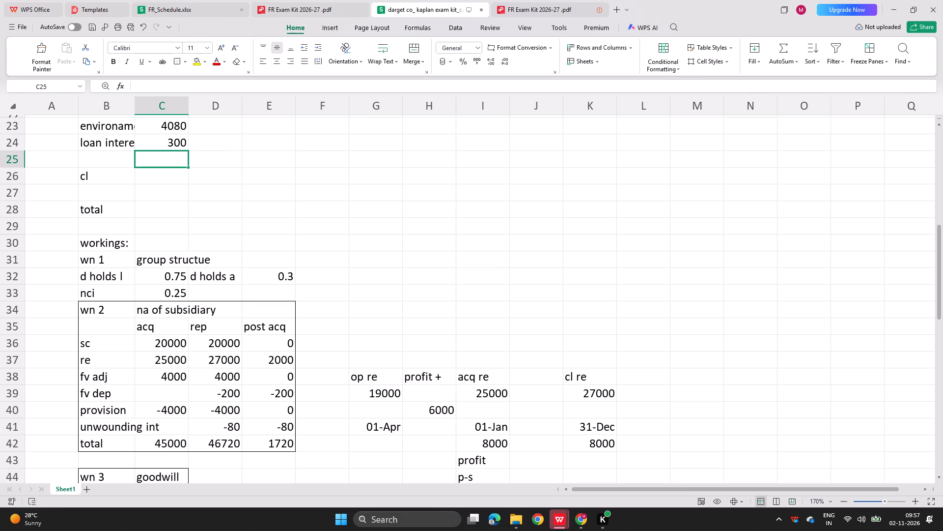
# Calculate current liabilities in C26 as 24000+16400 from the exam kit question, plus git in J46, less the intra-group balance in J49.
pyautogui.press('Return')
pyautogui.press('=')
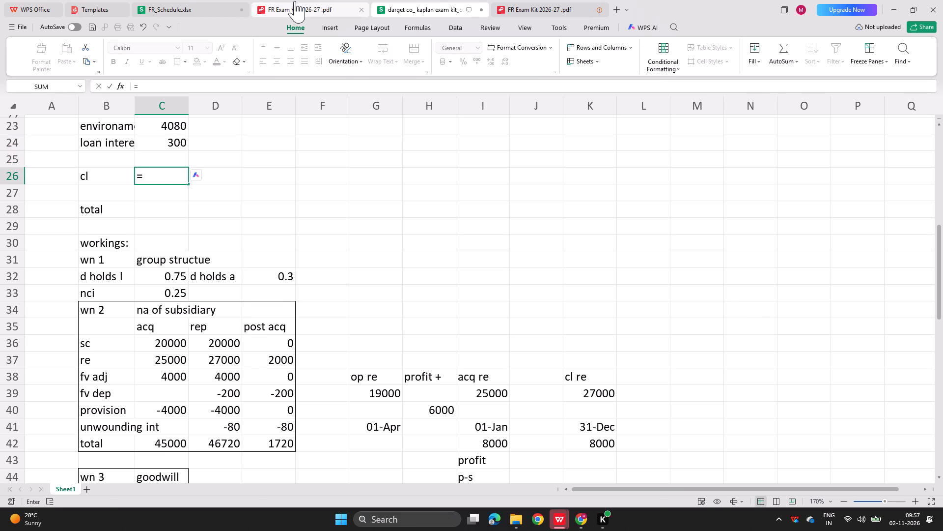
pyautogui.click(295, 1)
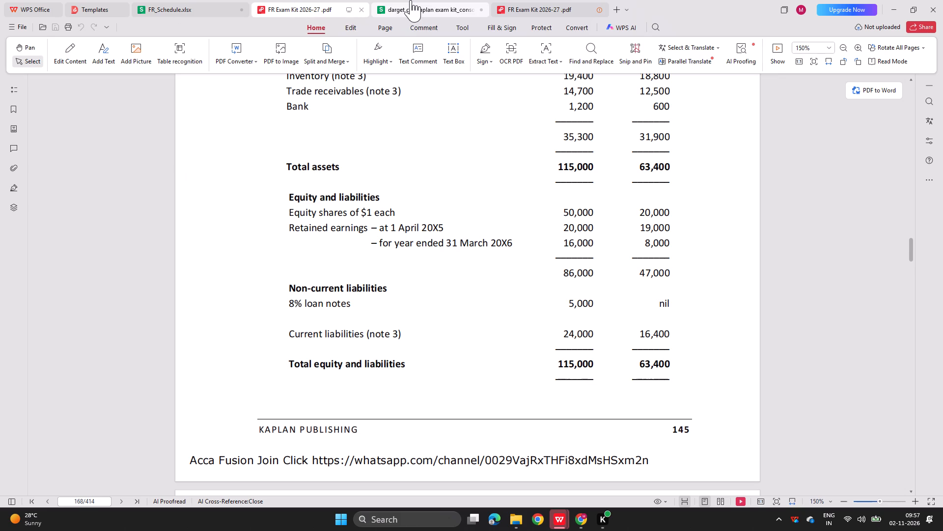
pyautogui.click(411, 0)
pyautogui.write('24000+16400+')
pyautogui.scroll(-5, 364, 220)
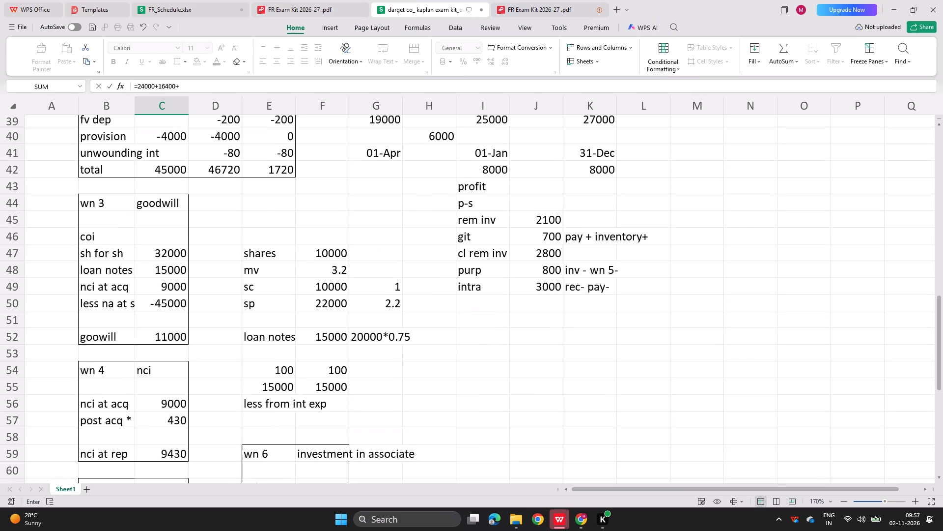
pyautogui.scroll(-2, 364, 220)
pyautogui.scroll(-1, 249, 337)
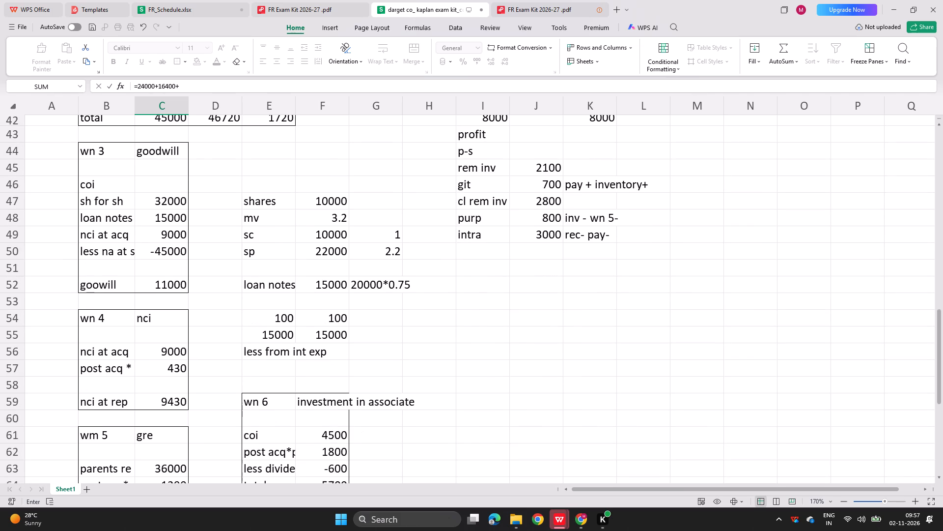
pyautogui.scroll(-1, 249, 337)
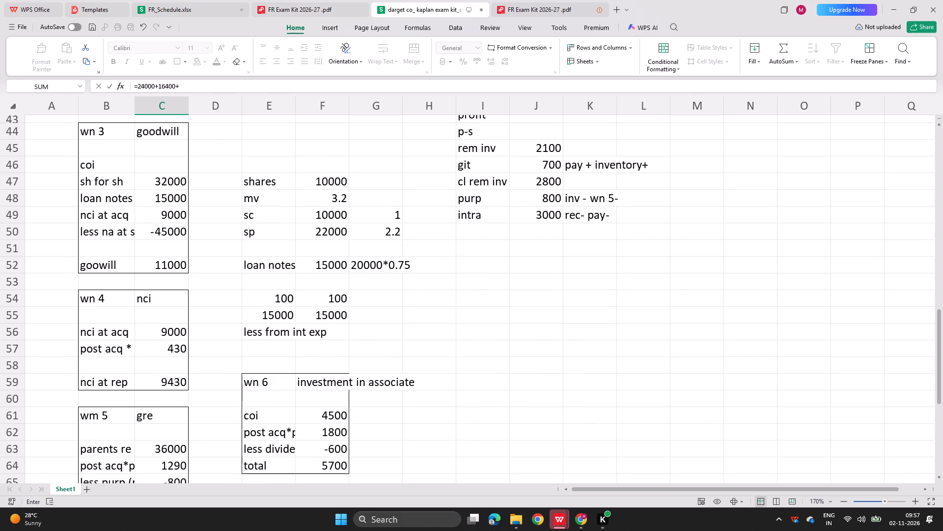
pyautogui.scroll(-3, 208, 418)
pyautogui.scroll(7, 191, 366)
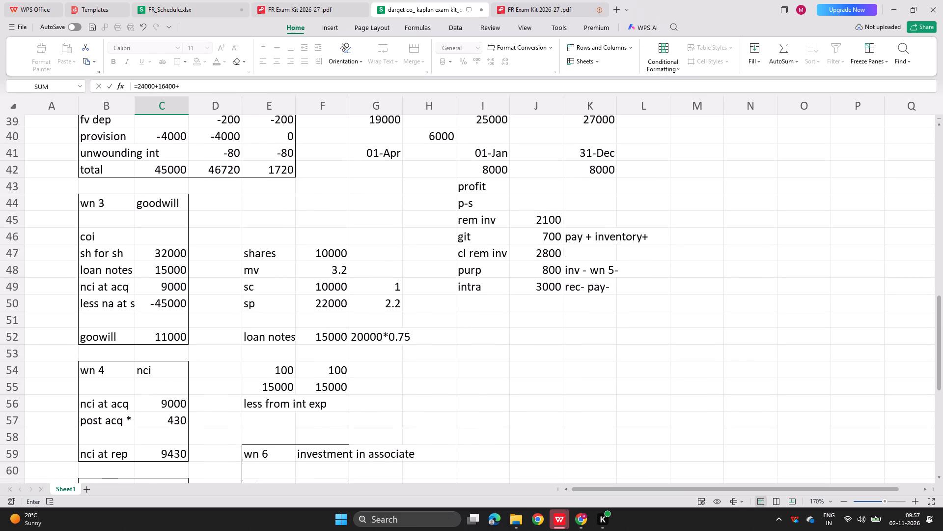
pyautogui.scroll(8, 191, 366)
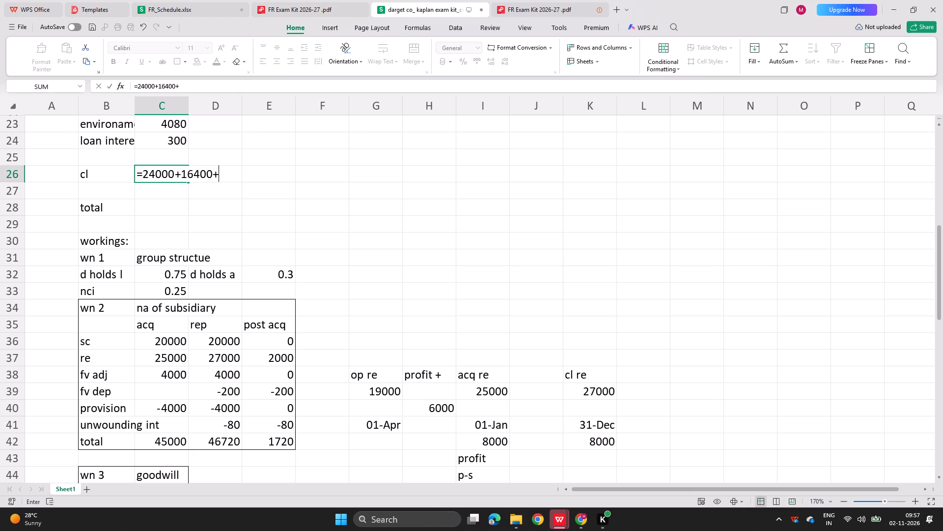
pyautogui.scroll(-3, 173, 304)
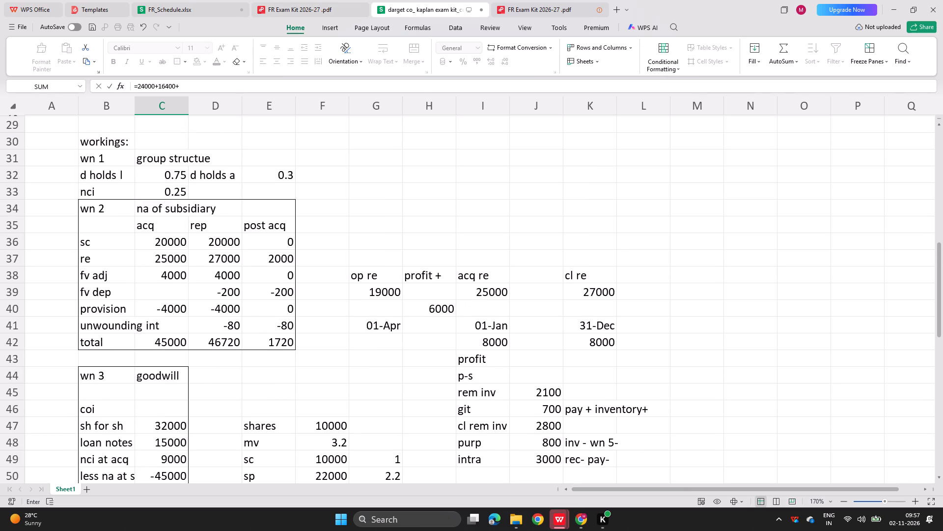
pyautogui.scroll(4, 215, 266)
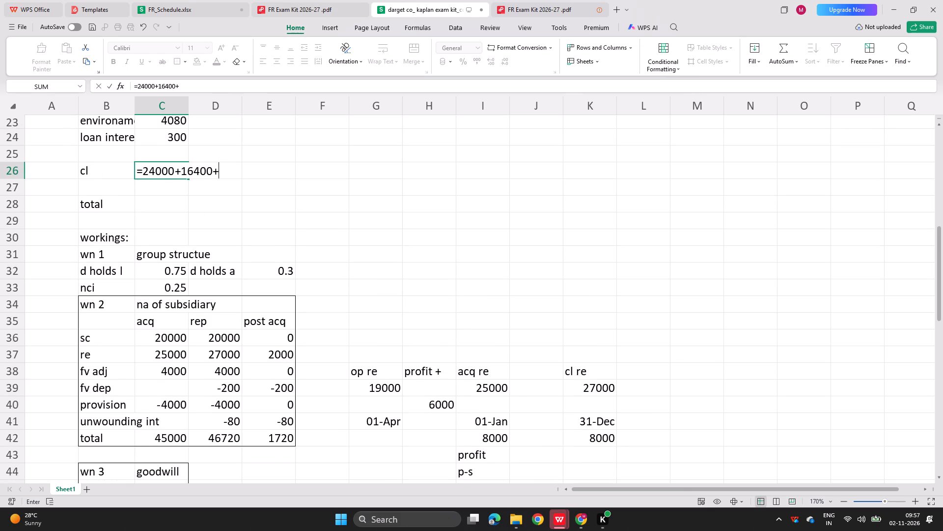
pyautogui.scroll(-6, 215, 266)
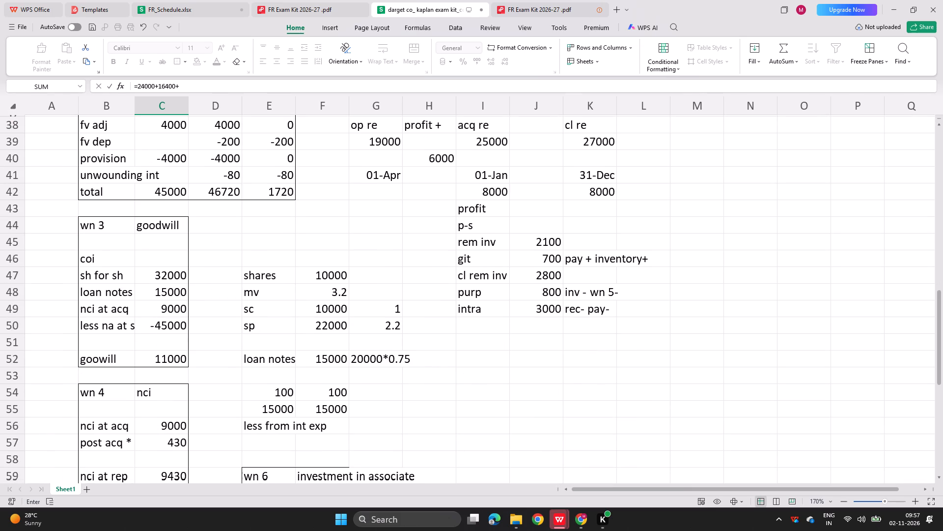
pyautogui.click(539, 260)
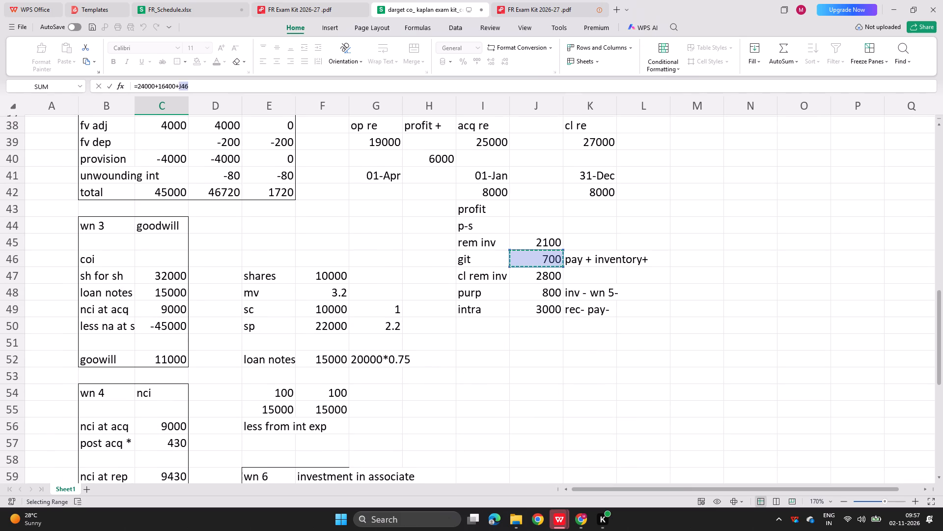
pyautogui.press('-')
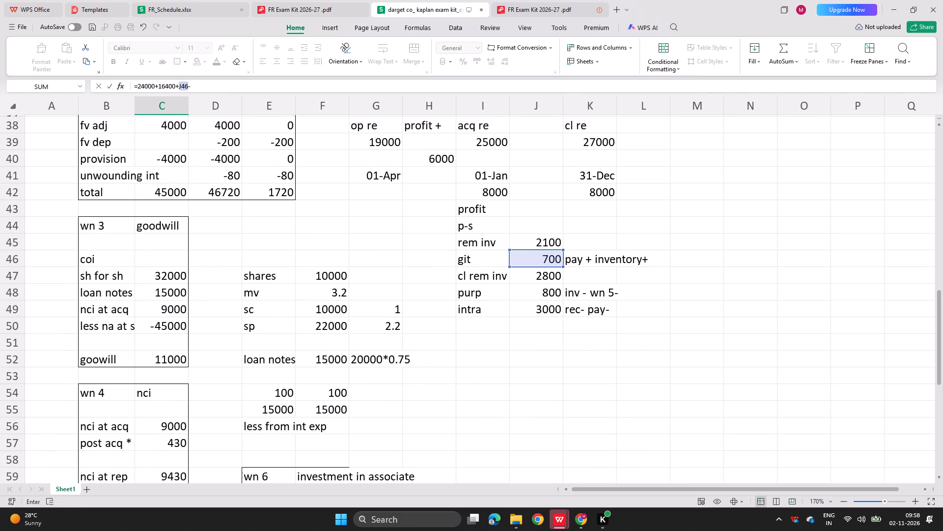
pyautogui.click(539, 313)
pyautogui.press('Return')
pyautogui.press('Return')
pyautogui.press('Return')
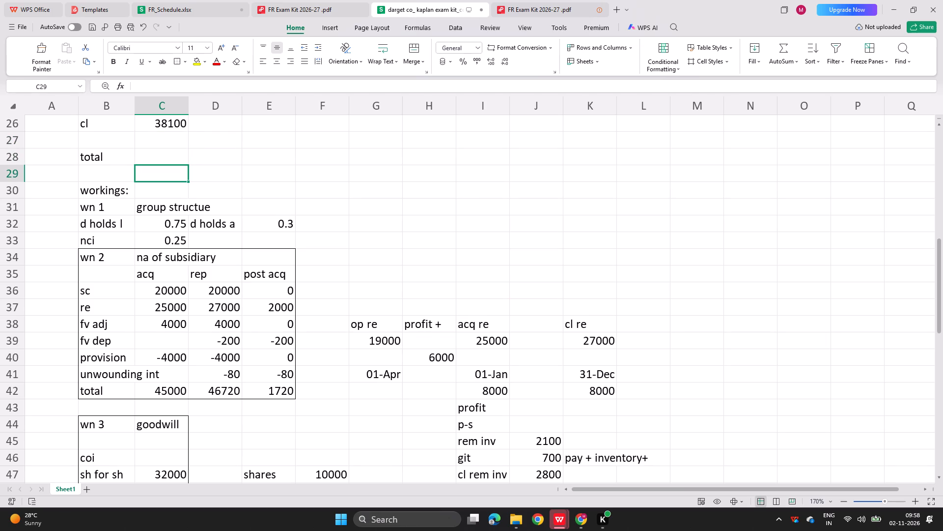
# Calculate the equity and liabilities total in C28 as the sum of C16:C27.
pyautogui.press('Up')
pyautogui.write('s=')
pyautogui.press('=')
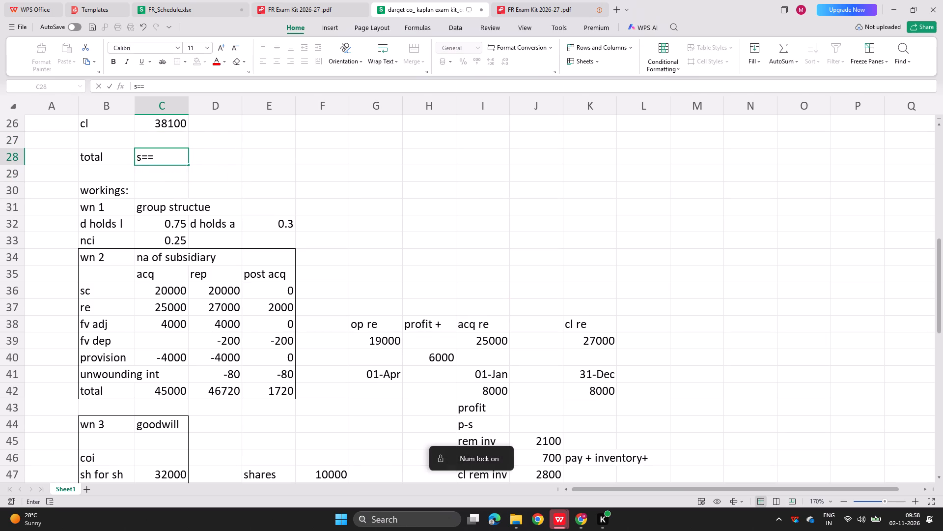
pyautogui.press('BackSpace')
pyautogui.press('BackSpace')
pyautogui.press('BackSpace')
pyautogui.press('BackSpace')
pyautogui.write('6526')
pyautogui.press('BackSpace')
pyautogui.press('BackSpace')
pyautogui.press('BackSpace')
pyautogui.press('BackSpace')
pyautogui.press('BackSpace')
pyautogui.press('BackSpace')
pyautogui.press('BackSpace')
pyautogui.press('BackSpace')
pyautogui.press('BackSpace')
pyautogui.press('BackSpace')
pyautogui.press('BackSpace')
pyautogui.press('BackSpace')
pyautogui.press('BackSpace')
pyautogui.press('BackSpace')
pyautogui.press('BackSpace')
pyautogui.press('BackSpace')
pyautogui.press('BackSpace')
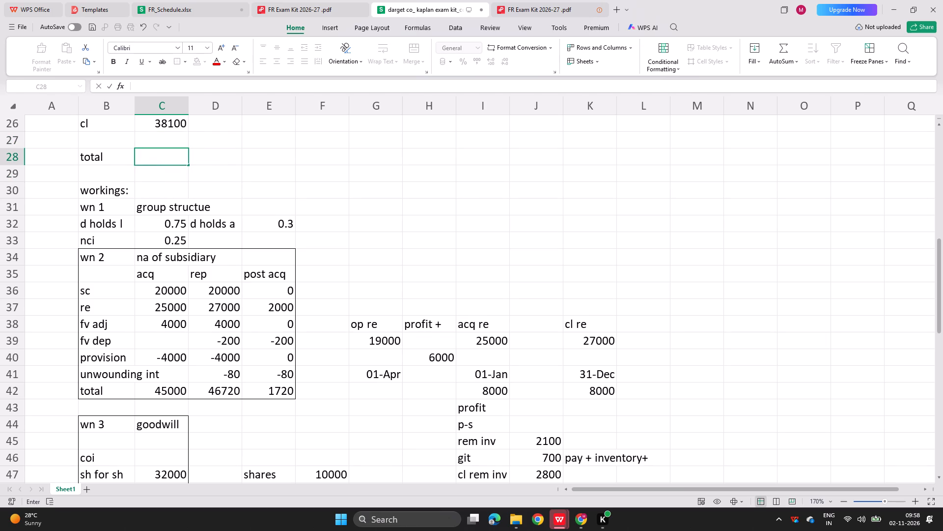
pyautogui.write('=sum(')
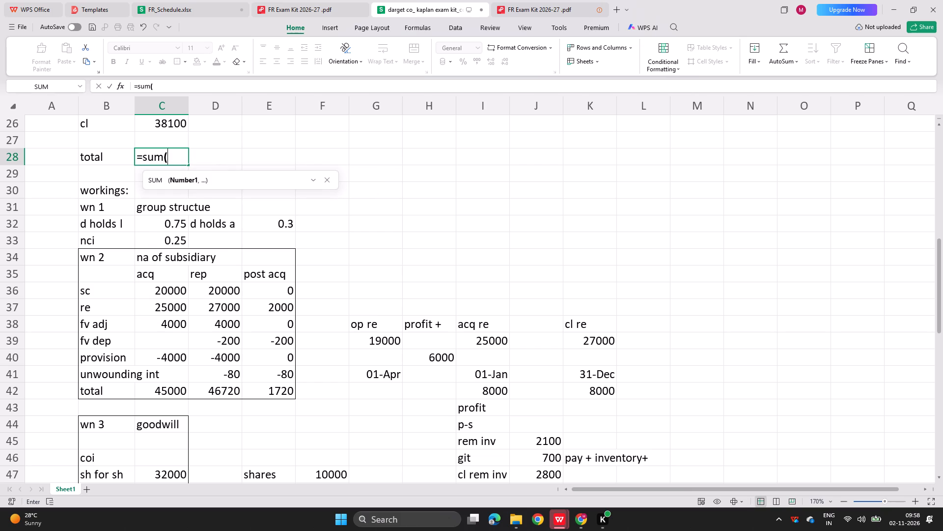
pyautogui.scroll(4, 261, 234)
pyautogui.moveTo(164, 221); pyautogui.dragTo(175, 114)
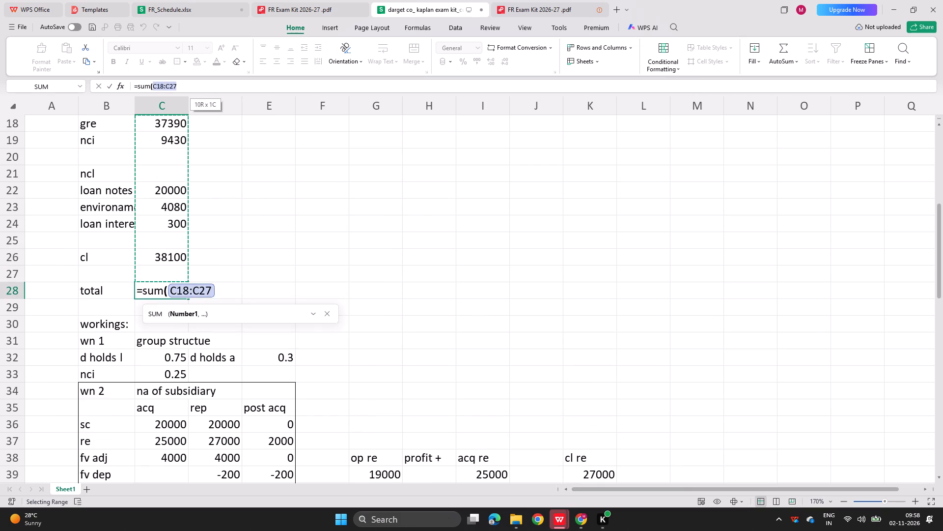
pyautogui.moveTo(175, 114); pyautogui.dragTo(169, 155)
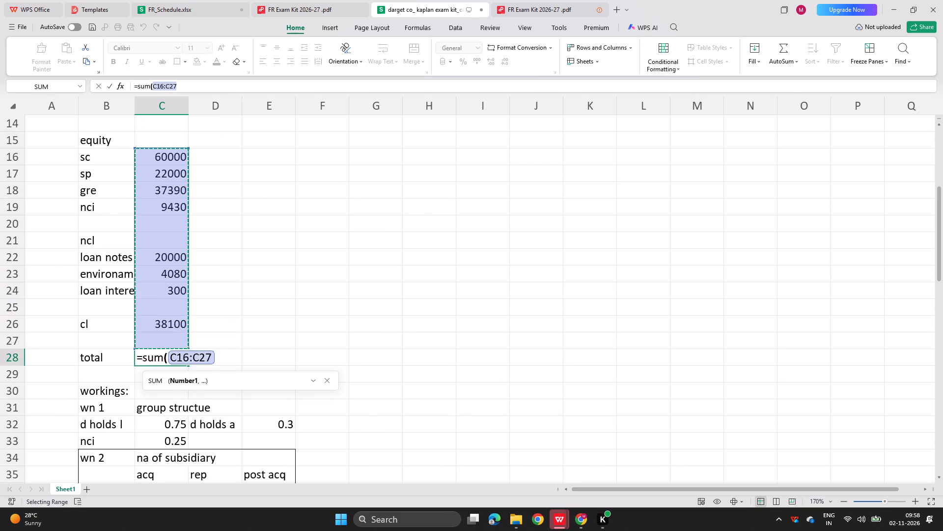
pyautogui.press('Return')
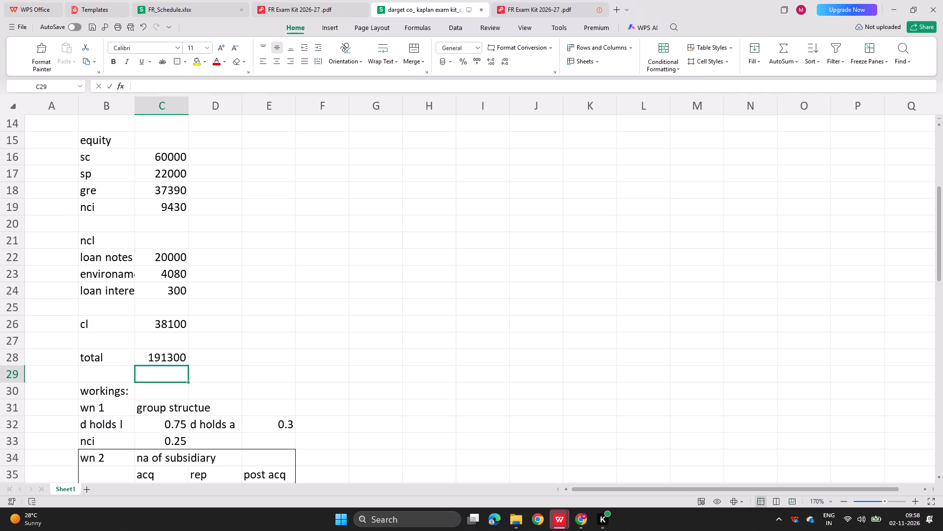
# Make both total rows of the statement bold, B28:C28 and B13:C13.
pyautogui.moveTo(91, 358); pyautogui.dragTo(154, 359)
pyautogui.hotkey('ctrl', 'b')
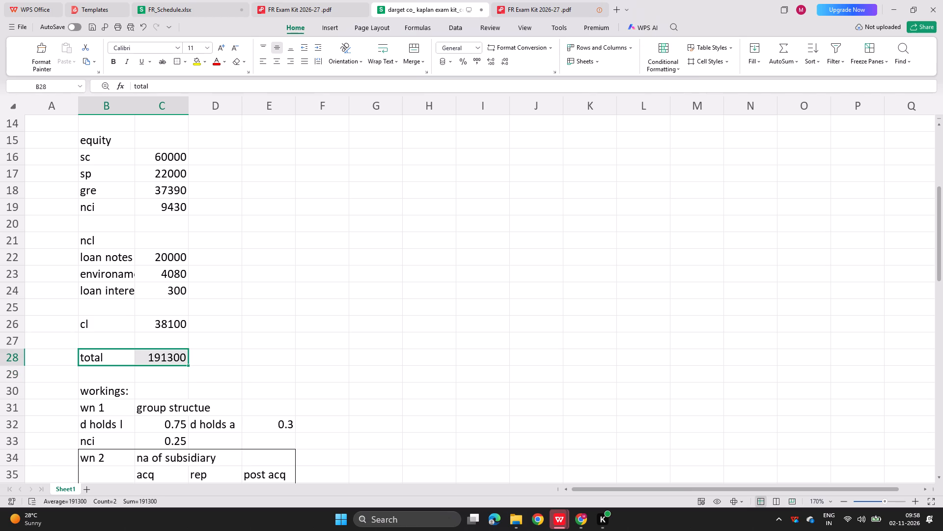
pyautogui.scroll(5, 130, 272)
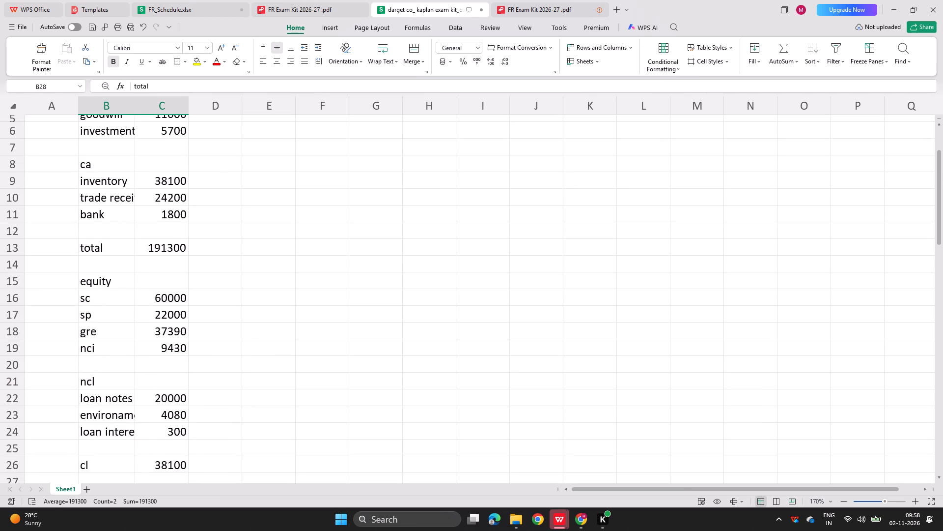
pyautogui.moveTo(85, 252); pyautogui.dragTo(166, 239)
pyautogui.hotkey('ctrl', 'b')
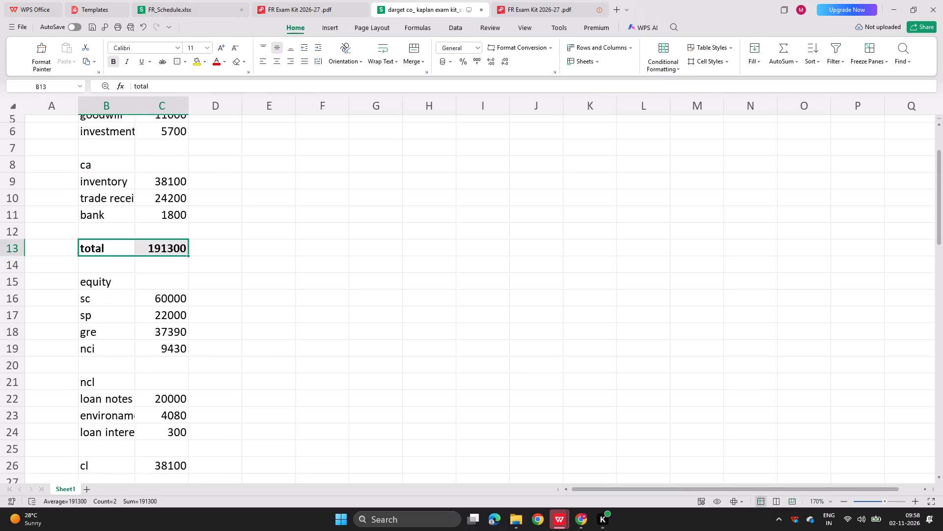
# Review the completed statement and its workings, down to the gre and investment in associate workings.
pyautogui.scroll(8, 140, 347)
pyautogui.scroll(-2, 140, 347)
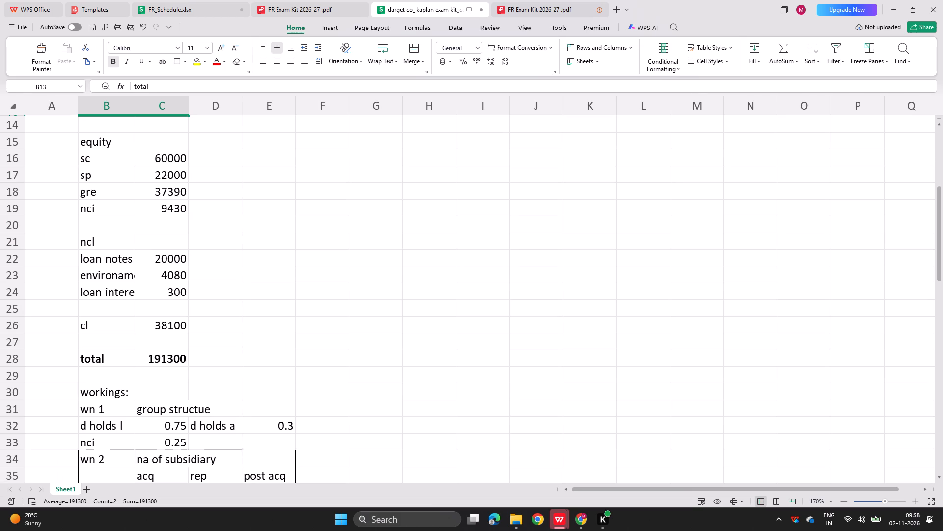
pyautogui.moveTo(54, 326); pyautogui.dragTo(86, 70)
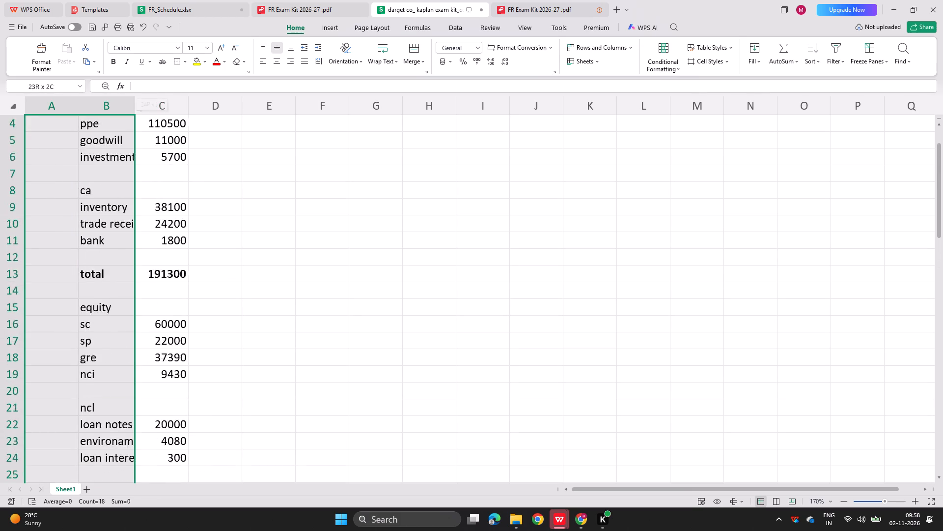
pyautogui.moveTo(86, 70); pyautogui.dragTo(61, 159)
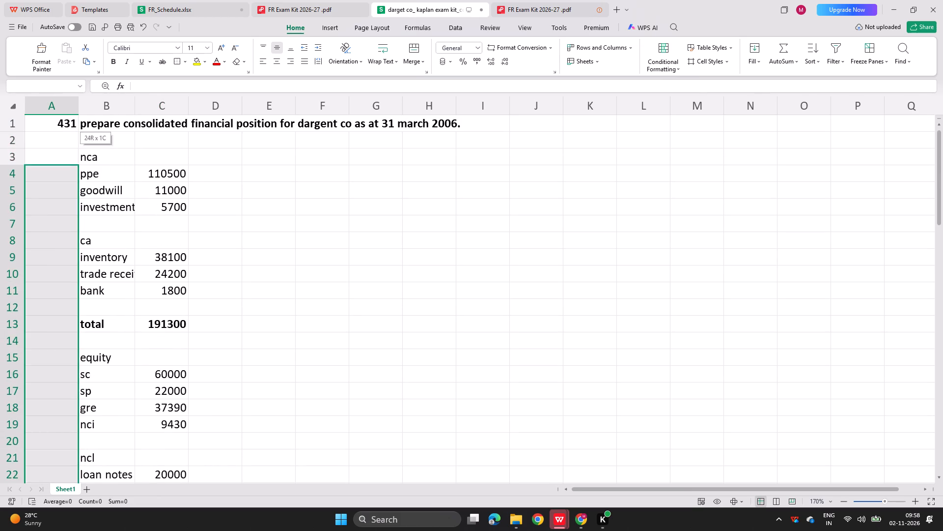
pyautogui.moveTo(61, 159); pyautogui.dragTo(61, 159)
pyautogui.click(61, 159)
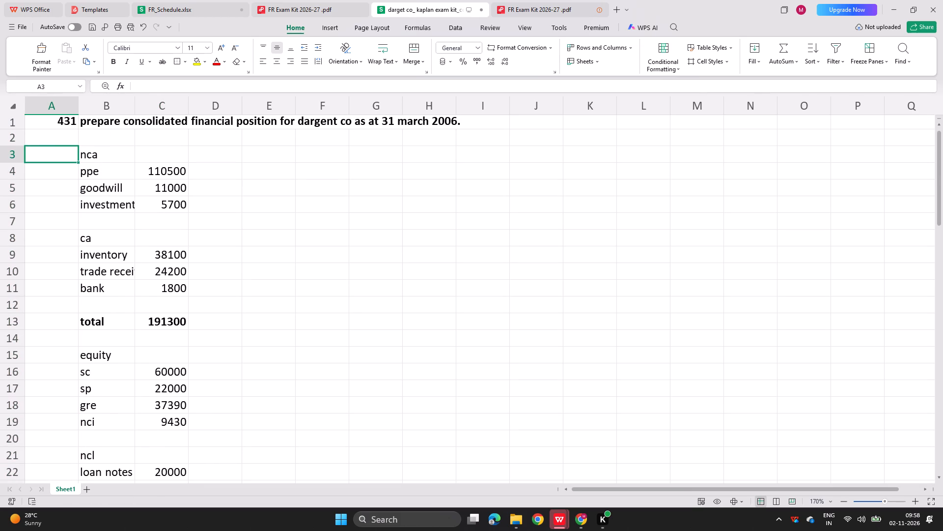
pyautogui.scroll(-2, 210, 413)
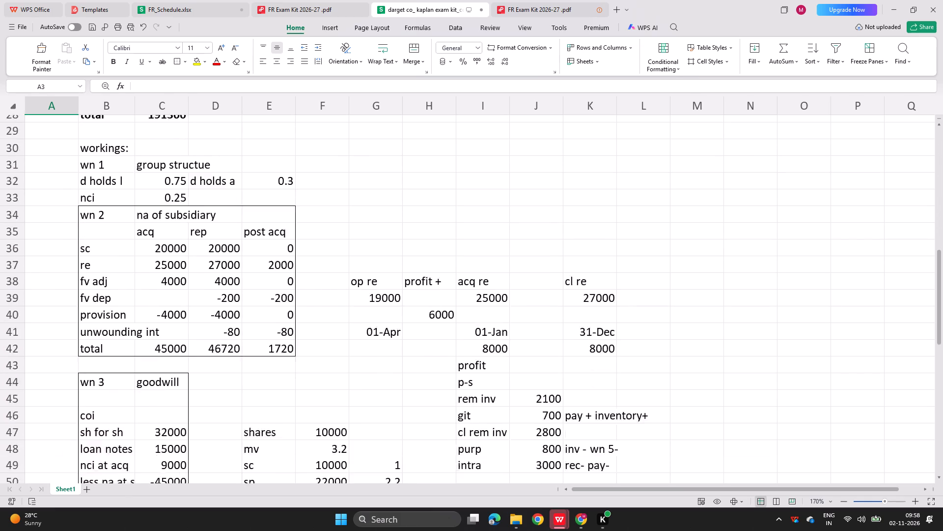
pyautogui.scroll(-6, 210, 413)
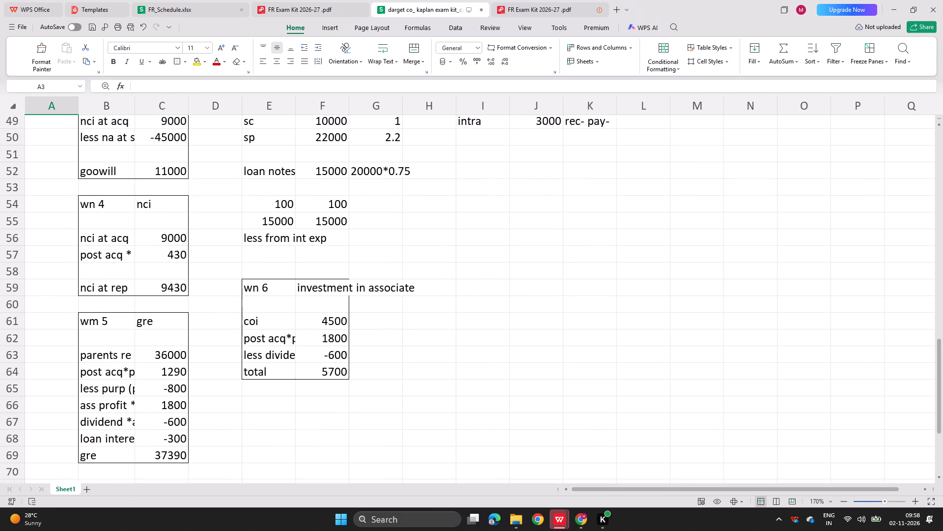
pyautogui.scroll(-1, 210, 413)
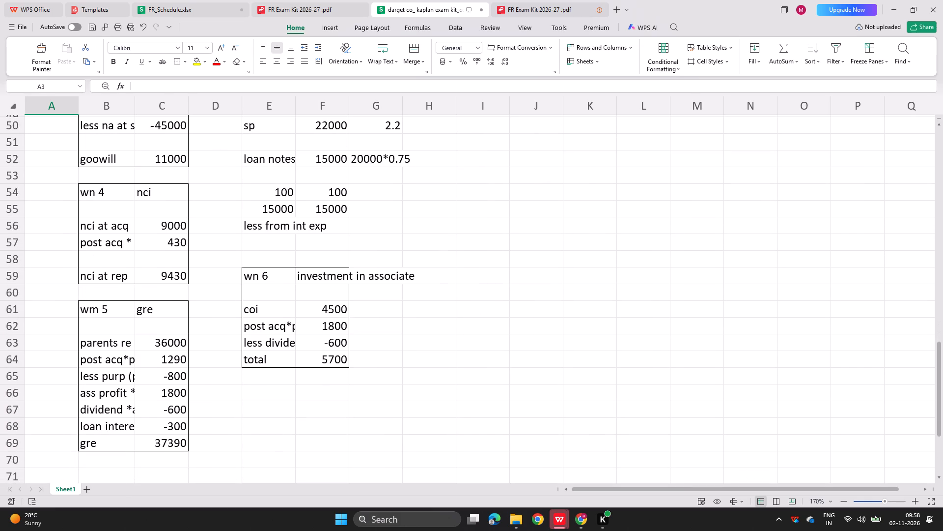
pyautogui.click(335, 274)
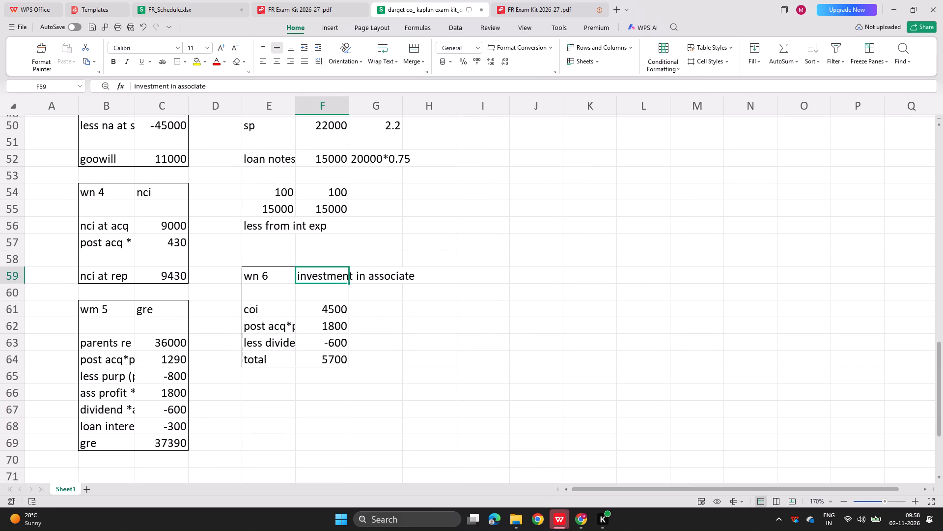
pyautogui.click(379, 318)
pyautogui.scroll(-1, 193, 313)
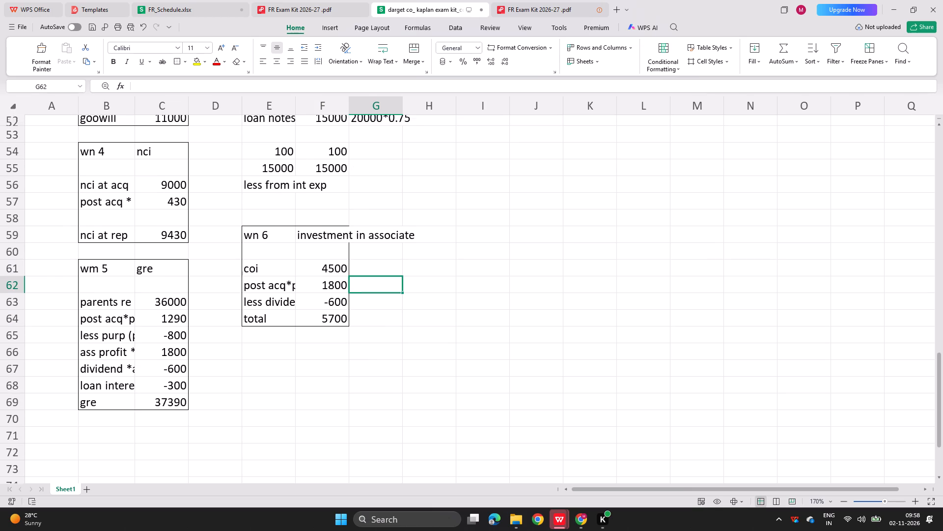
pyautogui.scroll(-1, 193, 313)
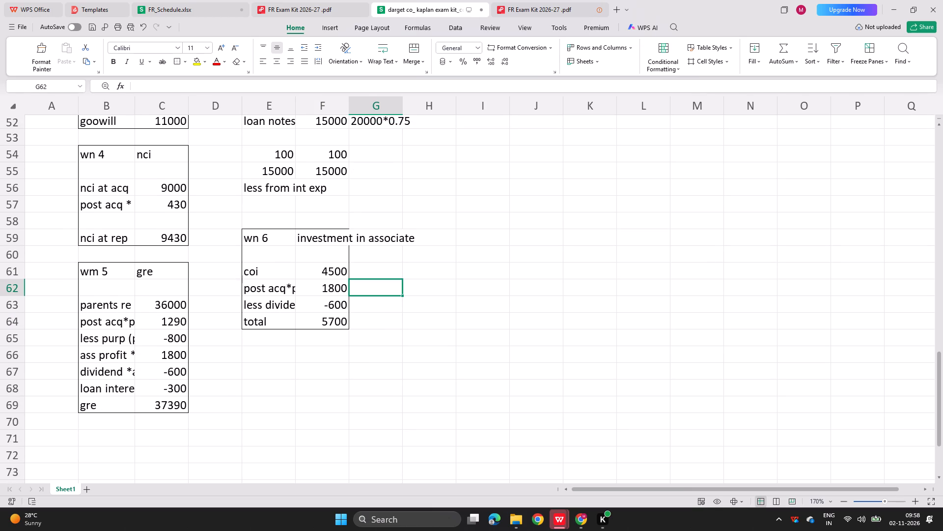
pyautogui.scroll(4, 157, 370)
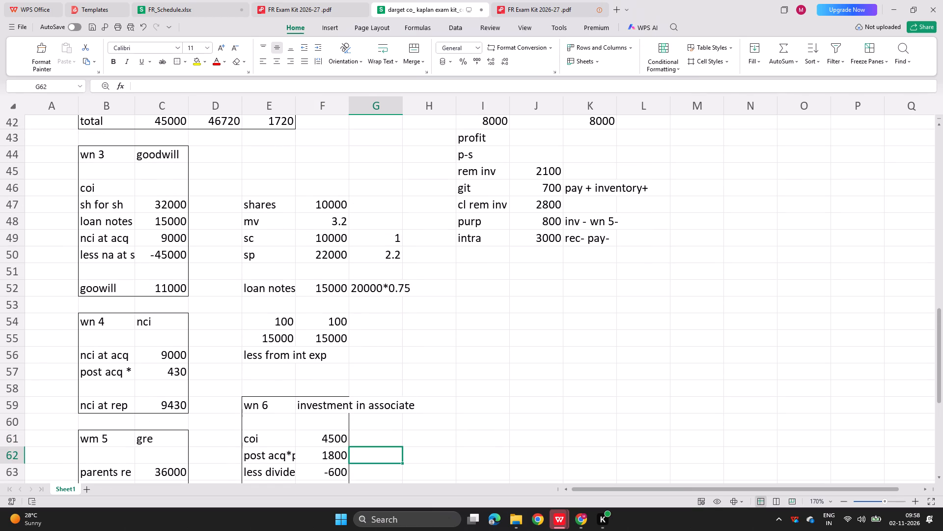
pyautogui.scroll(-1, 200, 348)
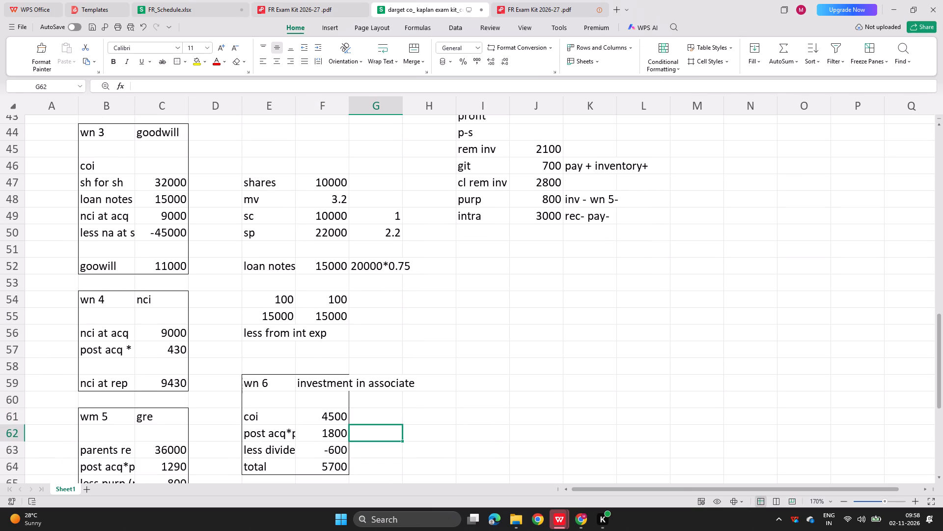
pyautogui.scroll(-7, 200, 348)
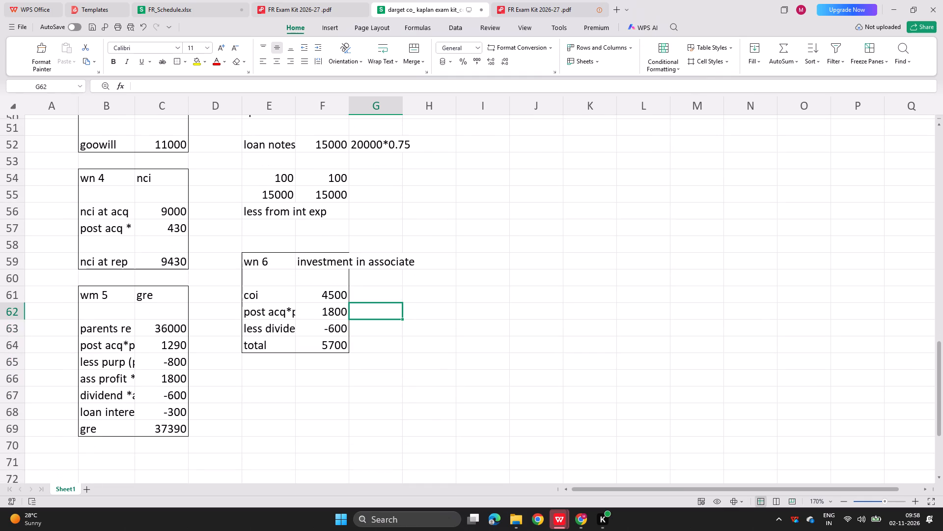
# Move the working 5 gre block from B61:C69 so that it starts at I53.
pyautogui.moveTo(78, 256); pyautogui.dragTo(169, 390)
pyautogui.moveTo(87, 261); pyautogui.dragTo(173, 396)
pyautogui.hotkey('ctrl', 'x')
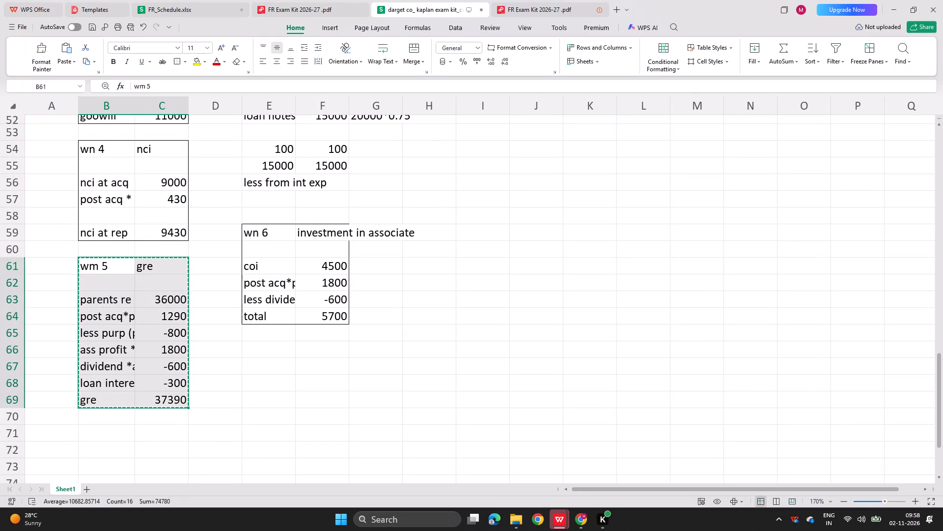
pyautogui.scroll(2, 344, 305)
pyautogui.click(395, 218)
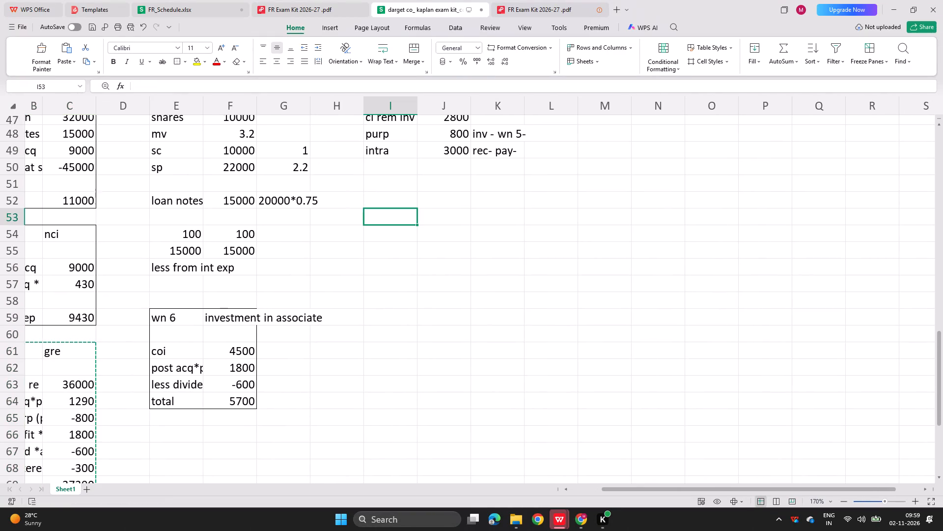
pyautogui.hotkey('ctrl', 'v')
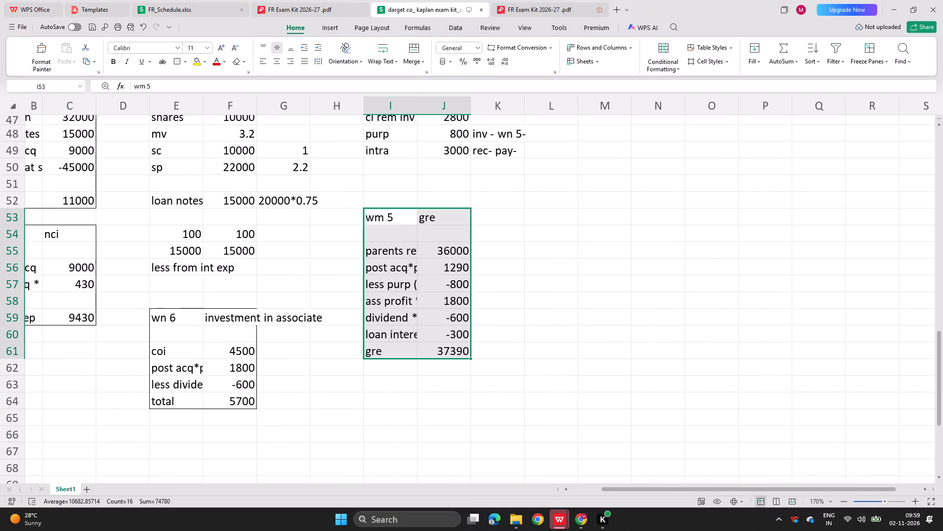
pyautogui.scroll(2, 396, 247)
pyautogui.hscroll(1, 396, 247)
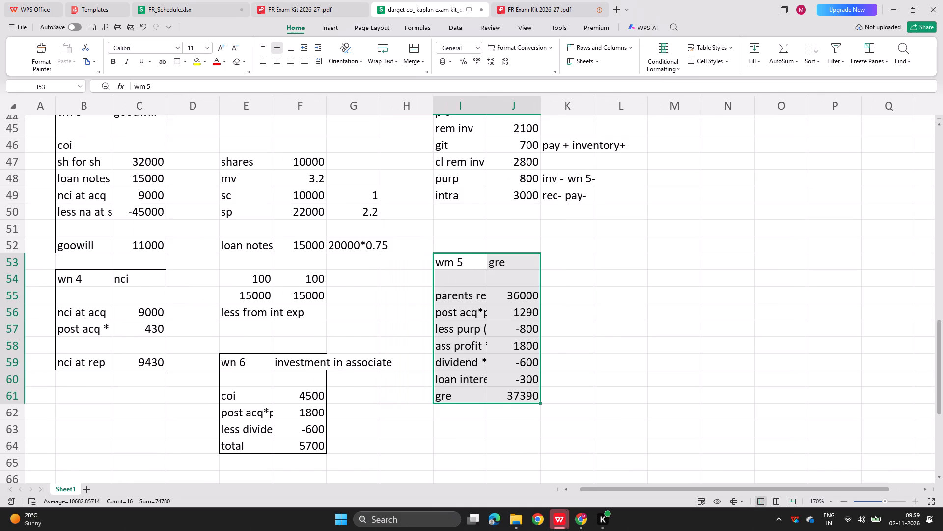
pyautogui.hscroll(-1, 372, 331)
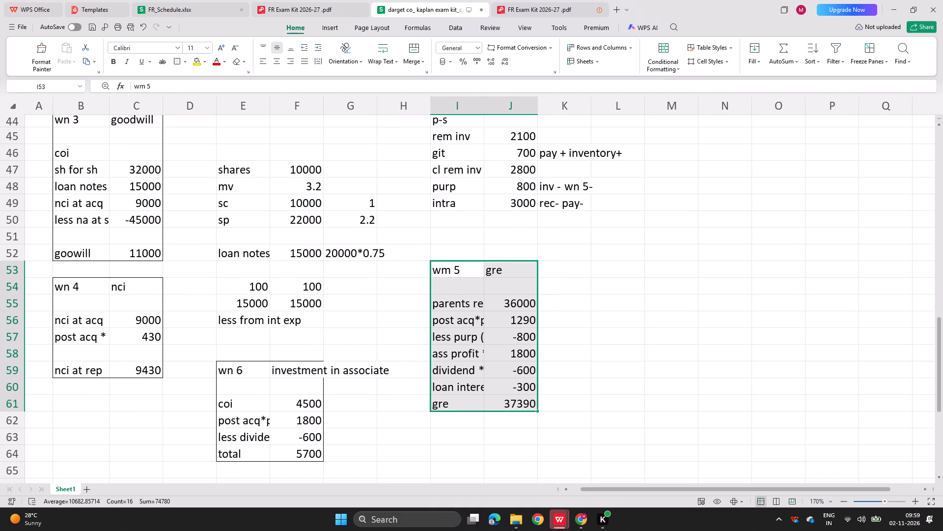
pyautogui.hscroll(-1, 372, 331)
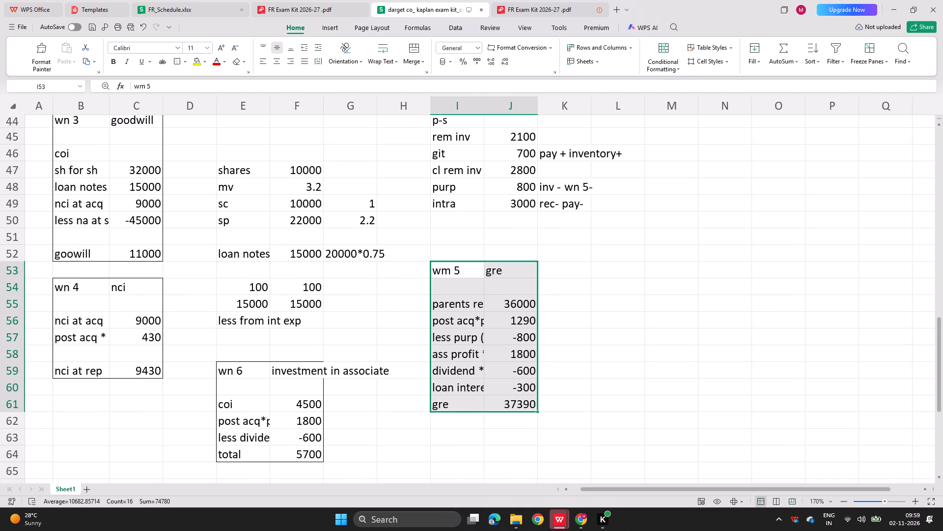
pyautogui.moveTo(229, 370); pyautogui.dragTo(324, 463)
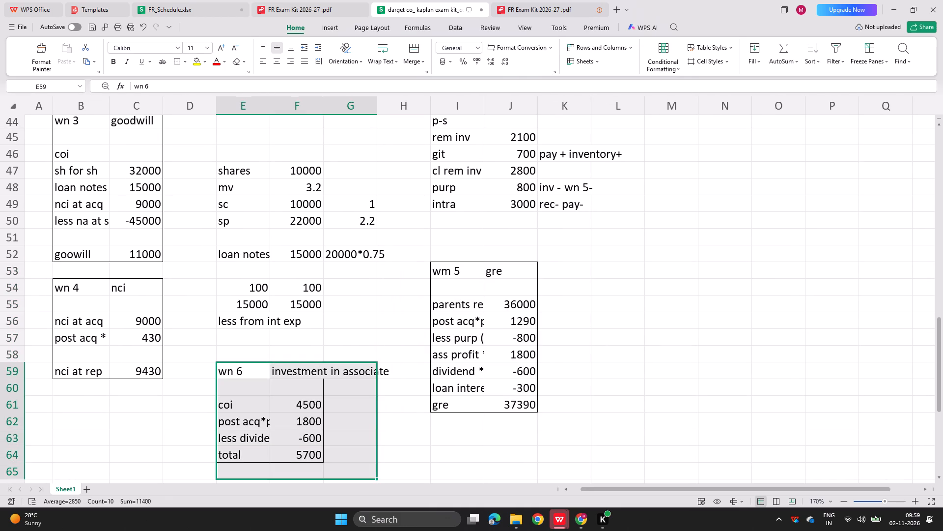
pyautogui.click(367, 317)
# Move the share consideration working (shares, mv, sc, sp) from E47:G50 up to start at E44, beside the goodwill working.
pyautogui.scroll(5, 367, 317)
pyautogui.scroll(-1, 367, 317)
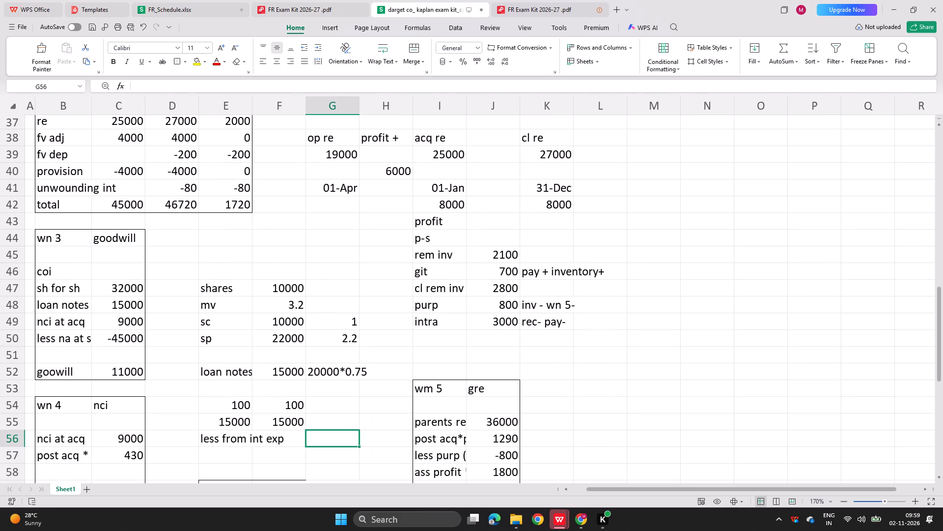
pyautogui.moveTo(202, 284); pyautogui.dragTo(338, 332)
pyautogui.hotkey('ctrl', 'x')
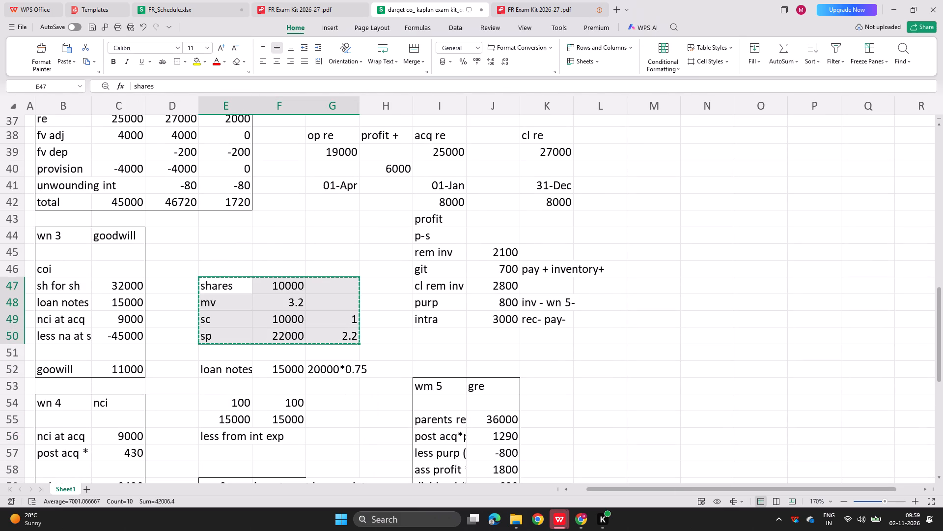
pyautogui.click(223, 236)
pyautogui.hotkey('ctrl', 'v')
# Move the loan notes working from E52:G56 up to start at E49, below the share consideration working.
pyautogui.scroll(-3, 223, 236)
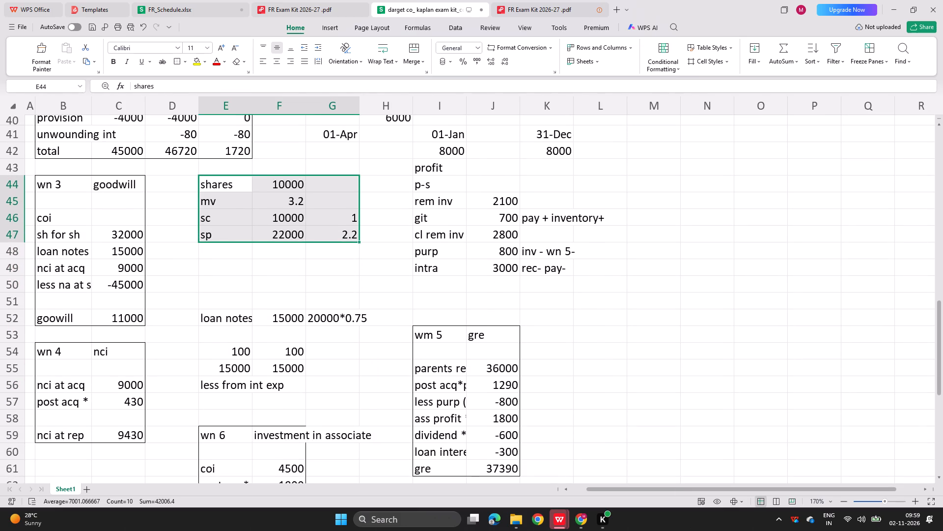
pyautogui.moveTo(205, 315); pyautogui.dragTo(328, 383)
pyautogui.hotkey('ctrl', 'x')
pyautogui.click(221, 267)
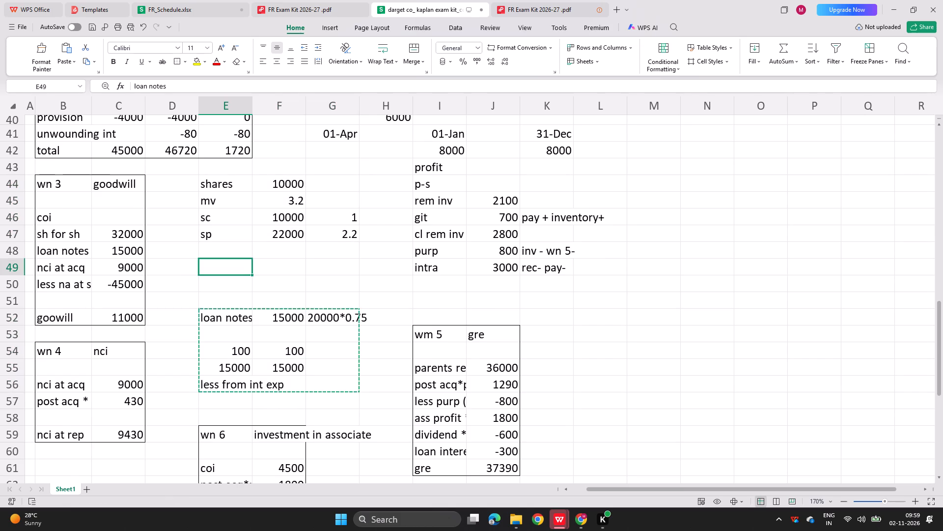
pyautogui.hotkey('ctrl', 'v')
pyautogui.scroll(-2, 221, 267)
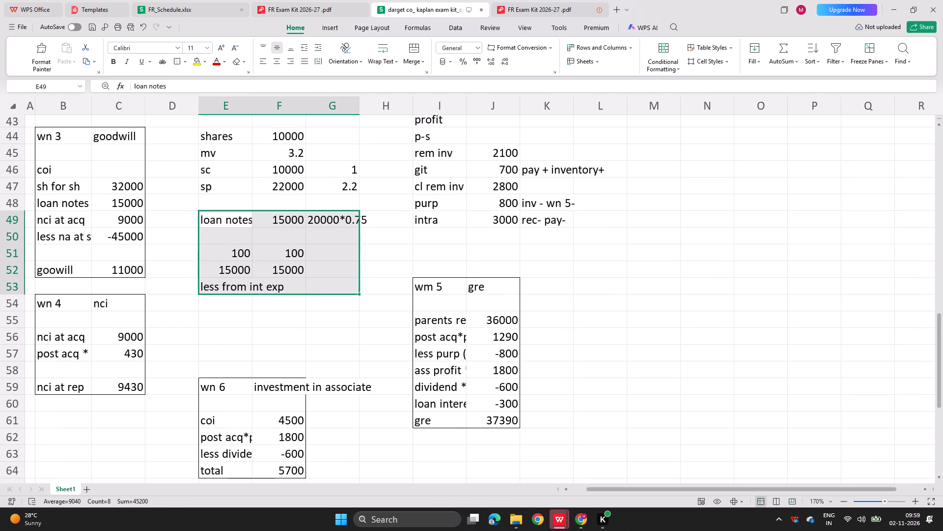
# Move the wn 6 investment in associate working from E59:F64 up to start at E55, below the loan notes working.
pyautogui.scroll(-1, 221, 267)
pyautogui.moveTo(203, 291); pyautogui.dragTo(294, 390)
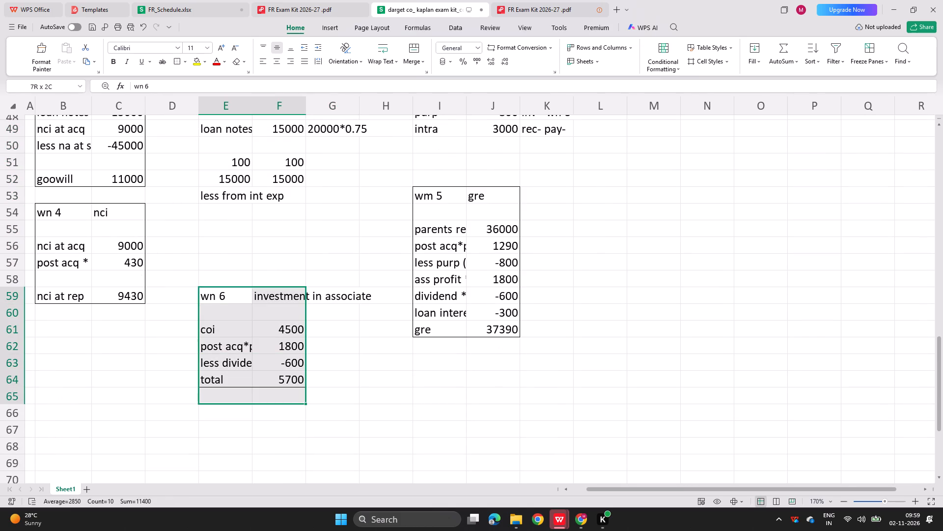
pyautogui.moveTo(294, 390); pyautogui.dragTo(298, 373)
pyautogui.hotkey('ctrl', 'x')
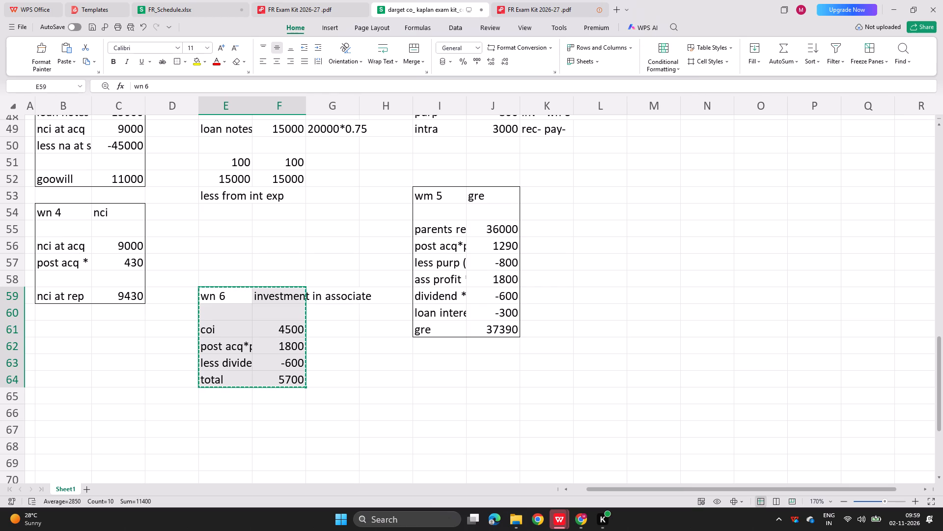
pyautogui.click(231, 227)
pyautogui.hotkey('ctrl', 'v')
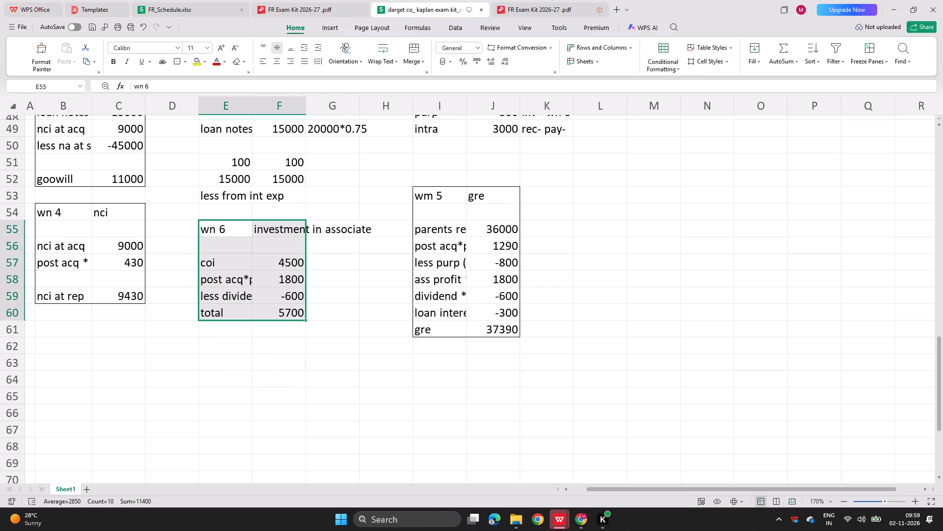
pyautogui.scroll(1, 228, 220)
pyautogui.click(193, 326)
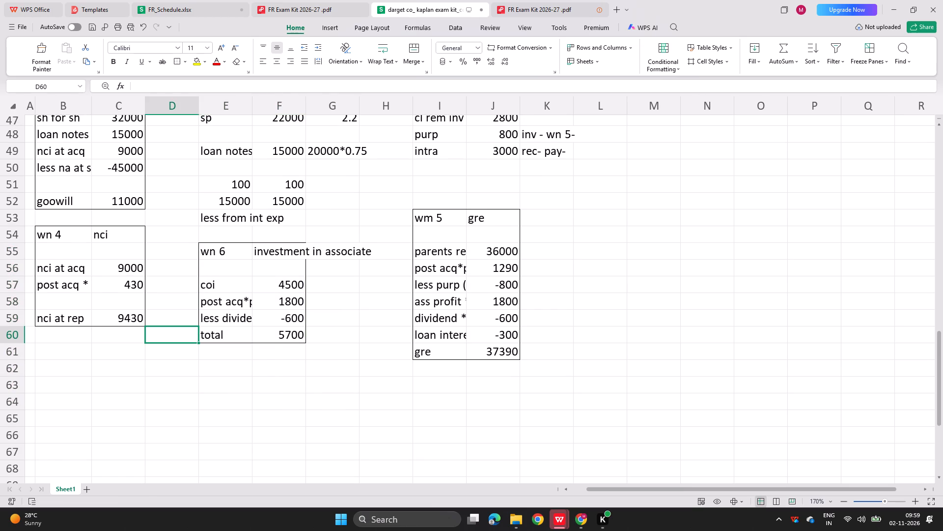
# Correct the gre working's label in I53 to wn 5.
pyautogui.scroll(3, 193, 326)
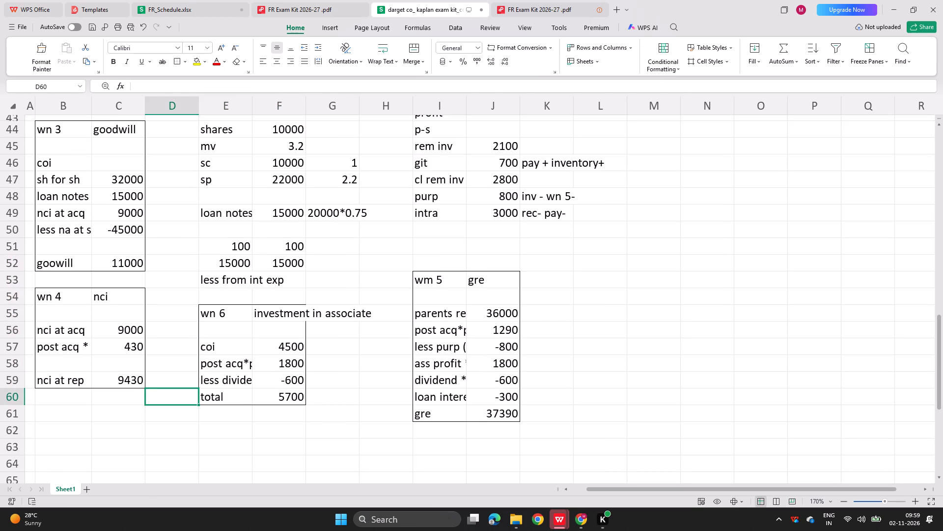
pyautogui.scroll(2, 193, 326)
pyautogui.scroll(-1, 403, 503)
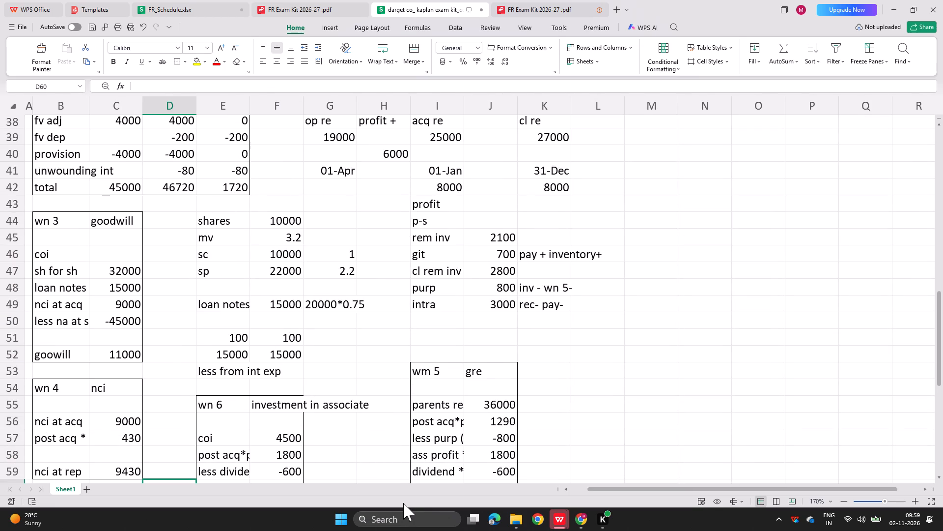
pyautogui.scroll(-1, 403, 503)
pyautogui.doubleClick(421, 370)
pyautogui.click(421, 370)
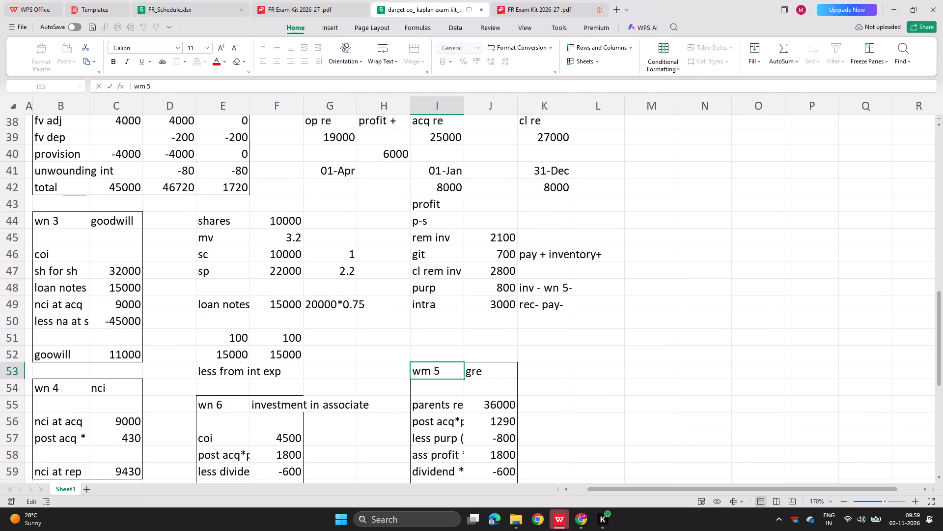
pyautogui.press('Right')
pyautogui.press('BackSpace')
pyautogui.press('n')
pyautogui.press('Return')
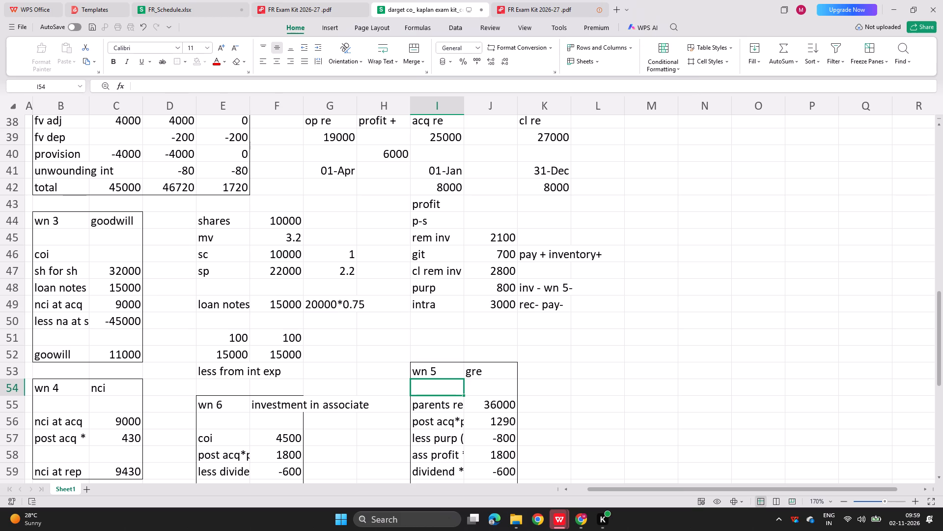
# Review the statement of financial position from the nca heading in row 3 down to the equity and liabilities total in row 28.
pyautogui.scroll(7, 462, 294)
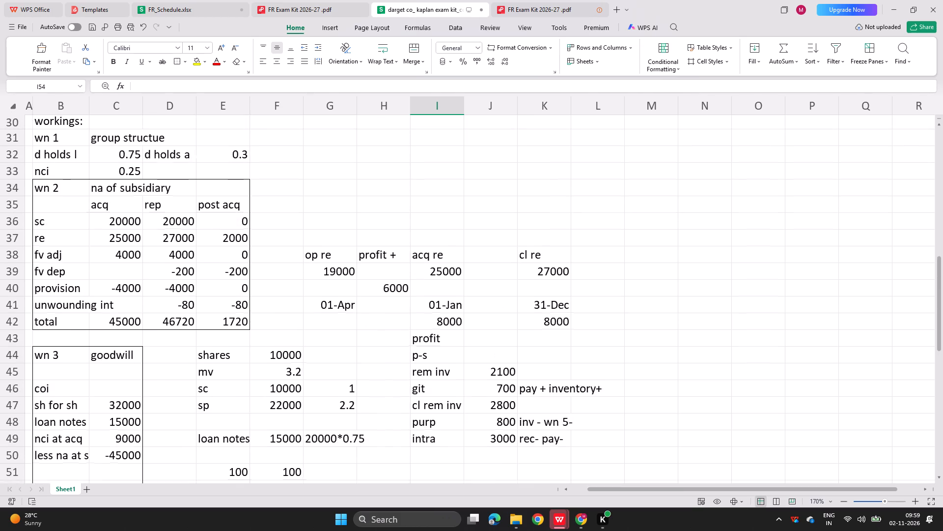
pyautogui.scroll(1, 462, 294)
pyautogui.hscroll(3, 462, 294)
pyautogui.scroll(14, 462, 294)
pyautogui.moveTo(98, 163); pyautogui.dragTo(23, 530)
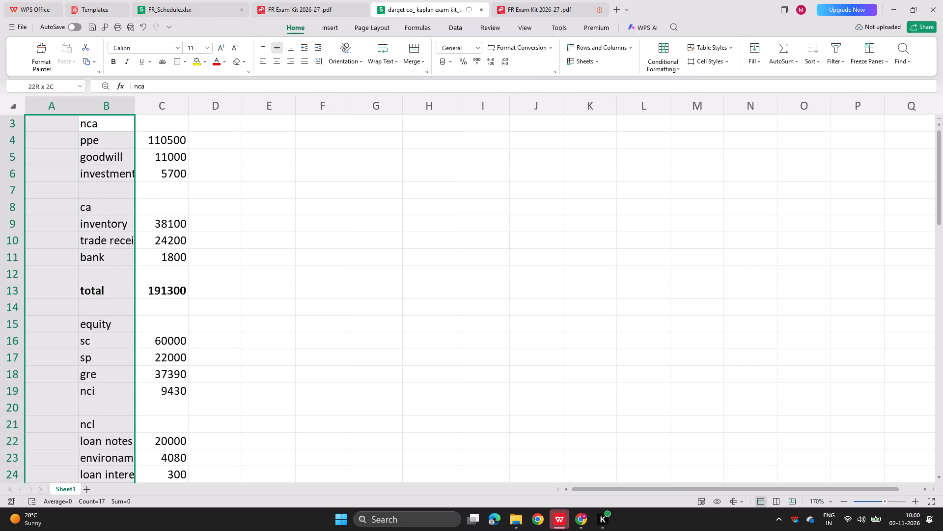
pyautogui.moveTo(23, 530); pyautogui.dragTo(106, 459)
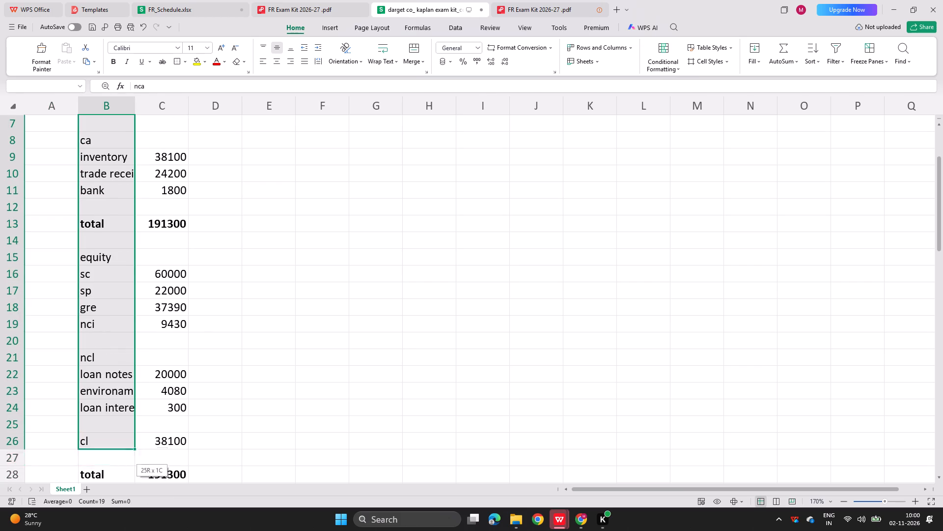
pyautogui.moveTo(106, 459); pyautogui.dragTo(206, 496)
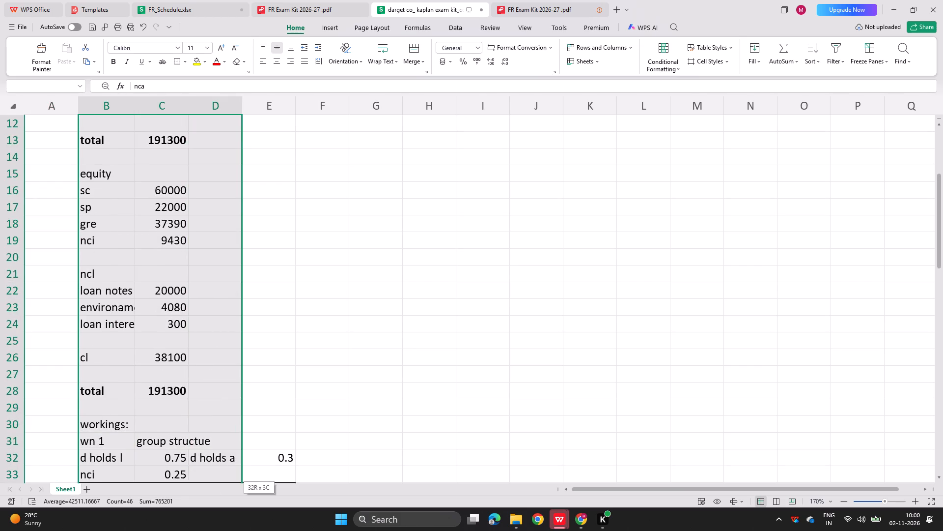
pyautogui.moveTo(206, 496); pyautogui.dragTo(303, 434)
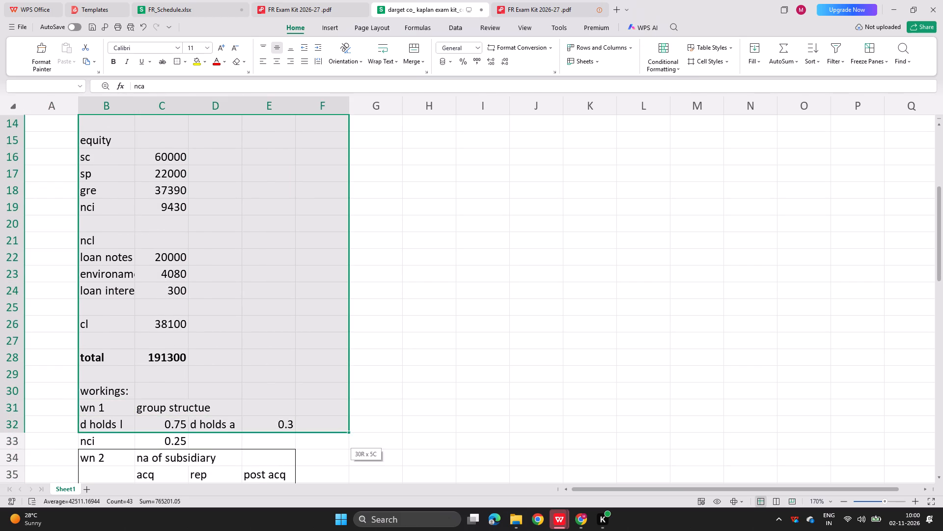
pyautogui.moveTo(303, 434); pyautogui.dragTo(318, 440)
pyautogui.click(234, 383)
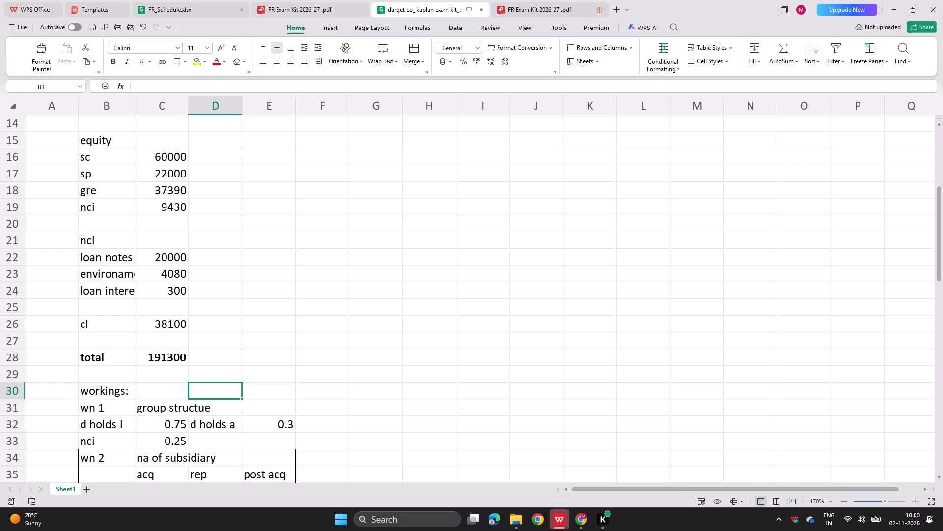
pyautogui.moveTo(170, 357); pyautogui.dragTo(91, 352)
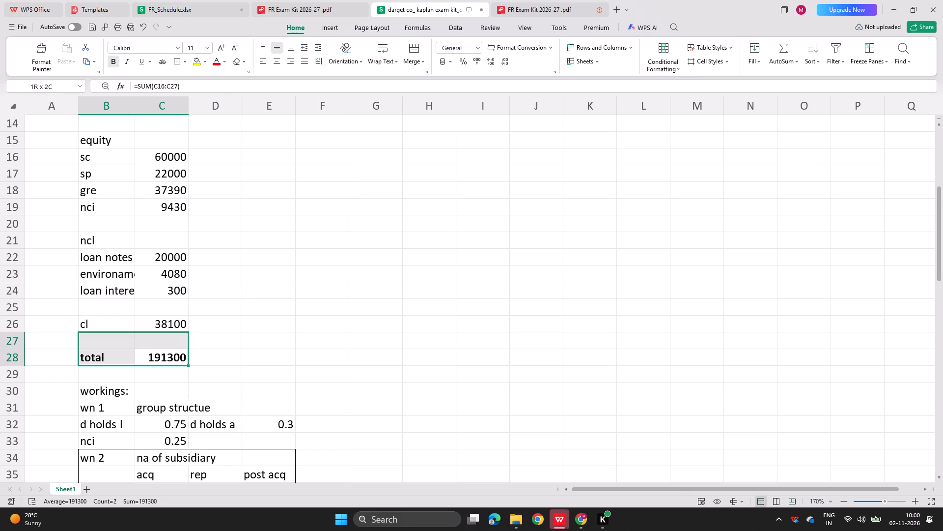
pyautogui.moveTo(91, 352); pyautogui.dragTo(91, 354)
pyautogui.click(104, 359)
# Examine the retained earnings timeline beside the net assets working, tracing its dates in row 41 between op re, acq re and cl re.
pyautogui.scroll(-4, 134, 394)
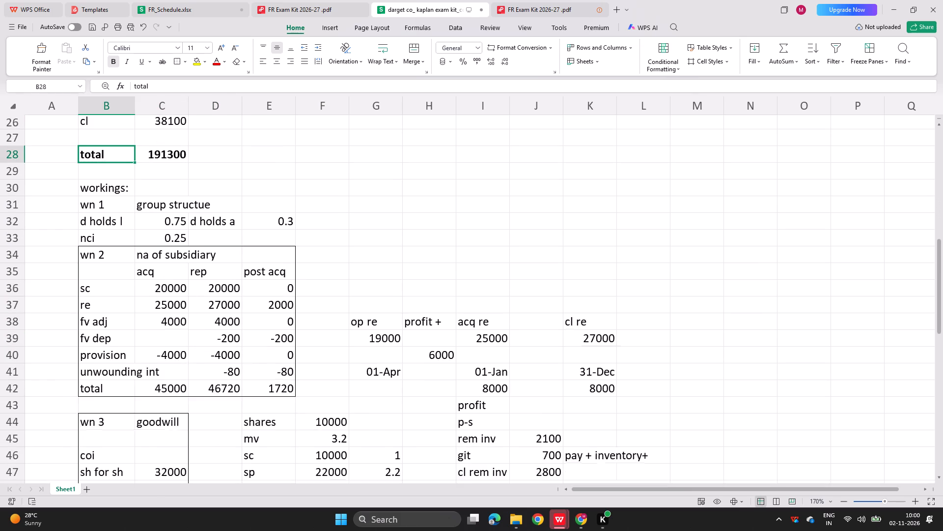
pyautogui.scroll(-1, 134, 394)
pyautogui.scroll(-3, 258, 322)
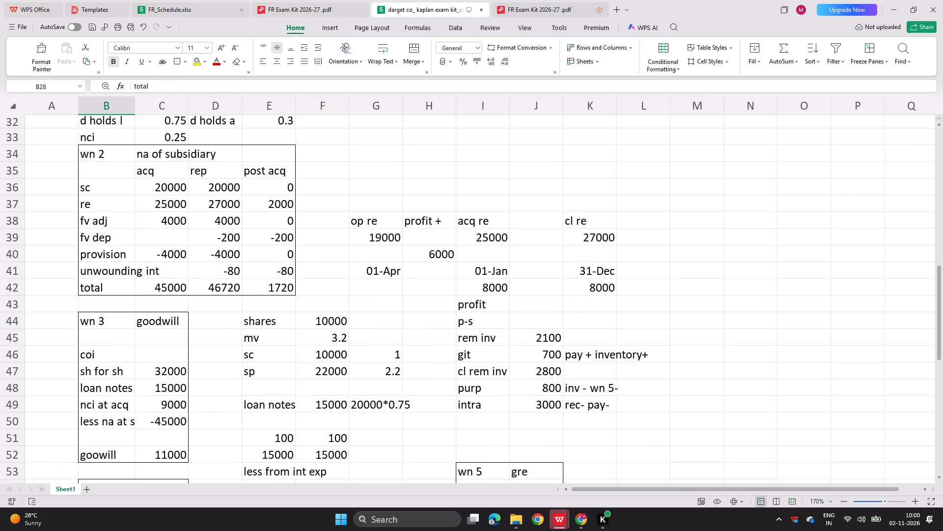
pyautogui.click(432, 249)
pyautogui.click(500, 227)
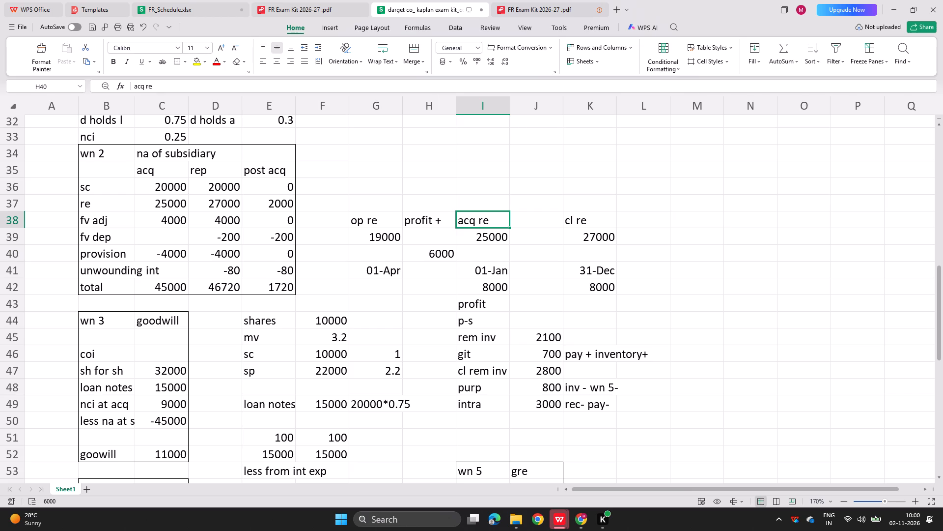
pyautogui.moveTo(585, 241); pyautogui.dragTo(589, 278)
pyautogui.moveTo(589, 278); pyautogui.dragTo(582, 272)
pyautogui.moveTo(582, 272); pyautogui.dragTo(505, 266)
pyautogui.moveTo(505, 266); pyautogui.dragTo(385, 275)
pyautogui.moveTo(385, 275); pyautogui.dragTo(420, 271)
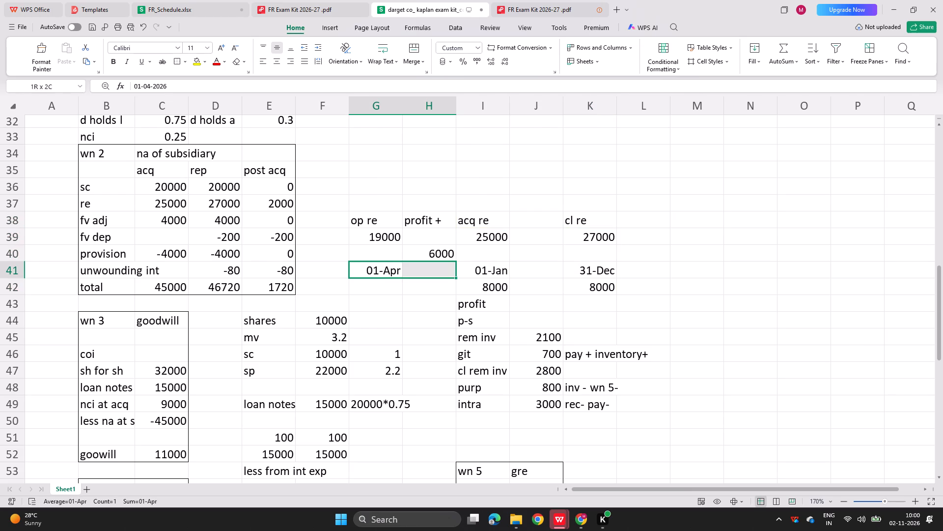
pyautogui.moveTo(420, 271); pyautogui.dragTo(427, 273)
pyautogui.moveTo(427, 273); pyautogui.dragTo(477, 273)
pyautogui.click(477, 273)
pyautogui.moveTo(547, 271); pyautogui.dragTo(597, 274)
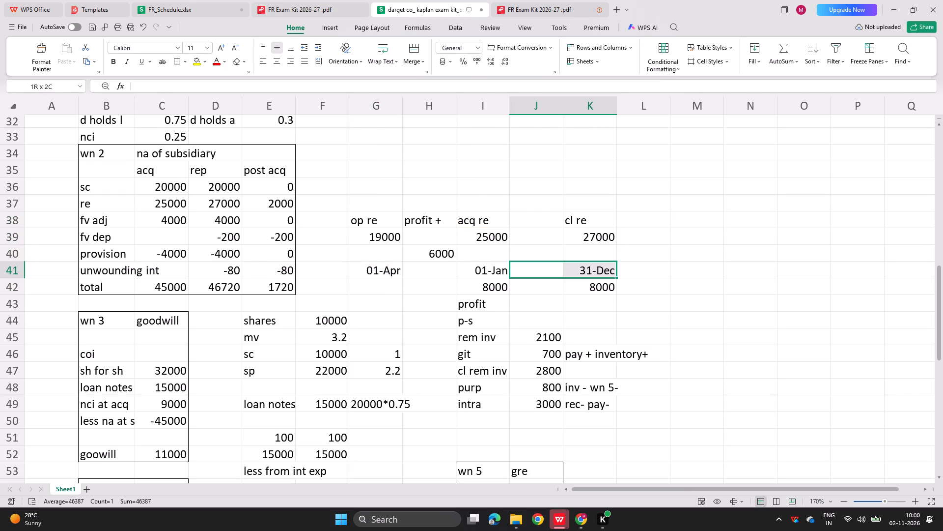
pyautogui.moveTo(597, 274); pyautogui.dragTo(606, 275)
pyautogui.moveTo(606, 275); pyautogui.dragTo(513, 273)
pyautogui.moveTo(513, 273); pyautogui.dragTo(483, 271)
pyautogui.moveTo(483, 271); pyautogui.dragTo(425, 267)
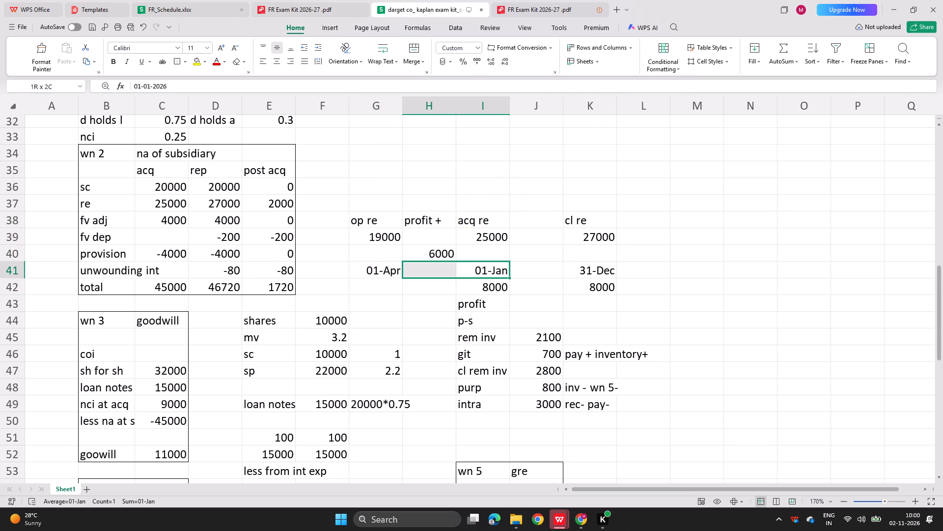
pyautogui.moveTo(425, 267); pyautogui.dragTo(418, 265)
pyautogui.click(418, 265)
pyautogui.moveTo(375, 267); pyautogui.dragTo(425, 274)
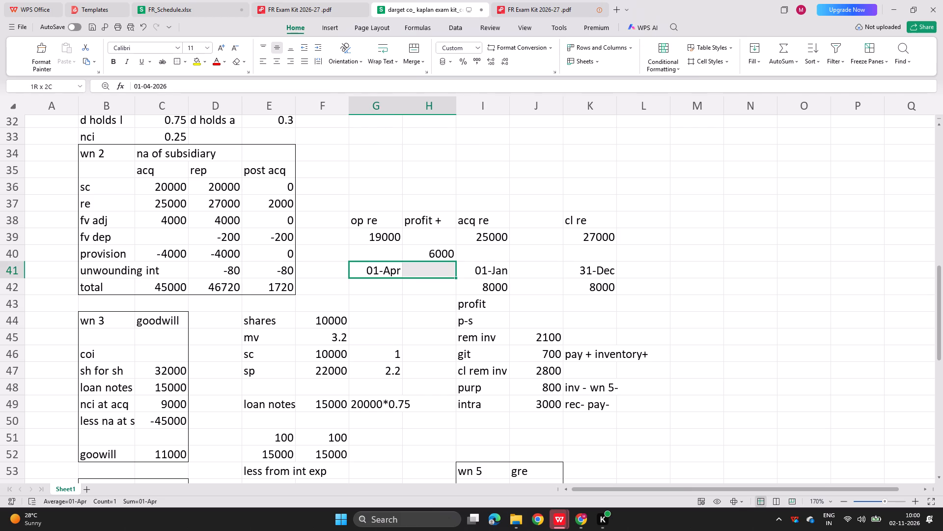
pyautogui.moveTo(425, 274); pyautogui.dragTo(425, 273)
pyautogui.moveTo(425, 273); pyautogui.dragTo(479, 273)
pyautogui.click(479, 273)
pyautogui.moveTo(530, 270); pyautogui.dragTo(494, 269)
pyautogui.moveTo(494, 269); pyautogui.dragTo(596, 276)
pyautogui.click(596, 276)
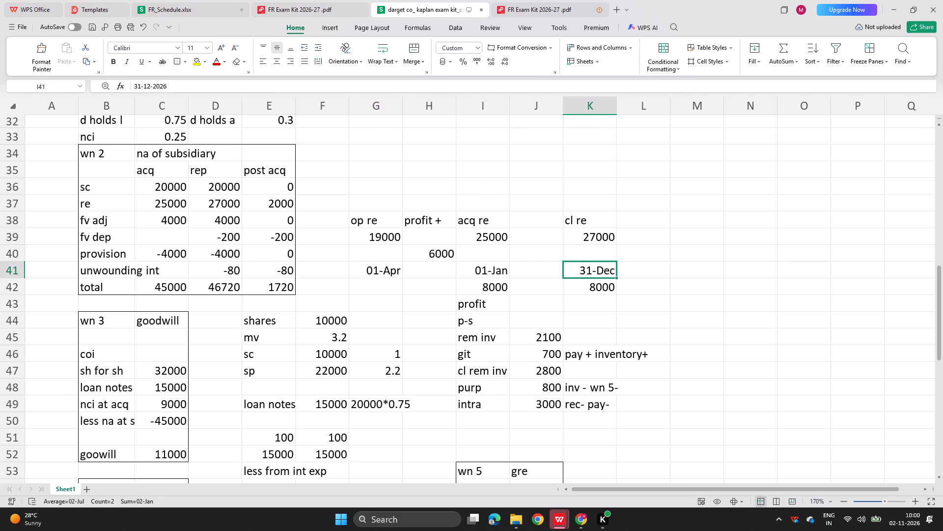
# Review the rearranged goodwill, nci, share consideration, loan notes, purp, gre and investment in associate workings in rows 43 to 61.
pyautogui.scroll(-2, 471, 317)
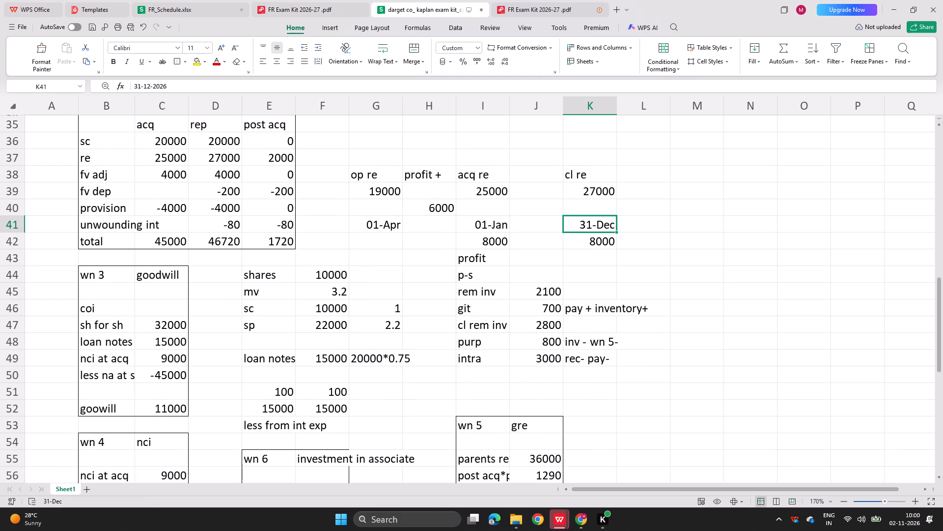
pyautogui.scroll(-2, 471, 317)
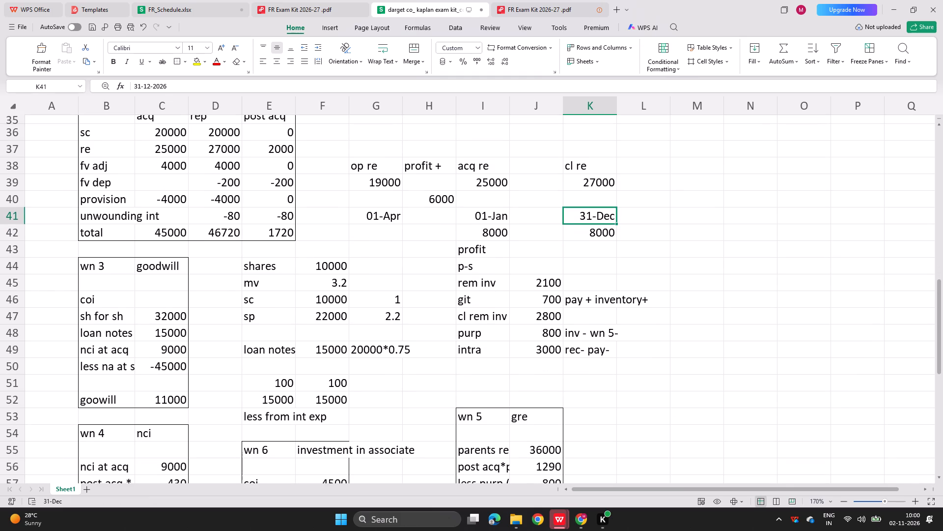
pyautogui.scroll(-2, 471, 317)
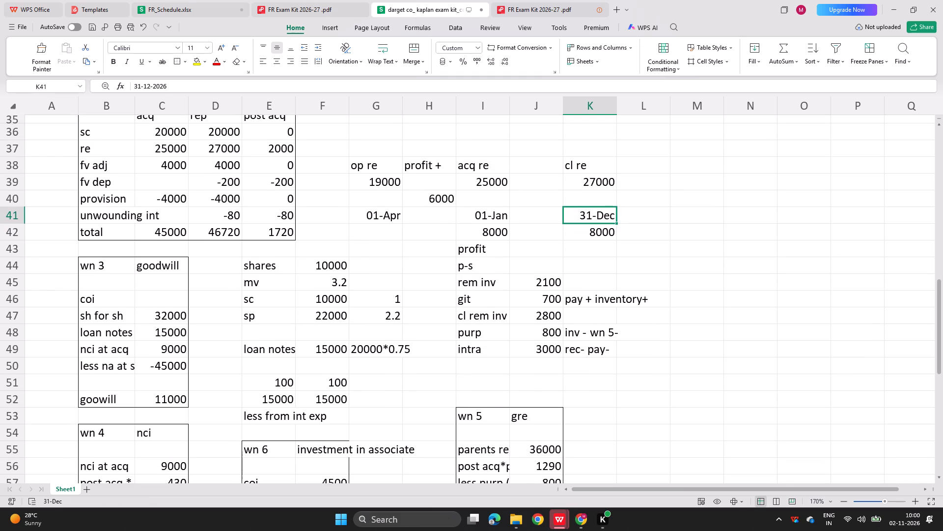
pyautogui.scroll(-7, 471, 317)
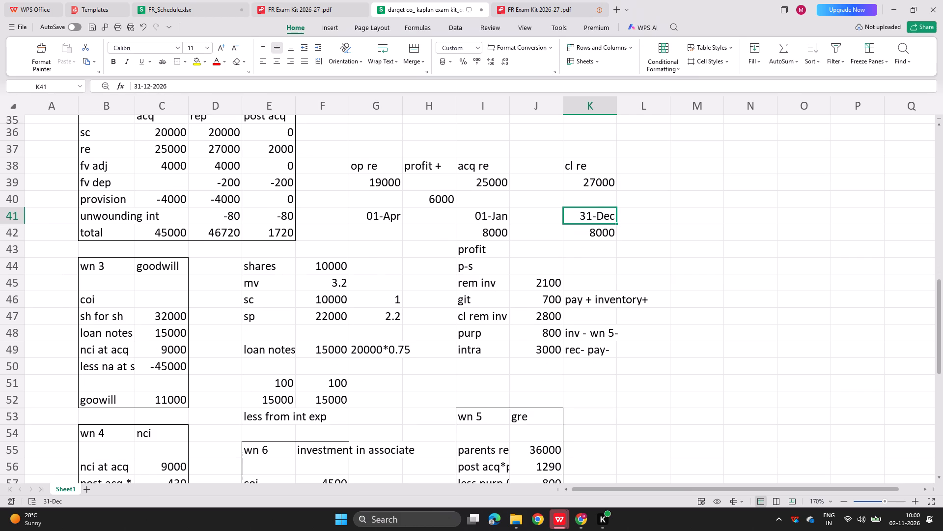
pyautogui.scroll(-5, 471, 317)
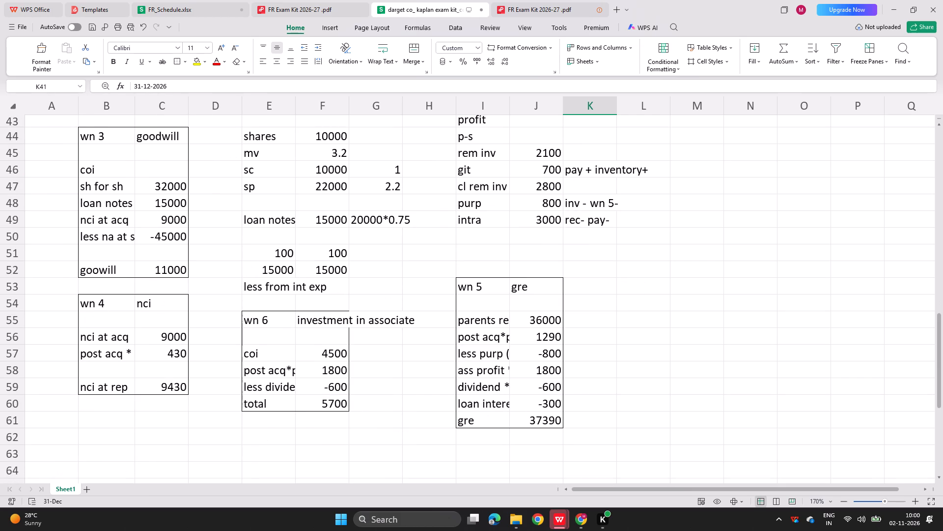
pyautogui.scroll(2, 471, 317)
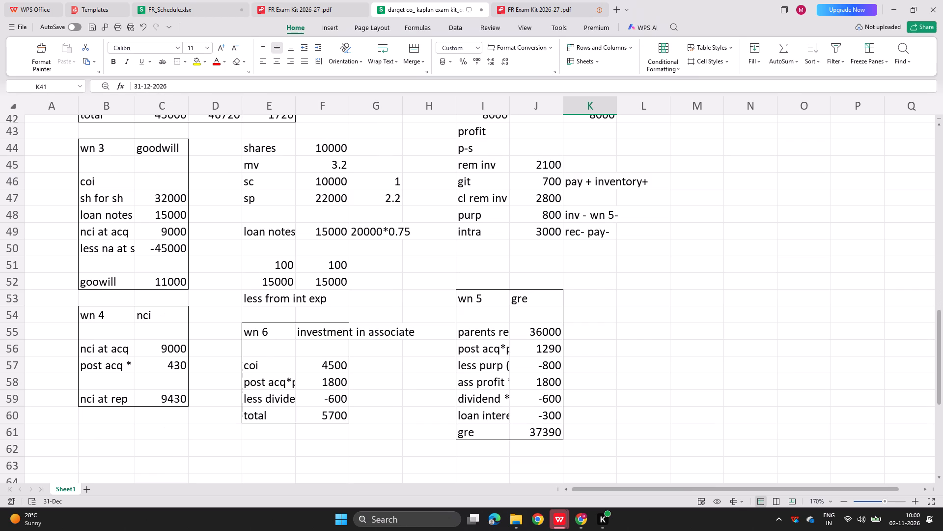
pyautogui.scroll(3, 471, 317)
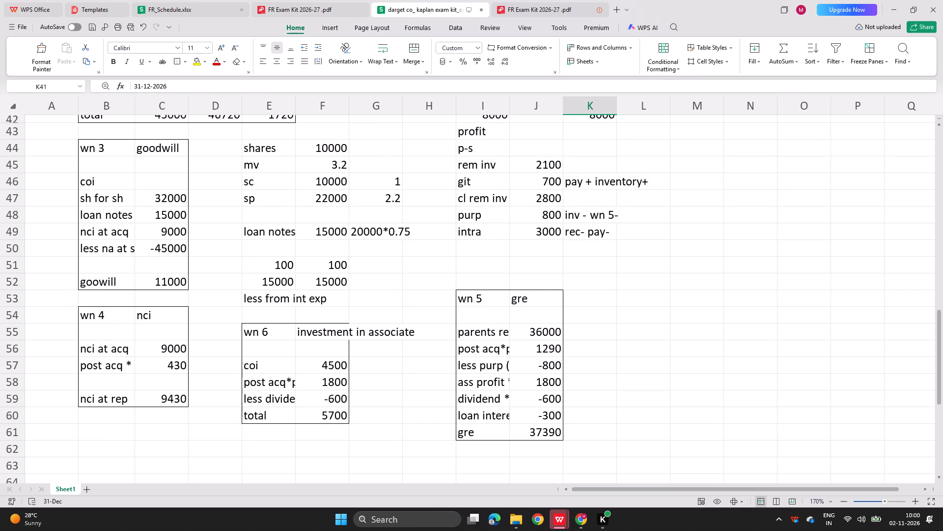
# Clear the "less from int exp" note in E53 beneath the loan notes working.
pyautogui.scroll(7, 471, 317)
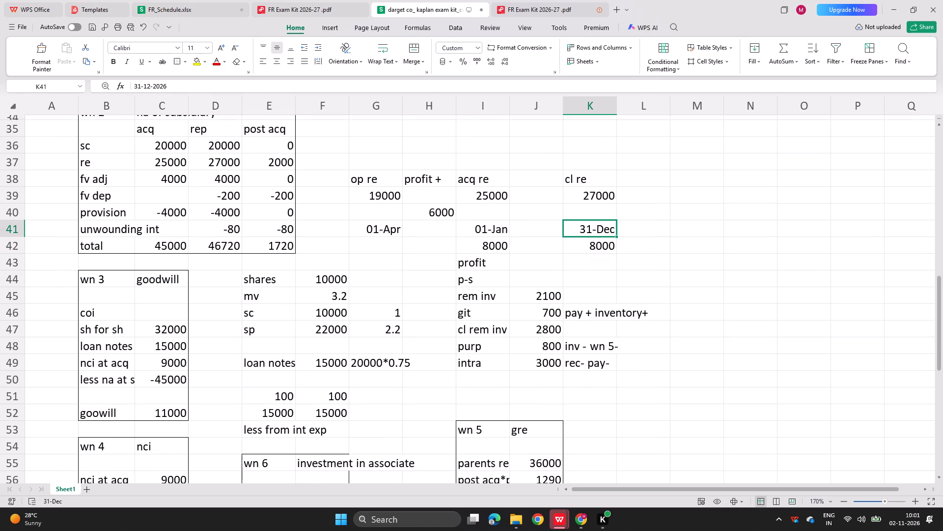
pyautogui.scroll(-3, 275, 205)
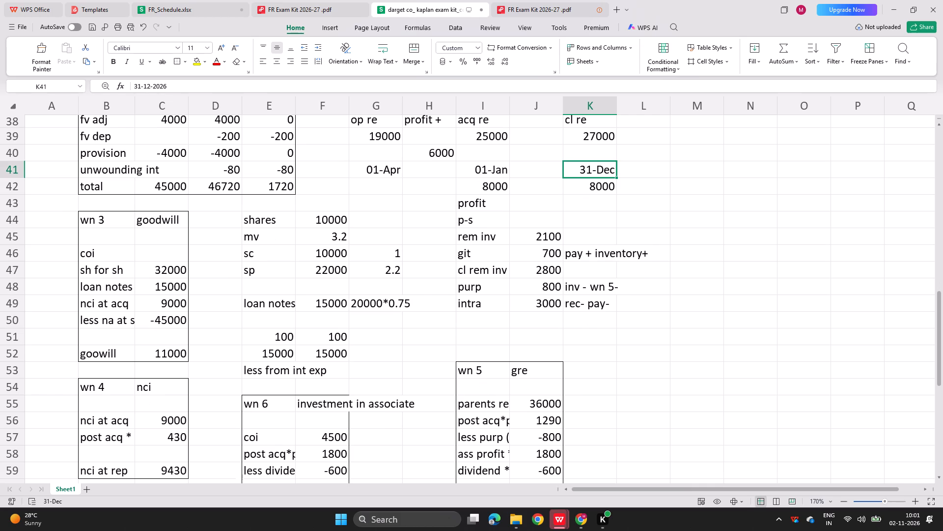
pyautogui.scroll(1, 248, 160)
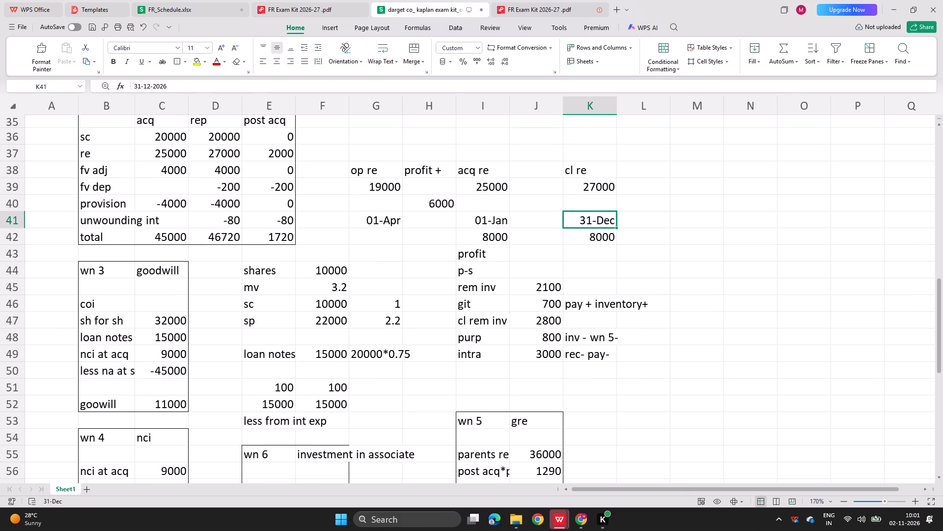
pyautogui.scroll(-1, 274, 240)
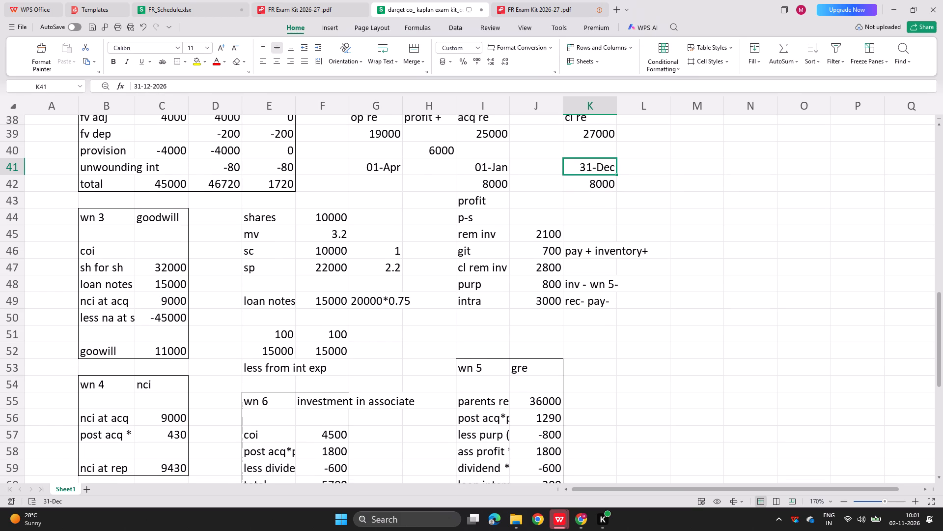
pyautogui.click(280, 364)
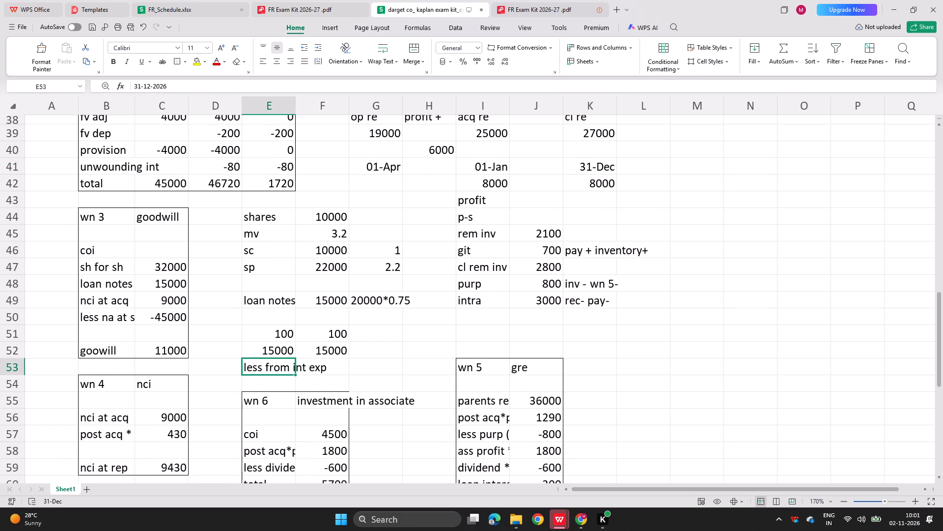
pyautogui.press('BackSpace')
pyautogui.click(227, 368)
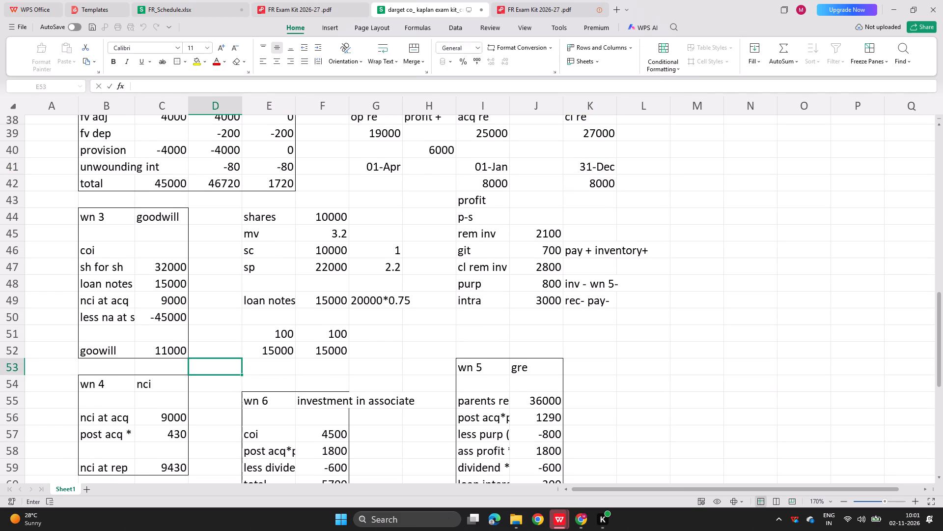
# Move the wn 6 investment in associate working up one row so it starts at E54, level with wn 4.
pyautogui.scroll(-1, 227, 368)
pyautogui.moveTo(250, 367); pyautogui.dragTo(382, 436)
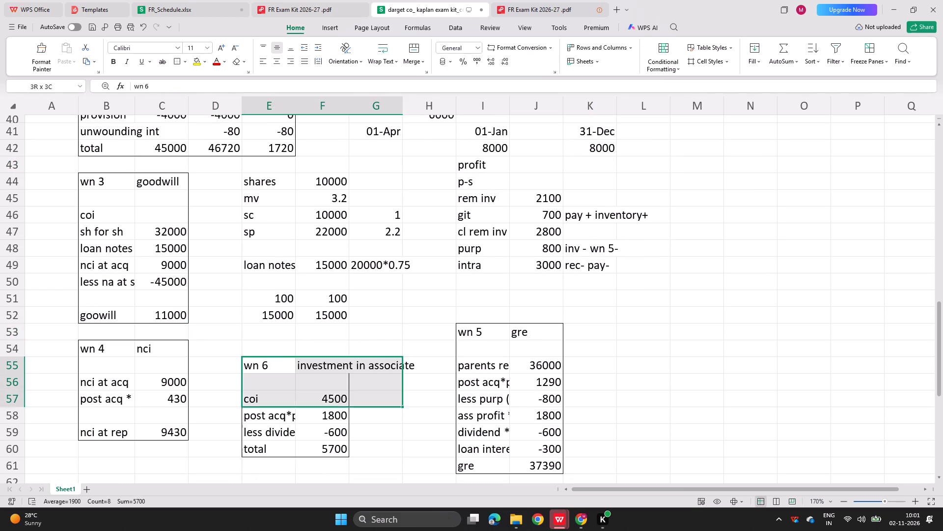
pyautogui.moveTo(382, 436); pyautogui.dragTo(344, 458)
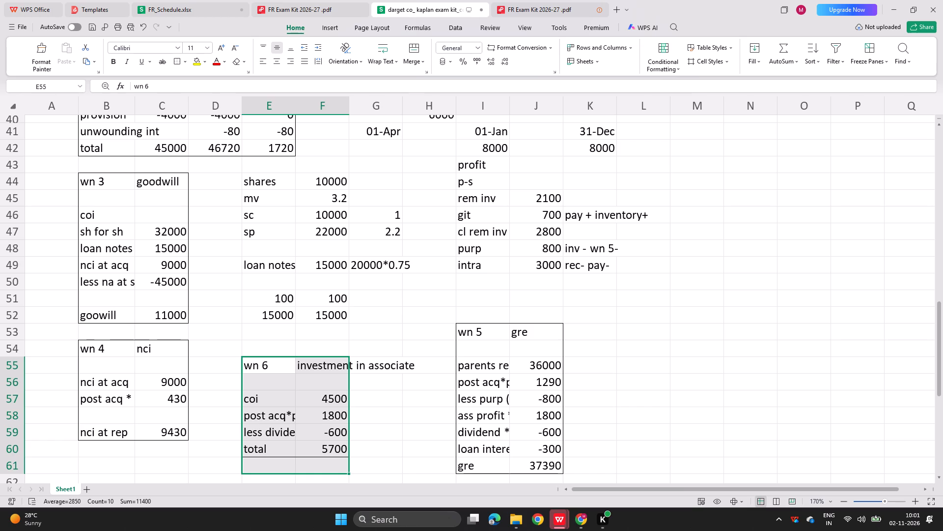
pyautogui.hotkey('ctrl', 'x')
pyautogui.click(255, 345)
pyautogui.hotkey('ctrl', 'v')
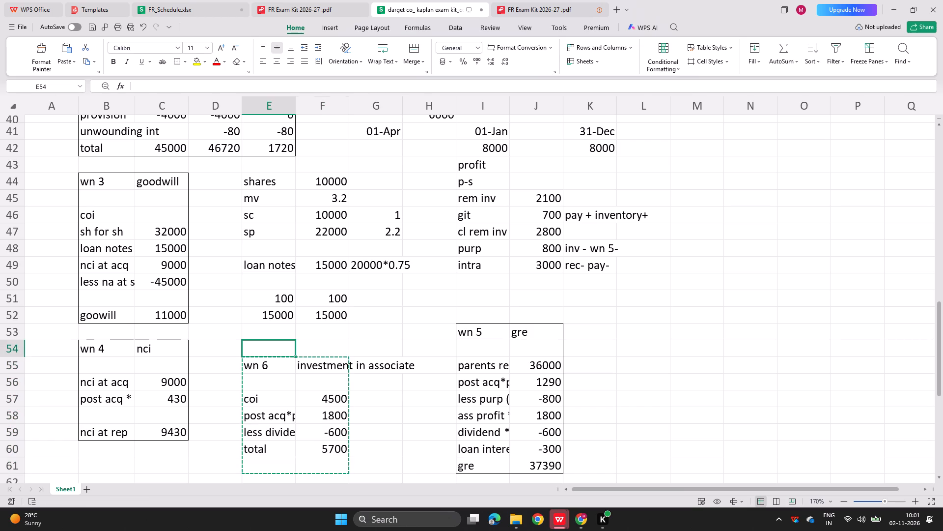
pyautogui.click(201, 402)
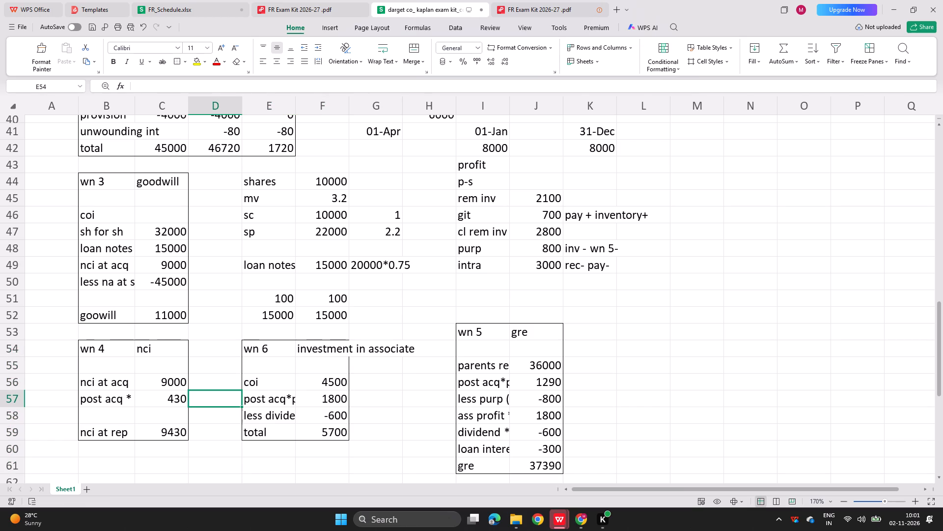
# Review the workings and the statement of financial position, tracing its labels and figures from nca in row 3 down to cl in row 26.
pyautogui.scroll(1, 262, 320)
pyautogui.hscroll(1, 262, 320)
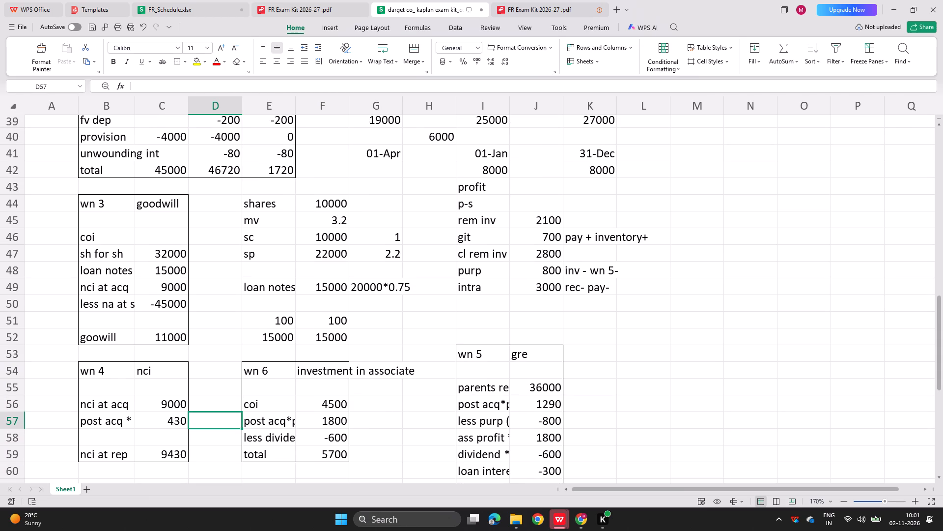
pyautogui.scroll(1, 273, 213)
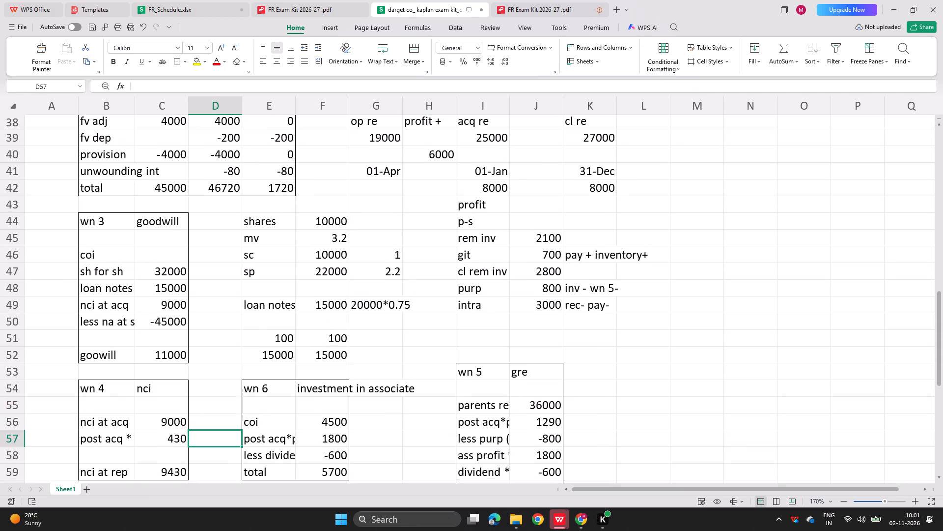
pyautogui.scroll(13, 273, 213)
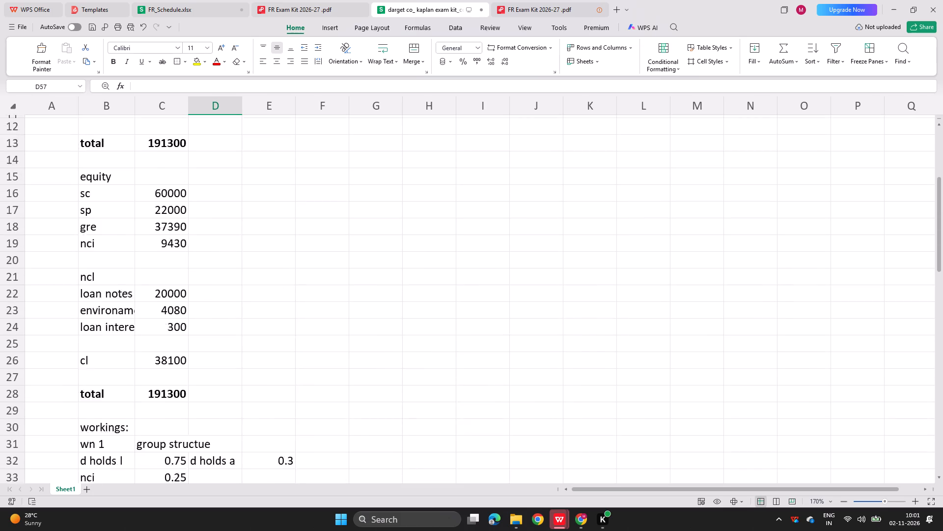
pyautogui.scroll(1, 273, 213)
pyautogui.scroll(2, 205, 265)
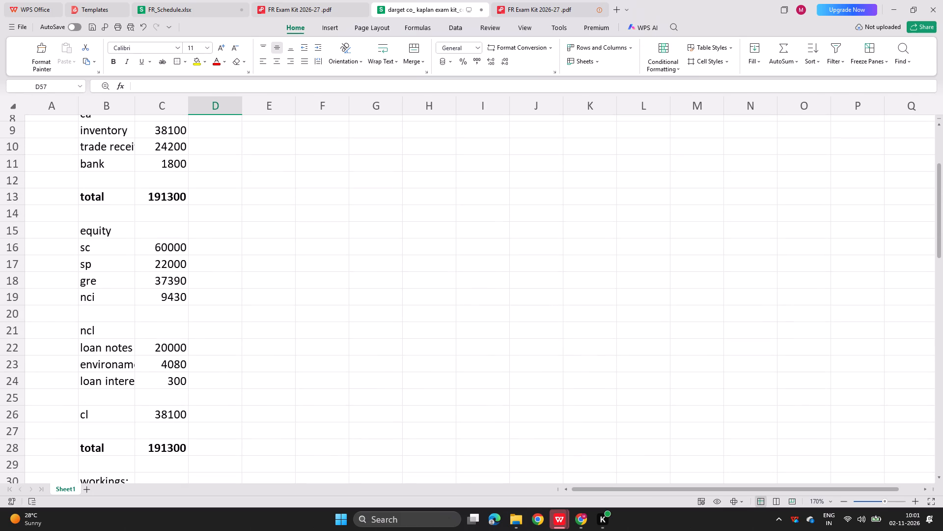
pyautogui.scroll(3, 205, 265)
pyautogui.moveTo(92, 157); pyautogui.dragTo(178, 368)
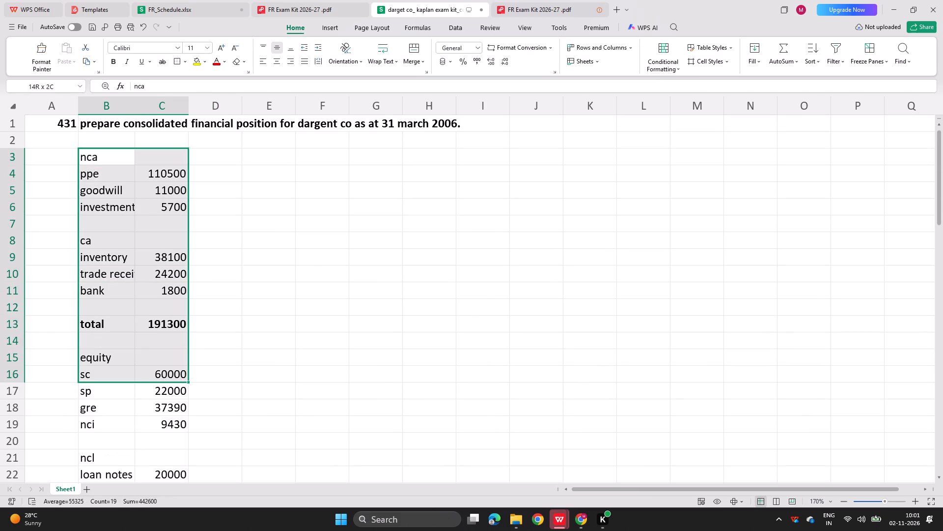
pyautogui.moveTo(178, 368); pyautogui.dragTo(181, 516)
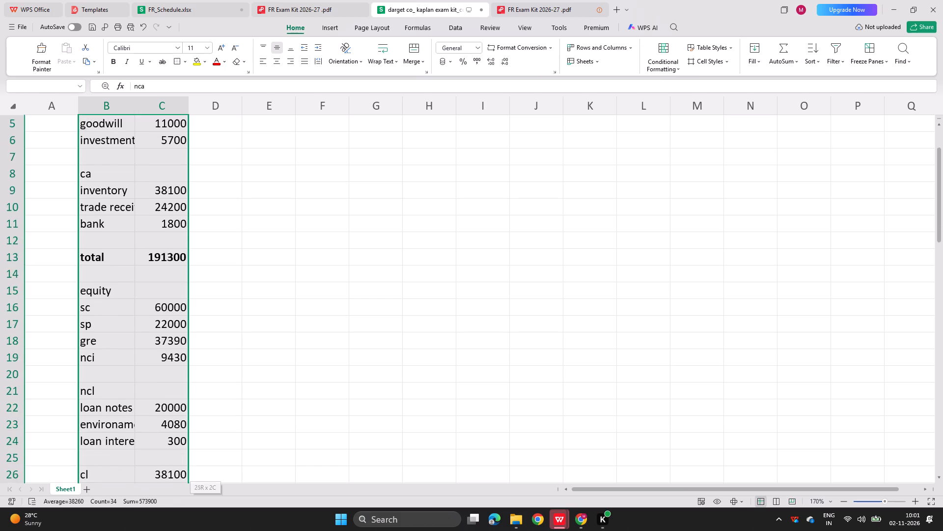
pyautogui.moveTo(181, 516); pyautogui.dragTo(182, 418)
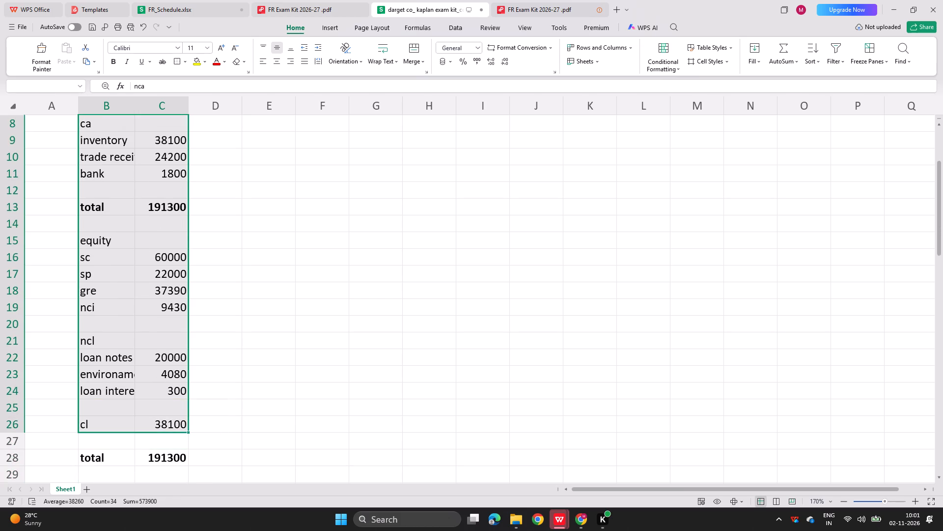
# Inspect the full text of the cut-off labels in B24 and B23 under ncl, leaving their wording as it is.
pyautogui.doubleClick(97, 395)
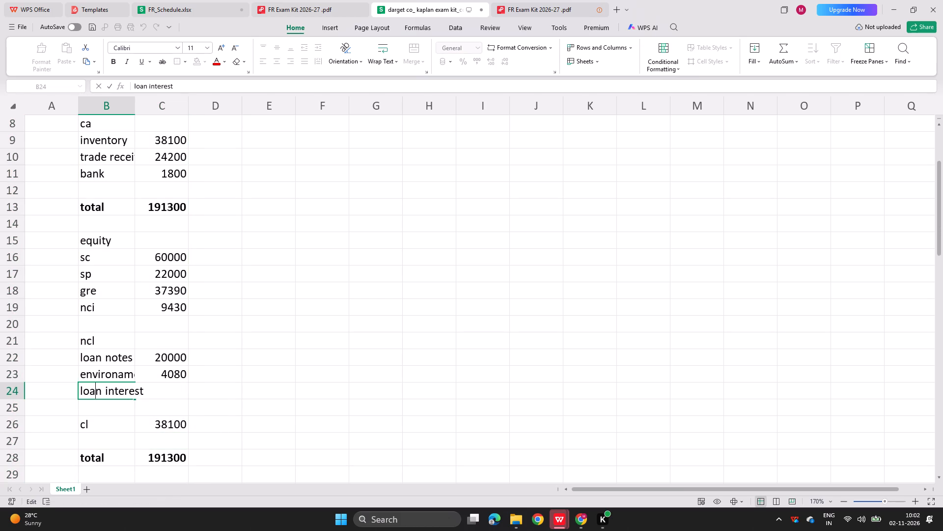
pyautogui.click(149, 394)
pyautogui.press('Return')
pyautogui.doubleClick(119, 395)
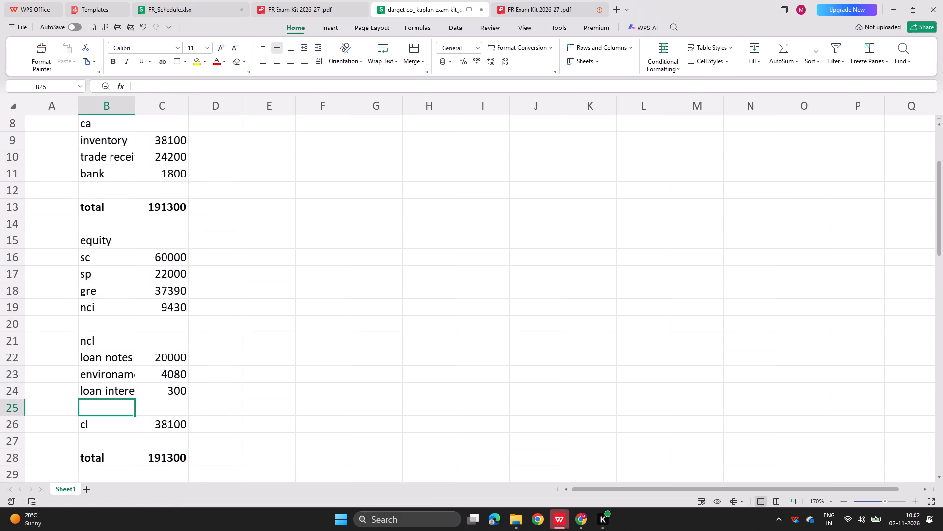
pyautogui.click(146, 389)
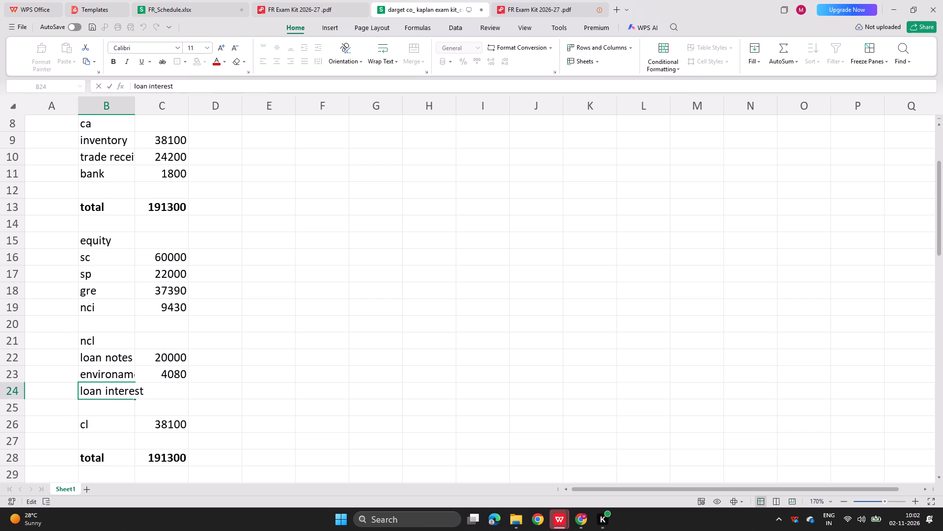
pyautogui.press('Return')
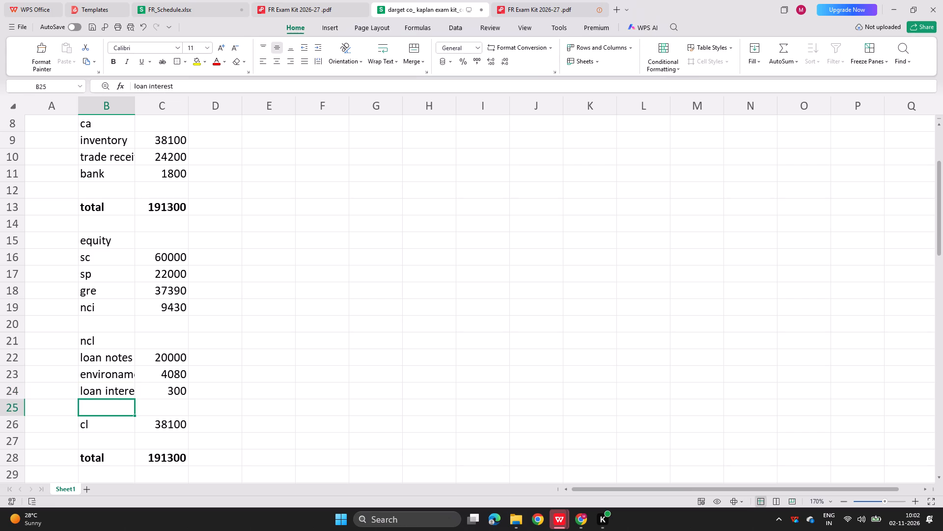
pyautogui.doubleClick(118, 373)
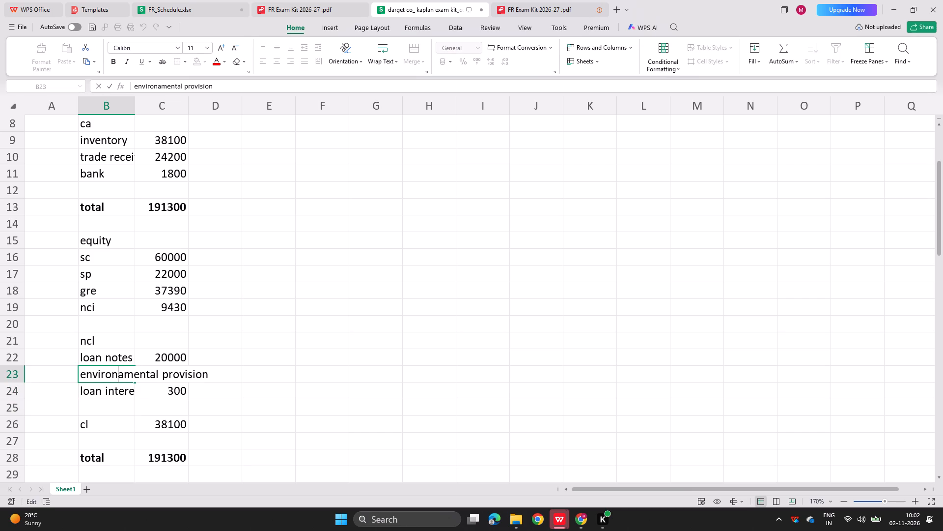
pyautogui.press('Return')
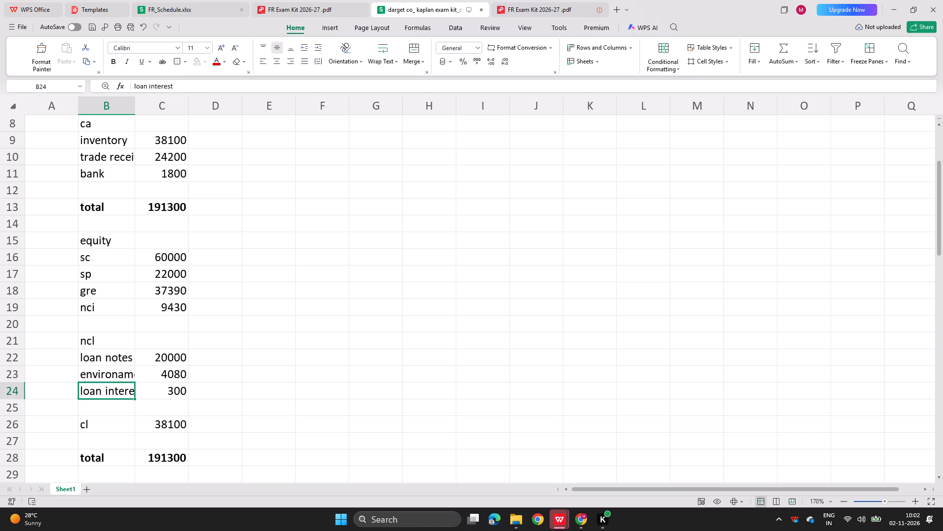
# Widen column B very slightly.
pyautogui.click(134, 107)
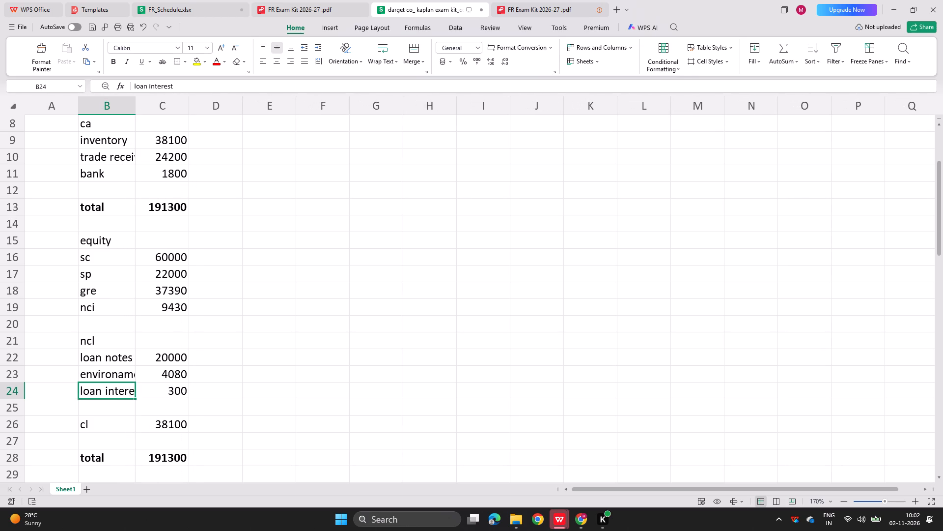
# Move the statement of financial position figures from C4:C28 to column D, starting at D4, to make room for the long labels.
pyautogui.scroll(7, 172, 196)
pyautogui.moveTo(170, 172); pyautogui.dragTo(205, 414)
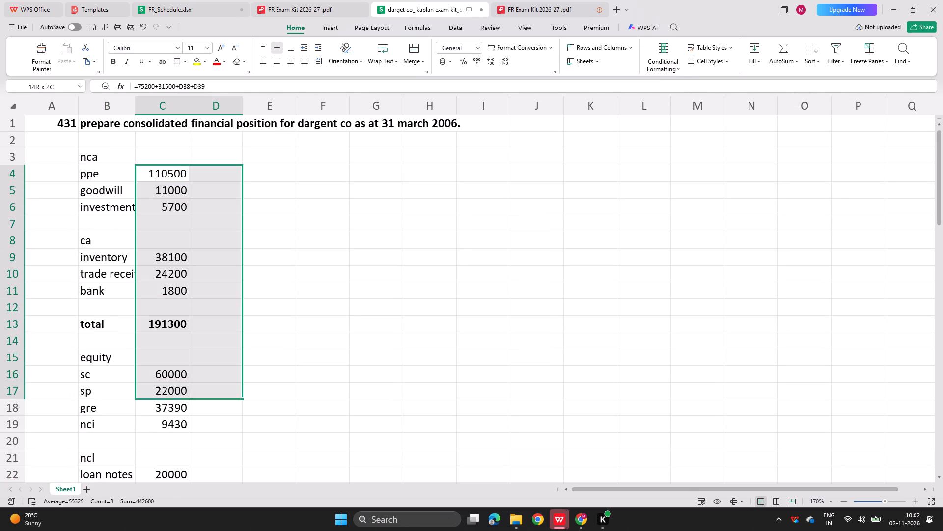
pyautogui.moveTo(205, 414); pyautogui.dragTo(184, 469)
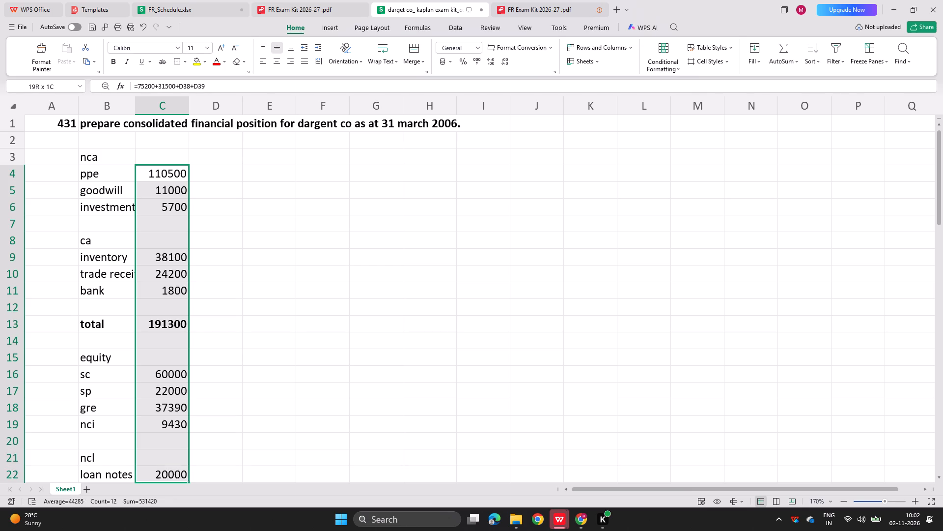
pyautogui.moveTo(184, 469); pyautogui.dragTo(185, 374)
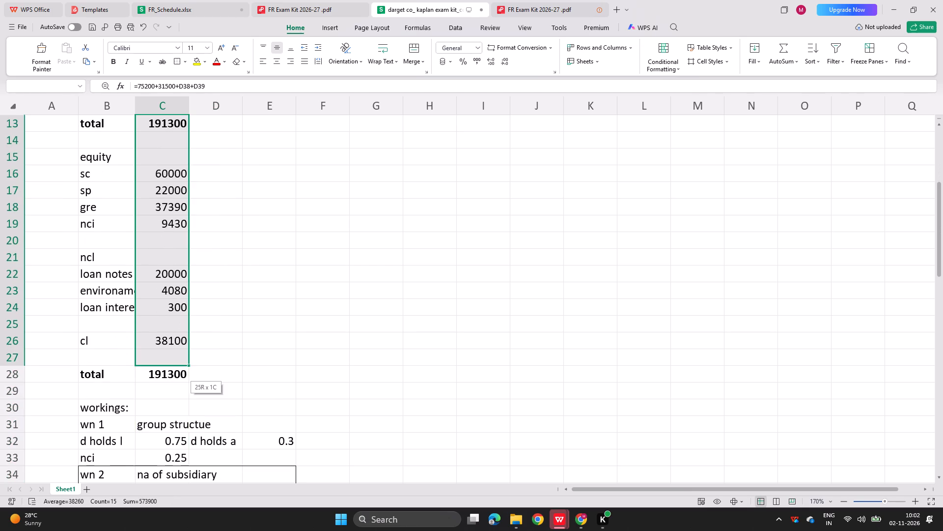
pyautogui.moveTo(185, 374); pyautogui.dragTo(183, 374)
pyautogui.hotkey('ctrl', 'x')
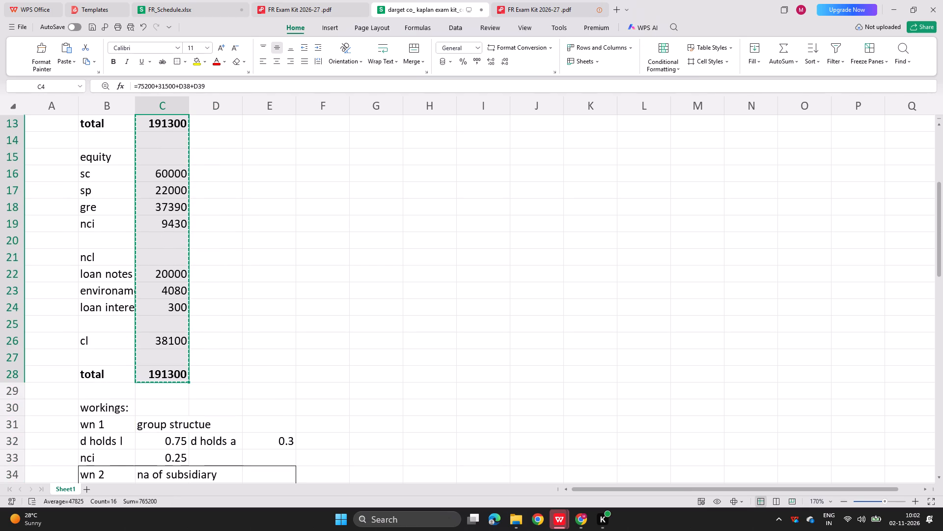
pyautogui.scroll(9, 188, 223)
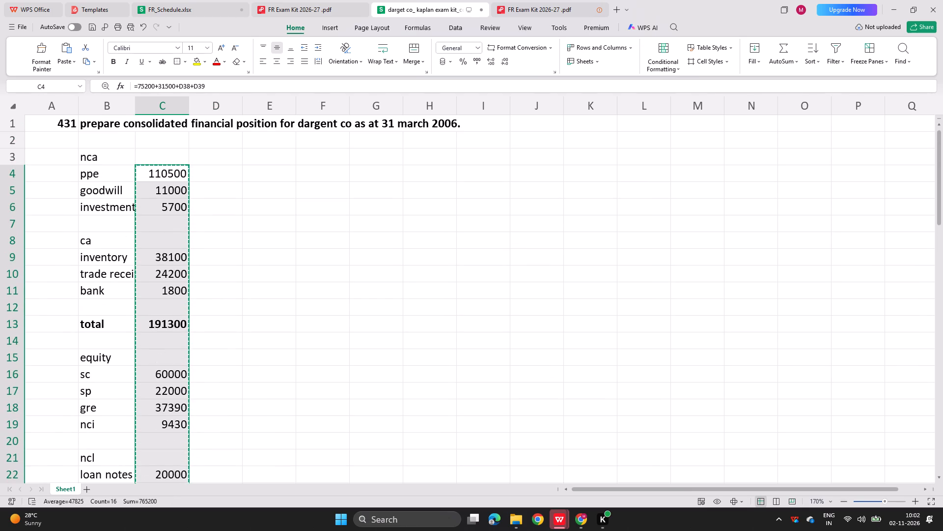
pyautogui.click(231, 173)
pyautogui.hotkey('ctrl', 'v')
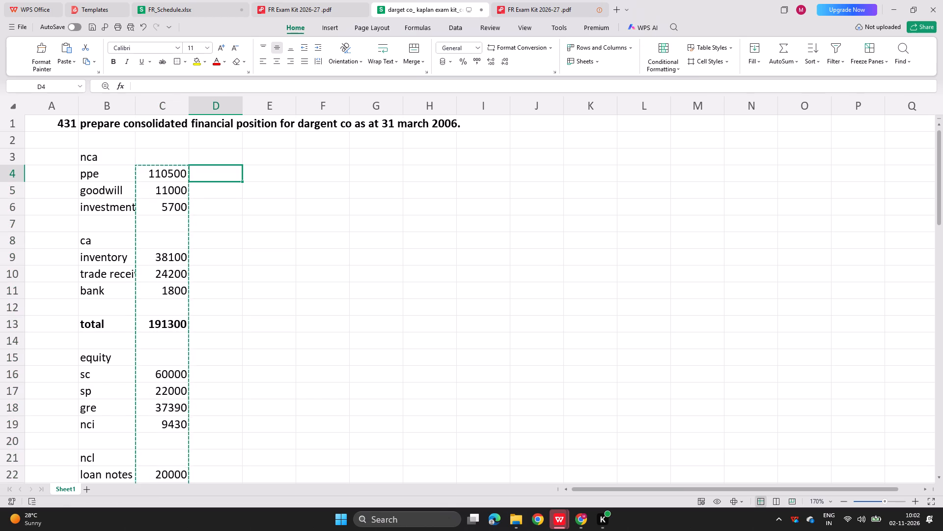
pyautogui.click(145, 290)
pyautogui.scroll(-3, 145, 290)
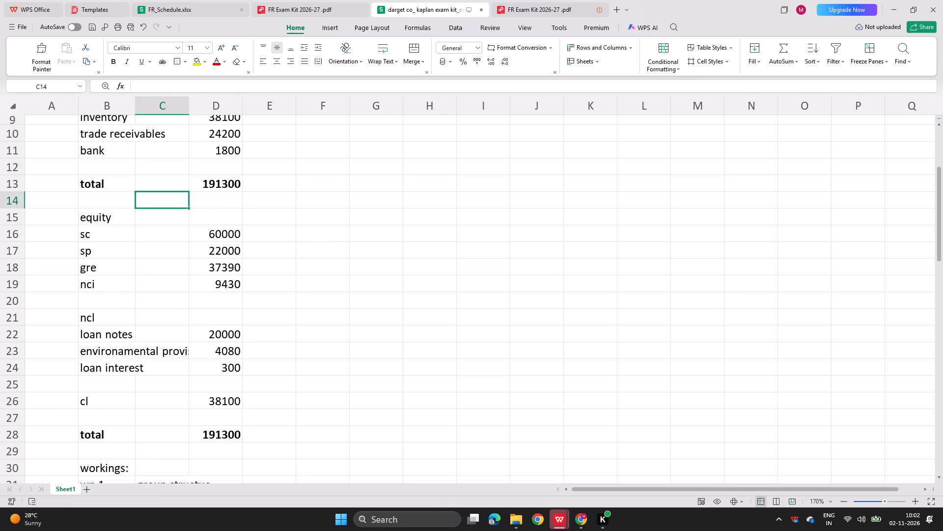
# Move the statement of financial position figures from D4:D28 to column E, starting at E4, to give the long labels more room.
pyautogui.scroll(-1, 145, 290)
pyautogui.scroll(5, 145, 290)
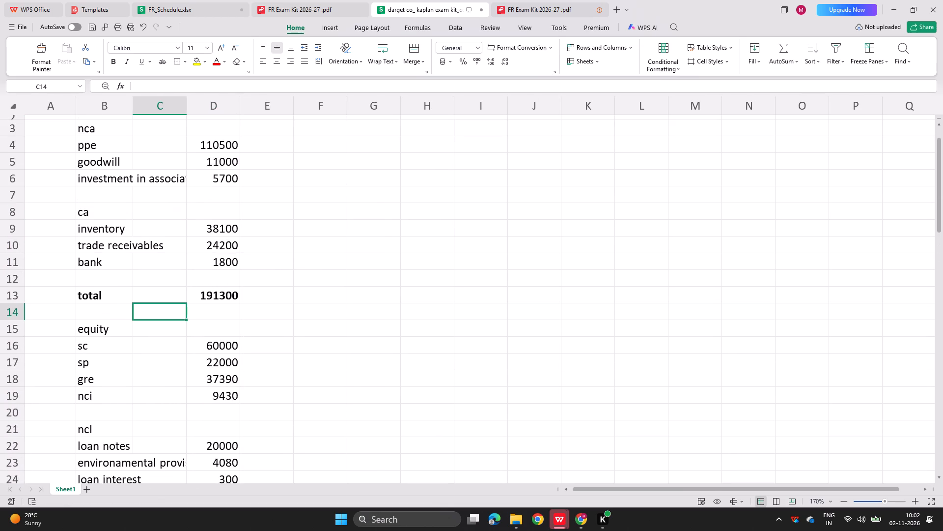
pyautogui.scroll(3, 145, 290)
pyautogui.scroll(-5, 145, 290)
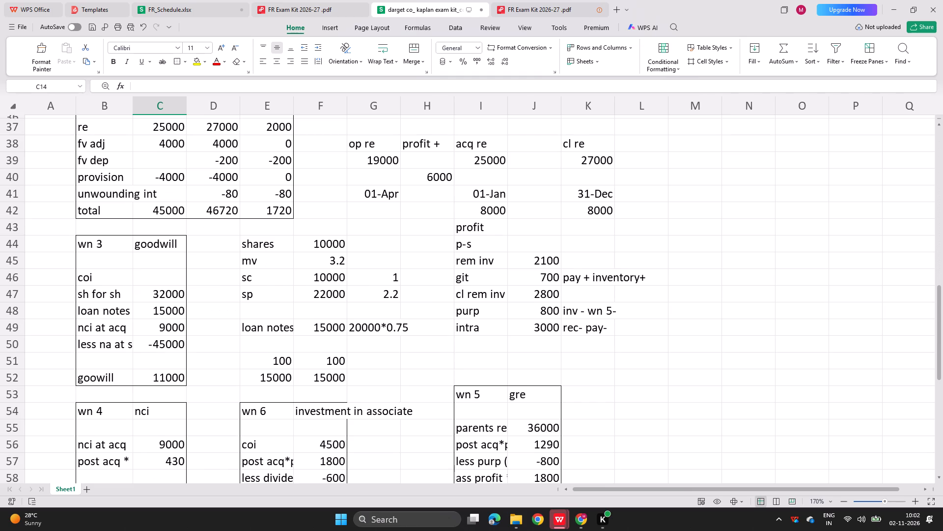
pyautogui.scroll(6, 220, 242)
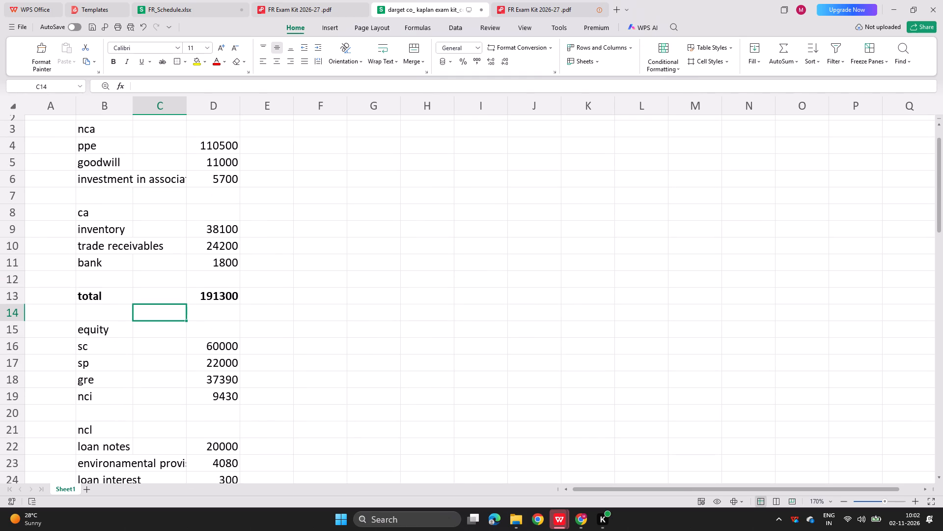
pyautogui.moveTo(214, 148); pyautogui.dragTo(231, 479)
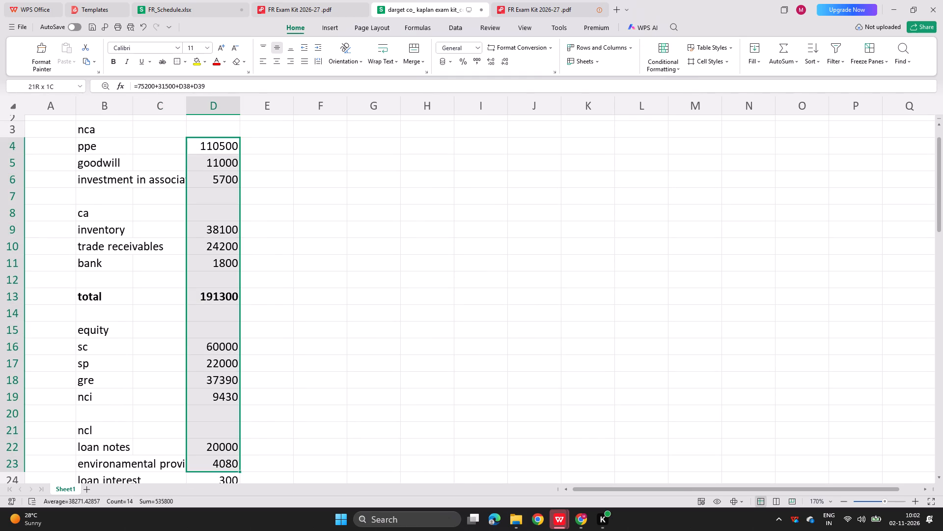
pyautogui.moveTo(231, 479); pyautogui.dragTo(225, 383)
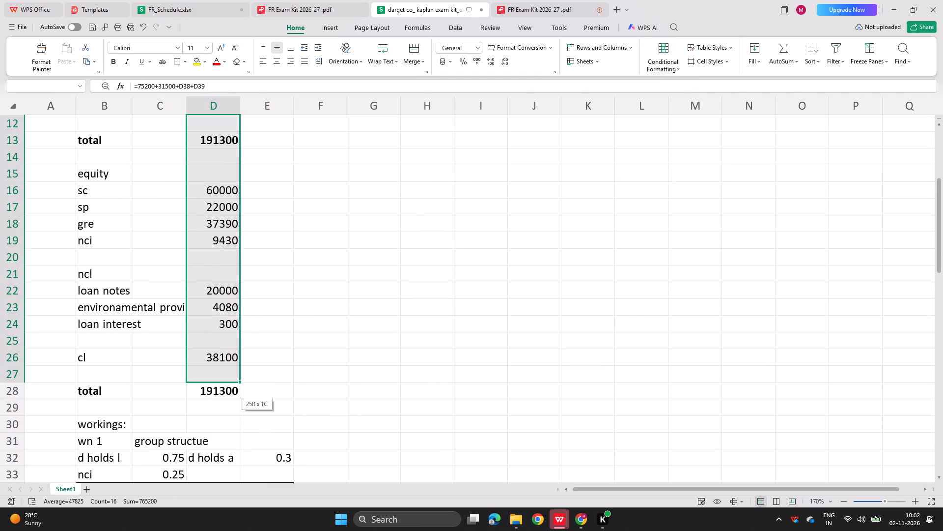
pyautogui.moveTo(225, 383); pyautogui.dragTo(226, 384)
pyautogui.hotkey('ctrl', 'x')
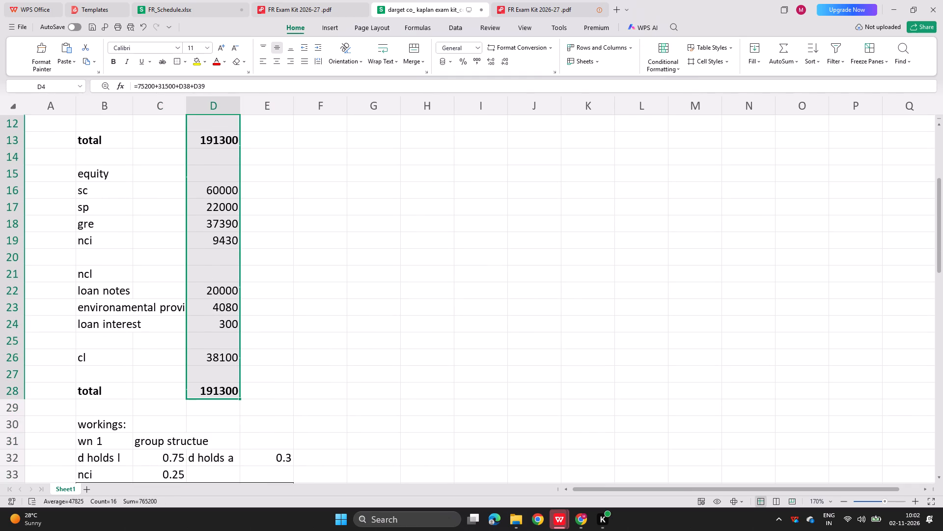
pyautogui.scroll(11, 226, 384)
pyautogui.click(241, 187)
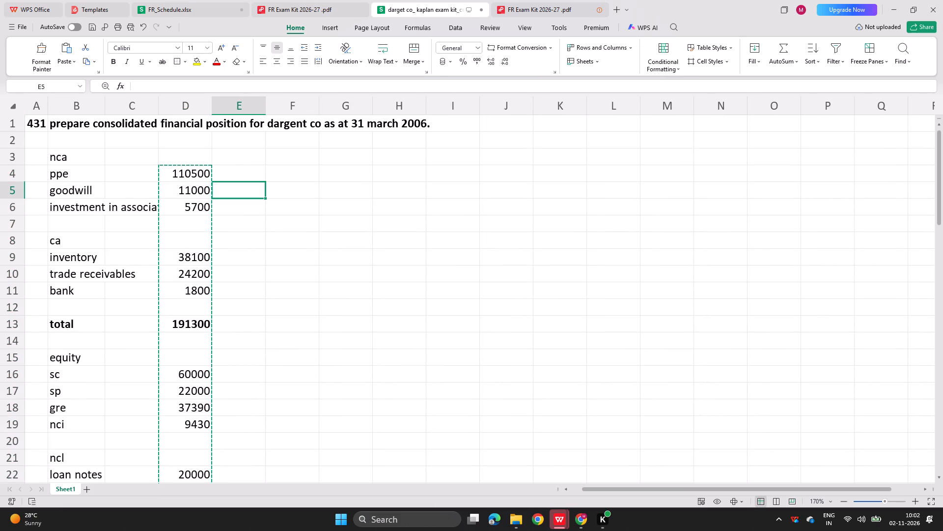
pyautogui.click(241, 172)
pyautogui.hotkey('ctrl', 'v')
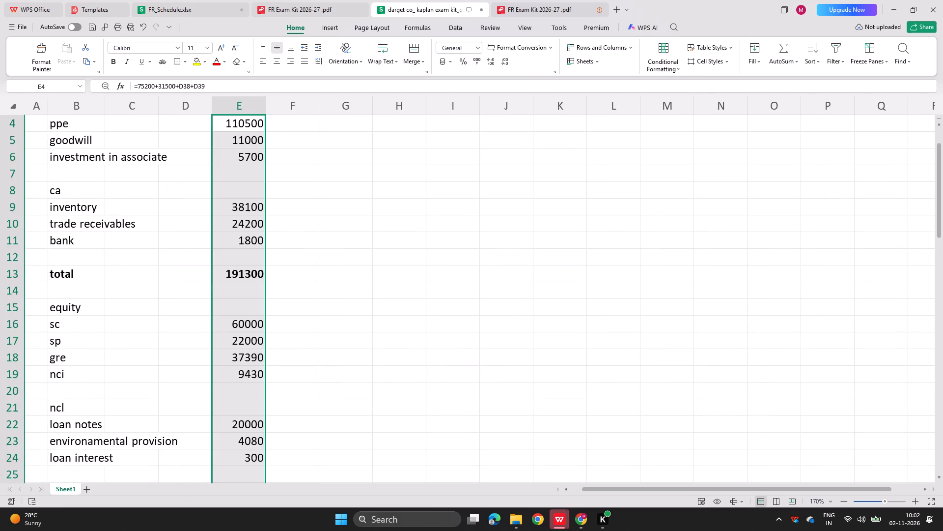
pyautogui.click(165, 203)
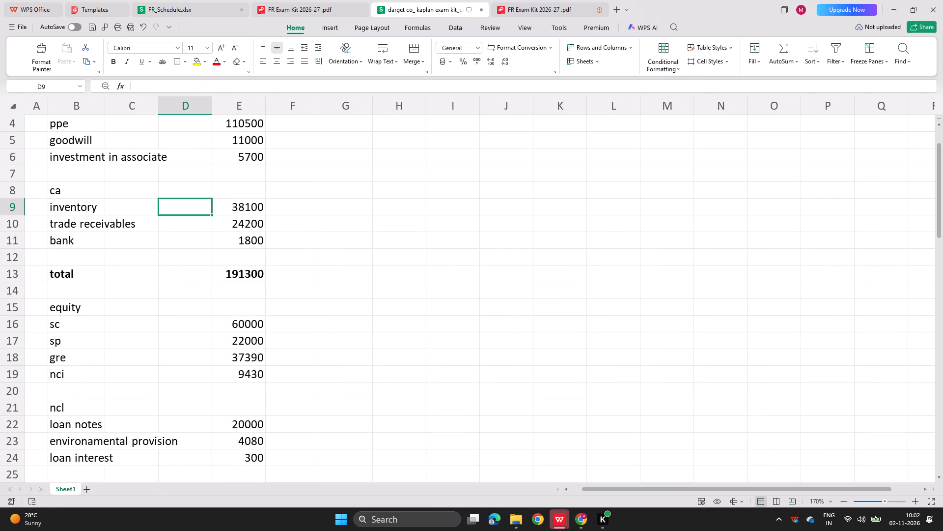
# Review the realigned statement down to the final total, examining the environamental provision and loan interest labels in B23 and B24 without rewording them.
pyautogui.scroll(9, 165, 203)
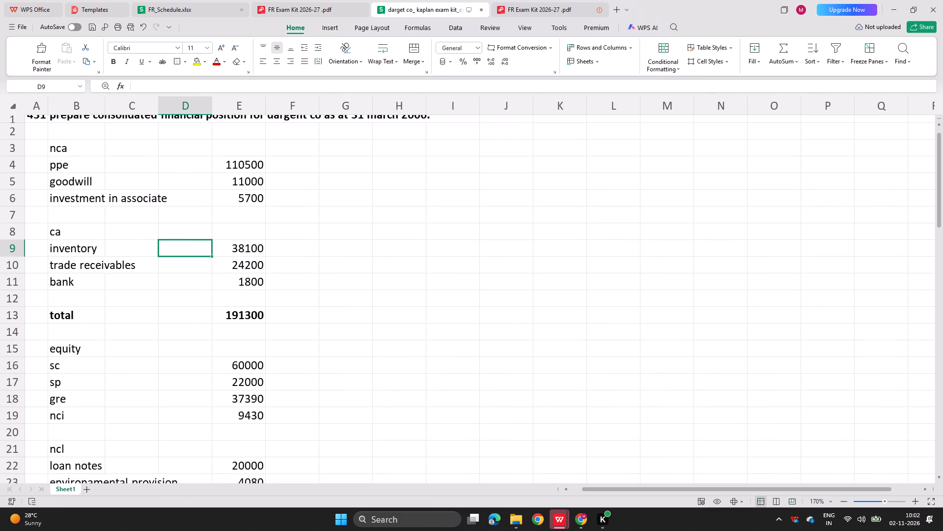
pyautogui.click(189, 179)
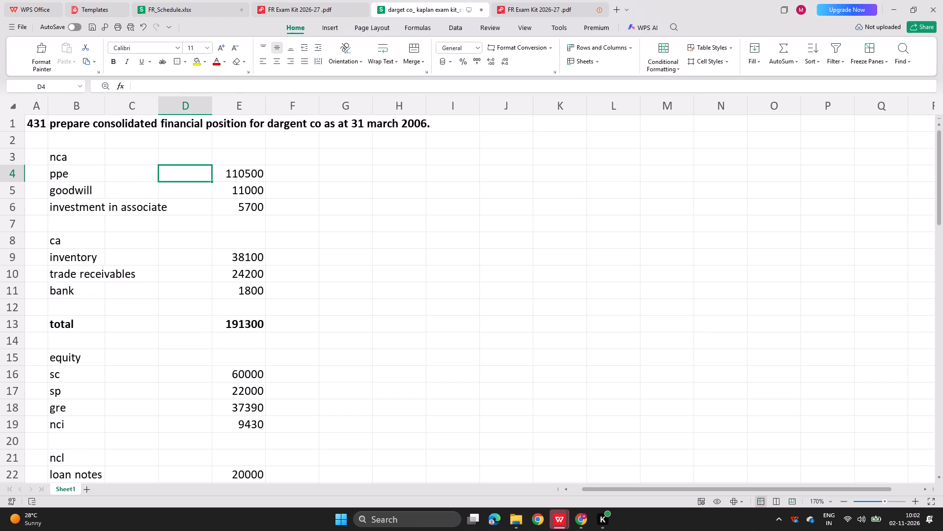
pyautogui.scroll(-4, 196, 222)
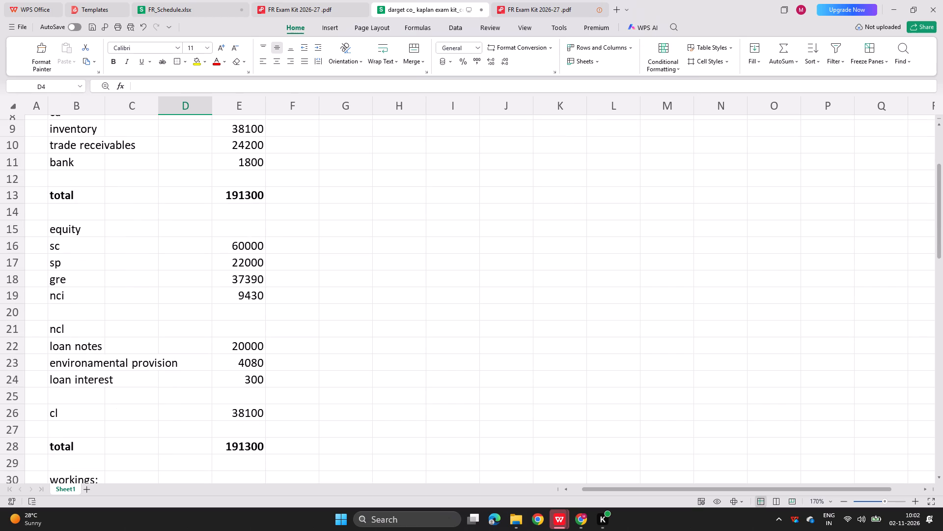
pyautogui.scroll(-2, 196, 222)
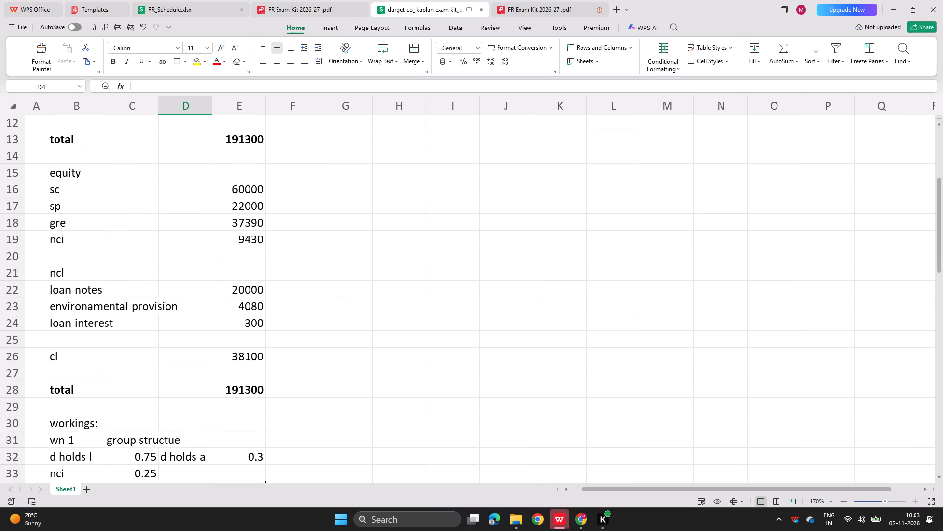
pyautogui.click(90, 300)
pyautogui.moveTo(90, 300); pyautogui.dragTo(98, 307)
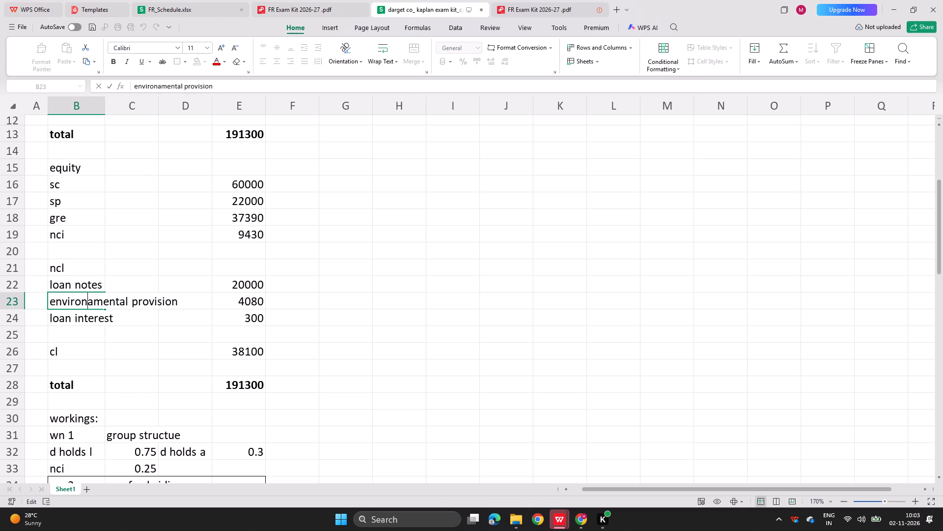
pyautogui.press('Return')
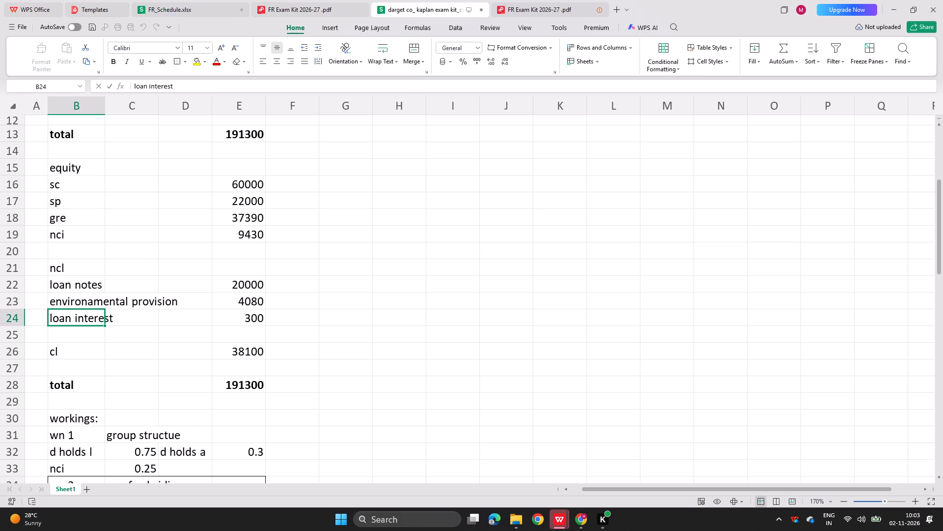
pyautogui.moveTo(114, 319); pyautogui.dragTo(61, 318)
pyautogui.moveTo(61, 318); pyautogui.dragTo(129, 310)
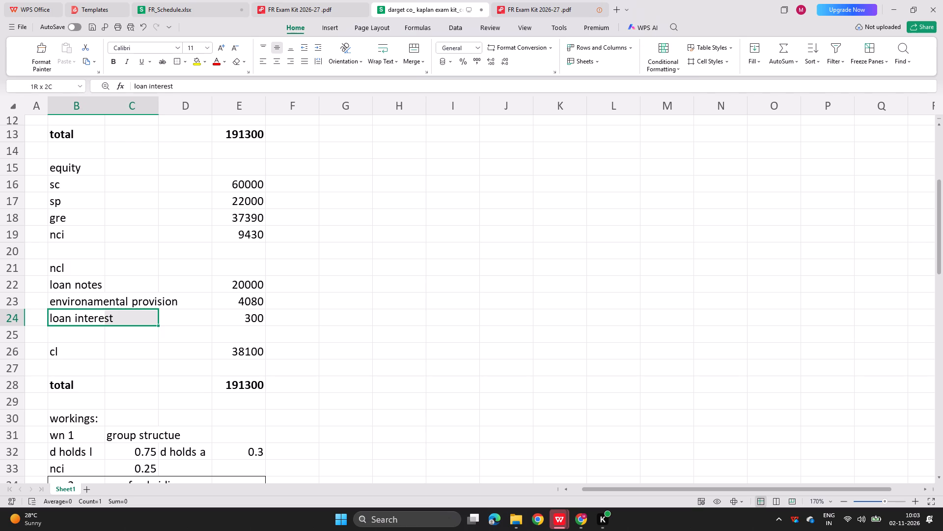
pyautogui.moveTo(129, 310); pyautogui.dragTo(128, 312)
pyautogui.click(128, 312)
pyautogui.moveTo(91, 317); pyautogui.dragTo(119, 307)
pyautogui.moveTo(119, 307); pyautogui.dragTo(117, 318)
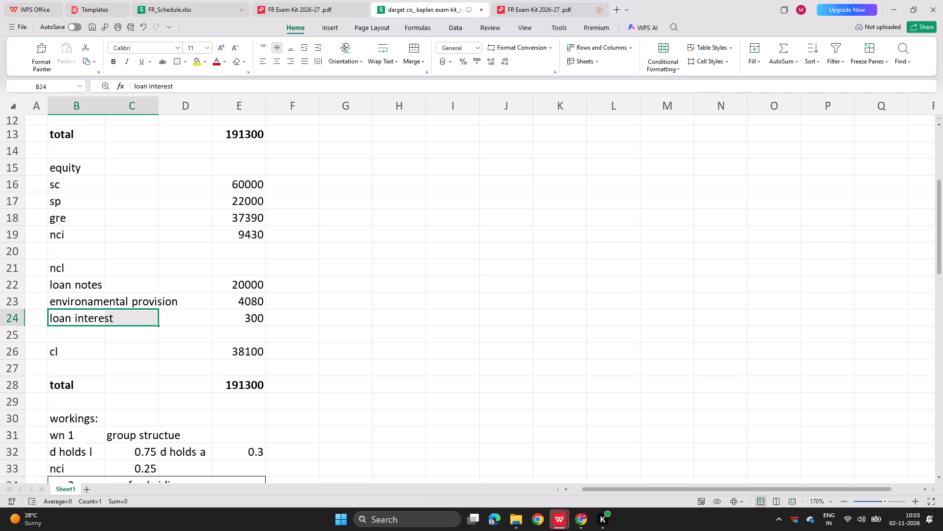
pyautogui.click(112, 383)
# Check the ppe formula in E4 against the fv adj and fv dep cells it references in working 2.
pyautogui.scroll(7, 112, 383)
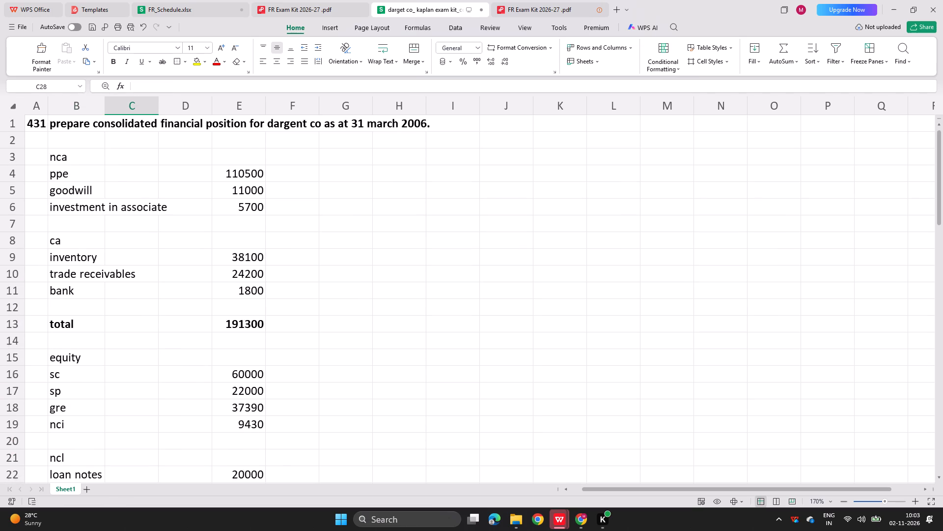
pyautogui.click(246, 179)
pyautogui.doubleClick(246, 179)
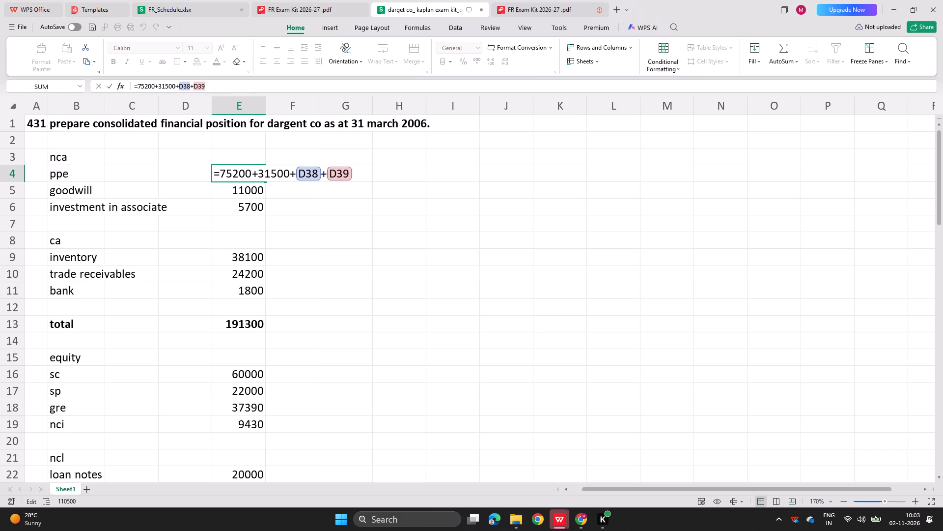
pyautogui.scroll(-10, 223, 250)
pyautogui.scroll(3, 223, 250)
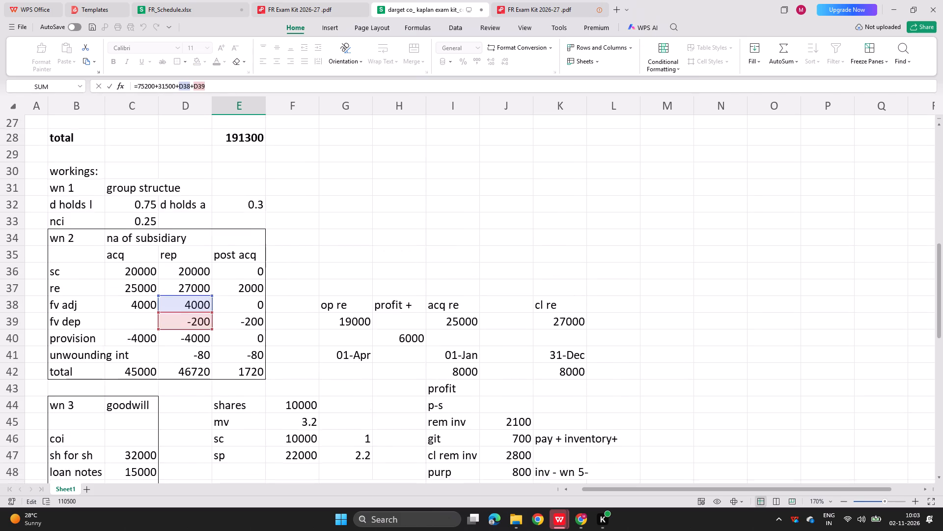
pyautogui.scroll(9, 223, 250)
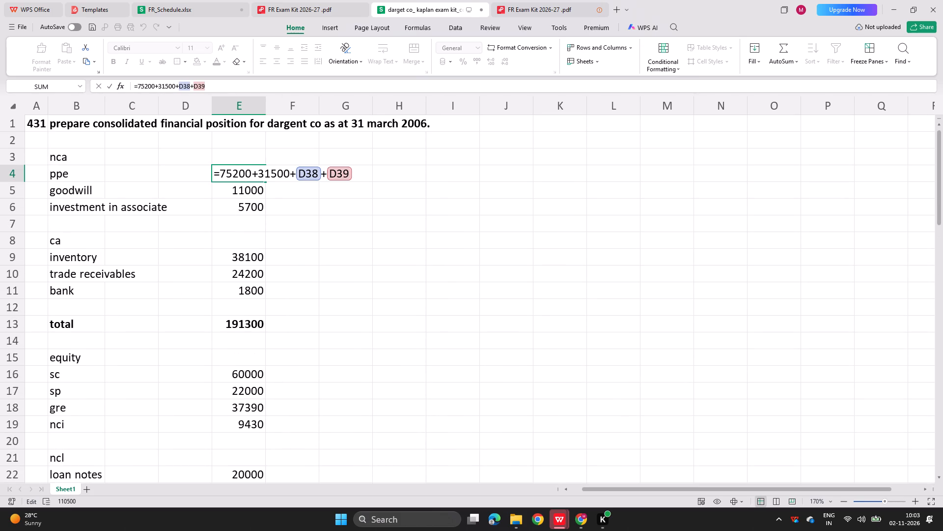
pyautogui.press('Return')
# Inspect the goodwill formula in E5, keeping its link to C52.
pyautogui.doubleClick(228, 209)
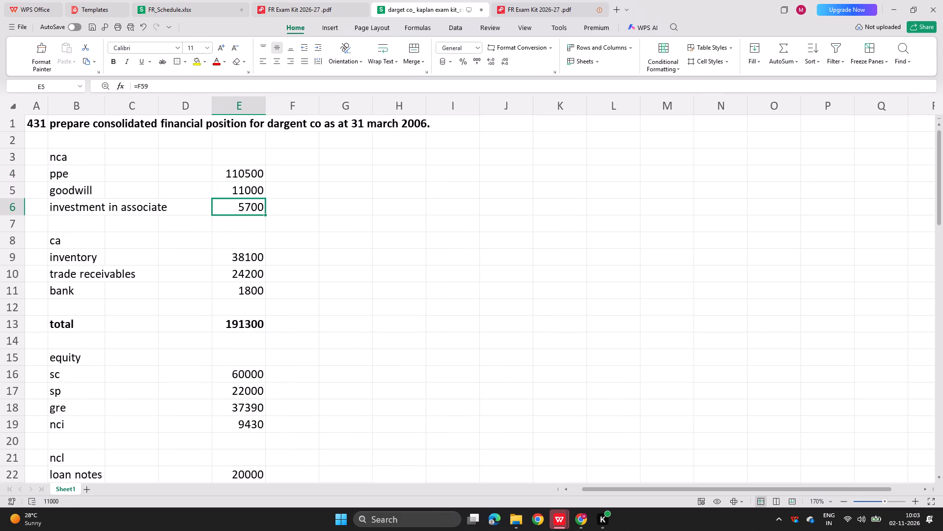
pyautogui.doubleClick(222, 188)
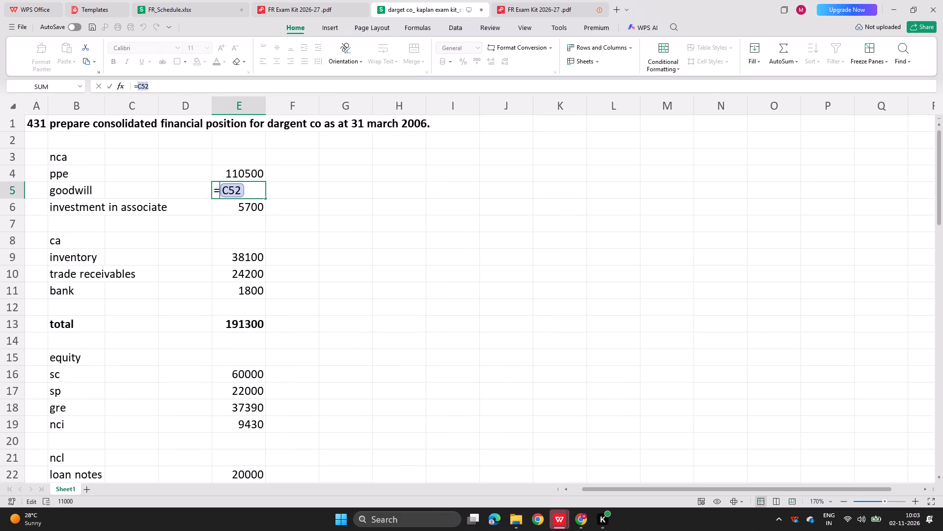
pyautogui.click(228, 260)
pyautogui.moveTo(228, 260); pyautogui.dragTo(227, 276)
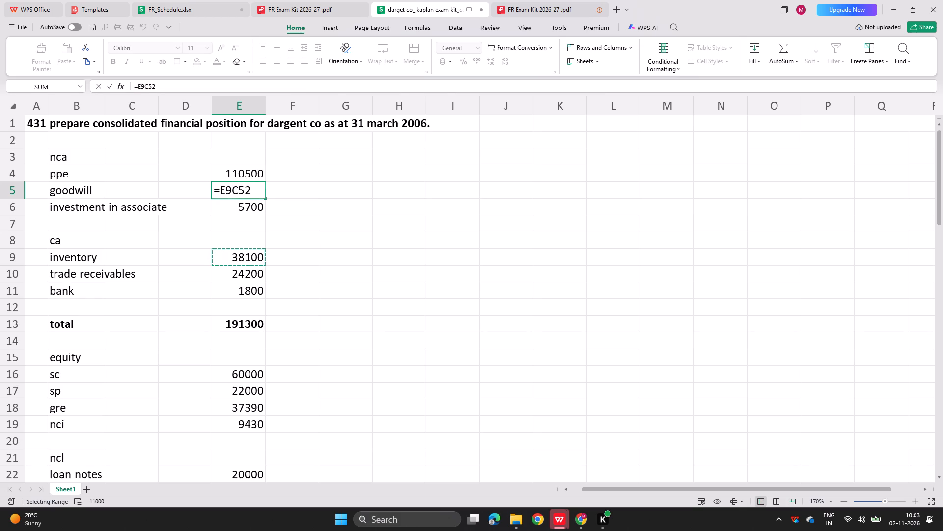
pyautogui.press('BackSpace')
pyautogui.press('BackSpace')
pyautogui.press('Return')
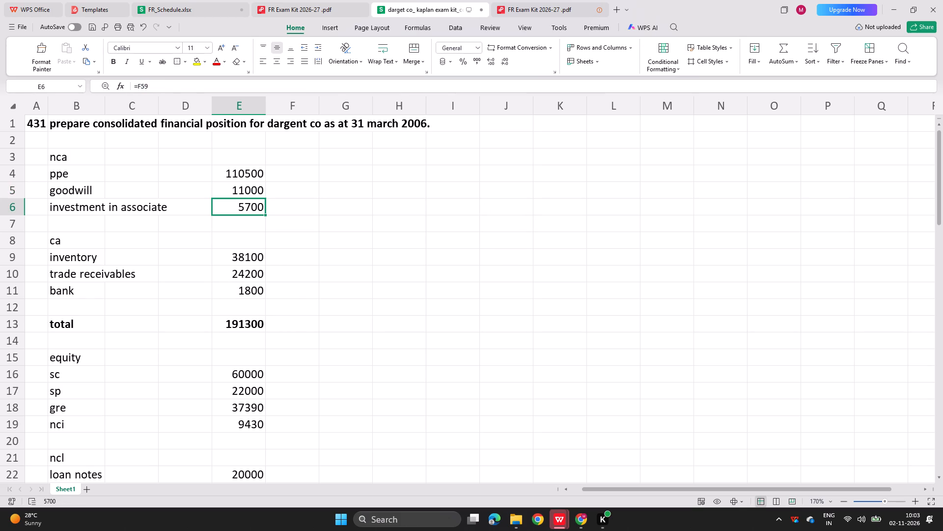
# Inspect the formulas behind inventory, trade receivables and bank in E9, E10 and E11, leaving them as they are.
pyautogui.doubleClick(227, 260)
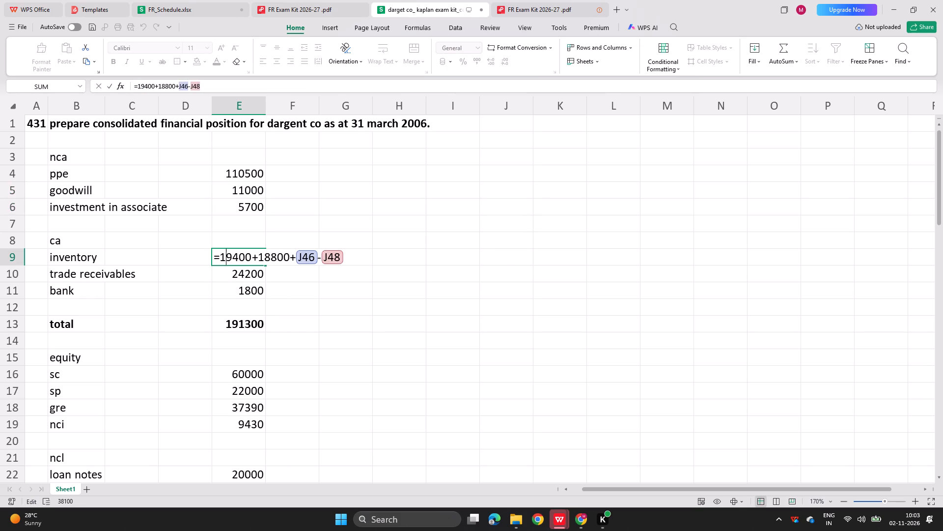
pyautogui.press('Return')
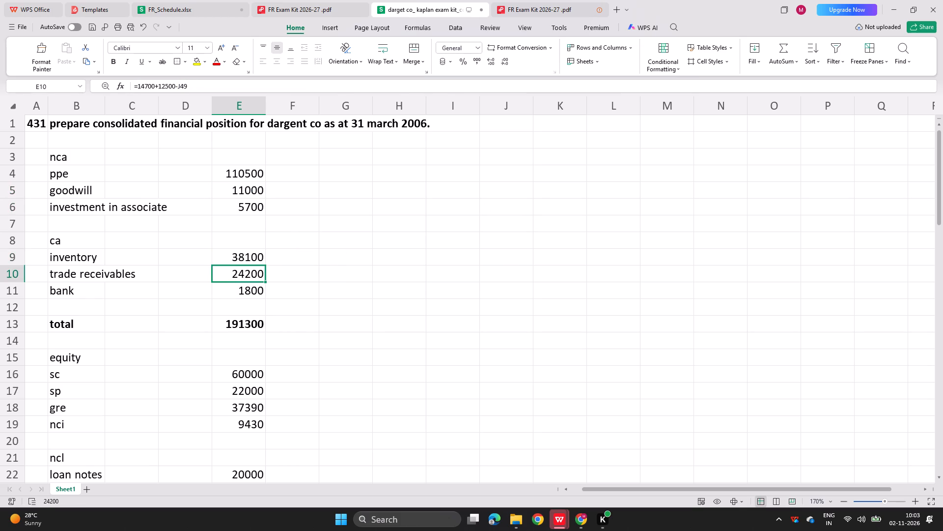
pyautogui.doubleClick(225, 274)
pyautogui.press('Return')
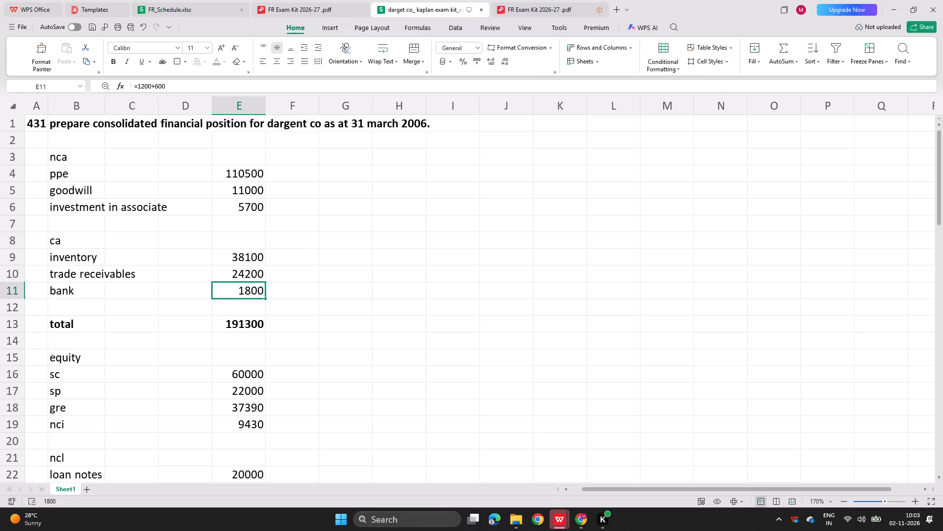
pyautogui.doubleClick(226, 290)
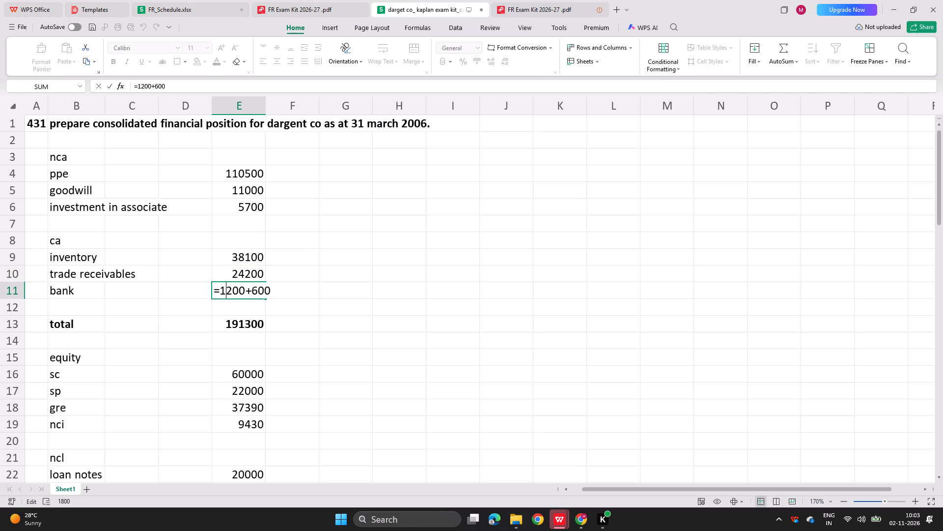
pyautogui.press('Return')
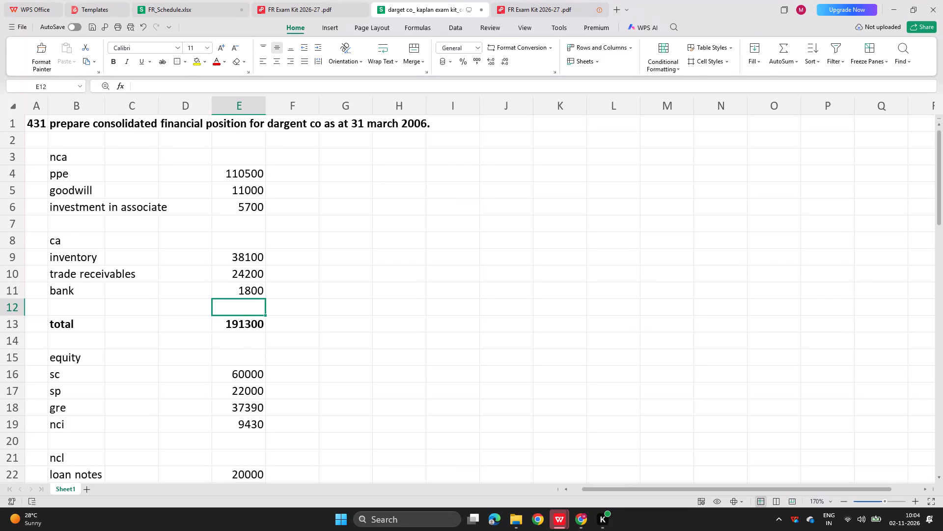
# Inspect the formulas behind the equity figures sc, sp, gre and nci in E16 to E19, leaving them as they are.
pyautogui.scroll(-3, 230, 324)
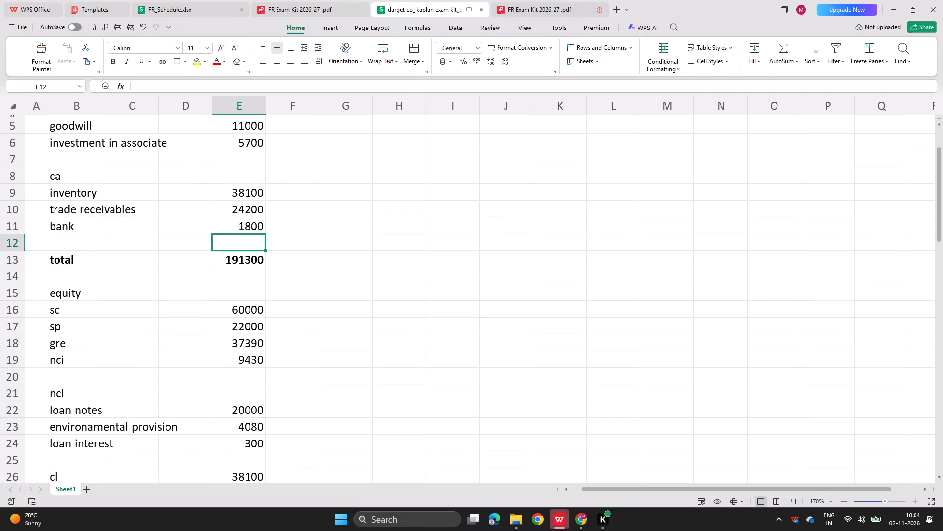
pyautogui.moveTo(232, 309); pyautogui.dragTo(230, 331)
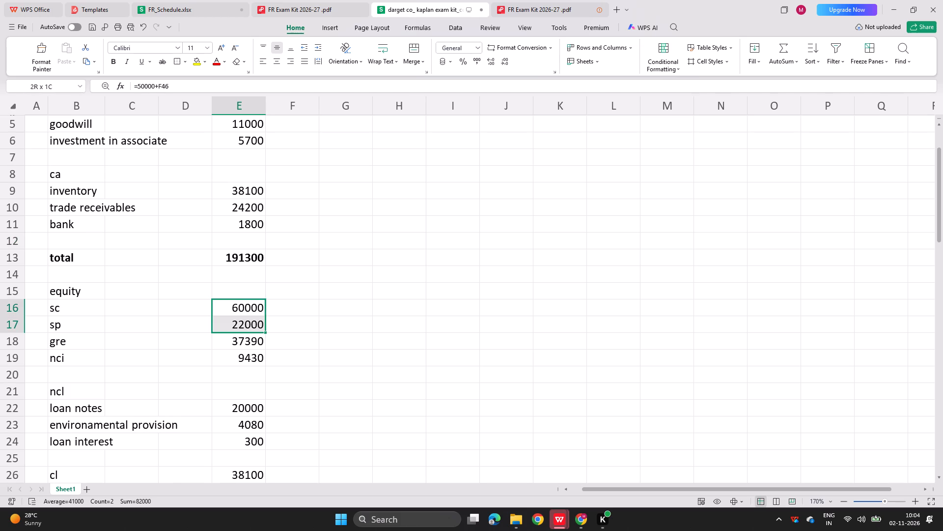
pyautogui.moveTo(230, 331); pyautogui.dragTo(227, 335)
pyautogui.moveTo(227, 326); pyautogui.dragTo(226, 345)
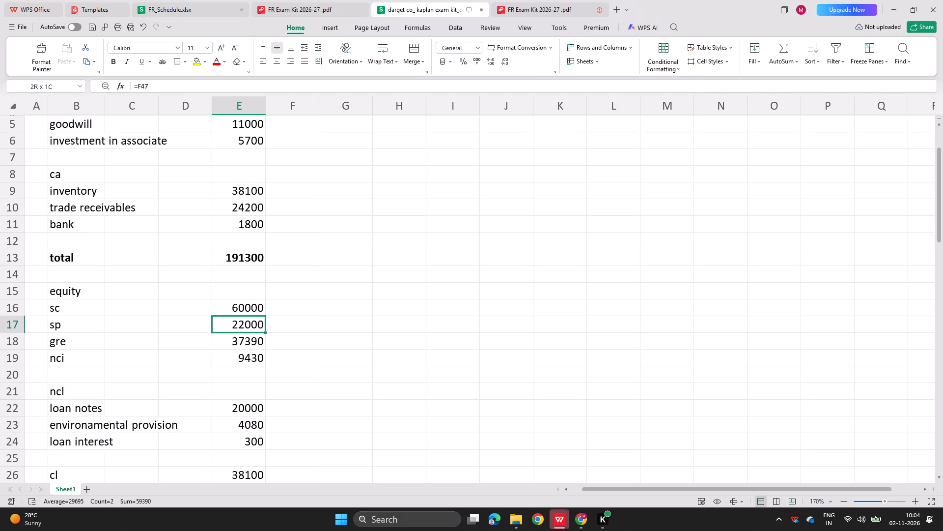
pyautogui.moveTo(226, 345); pyautogui.dragTo(226, 345)
pyautogui.moveTo(223, 345); pyautogui.dragTo(222, 359)
pyautogui.moveTo(222, 359); pyautogui.dragTo(222, 323)
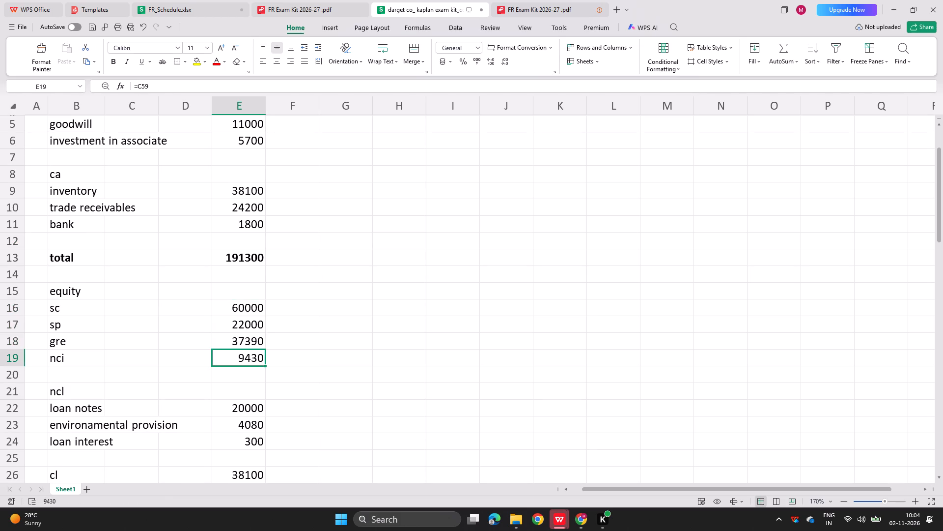
pyautogui.moveTo(222, 323); pyautogui.dragTo(222, 323)
pyautogui.moveTo(222, 323); pyautogui.dragTo(222, 337)
pyautogui.moveTo(222, 337); pyautogui.dragTo(222, 342)
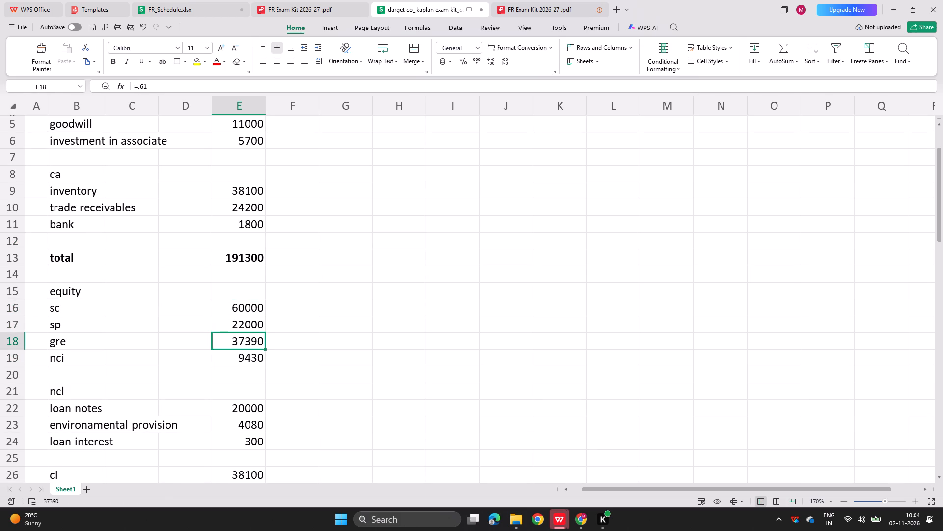
pyautogui.moveTo(222, 342); pyautogui.dragTo(222, 357)
pyautogui.moveTo(222, 357); pyautogui.dragTo(220, 323)
pyautogui.moveTo(220, 323); pyautogui.dragTo(220, 340)
pyautogui.click(220, 340)
pyautogui.moveTo(222, 361); pyautogui.dragTo(221, 344)
pyautogui.click(221, 344)
# Recheck the ppe formula in E4 and its D38 and D39 references to working 2, keeping the formula as it is.
pyautogui.scroll(1, 220, 306)
pyautogui.scroll(2, 226, 193)
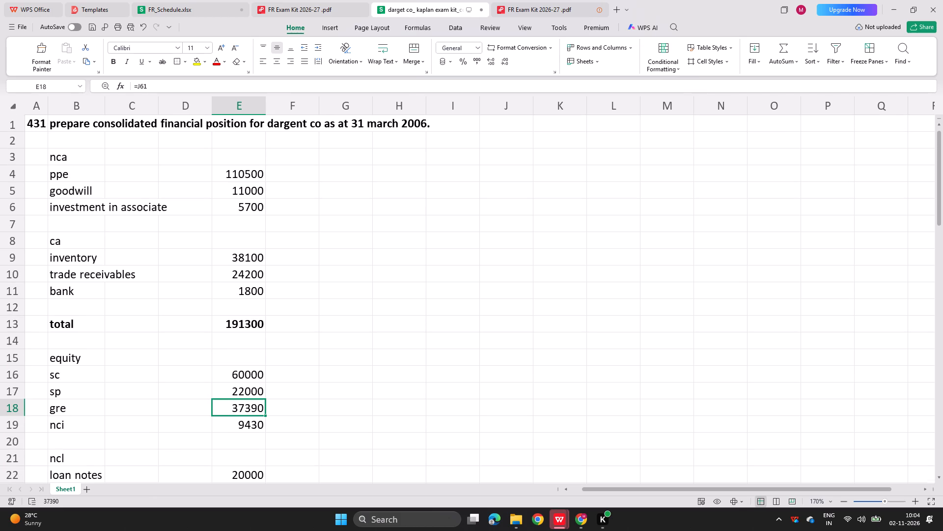
pyautogui.scroll(1, 226, 193)
pyautogui.click(244, 171)
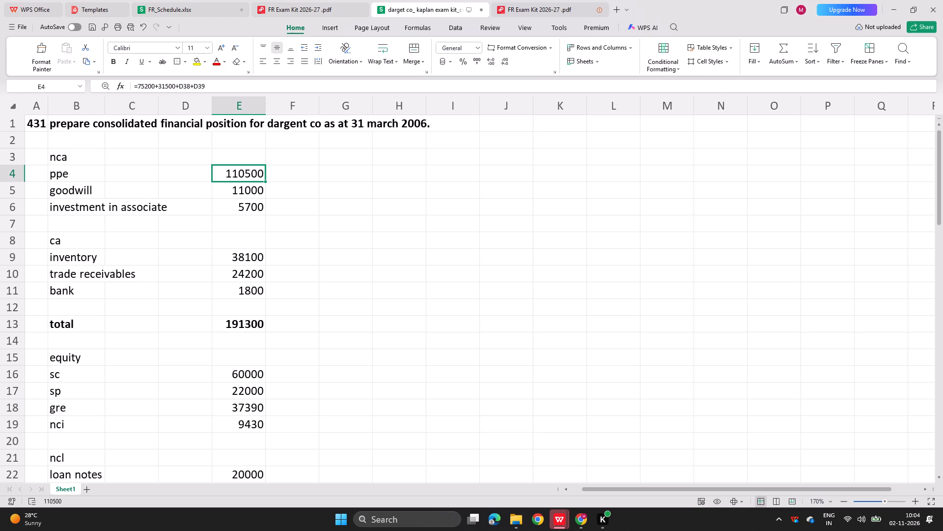
pyautogui.scroll(-10, 198, 236)
pyautogui.scroll(4, 198, 236)
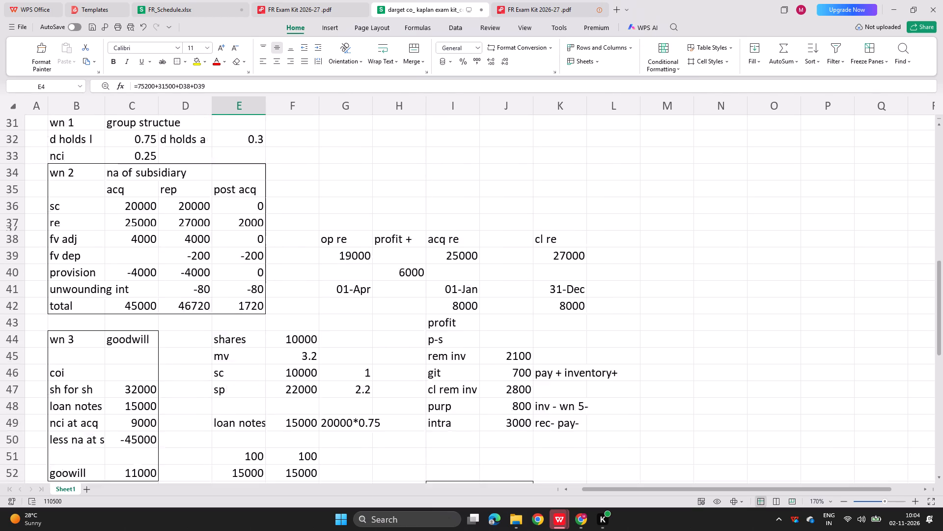
pyautogui.scroll(2, 198, 236)
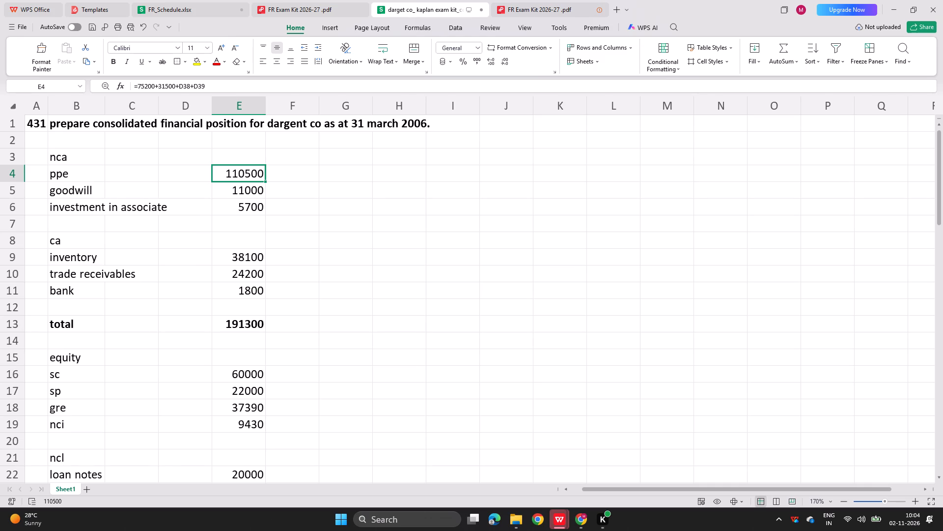
pyautogui.doubleClick(244, 172)
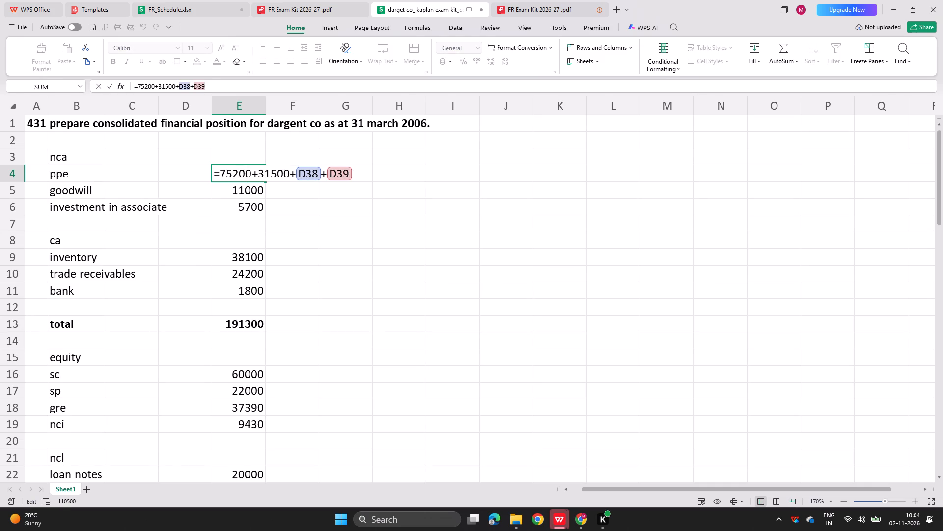
pyautogui.click(359, 175)
pyautogui.press('Return')
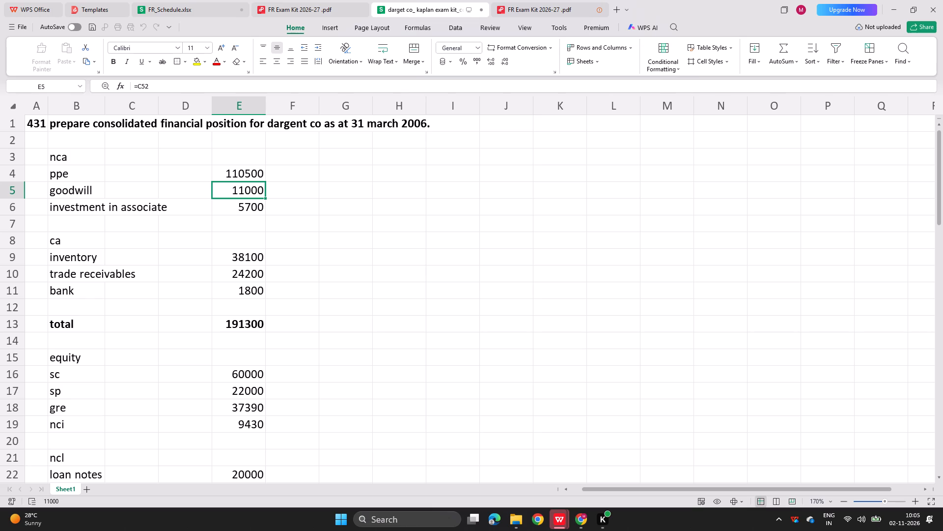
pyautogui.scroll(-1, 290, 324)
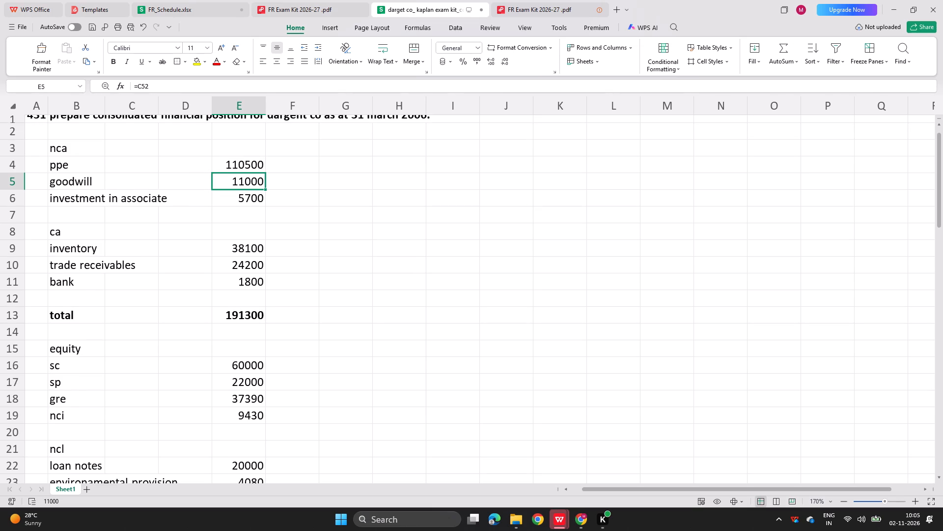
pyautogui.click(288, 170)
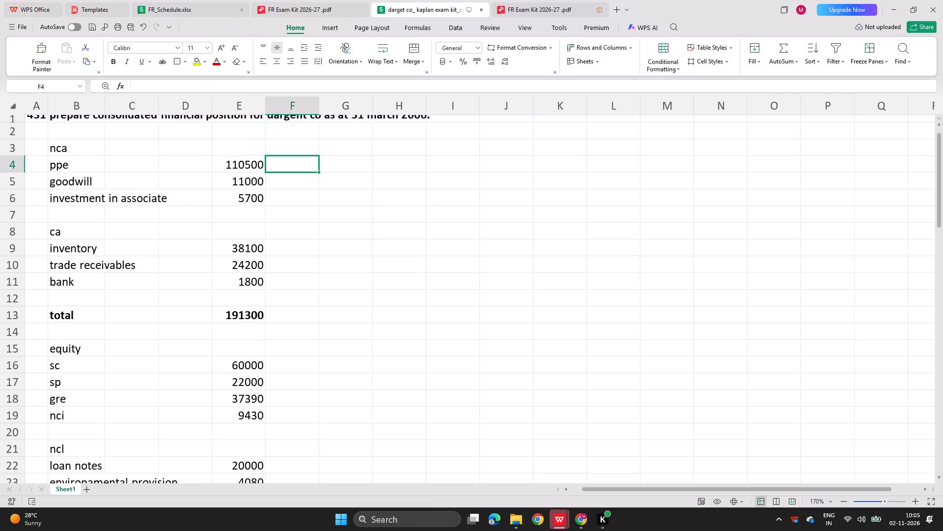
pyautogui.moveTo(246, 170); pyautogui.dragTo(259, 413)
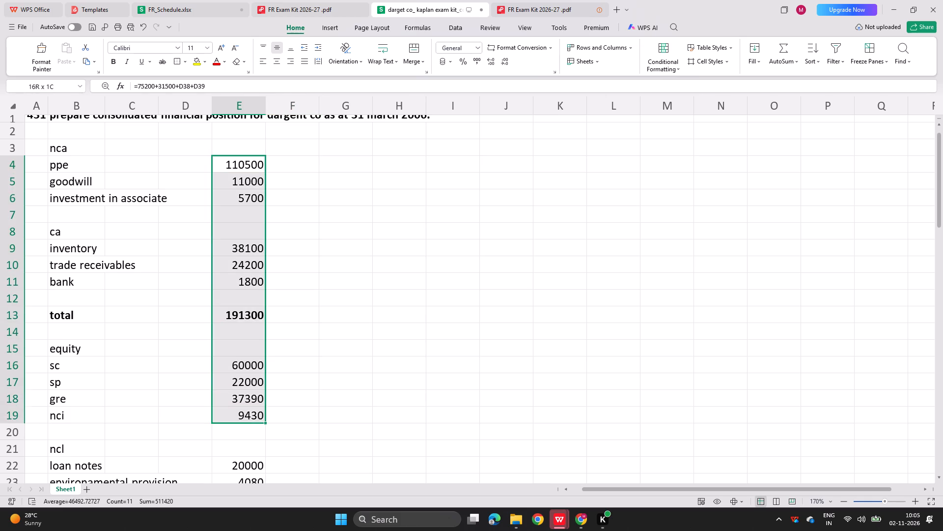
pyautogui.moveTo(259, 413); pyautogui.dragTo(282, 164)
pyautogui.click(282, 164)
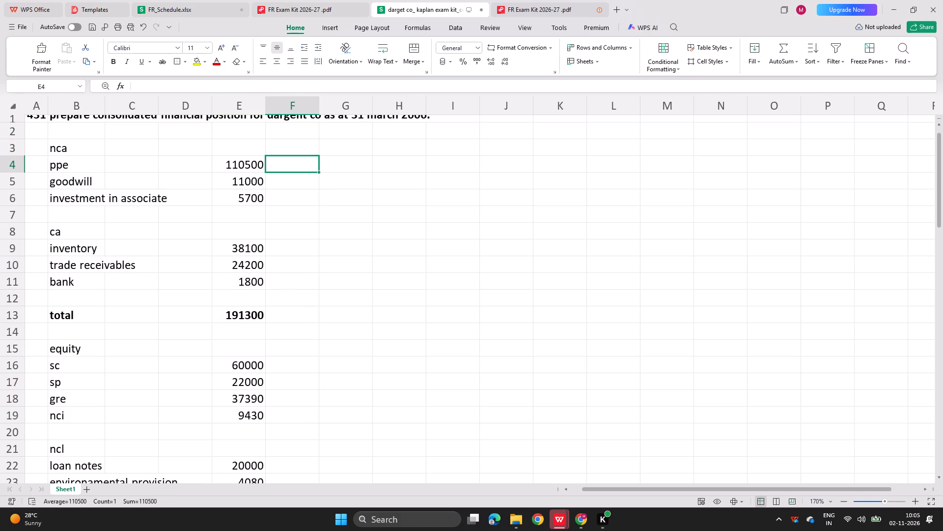
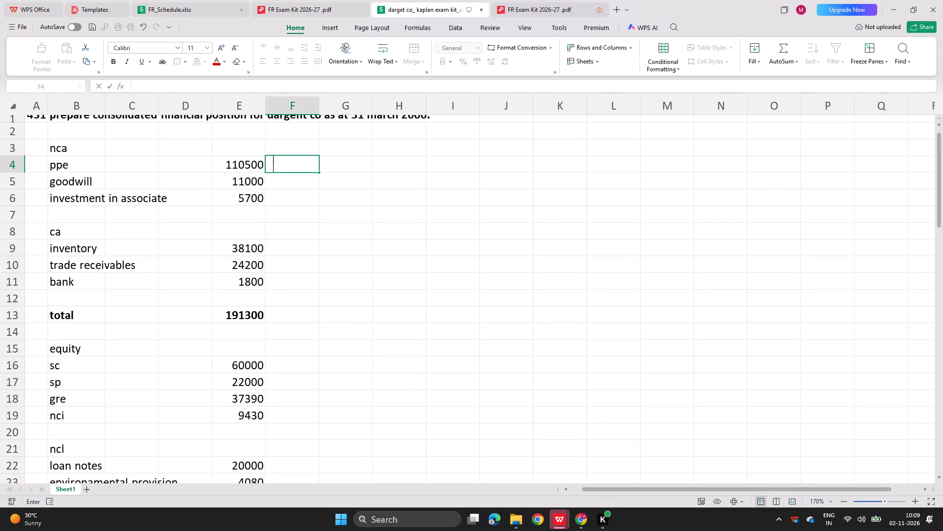
# Compare the total in row 13 with the total in row 28 of the statement of financial position.
pyautogui.moveTo(230, 307); pyautogui.dragTo(46, 316)
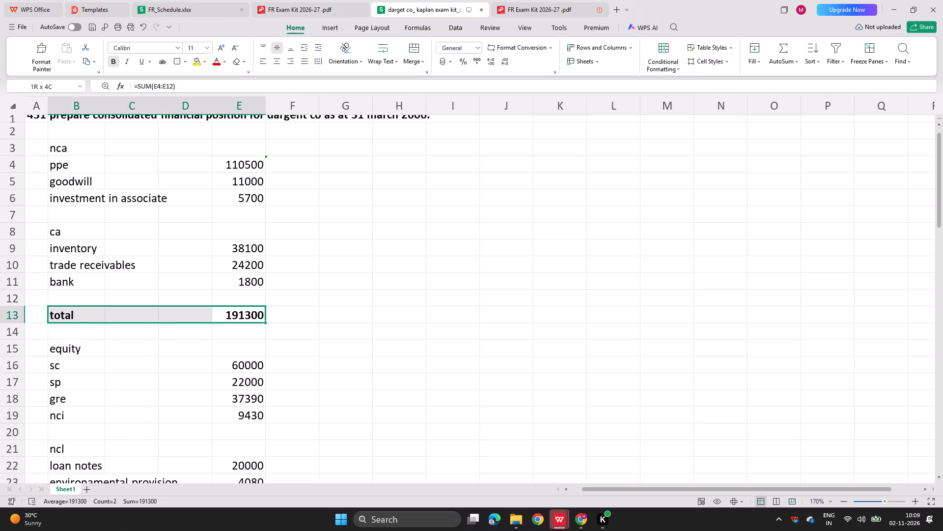
pyautogui.moveTo(76, 319); pyautogui.dragTo(239, 313)
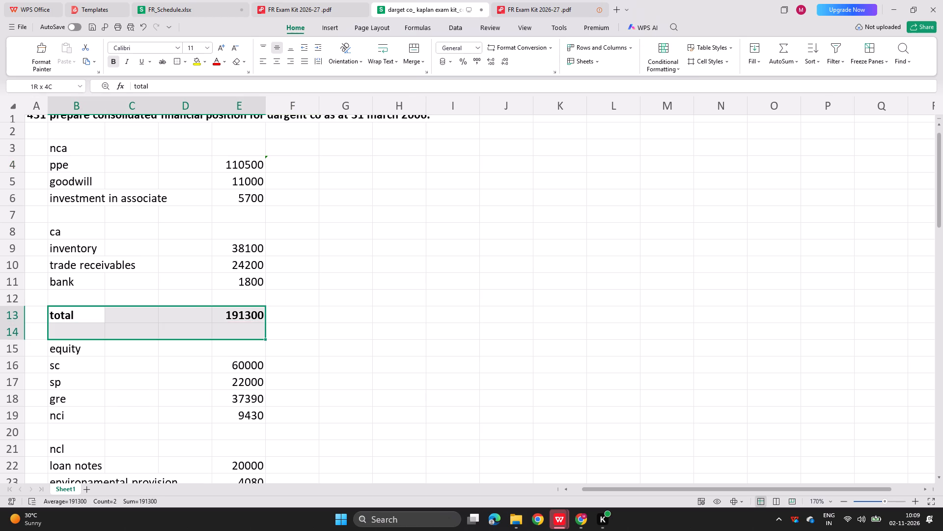
pyautogui.moveTo(239, 313); pyautogui.dragTo(176, 289)
pyautogui.scroll(-2, 176, 289)
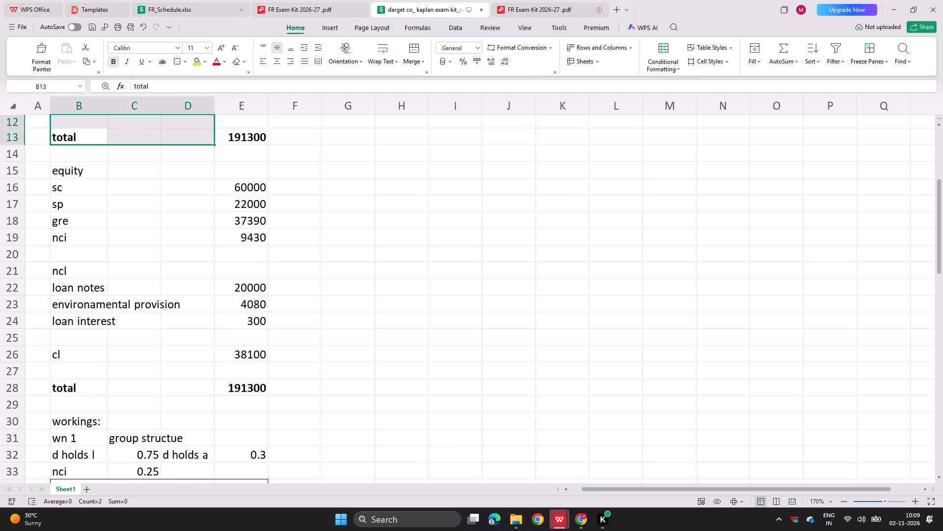
pyautogui.scroll(-2, 176, 289)
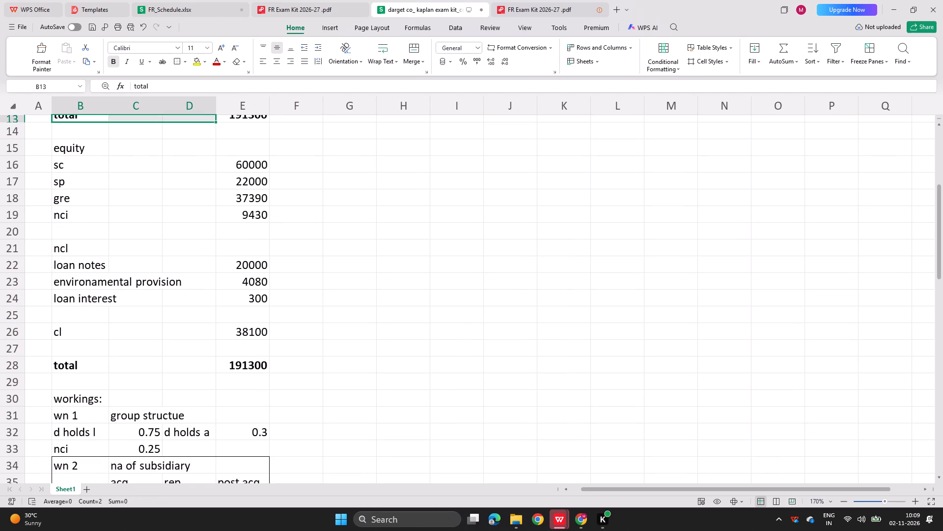
pyautogui.moveTo(64, 370); pyautogui.dragTo(254, 363)
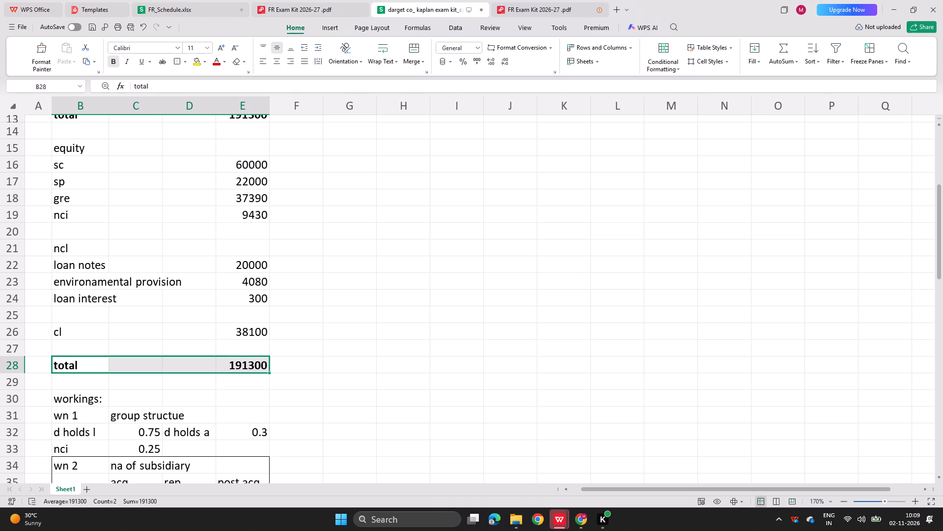
# Inspect the investment in associate formula in E6, leaving it as it is.
pyautogui.scroll(8, 244, 217)
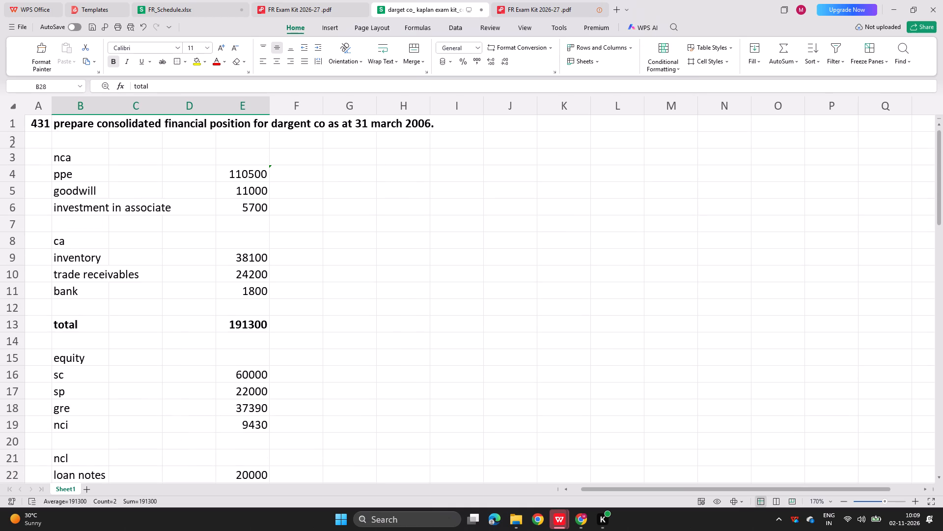
pyautogui.click(250, 206)
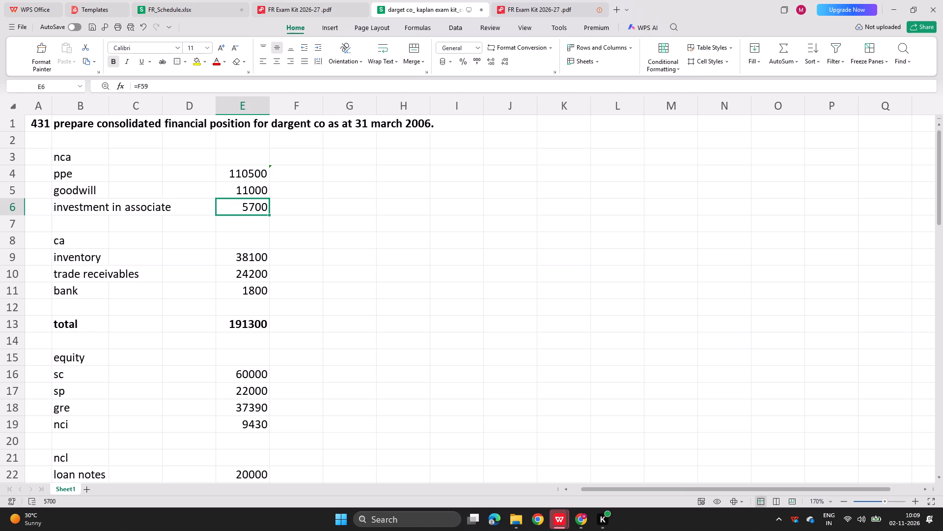
pyautogui.doubleClick(240, 210)
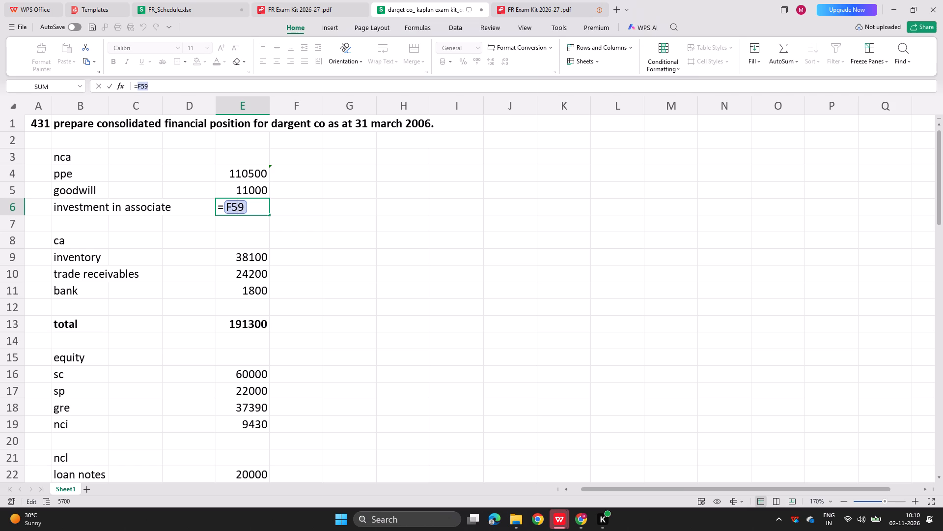
pyautogui.press('Return')
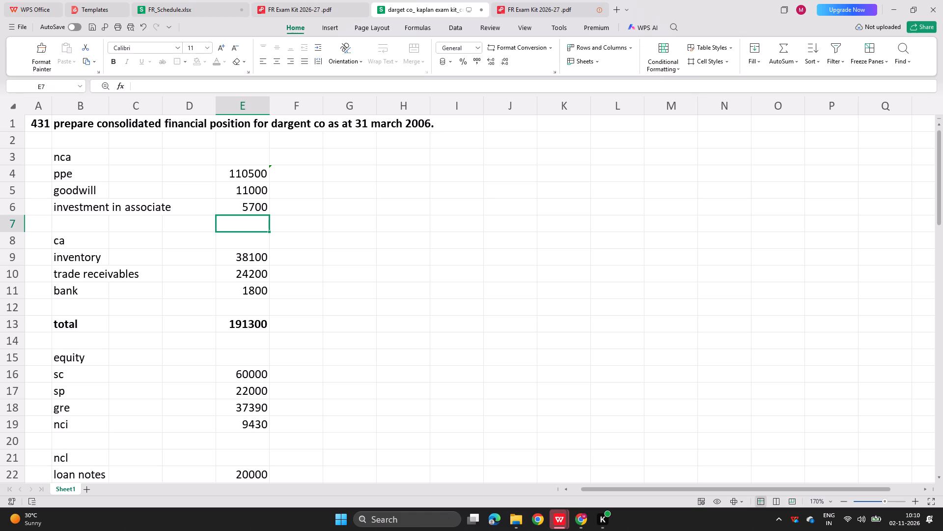
# Recheck the formulas for inventory, trade receivables, bank and the asset total in E9, E10, E11 and E13, leaving them as they are.
pyautogui.scroll(-1, 238, 256)
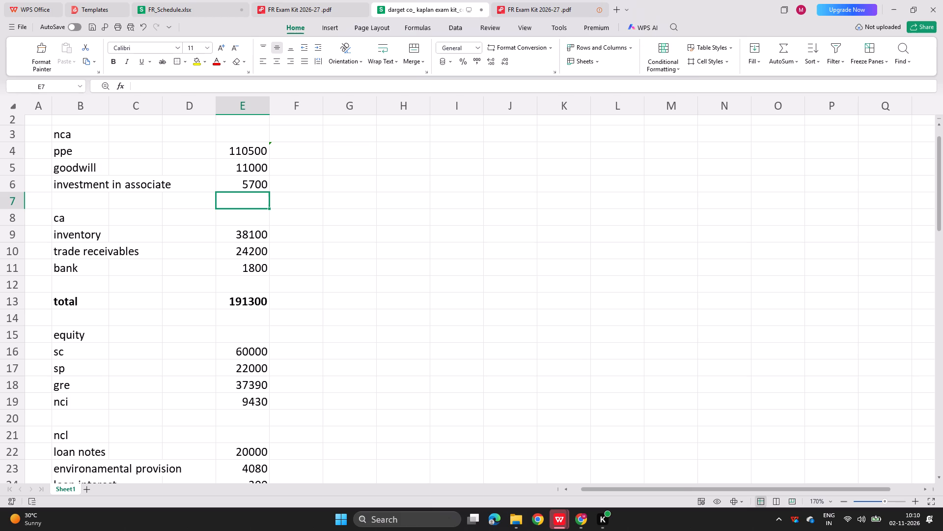
pyautogui.doubleClick(255, 238)
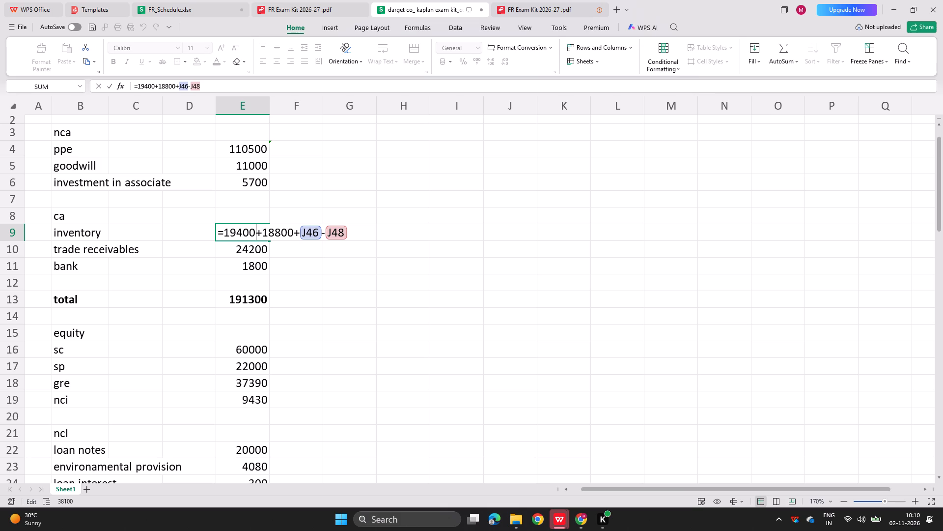
pyautogui.press('Return')
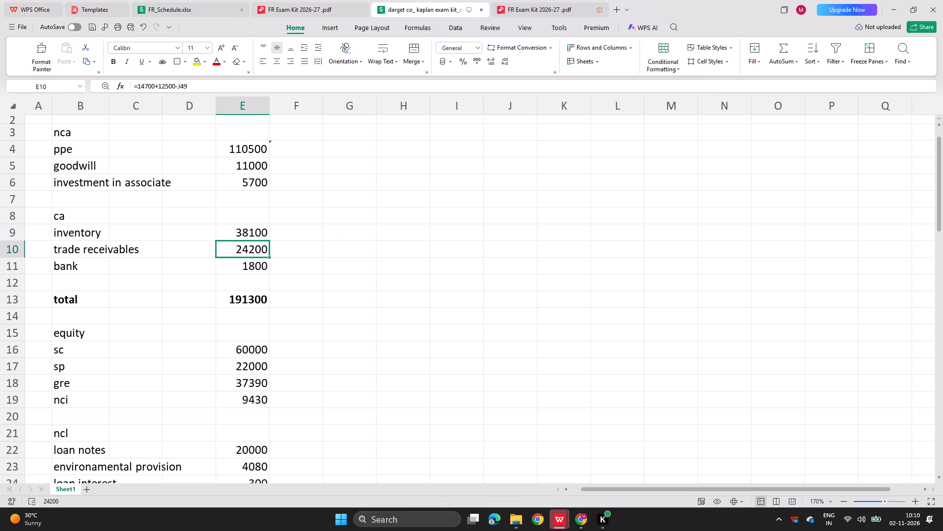
pyautogui.doubleClick(237, 254)
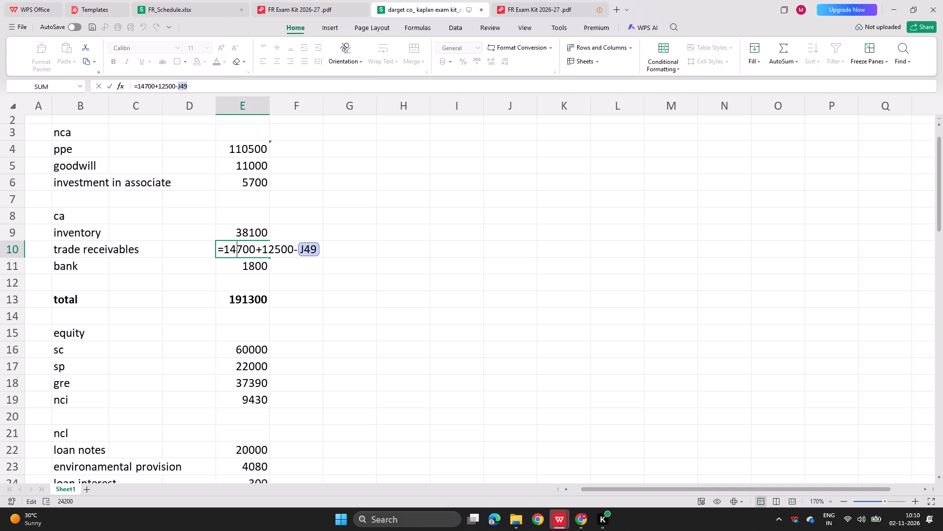
pyautogui.press('Return')
pyautogui.doubleClick(231, 265)
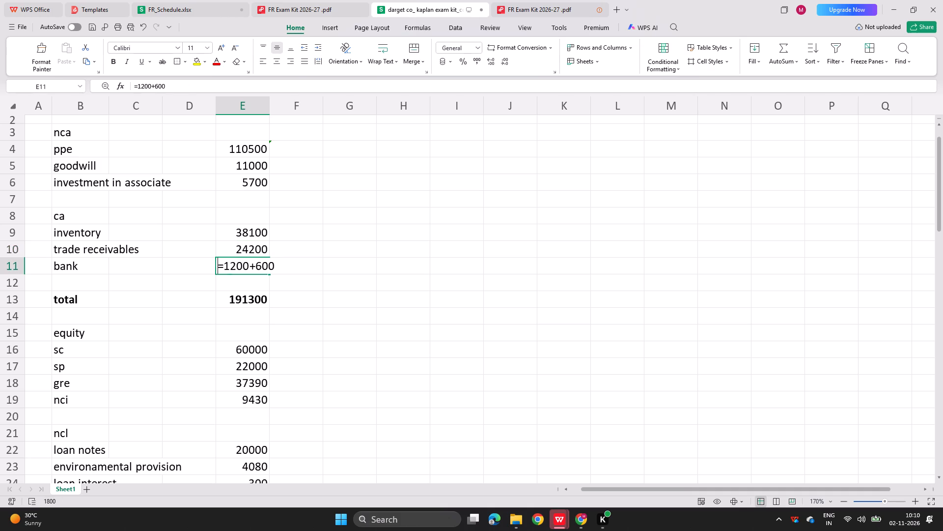
pyautogui.press('Return')
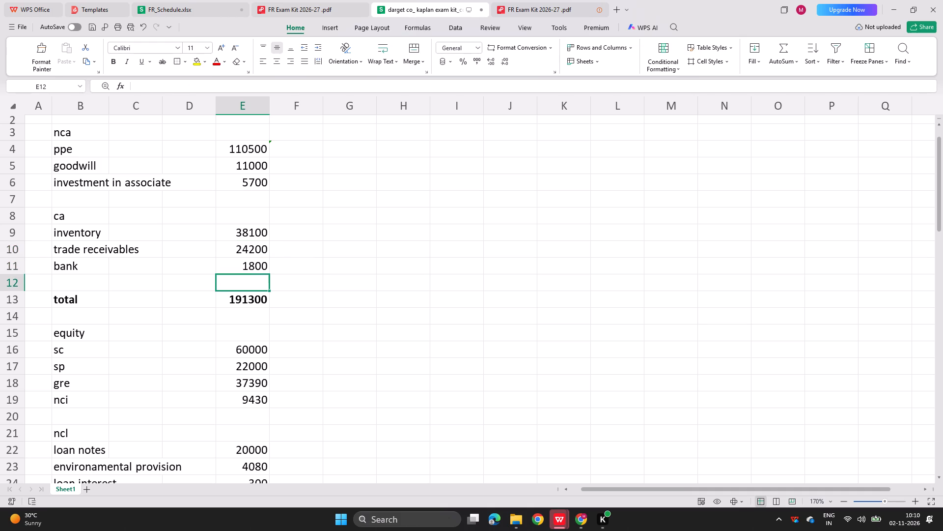
pyautogui.doubleClick(231, 298)
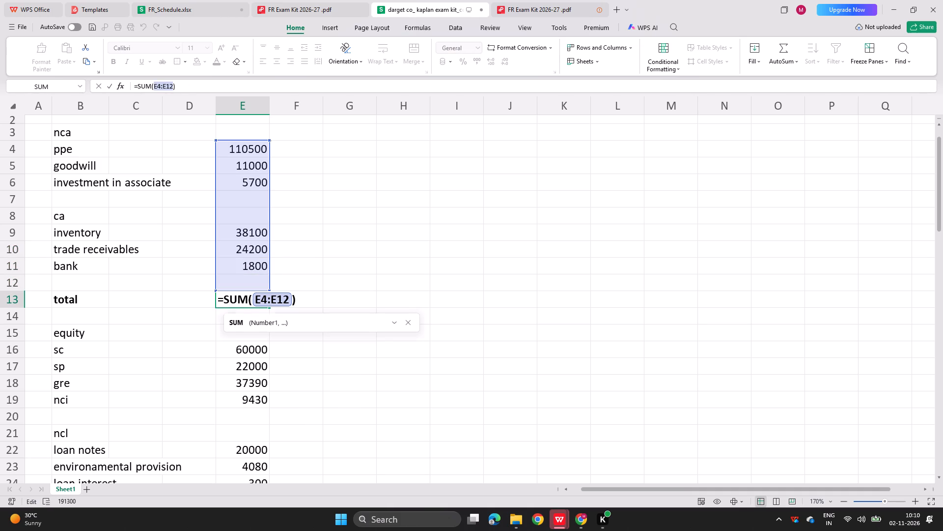
pyautogui.press('Return')
# Review the equity figures in E16 to E19 and inspect the sp formula in E17, keeping it as it is.
pyautogui.click(232, 350)
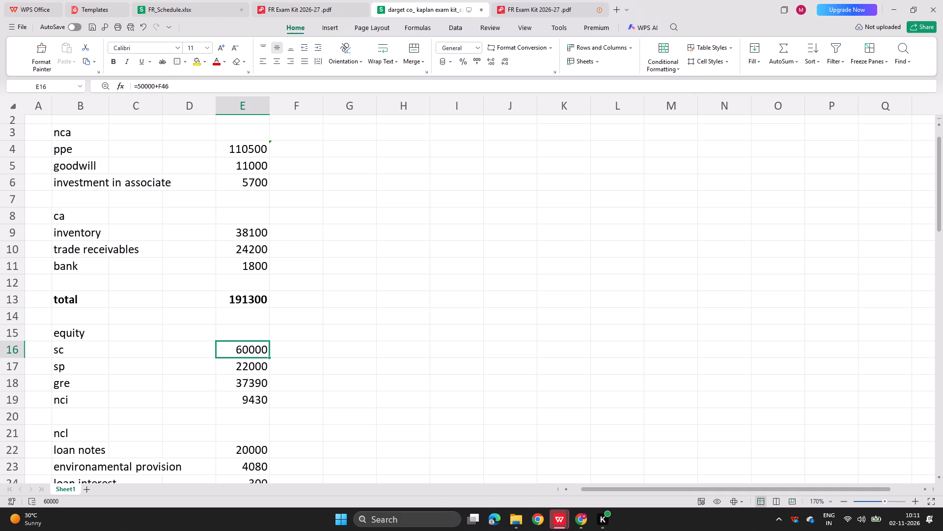
pyautogui.moveTo(235, 354); pyautogui.dragTo(235, 406)
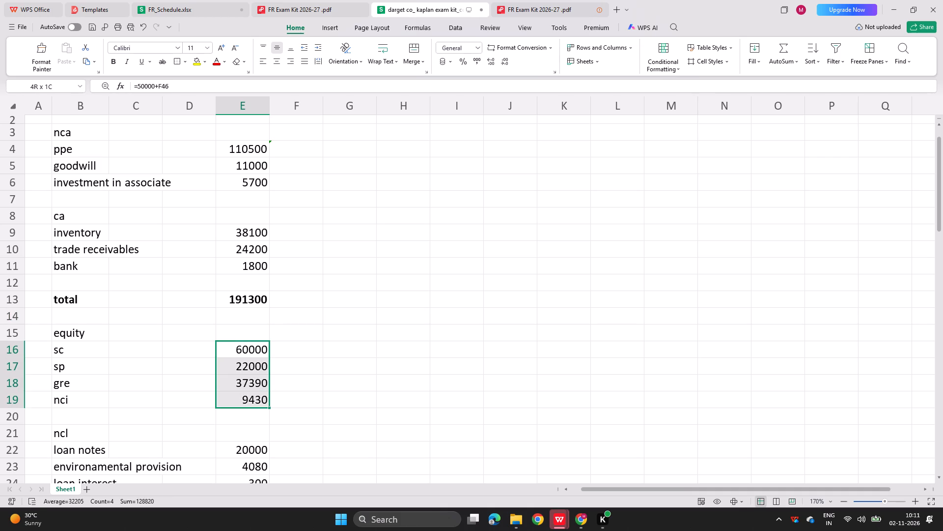
pyautogui.moveTo(235, 406); pyautogui.dragTo(236, 403)
pyautogui.moveTo(236, 403); pyautogui.dragTo(225, 348)
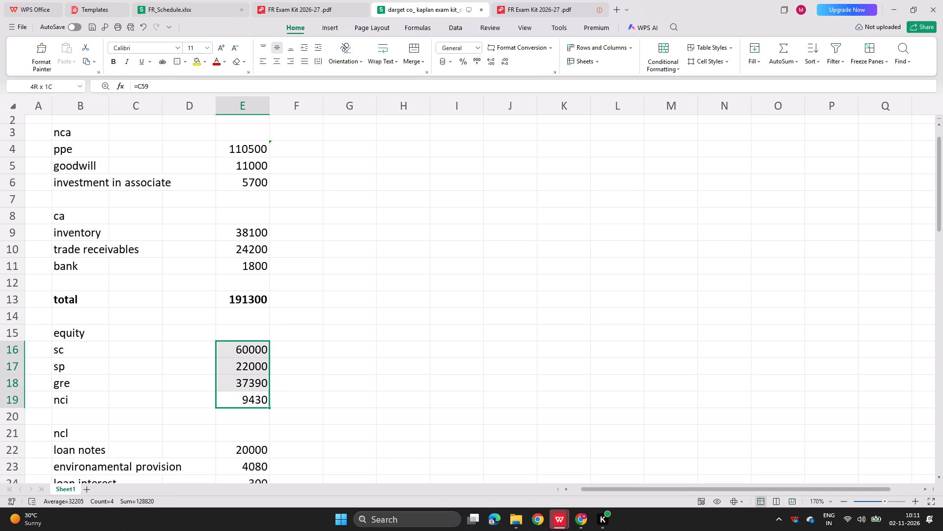
pyautogui.moveTo(225, 348); pyautogui.dragTo(225, 348)
pyautogui.moveTo(225, 348); pyautogui.dragTo(227, 377)
pyautogui.moveTo(224, 365); pyautogui.dragTo(224, 366)
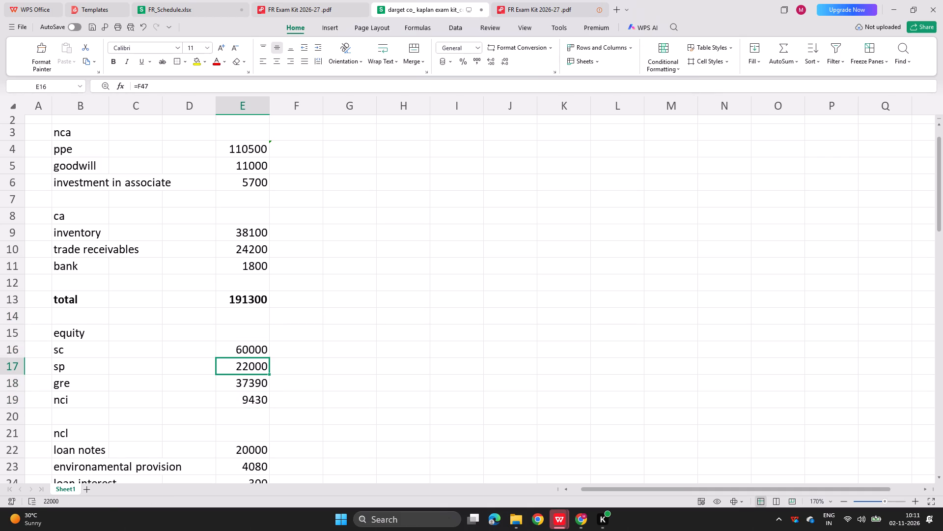
pyautogui.moveTo(224, 366); pyautogui.dragTo(226, 385)
pyautogui.moveTo(226, 385); pyautogui.dragTo(227, 397)
pyautogui.moveTo(227, 397); pyautogui.dragTo(226, 382)
pyautogui.moveTo(226, 382); pyautogui.dragTo(228, 371)
pyautogui.click(228, 371)
pyautogui.moveTo(228, 371); pyautogui.dragTo(217, 379)
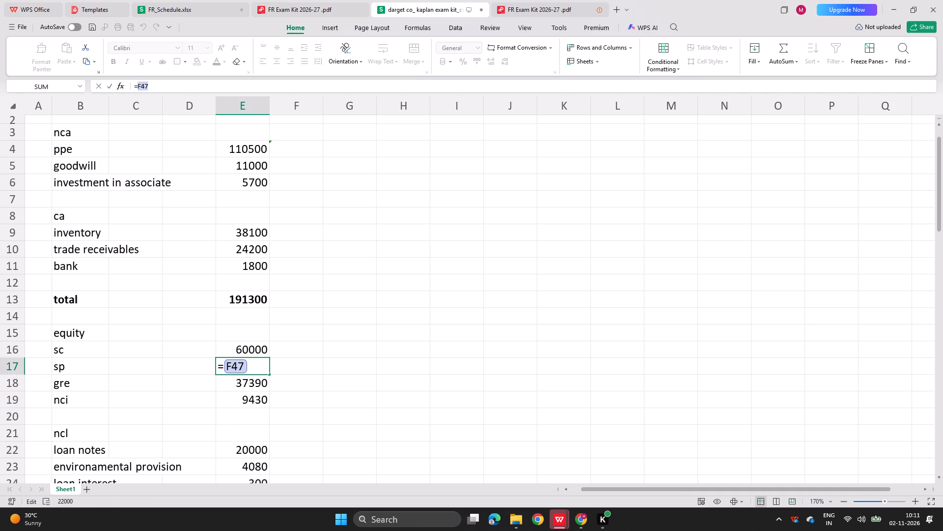
pyautogui.press('Return')
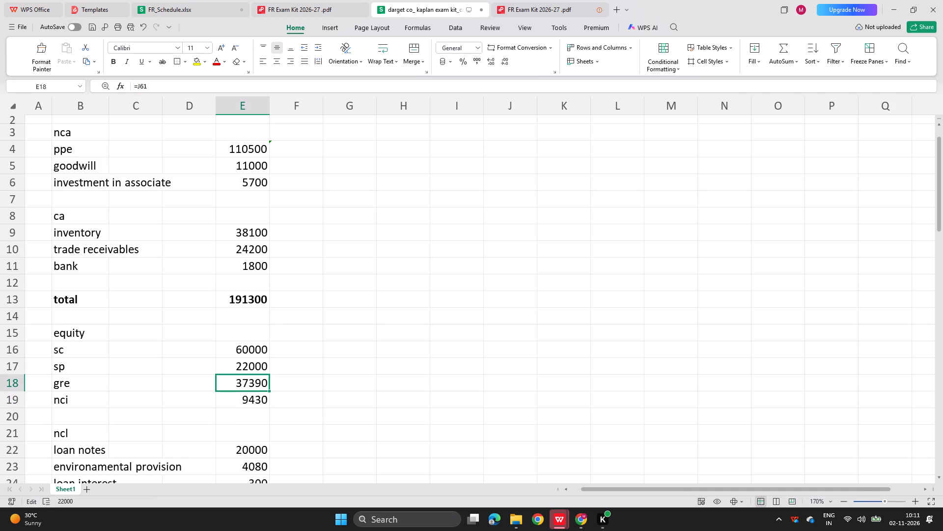
# Recheck the trade receivables, bank and asset total formulas in E10, E11 and E13, leaving them as they are.
pyautogui.doubleClick(248, 254)
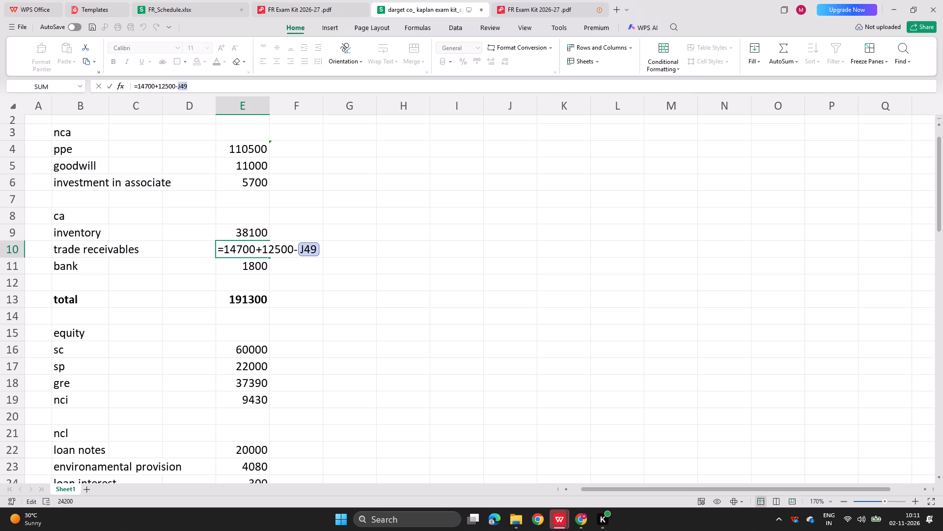
pyautogui.press('Return')
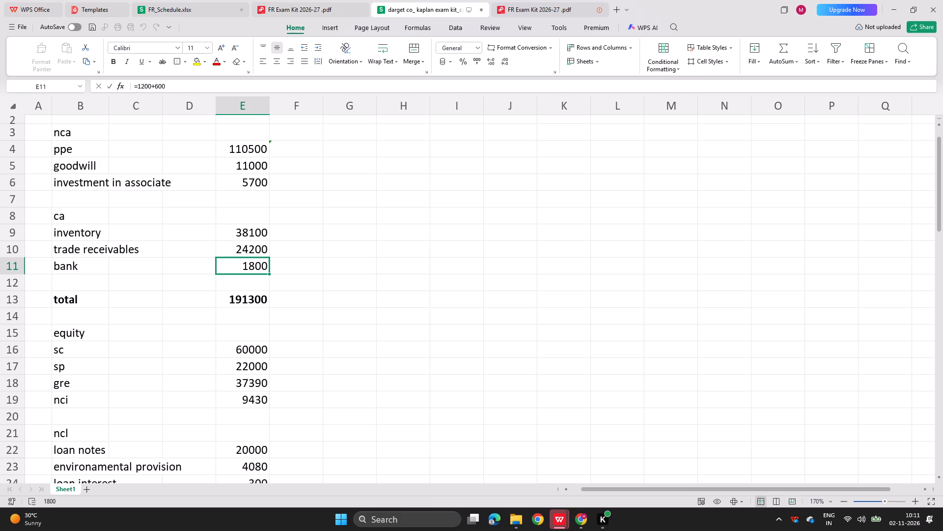
pyautogui.scroll(-1, 237, 271)
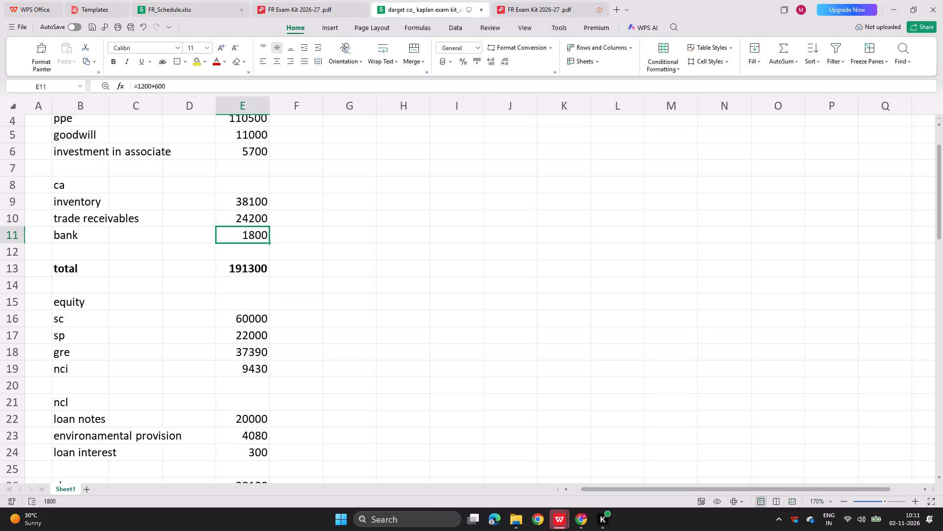
pyautogui.doubleClick(248, 234)
pyautogui.press('Return')
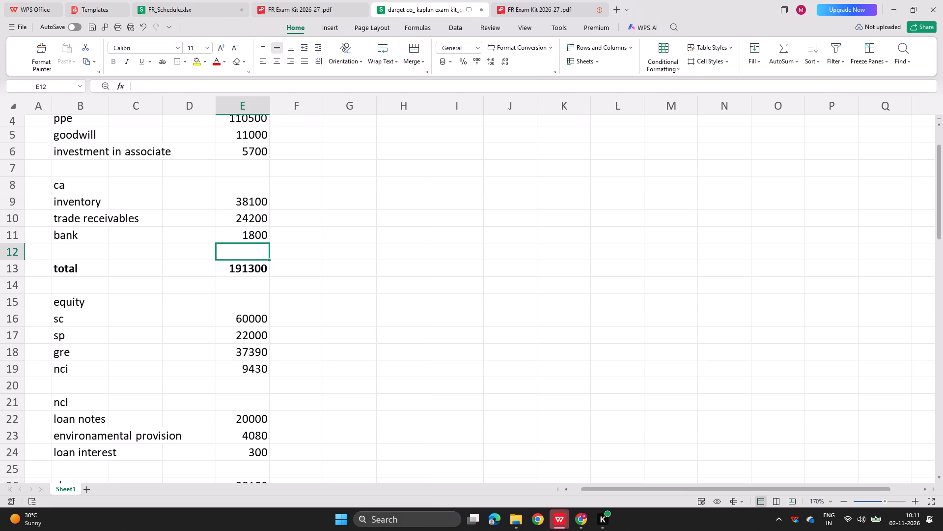
pyautogui.click(245, 271)
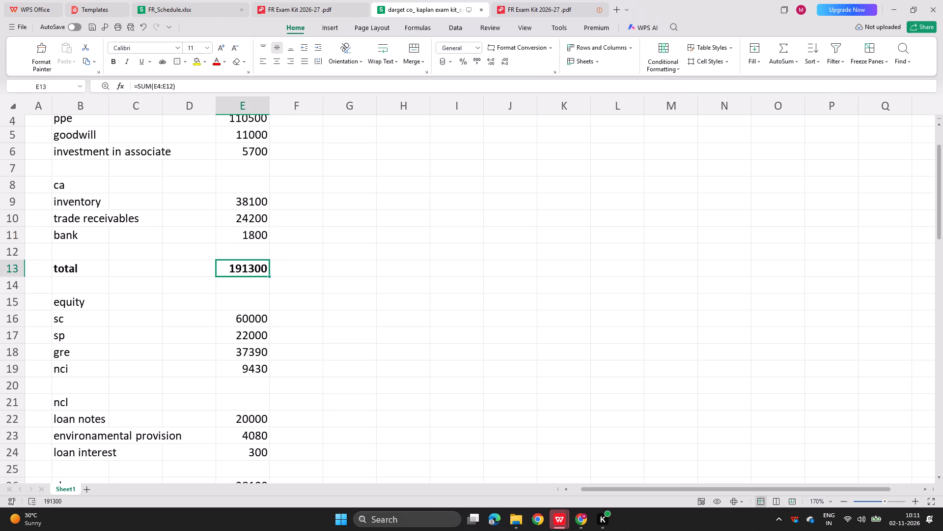
pyautogui.doubleClick(243, 272)
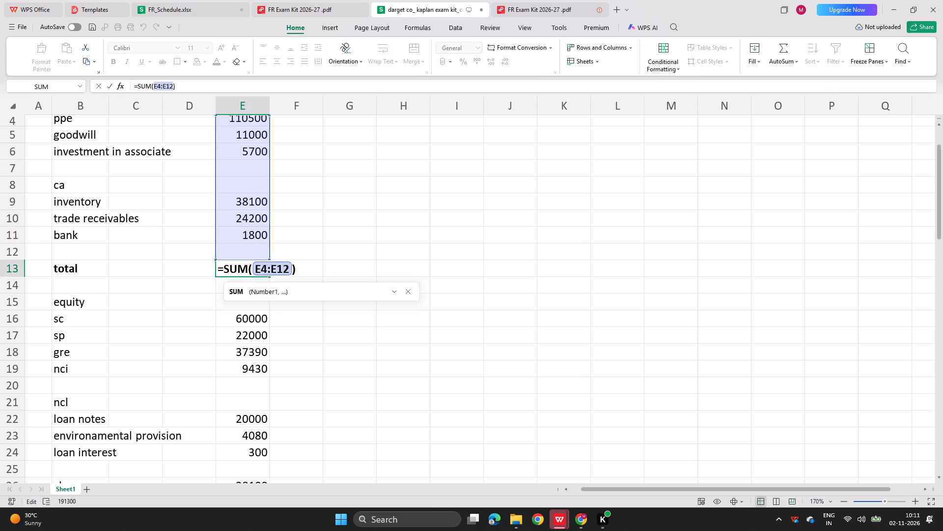
pyautogui.press('Return')
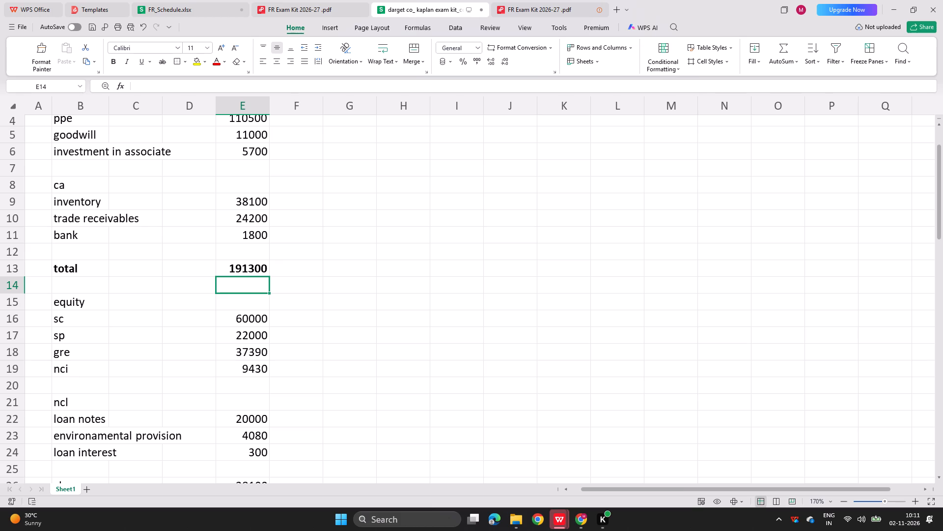
pyautogui.scroll(-2, 247, 268)
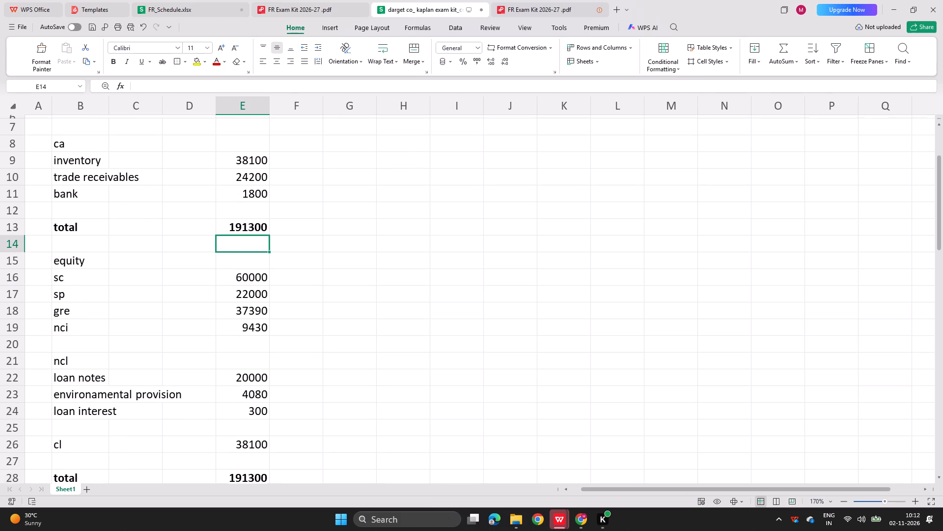
pyautogui.doubleClick(251, 203)
pyautogui.press('Return')
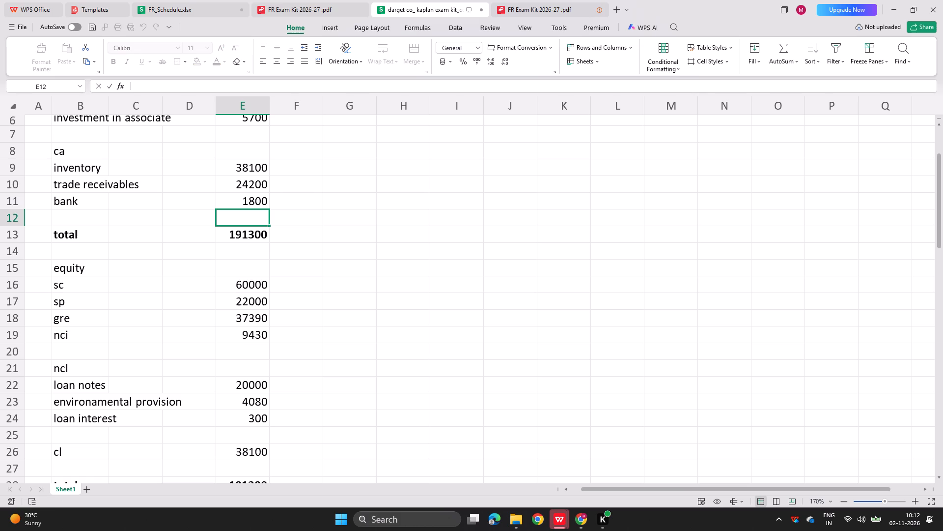
# Switch to the exam kit PDF and reread notes 2 and 3 on non-controlling interest valuation and intra-group inventory.
pyautogui.click(283, 0)
pyautogui.scroll(-1, 276, 176)
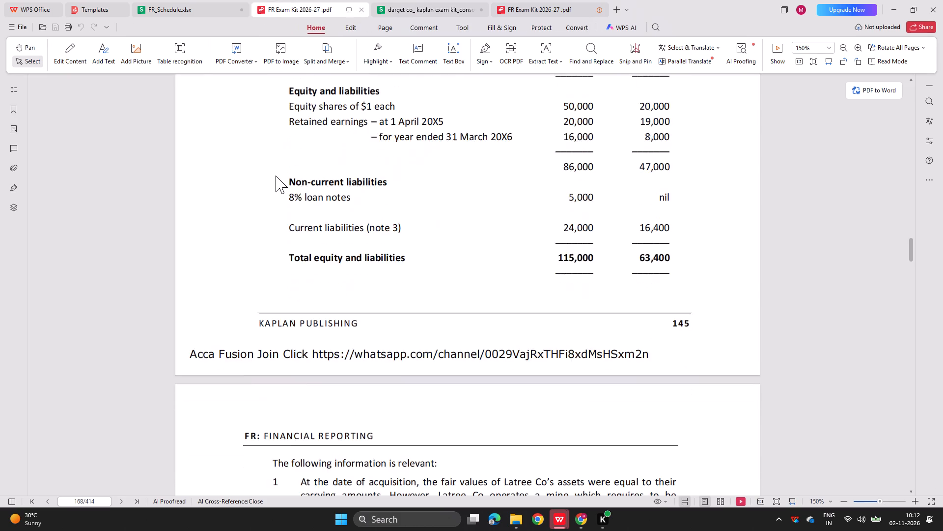
pyautogui.scroll(-2, 276, 176)
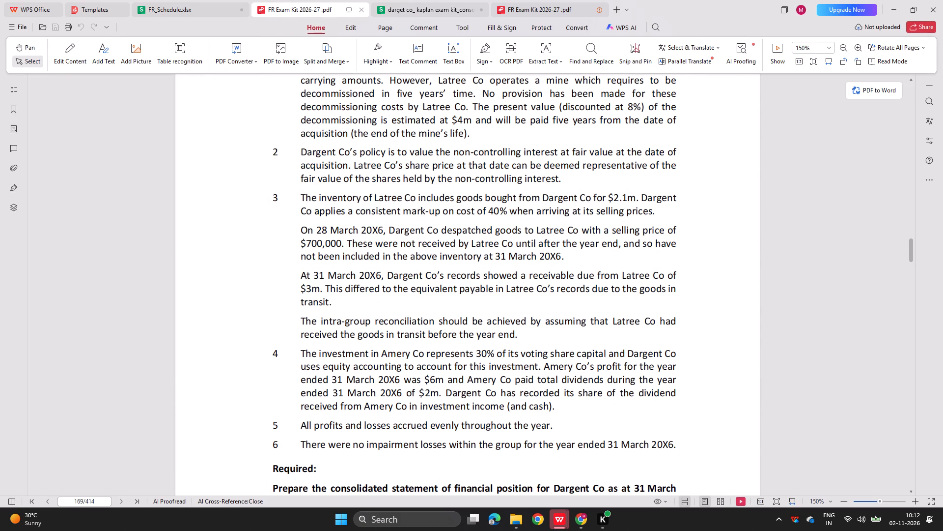
pyautogui.moveTo(273, 198); pyautogui.dragTo(297, 204)
pyautogui.moveTo(297, 204); pyautogui.dragTo(338, 308)
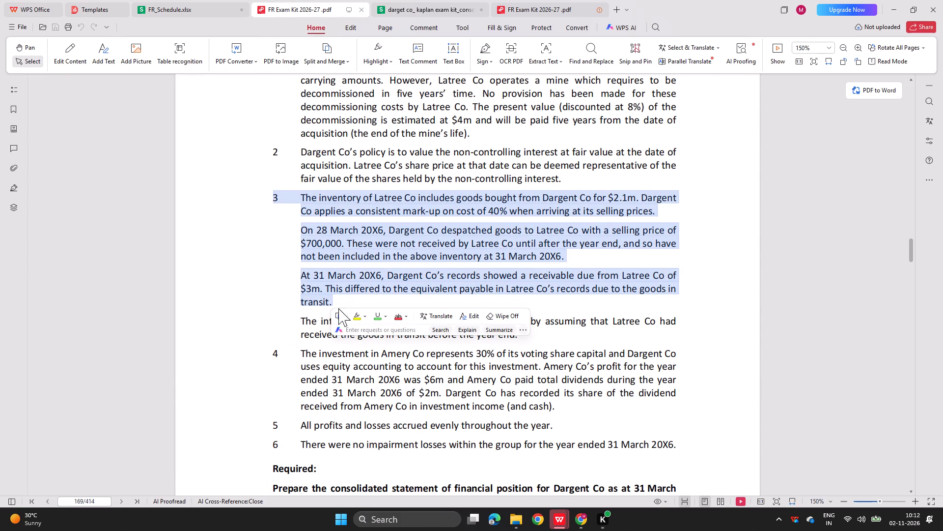
pyautogui.click(282, 246)
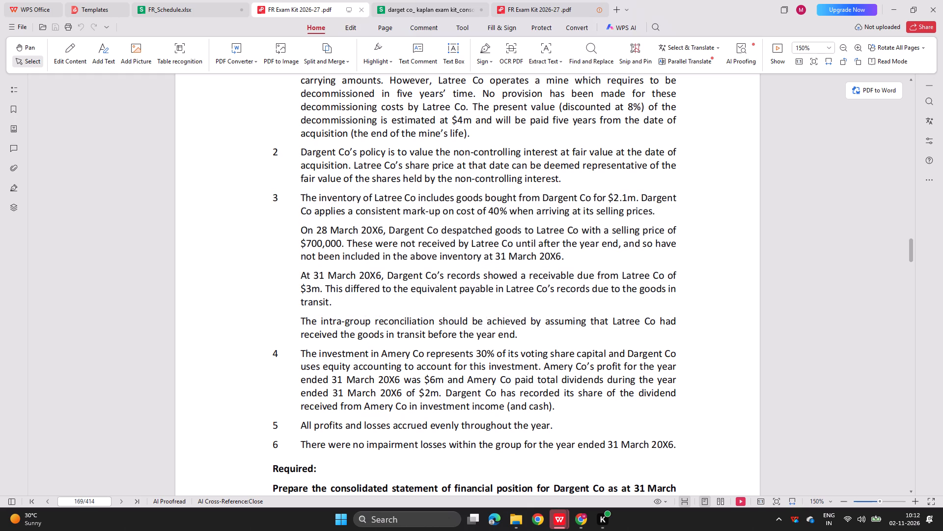
pyautogui.moveTo(276, 156); pyautogui.dragTo(569, 174)
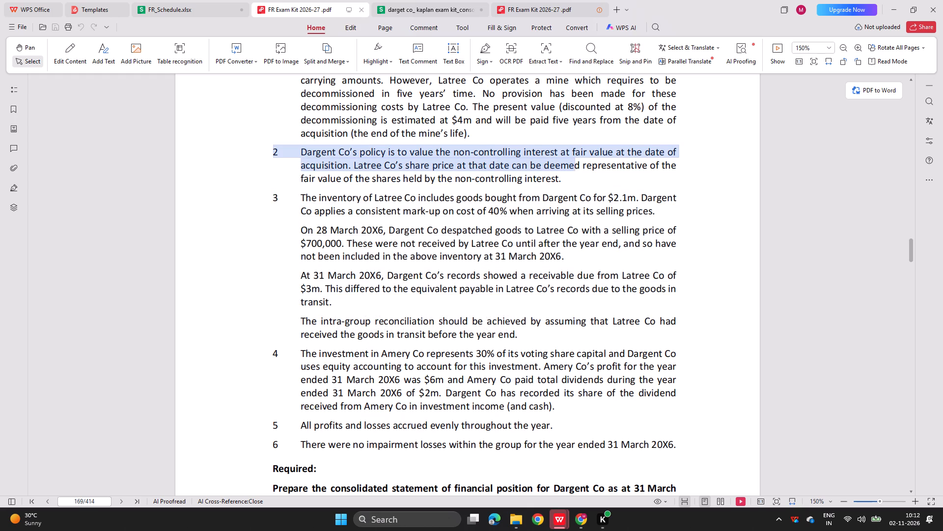
pyautogui.moveTo(569, 174); pyautogui.dragTo(562, 180)
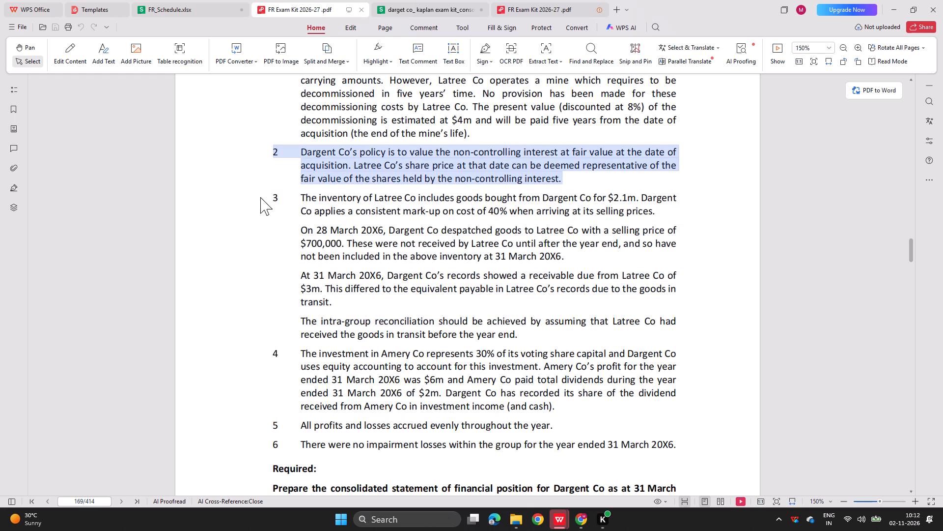
pyautogui.moveTo(276, 196); pyautogui.dragTo(331, 315)
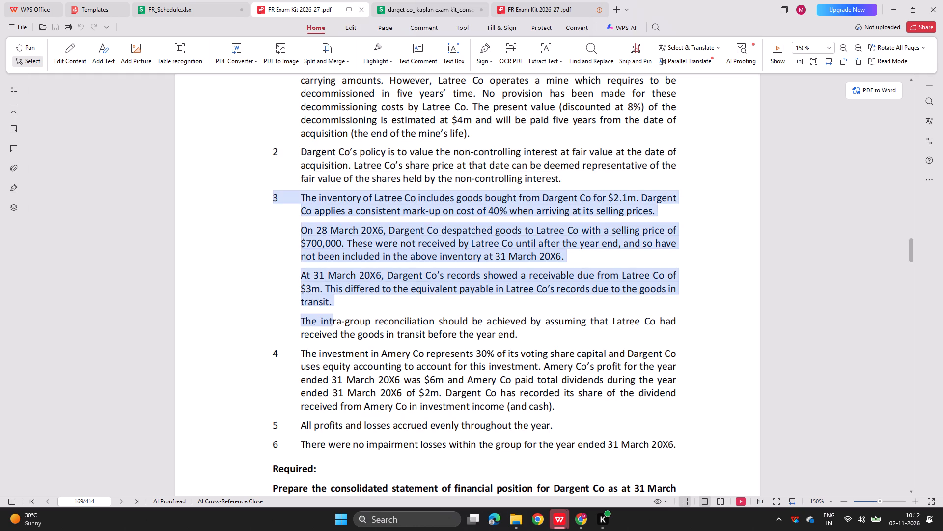
pyautogui.moveTo(331, 315); pyautogui.dragTo(305, 251)
pyautogui.click(246, 260)
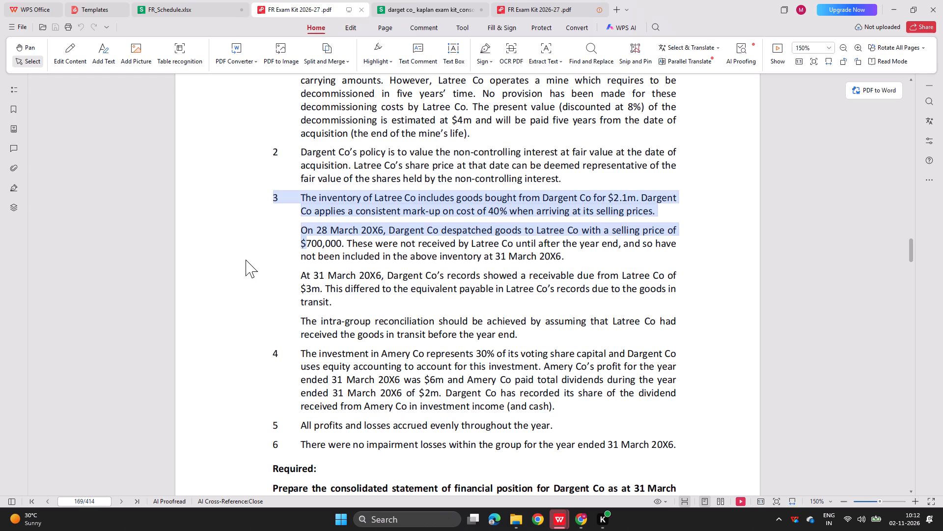
# Return to the Dargent Co workbook and check the equity and liabilities total in E28 against the workings below.
pyautogui.click(392, 0)
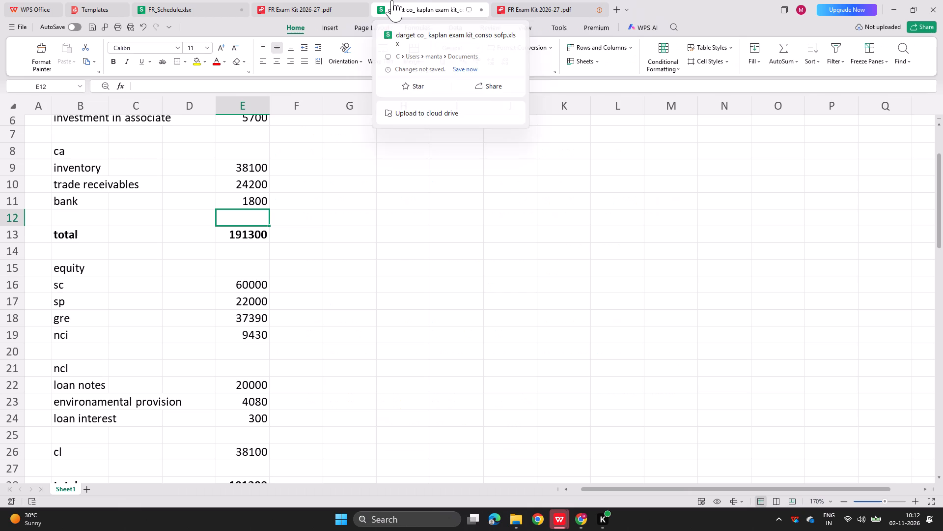
pyautogui.scroll(-4, 242, 347)
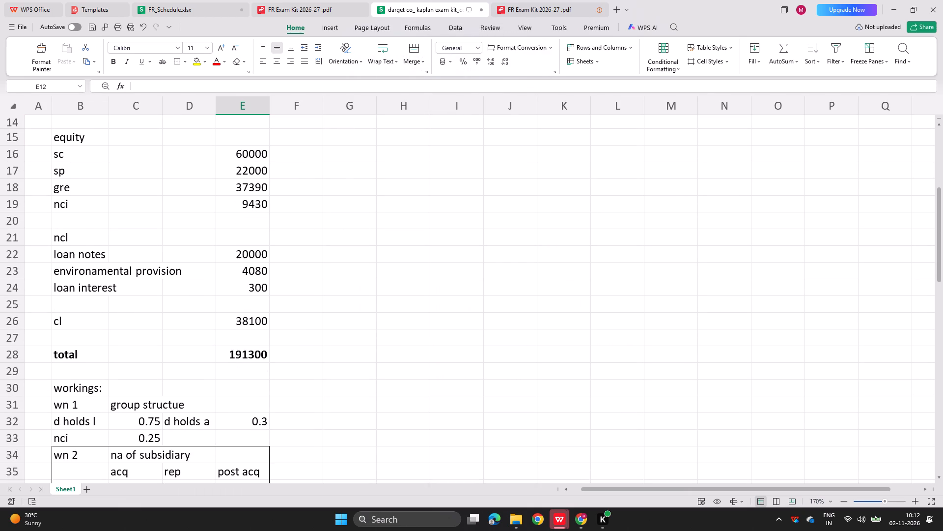
pyautogui.click(250, 357)
pyautogui.scroll(-5, 250, 357)
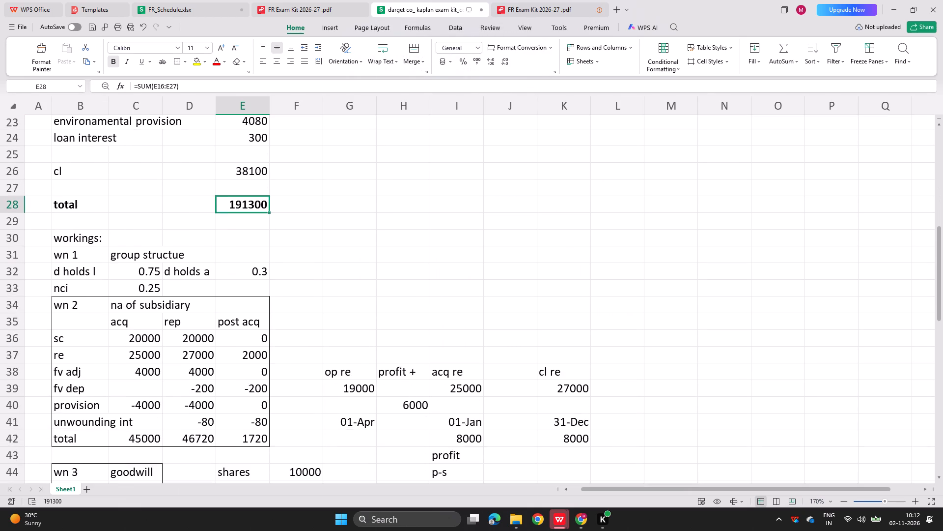
pyautogui.scroll(-4, 250, 357)
pyautogui.scroll(-1, 252, 283)
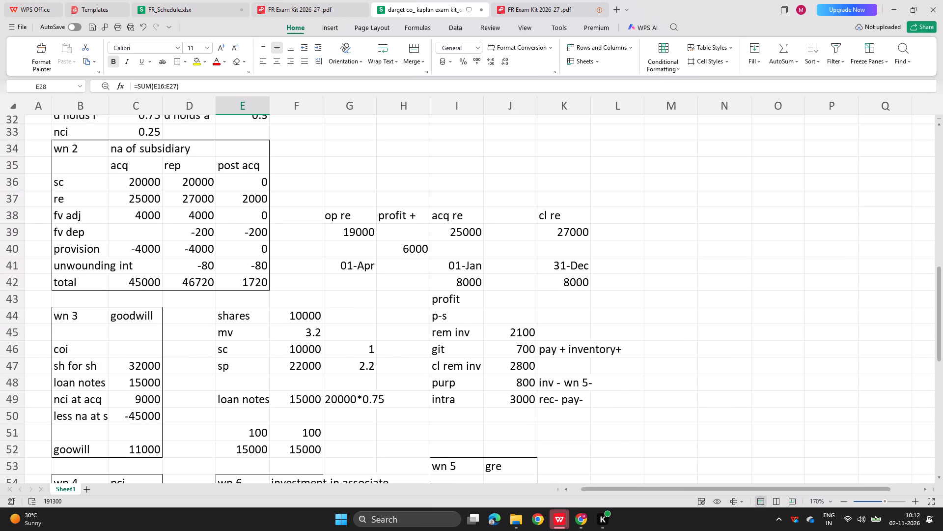
pyautogui.scroll(-1, 252, 283)
pyautogui.scroll(2, 205, 184)
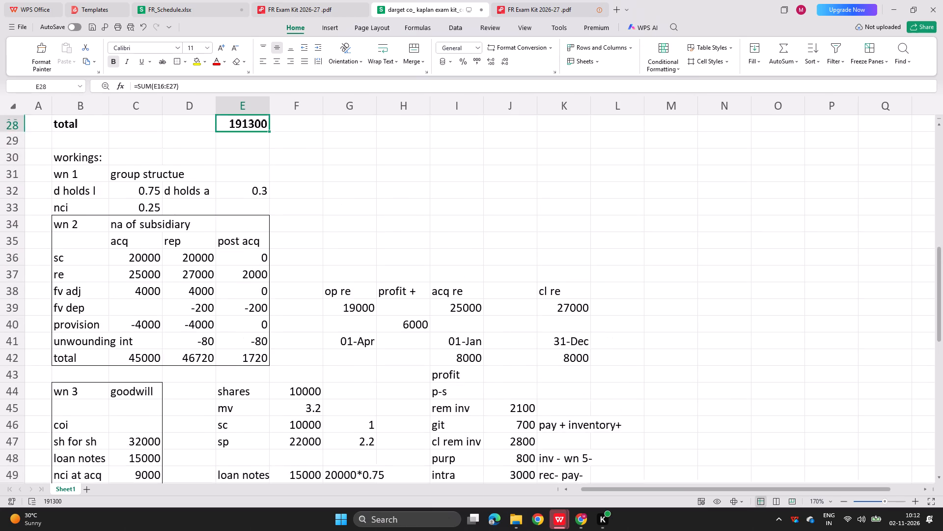
pyautogui.scroll(8, 205, 184)
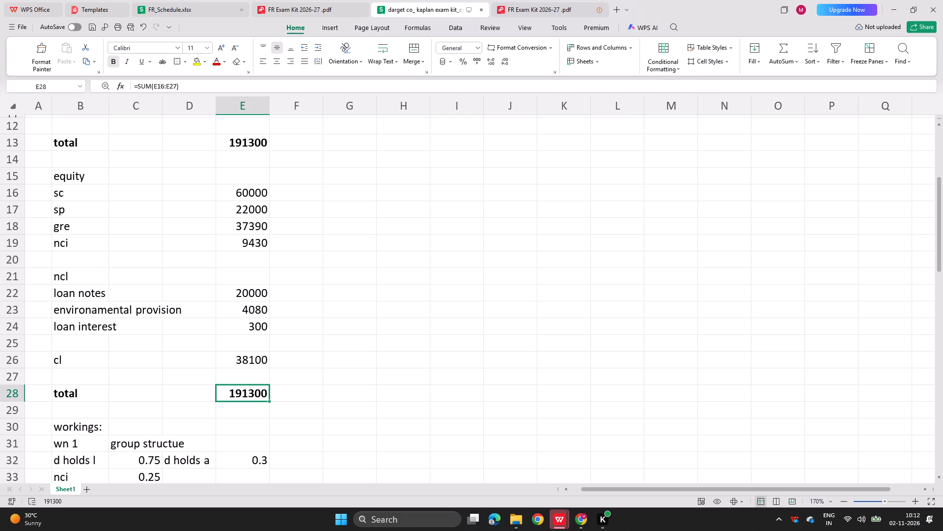
# Inspect the sc formula in E16 and the shares issued formula in F44 of the goodwill workings.
pyautogui.doubleClick(255, 196)
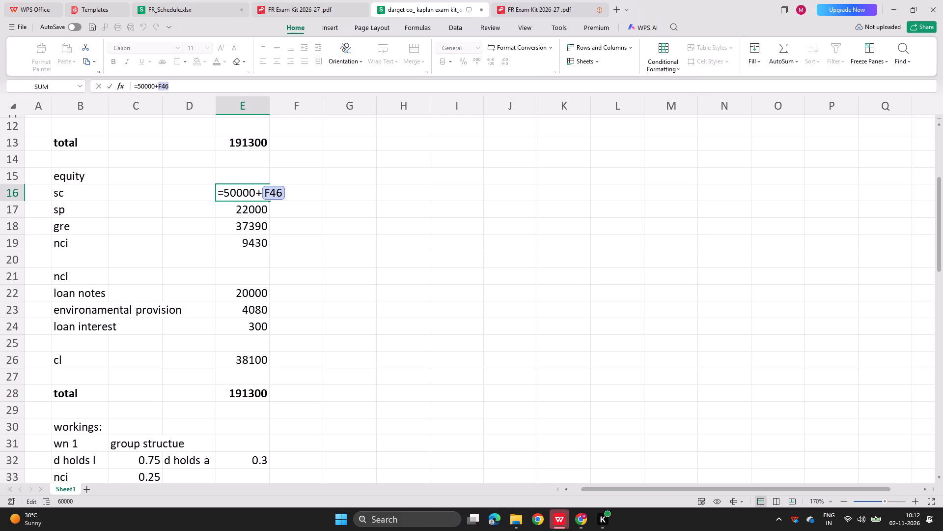
pyautogui.press('Return')
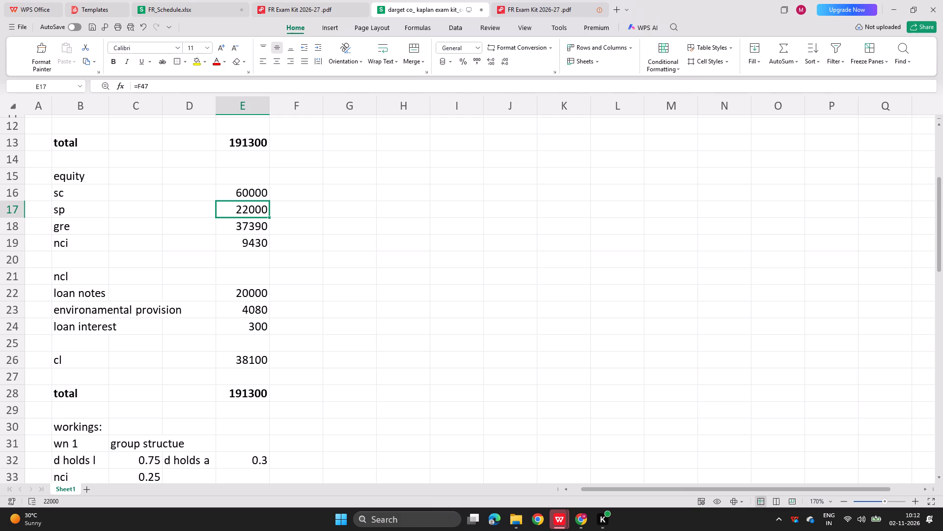
pyautogui.scroll(-9, 266, 332)
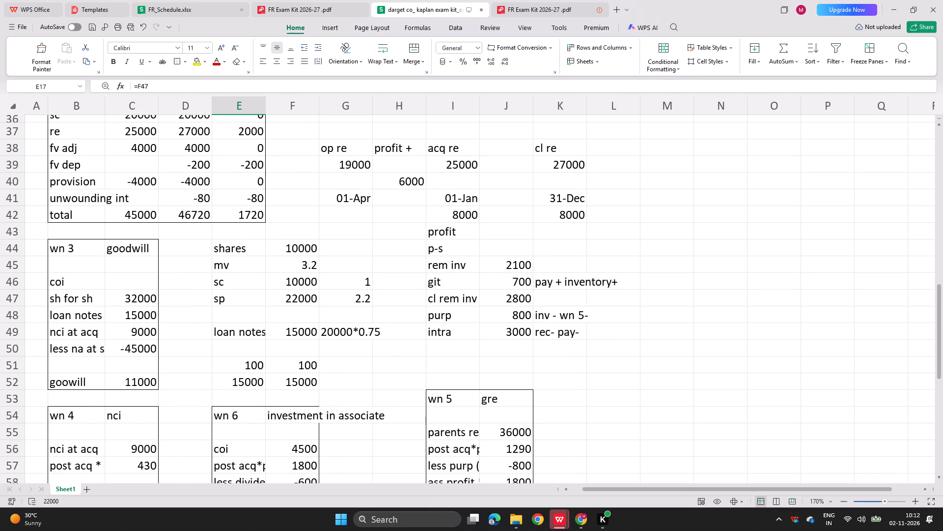
pyautogui.doubleClick(300, 249)
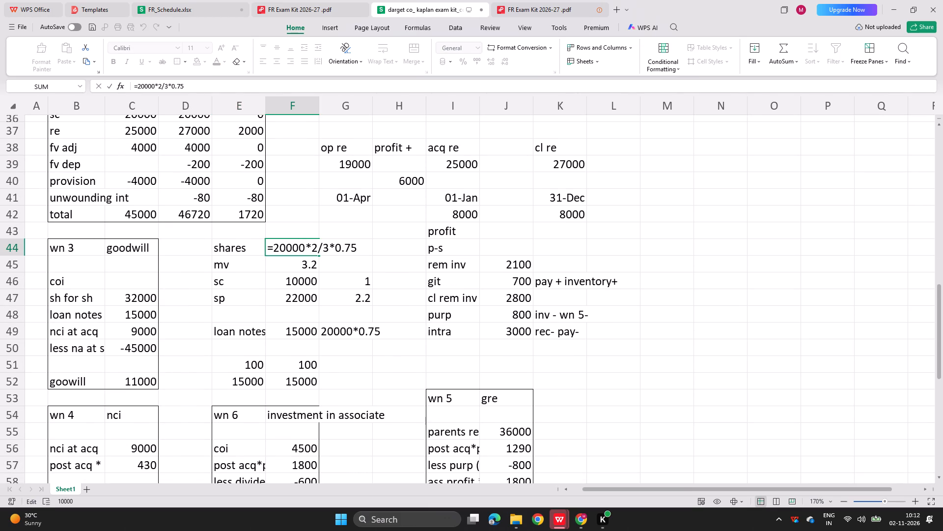
pyautogui.press('Return')
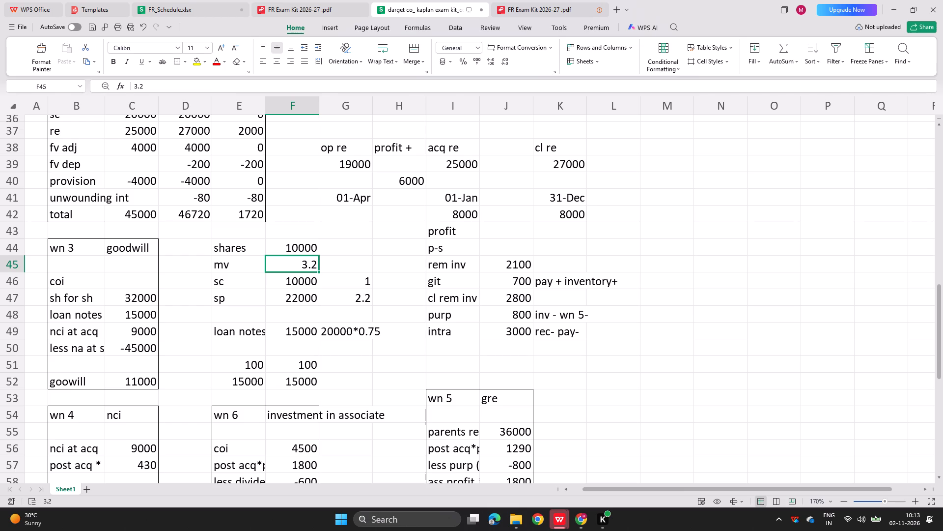
# Go back to the equity section and inspect the gre and nci formulas in E18 and E19.
pyautogui.scroll(7, 265, 154)
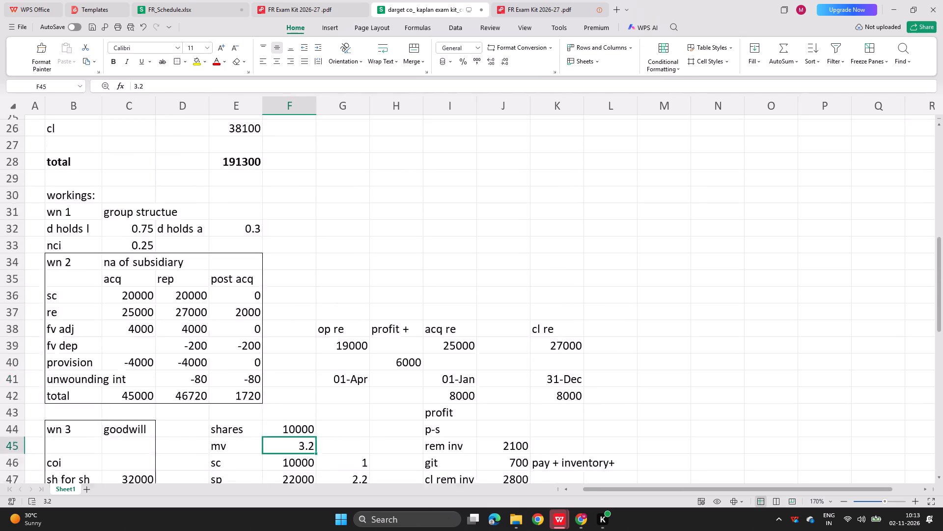
pyautogui.scroll(2, 265, 154)
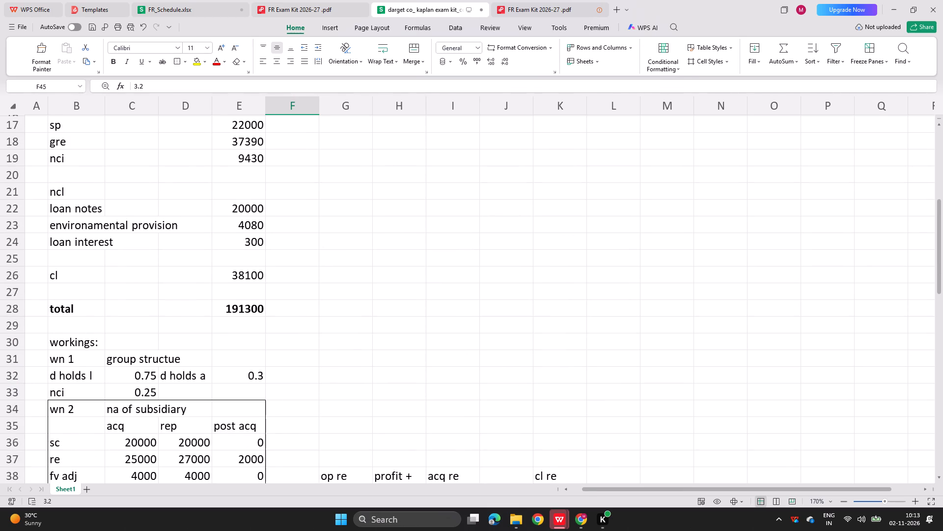
pyautogui.scroll(1, 243, 161)
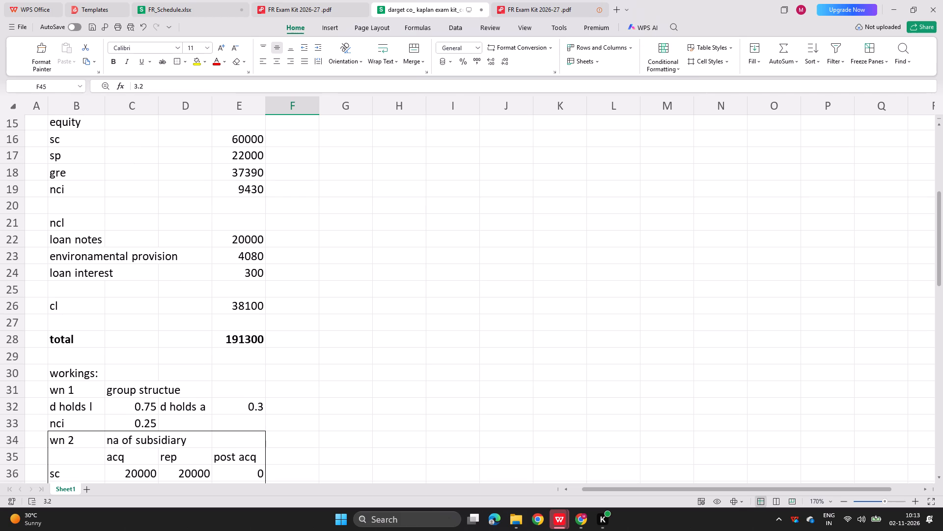
pyautogui.scroll(2, 243, 161)
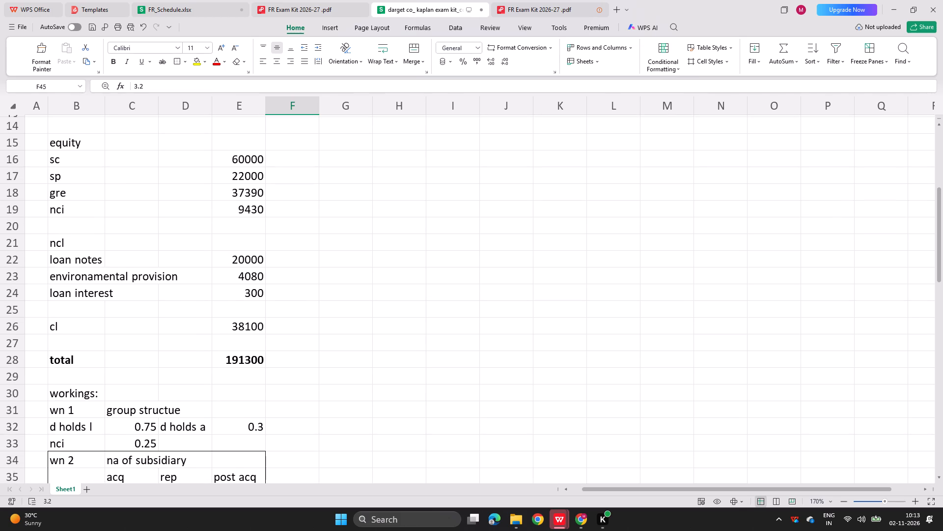
pyautogui.click(241, 176)
pyautogui.click(240, 197)
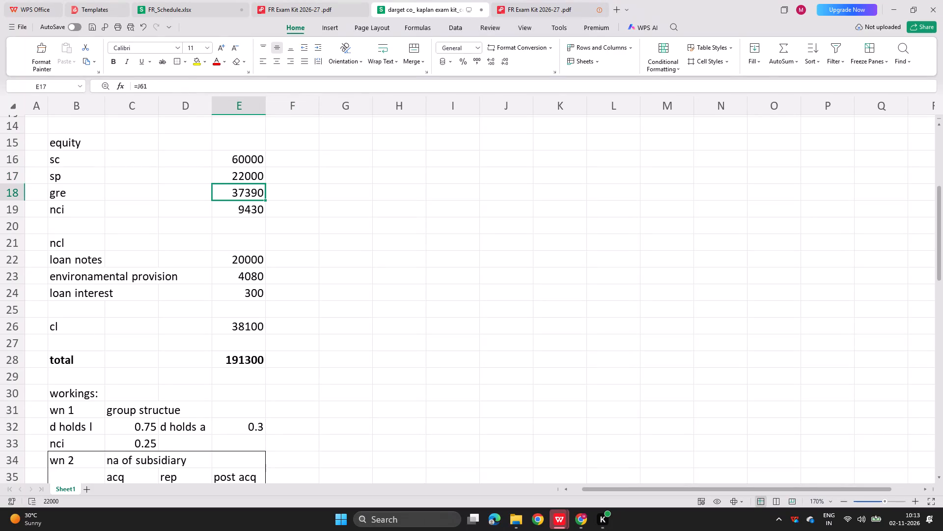
pyautogui.doubleClick(231, 195)
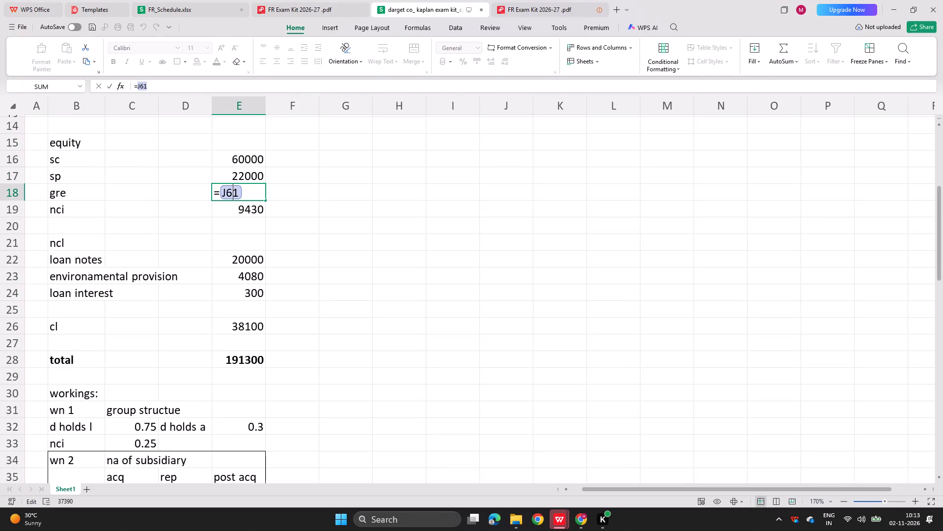
pyautogui.press('Return')
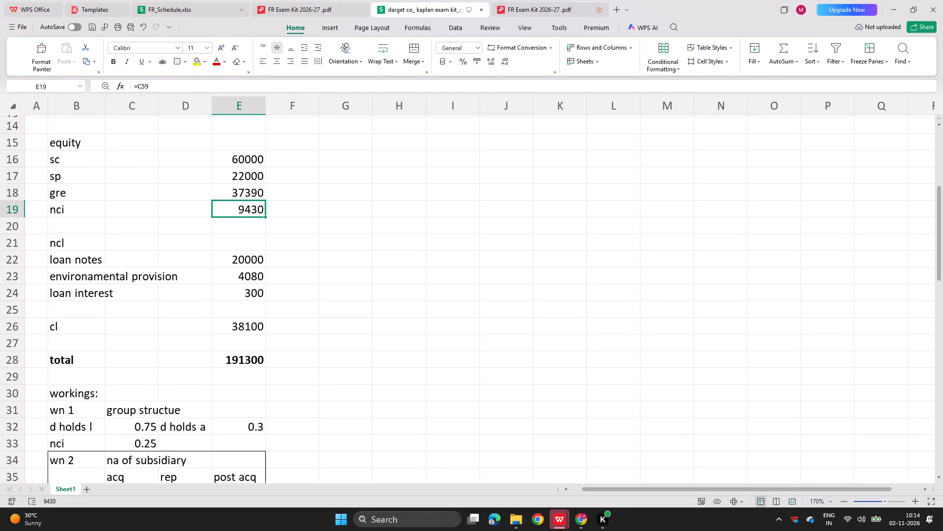
pyautogui.doubleClick(228, 206)
pyautogui.moveTo(228, 206); pyautogui.dragTo(244, 215)
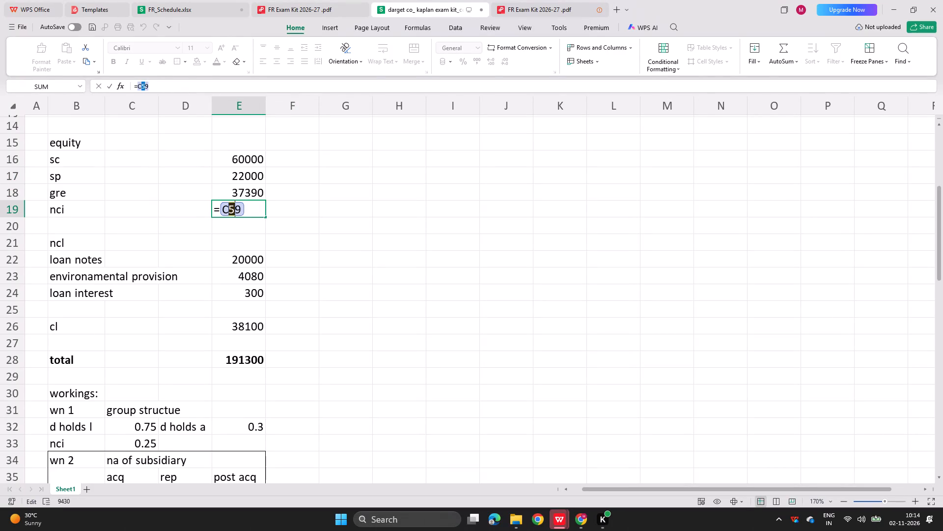
pyautogui.moveTo(244, 215); pyautogui.dragTo(250, 206)
pyautogui.click(250, 206)
pyautogui.press('Return')
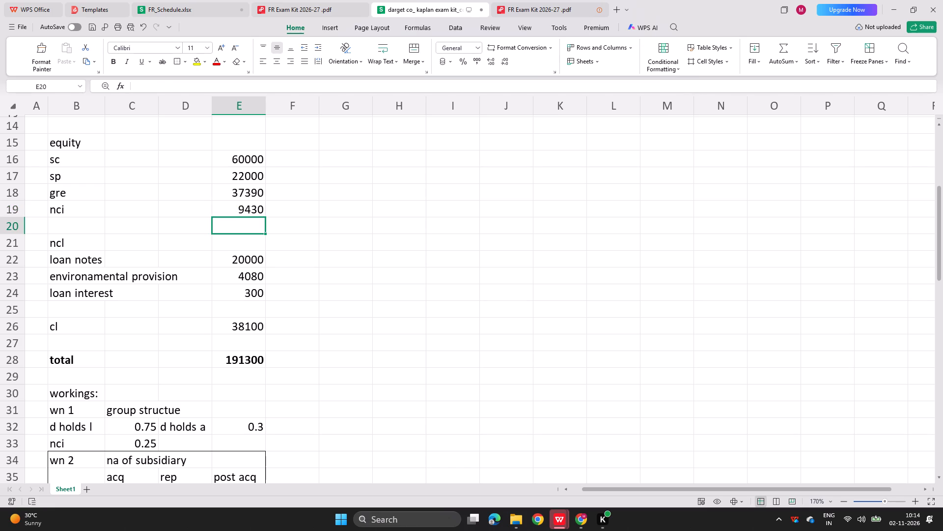
# Inspect the loan notes formula in E22, select the environmental provision in E23, and review workings 1 to 6.
pyautogui.click(235, 261)
pyautogui.doubleClick(227, 265)
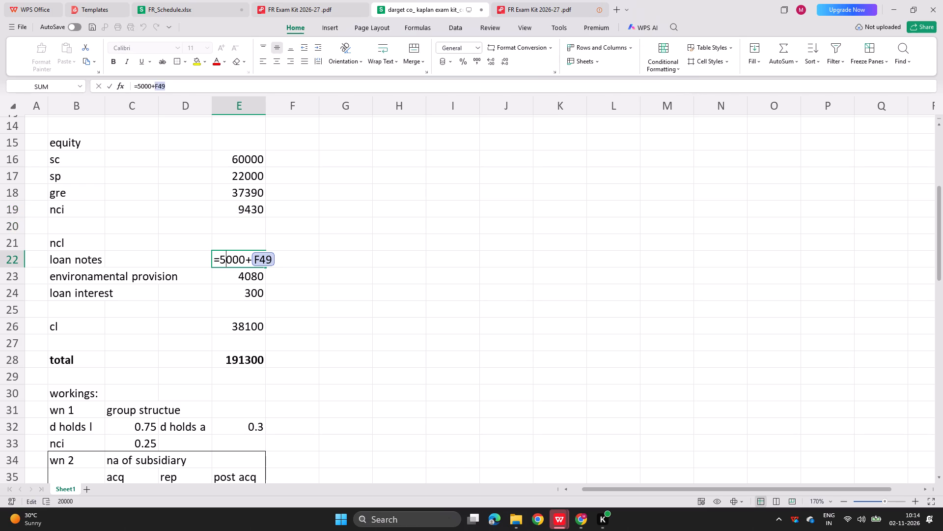
pyautogui.press('Return')
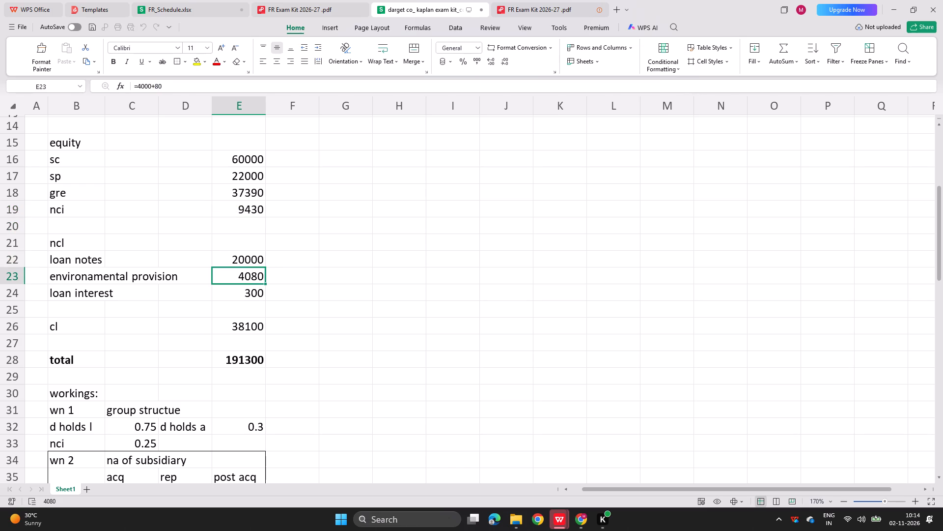
pyautogui.scroll(-1, 217, 380)
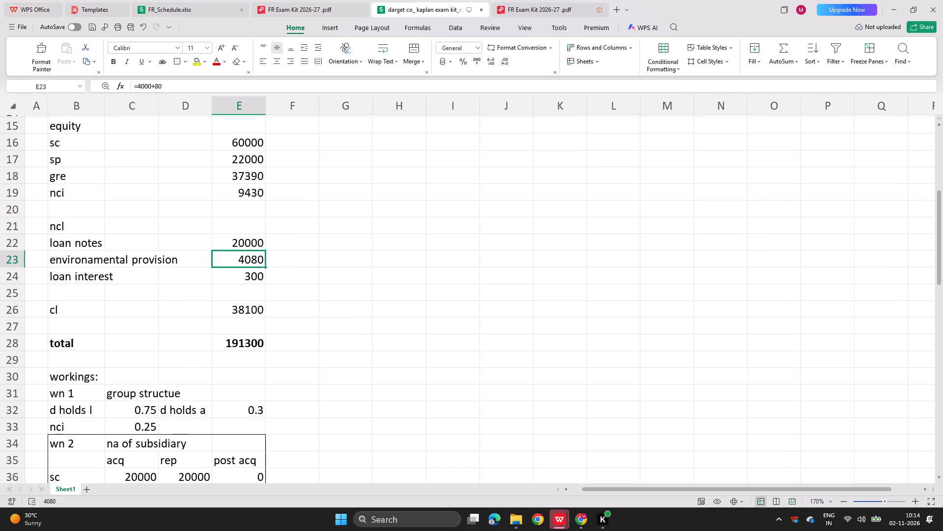
pyautogui.scroll(-4, 217, 380)
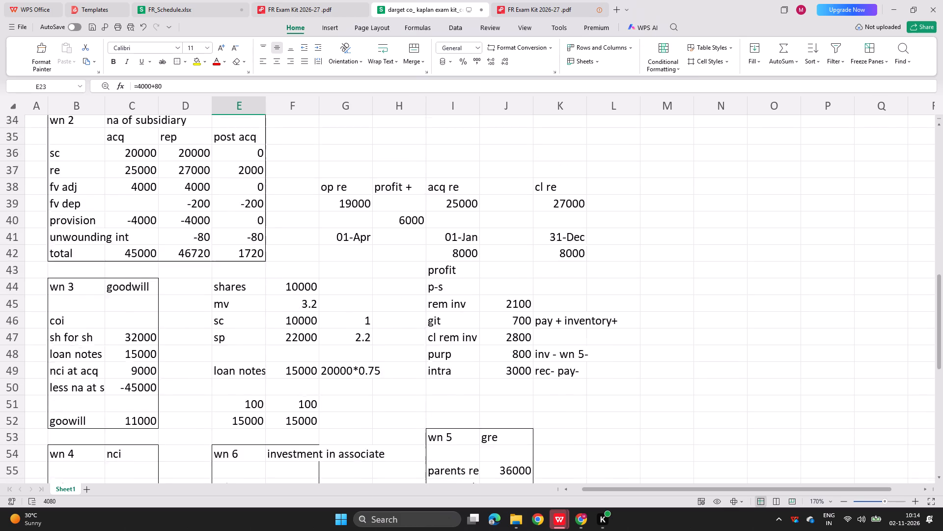
pyautogui.scroll(-1, 217, 380)
pyautogui.scroll(7, 217, 380)
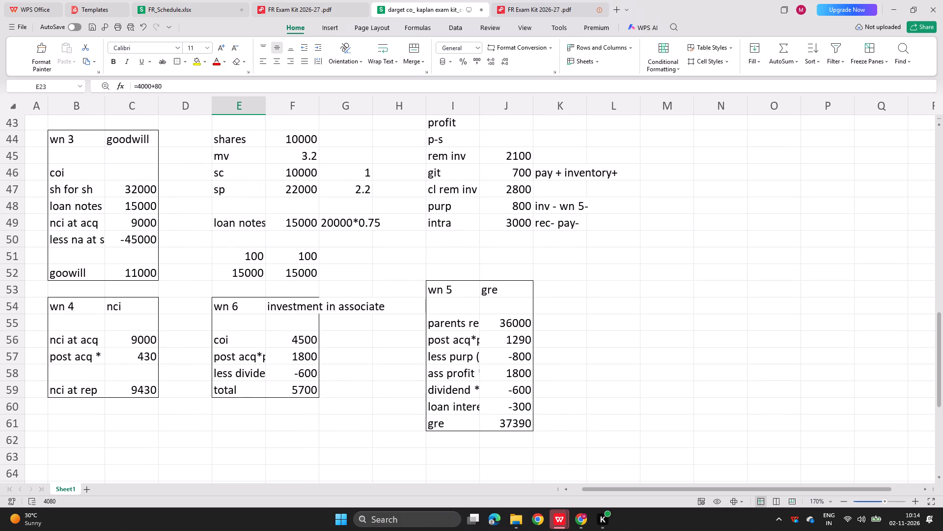
pyautogui.scroll(8, 217, 380)
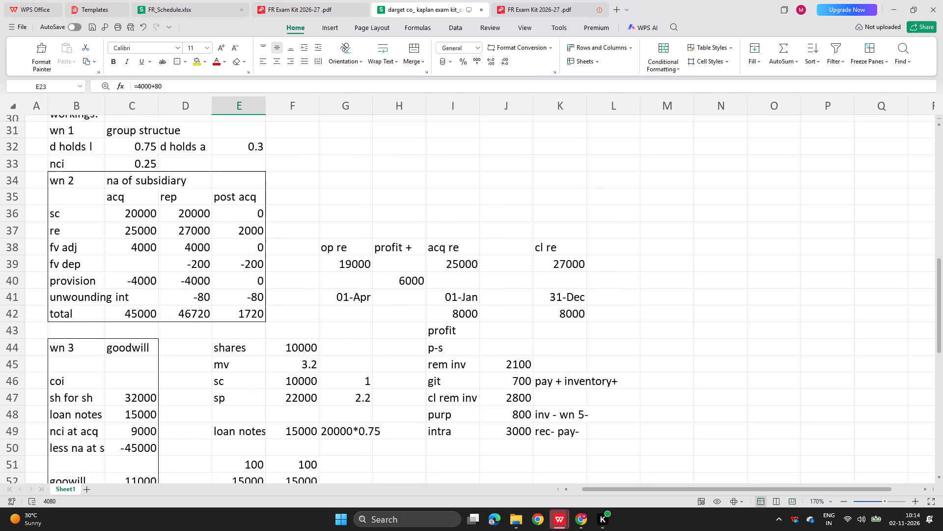
# Review workings 1 to 6 against the assets, equity and liabilities lines of the statement of financial position.
pyautogui.scroll(2, 217, 380)
pyautogui.scroll(-4, 222, 378)
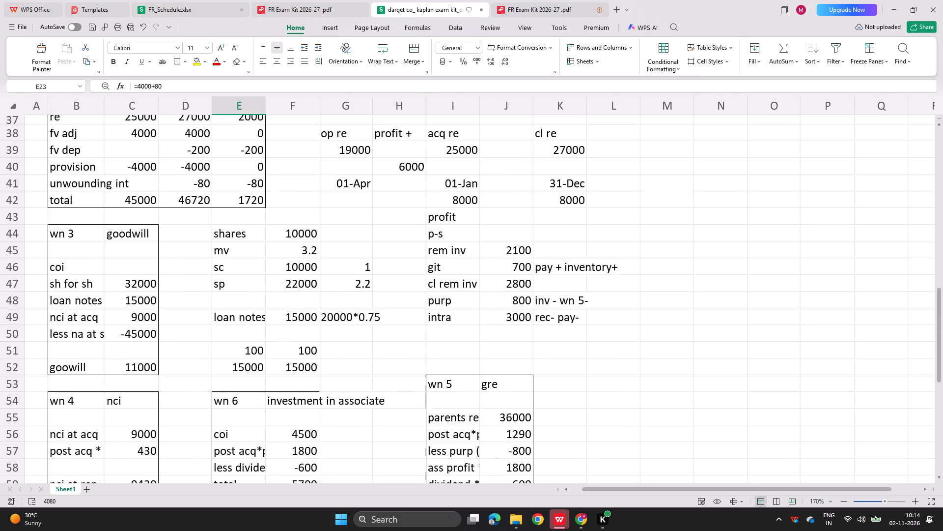
pyautogui.scroll(-1, 222, 378)
pyautogui.scroll(-1, 220, 334)
pyautogui.scroll(1, 220, 334)
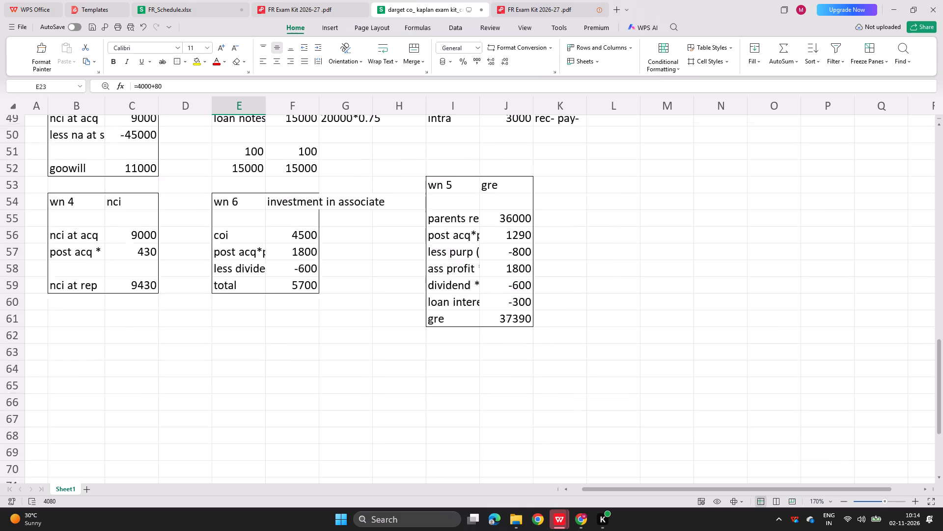
pyautogui.scroll(20, 220, 334)
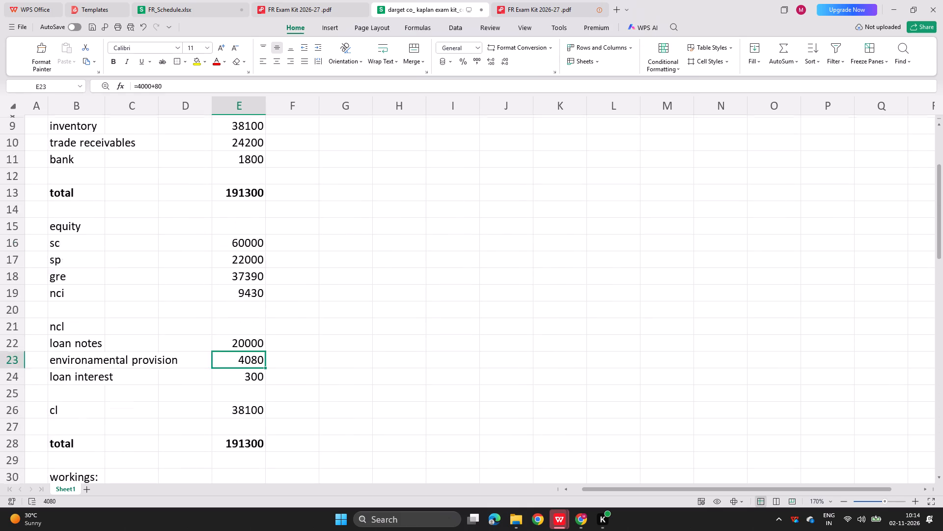
pyautogui.scroll(5, 220, 334)
pyautogui.scroll(-1, 172, 305)
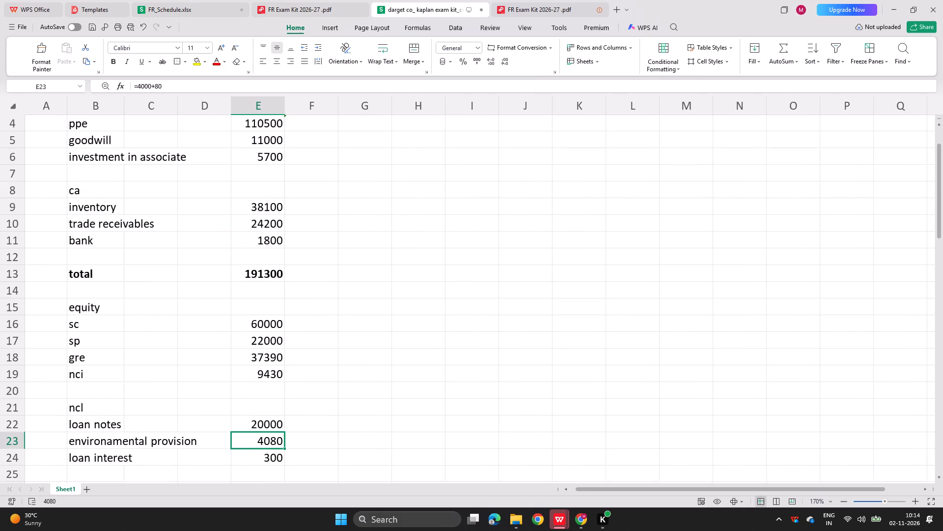
pyautogui.scroll(-3, 172, 305)
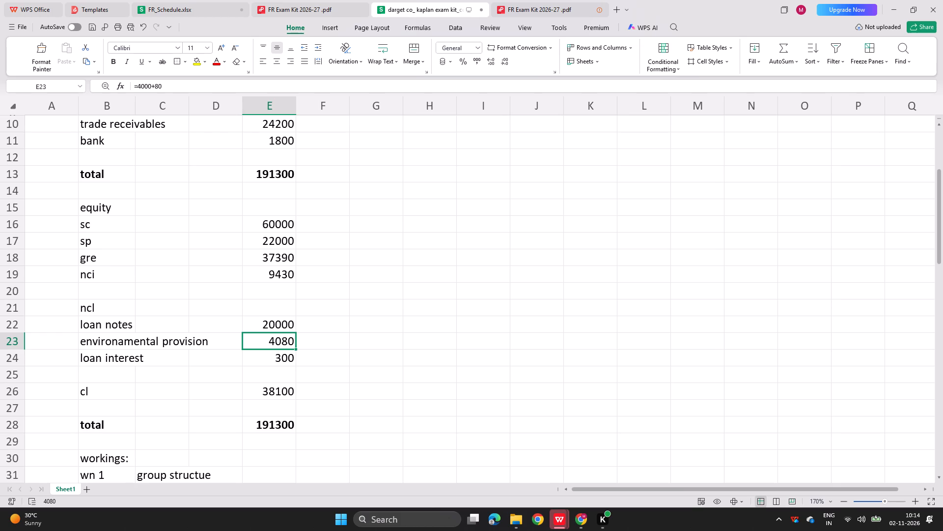
pyautogui.scroll(-2, 185, 286)
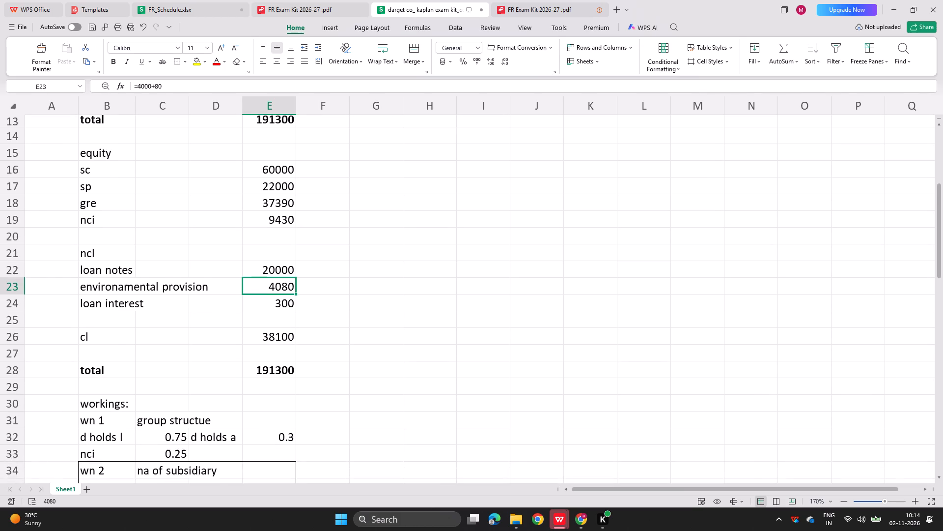
pyautogui.scroll(-2, 185, 286)
pyautogui.scroll(1, 185, 286)
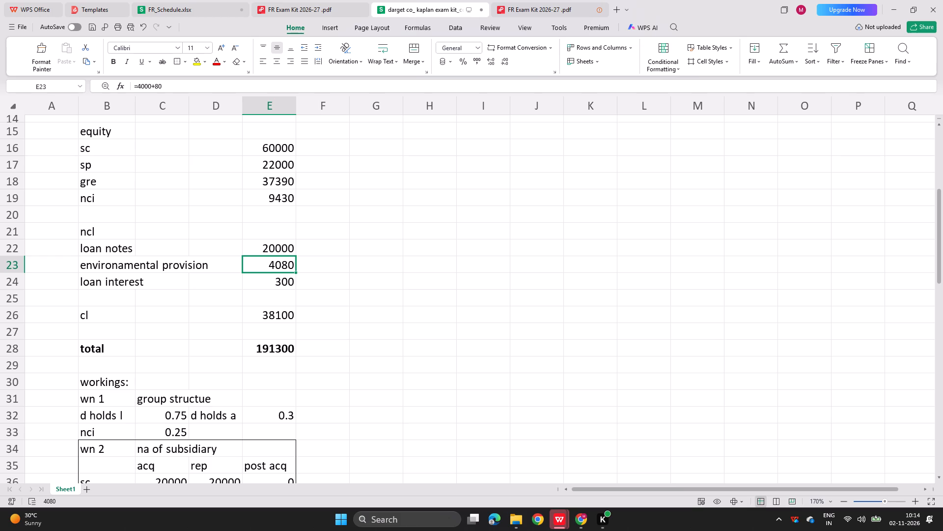
# Inspect the loan notes formula in E22 and check it against the Dargent Co question in the exam kit PDF, returning to the workbook.
pyautogui.click(287, 248)
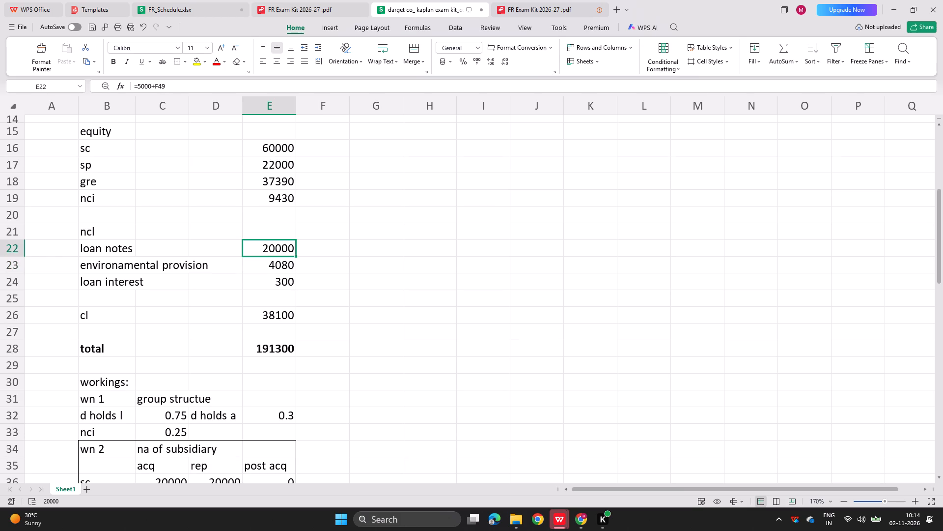
pyautogui.click(296, 0)
pyautogui.scroll(2, 293, 246)
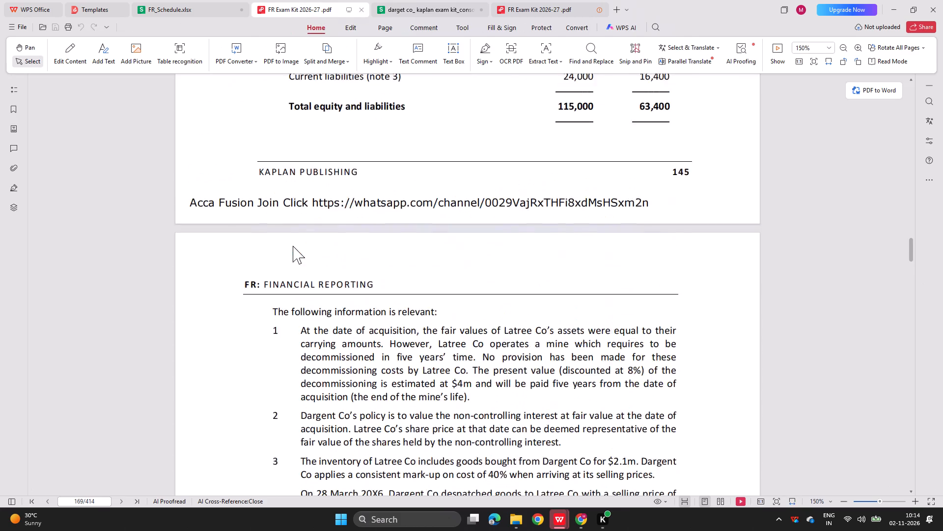
pyautogui.scroll(1, 293, 246)
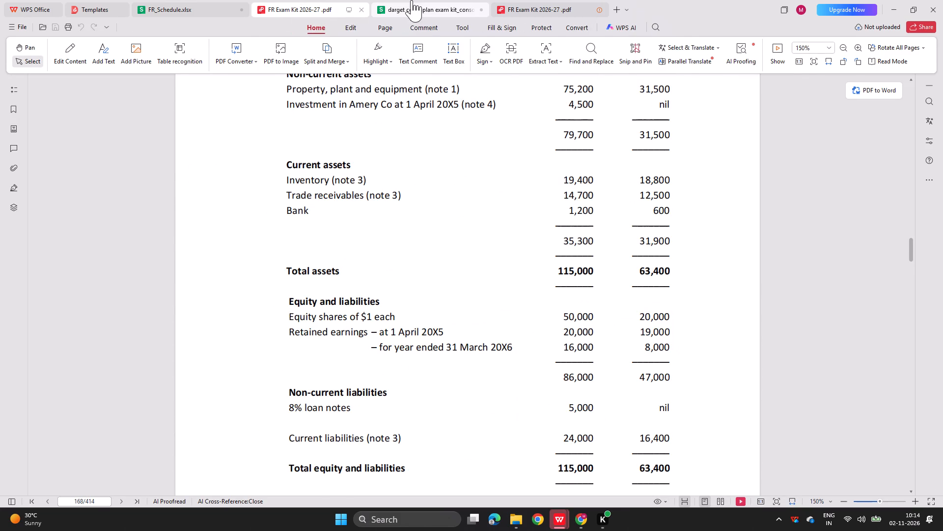
pyautogui.click(412, 0)
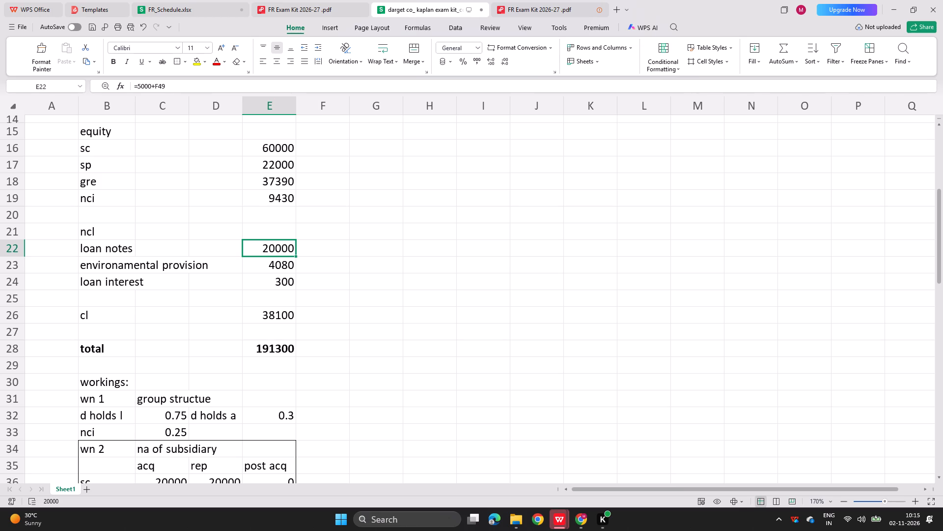
# Clear the loan interest label in B24 and its amount in E24 from the non-current liabilities.
pyautogui.moveTo(93, 282); pyautogui.dragTo(270, 286)
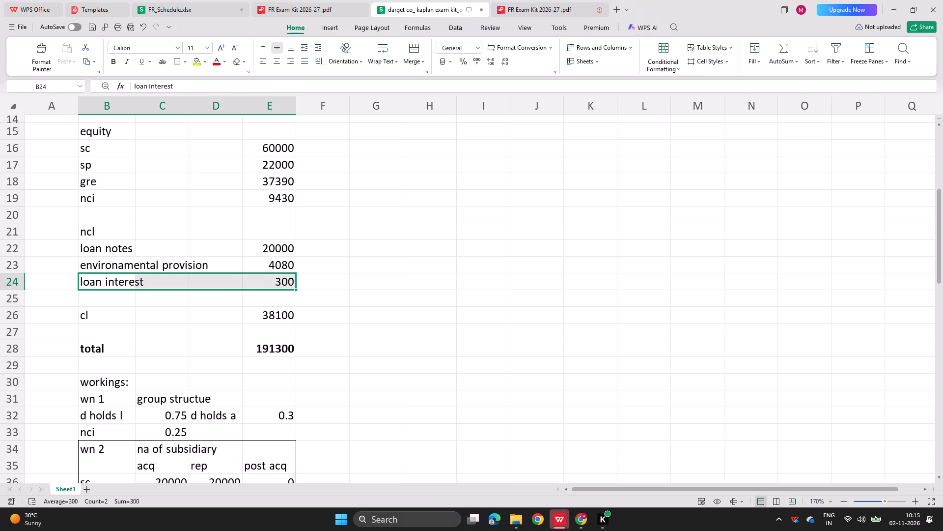
pyautogui.press('BackSpace')
pyautogui.press('Right')
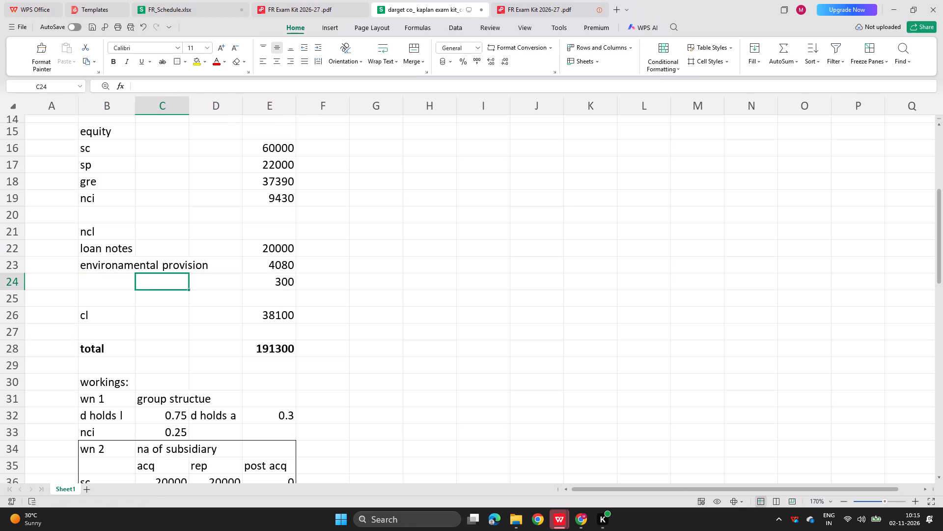
pyautogui.press('Right')
pyautogui.press('Right')
pyautogui.press('\\')
pyautogui.press('BackSpace')
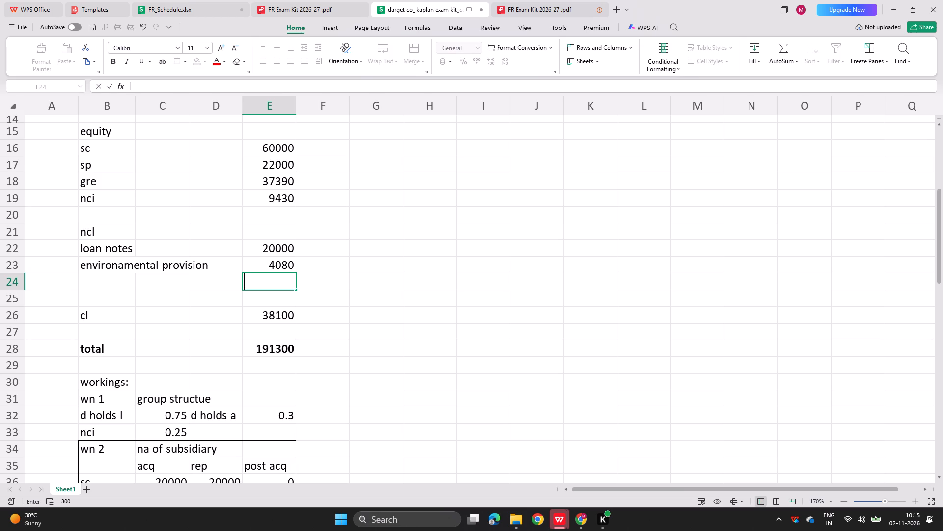
pyautogui.press('Up')
# Add 300 of loan interest to the loan notes formula in E22, making it =5000+F49+300.
pyautogui.press('Up')
pyautogui.press('Left')
pyautogui.press('Left')
pyautogui.press('Left')
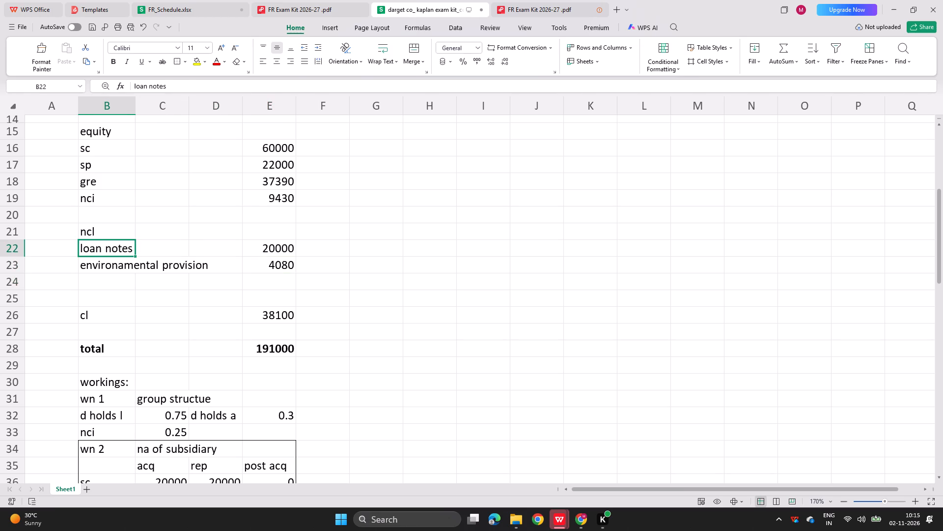
pyautogui.press('Right')
pyautogui.press('Right')
pyautogui.press('Right')
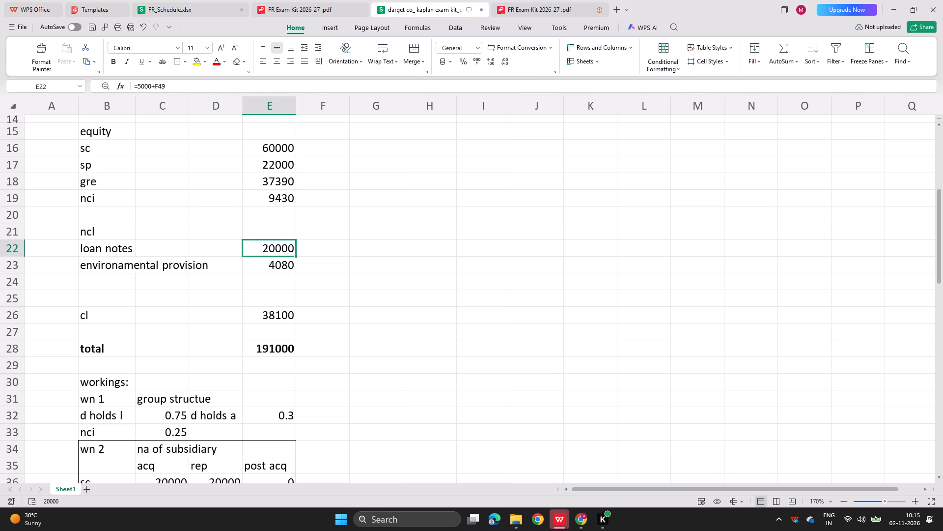
pyautogui.press('F2')
pyautogui.write('+300')
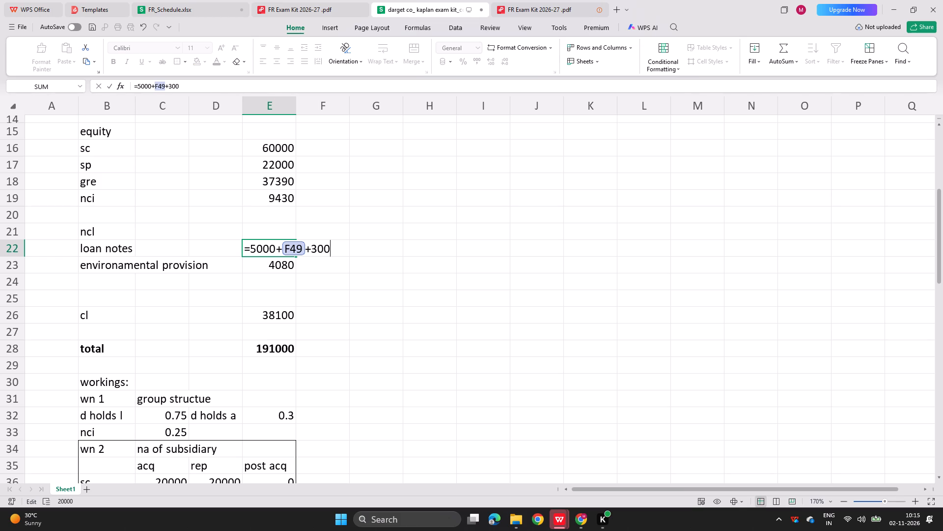
pyautogui.press('Return')
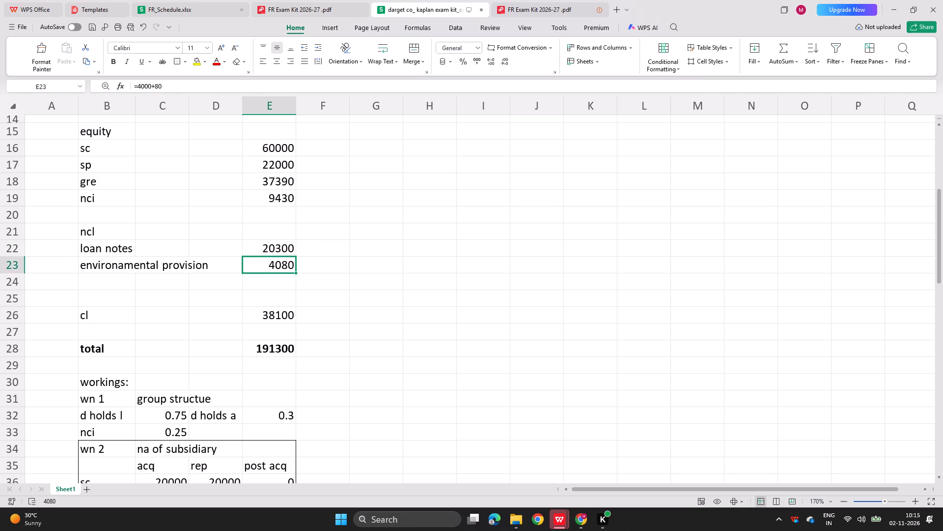
# Bracket the last two terms of the loan notes formula in E22 so it reads =5000+(F49+300).
pyautogui.click(279, 244)
pyautogui.moveTo(279, 244); pyautogui.dragTo(297, 247)
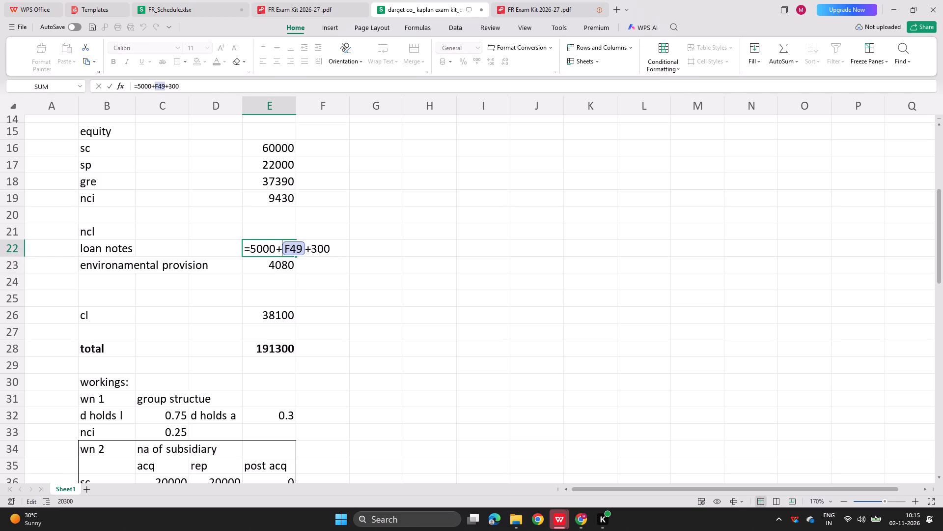
pyautogui.moveTo(297, 247); pyautogui.dragTo(285, 246)
pyautogui.hotkey('shift', '(')
pyautogui.click(340, 247)
pyautogui.hotkey('shift', ')')
pyautogui.press('Return')
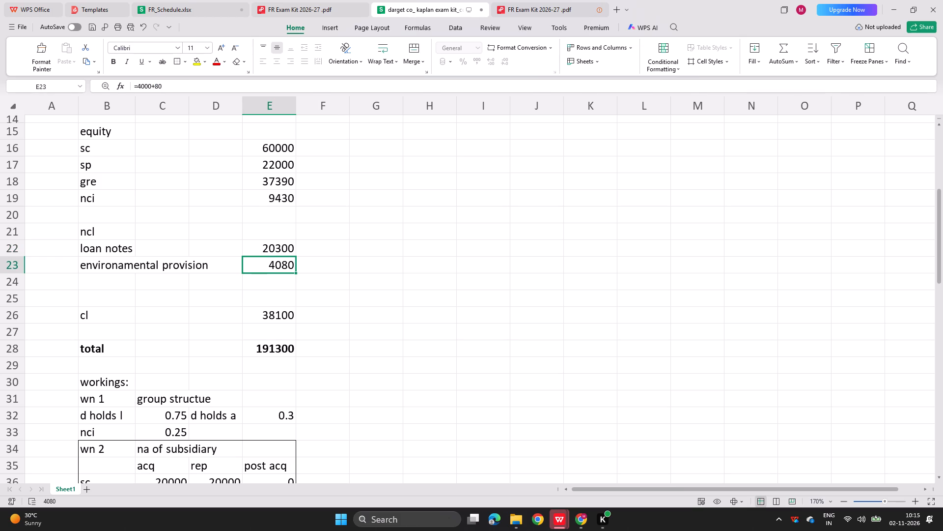
# Move the cl label and its amount from row 26 up to row 25.
pyautogui.moveTo(87, 316); pyautogui.dragTo(280, 303)
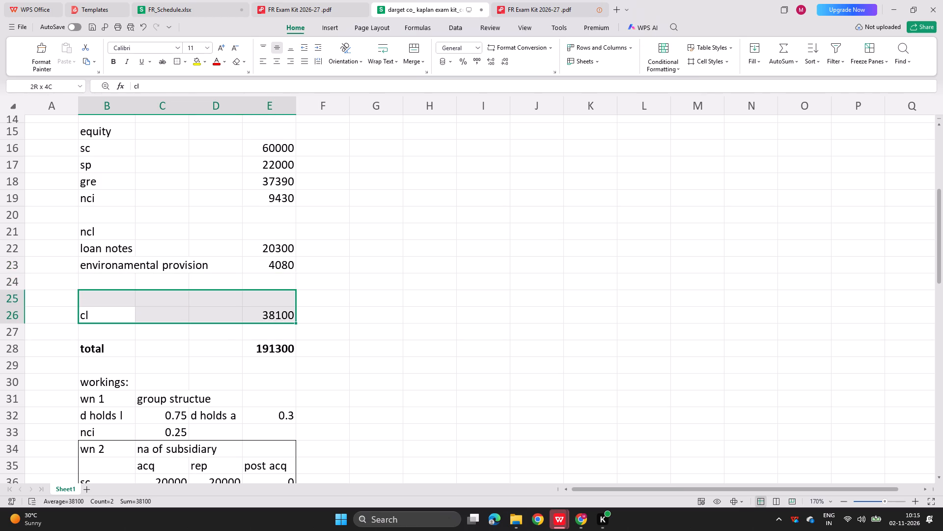
pyautogui.moveTo(280, 303); pyautogui.dragTo(286, 308)
pyautogui.hotkey('ctrl', 'x')
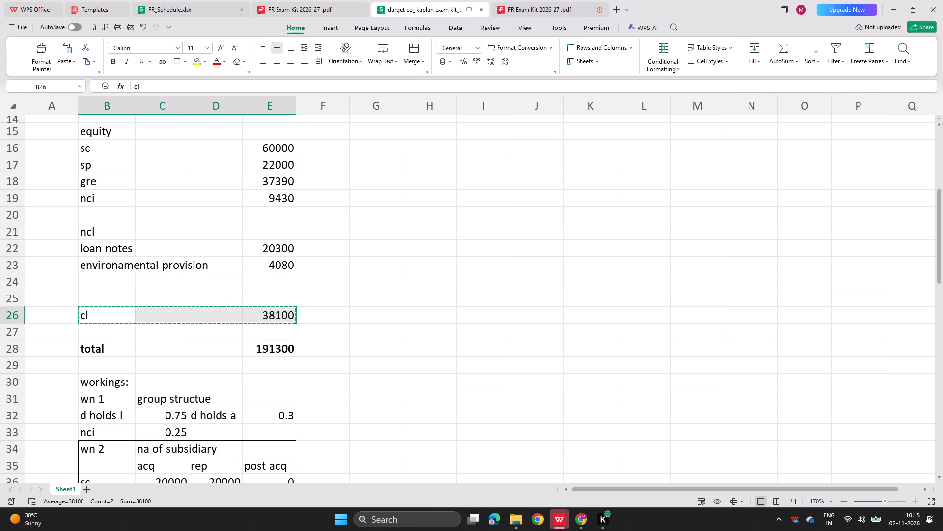
pyautogui.click(101, 300)
pyautogui.hotkey('ctrl', 'v')
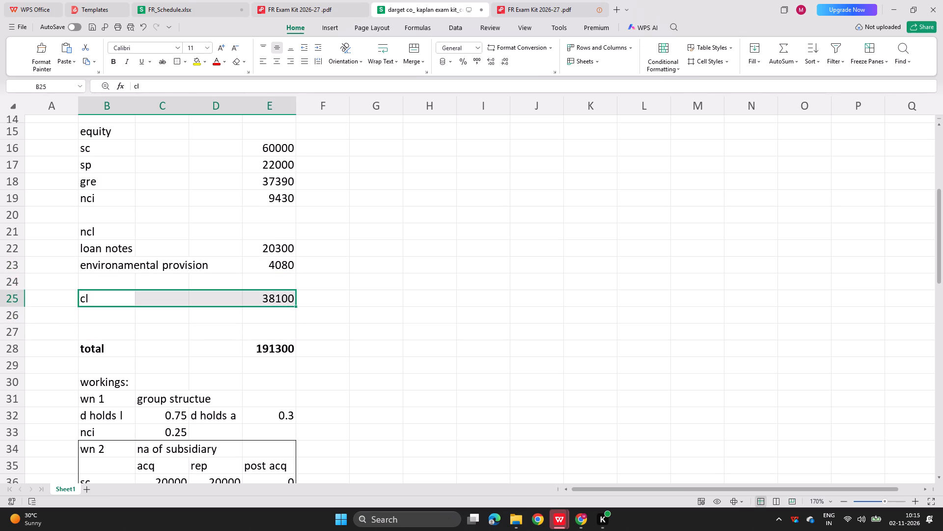
# Move the equity and liabilities total from row 28 up to row 27 and dismiss the circular reference notice.
pyautogui.moveTo(85, 352); pyautogui.dragTo(270, 344)
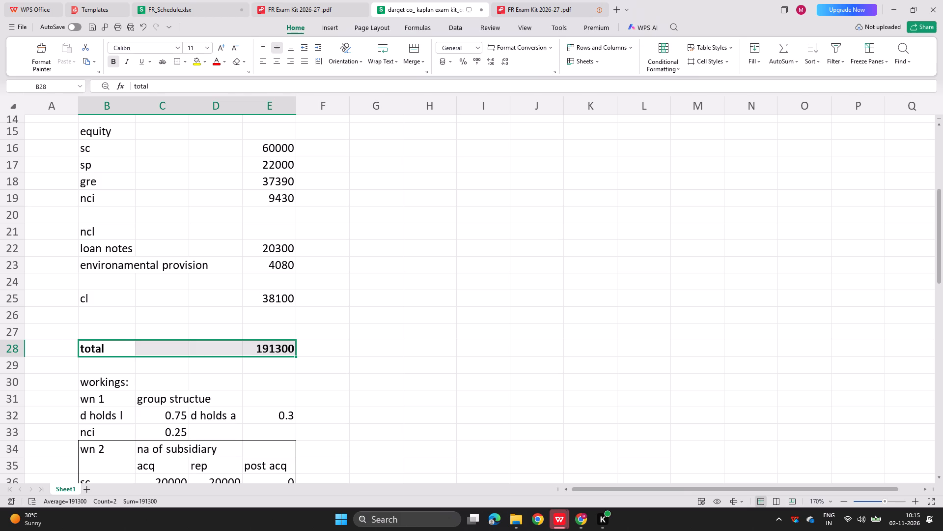
pyautogui.hotkey('ctrl', 'x')
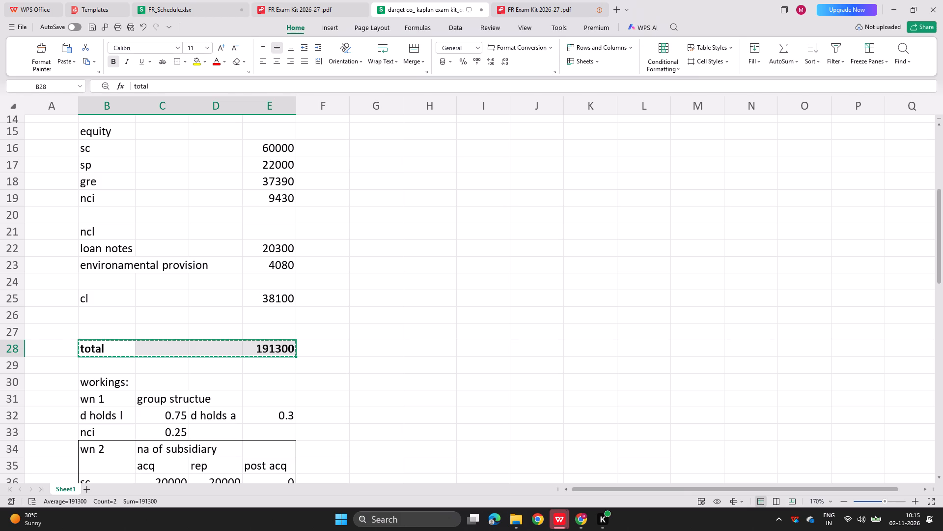
pyautogui.click(110, 333)
pyautogui.hotkey('ctrl', 'v')
pyautogui.click(110, 333)
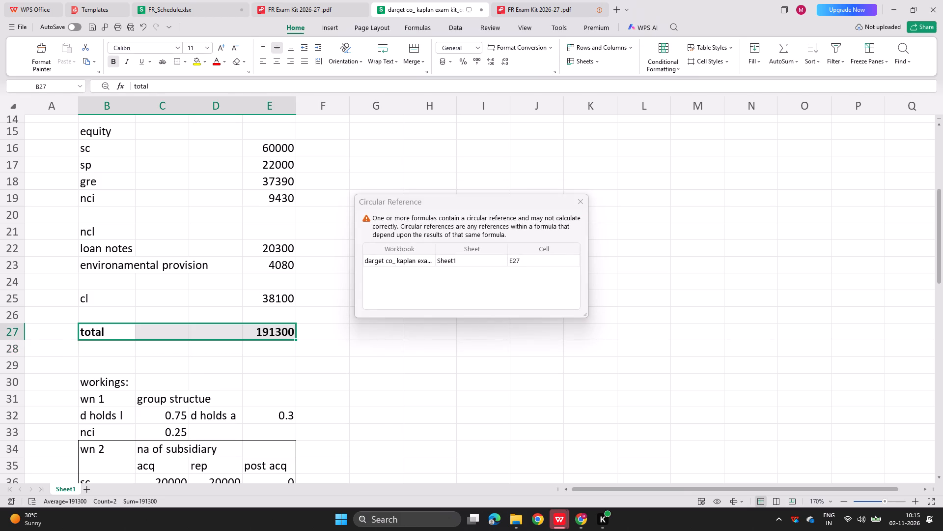
pyautogui.click(580, 198)
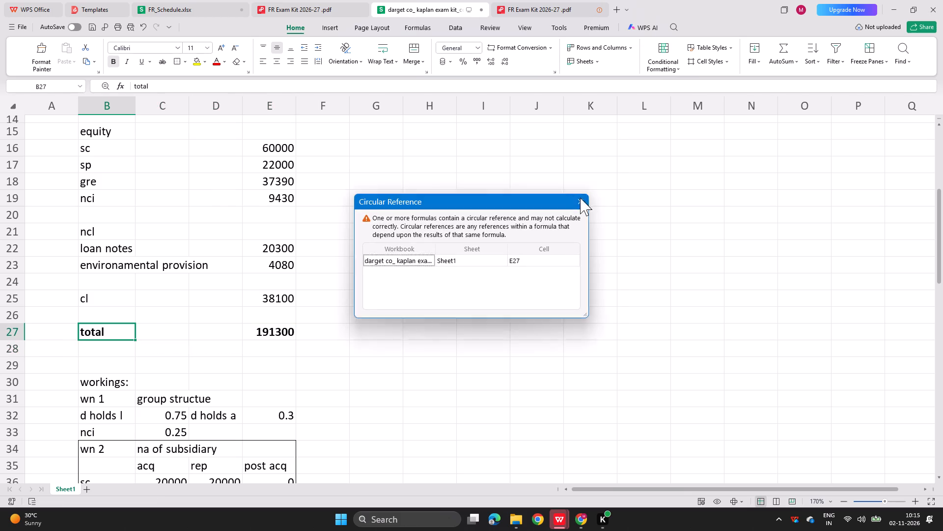
# Delete blank row 29 above the workings heading, leaving one empty row below the total.
pyautogui.scroll(-1, 211, 283)
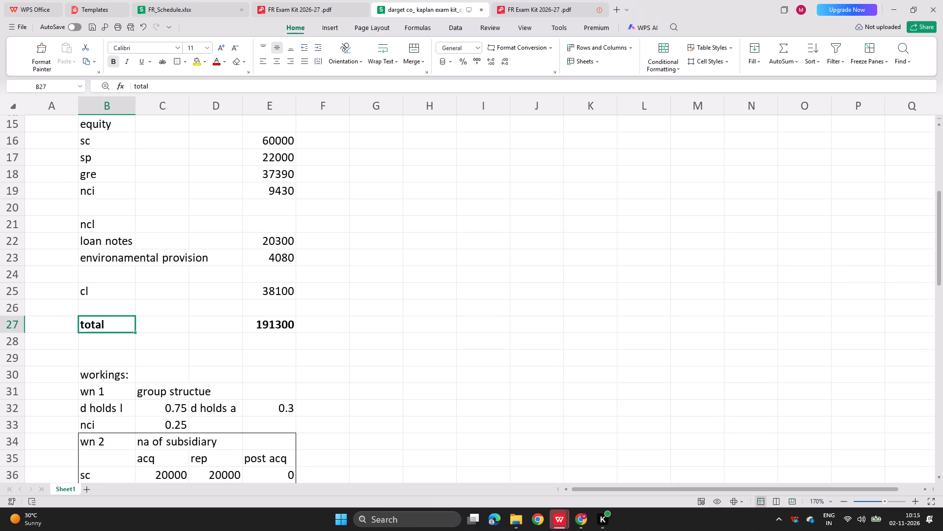
pyautogui.click(12, 345)
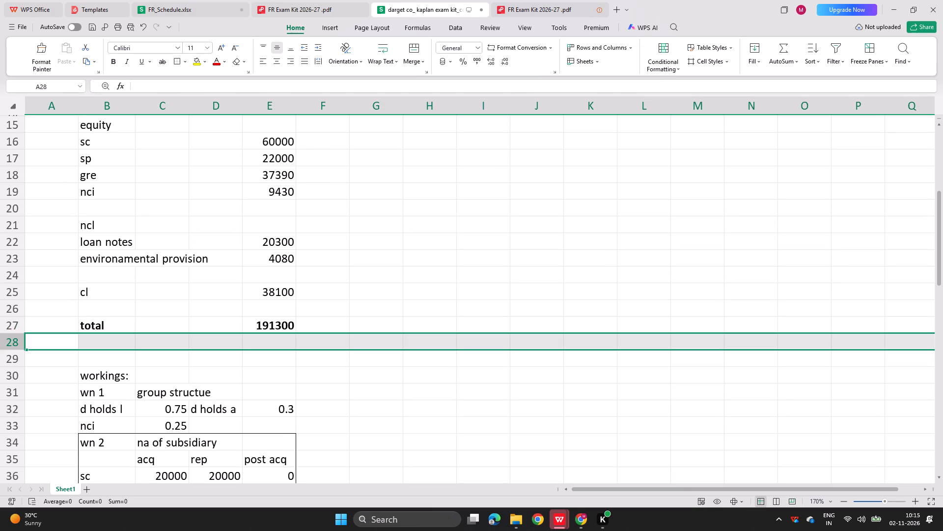
pyautogui.click(9, 359)
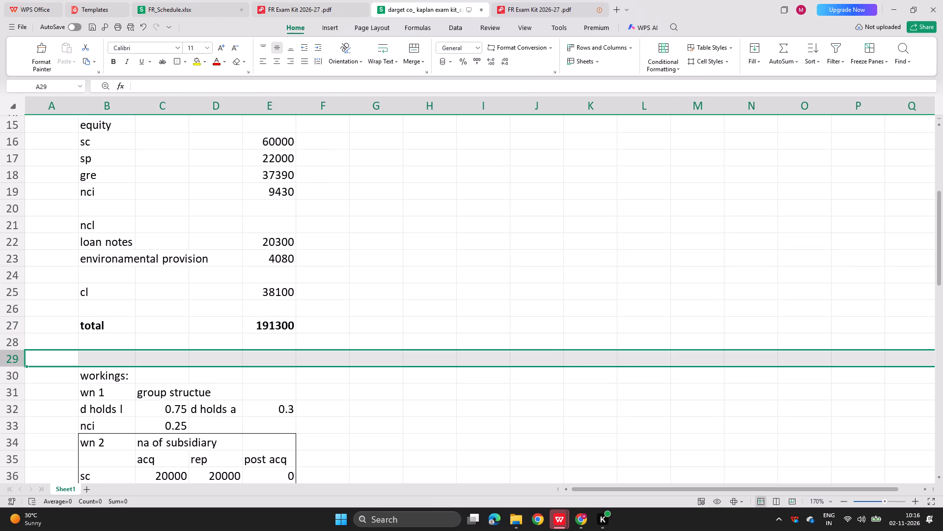
pyautogui.hotkey('ctrl', '-')
pyautogui.click(36, 317)
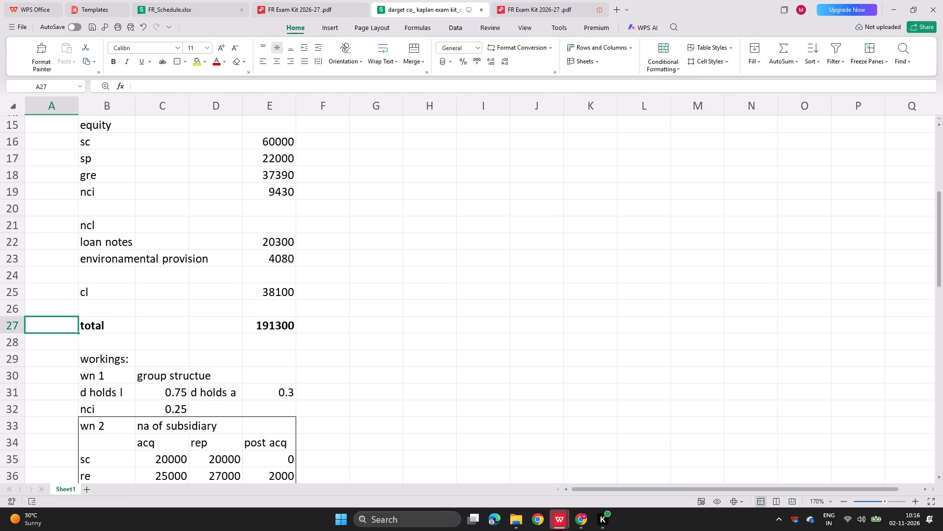
pyautogui.scroll(1, 80, 363)
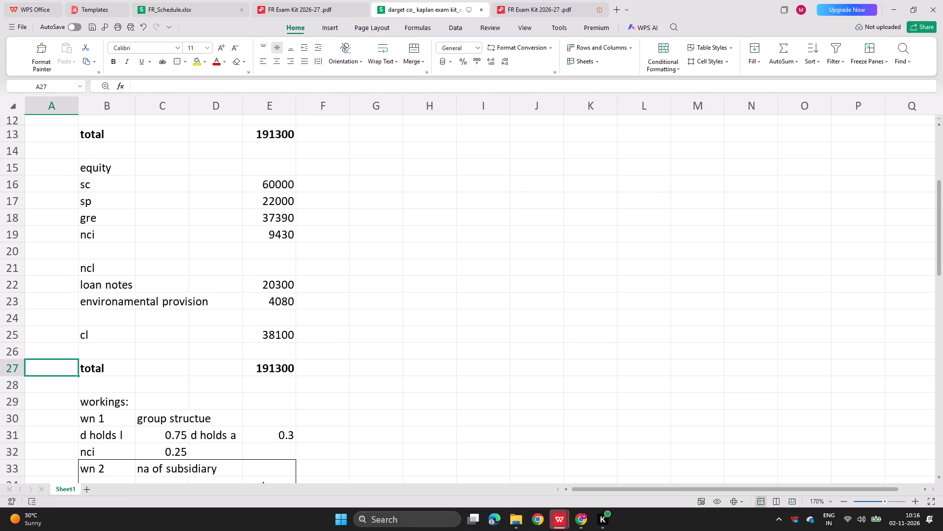
# Look over the full consolidated statement of financial position and the workings wn 1 to wn 6 beneath it.
pyautogui.scroll(1, 80, 363)
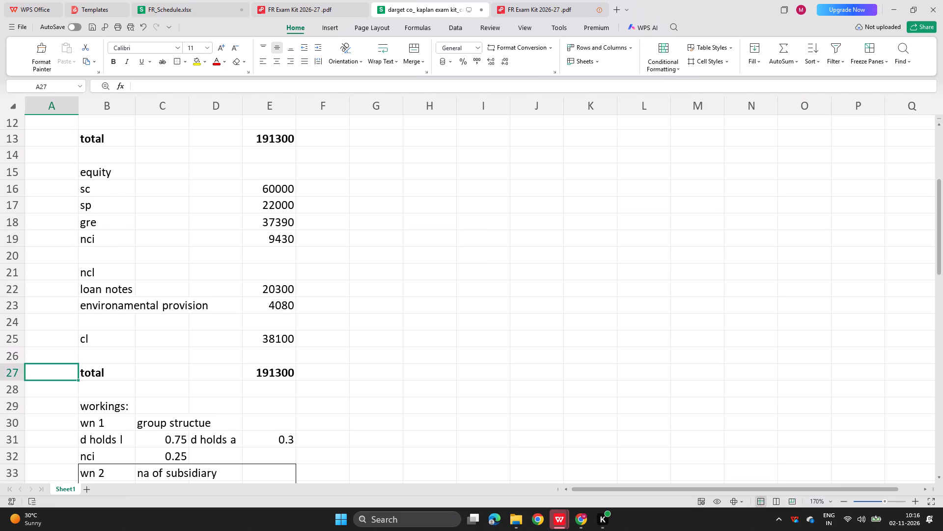
pyautogui.scroll(8, 80, 363)
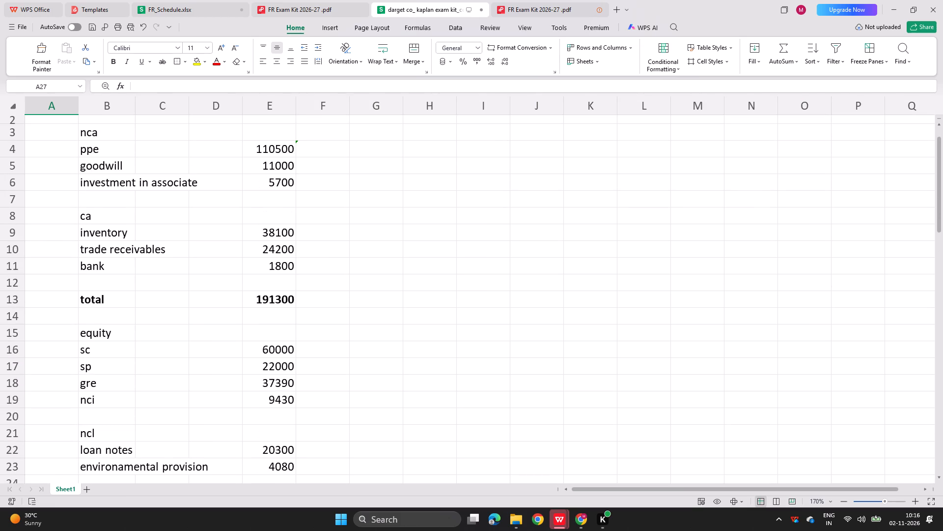
pyautogui.moveTo(57, 117); pyautogui.dragTo(182, 200)
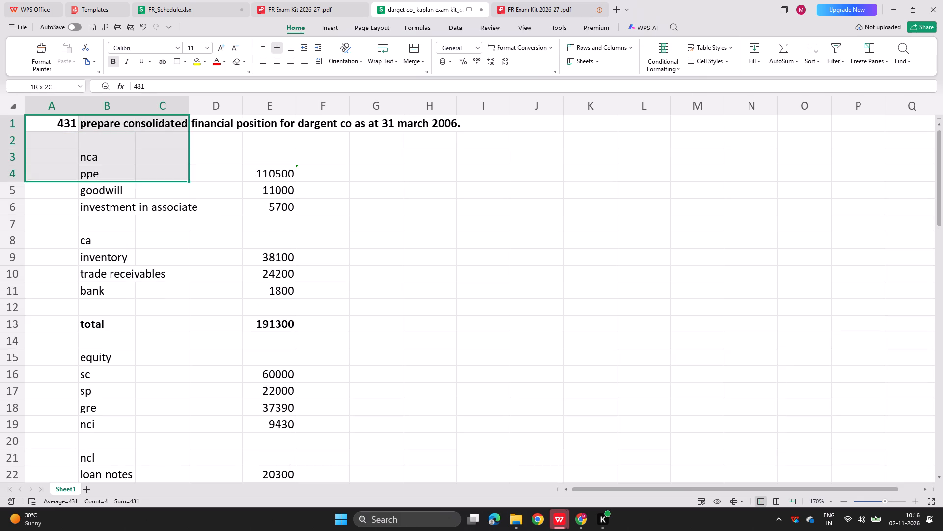
pyautogui.moveTo(182, 200); pyautogui.dragTo(143, 306)
pyautogui.click(150, 297)
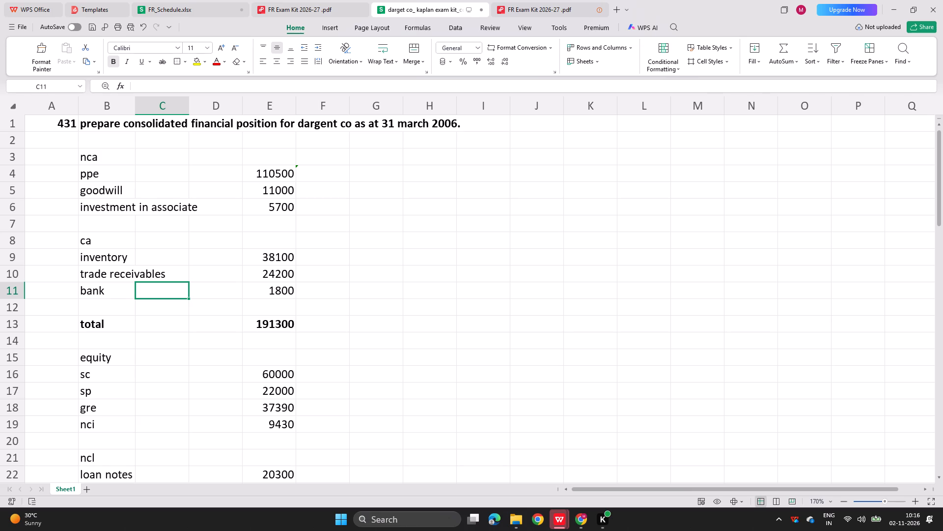
pyautogui.scroll(-5, 169, 252)
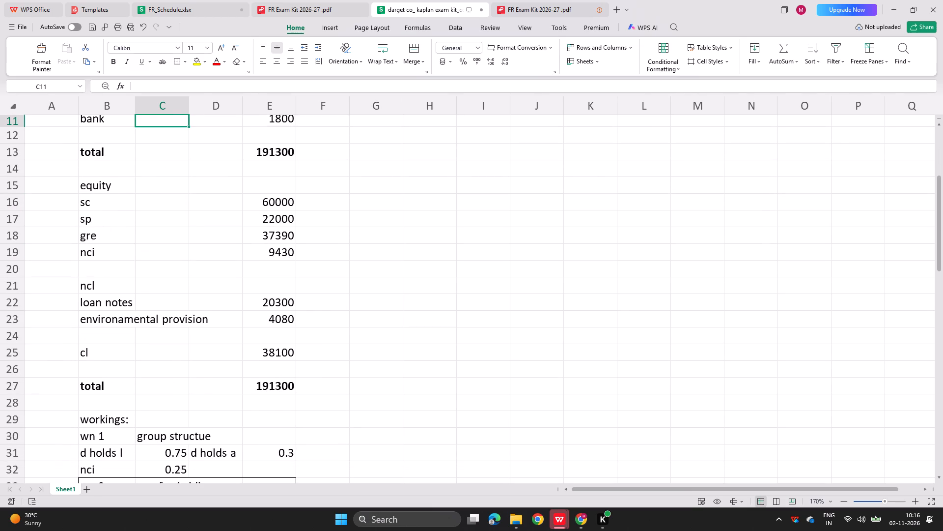
pyautogui.scroll(-5, 169, 252)
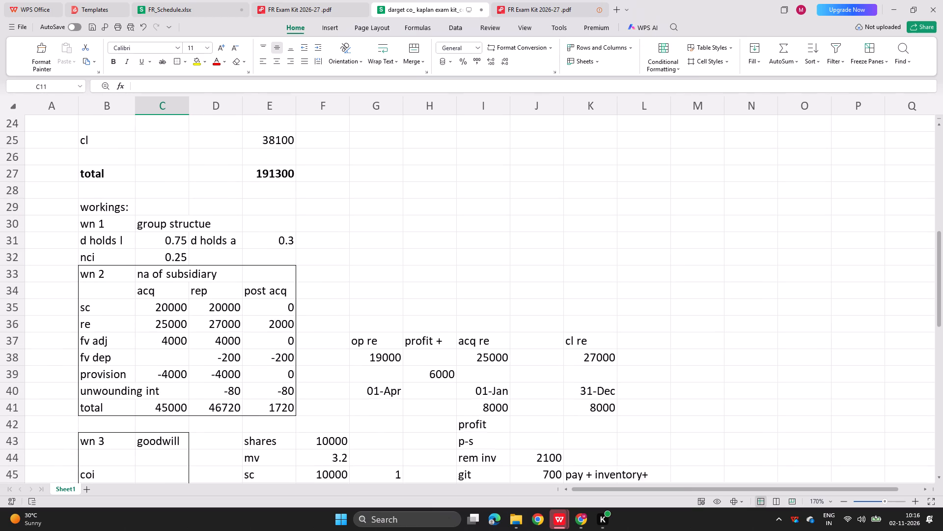
pyautogui.scroll(-4, 169, 252)
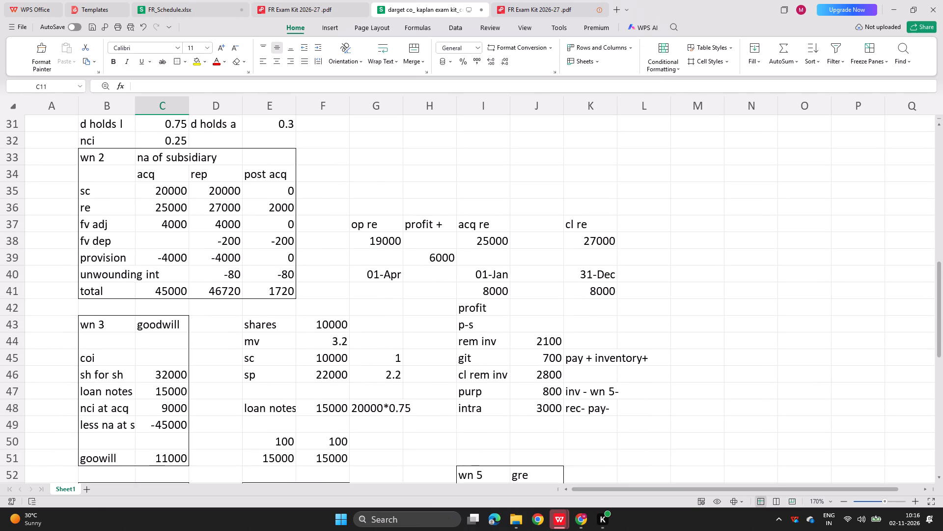
pyautogui.scroll(-2, 169, 252)
pyautogui.scroll(9, 169, 252)
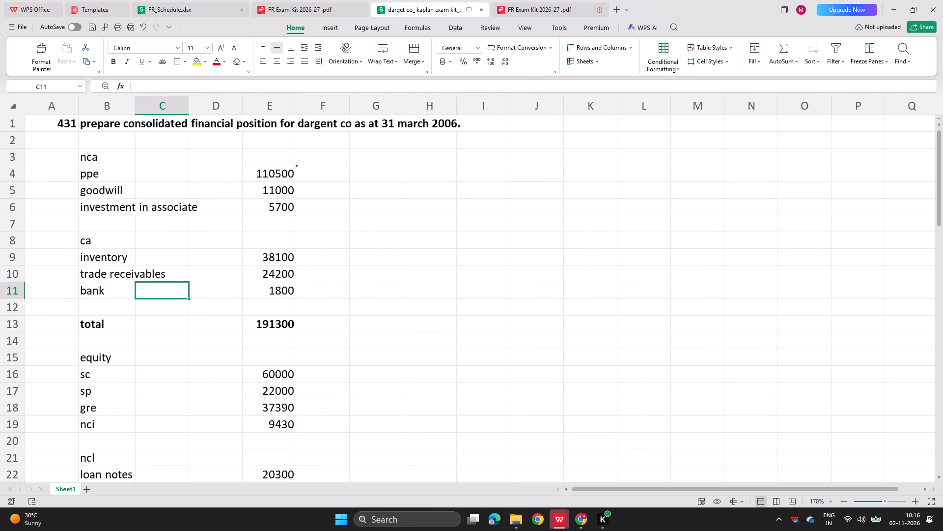
pyautogui.scroll(-16, 141, 230)
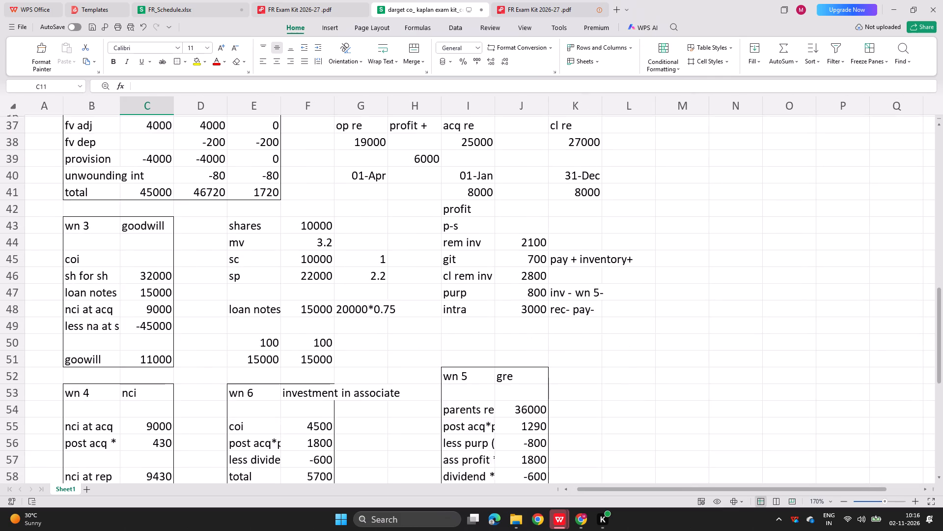
pyautogui.scroll(-3, 141, 230)
pyautogui.scroll(9, 141, 230)
pyautogui.scroll(1, 154, 334)
pyautogui.scroll(-6, 165, 341)
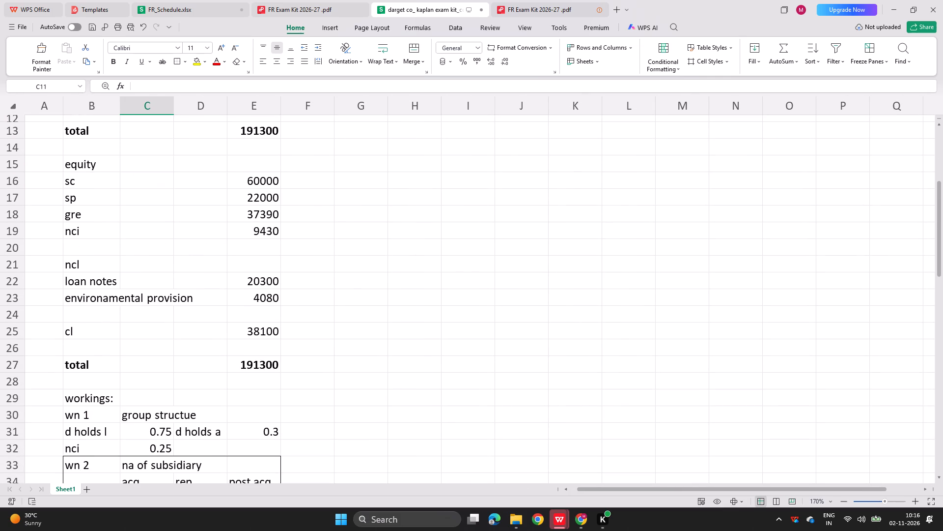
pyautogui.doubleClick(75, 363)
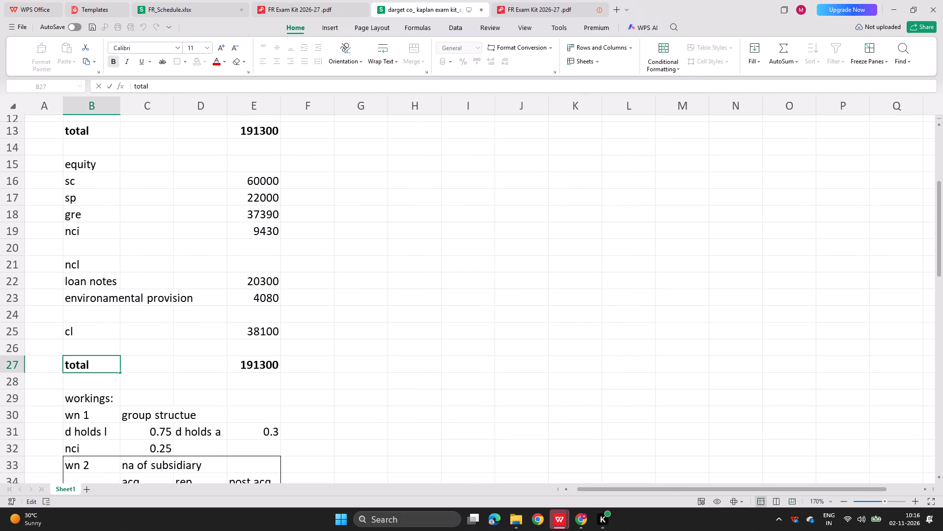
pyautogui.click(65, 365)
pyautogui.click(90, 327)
# Clear the flagged empty strings from cell F4 beside the ppe amount.
pyautogui.scroll(6, 90, 327)
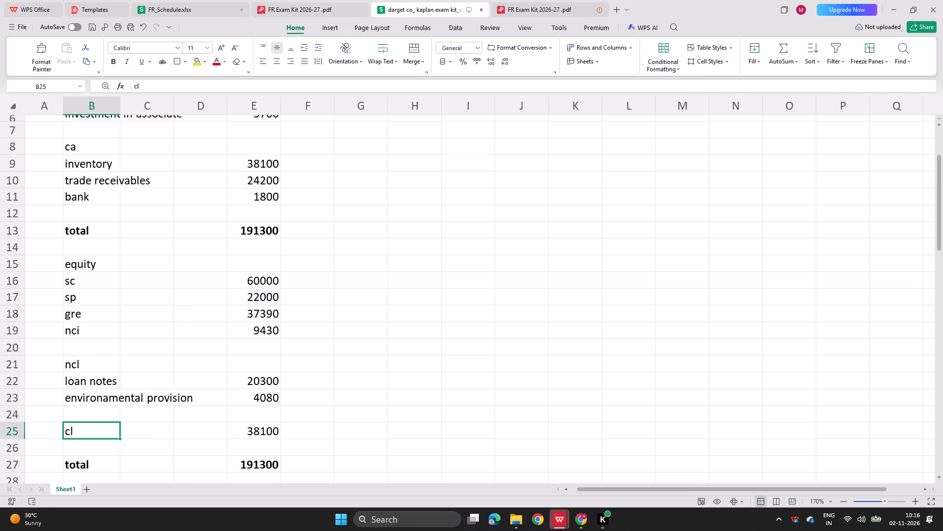
pyautogui.scroll(5, 90, 327)
pyautogui.scroll(-3, 117, 195)
pyautogui.scroll(1, 117, 195)
pyautogui.scroll(1, 139, 254)
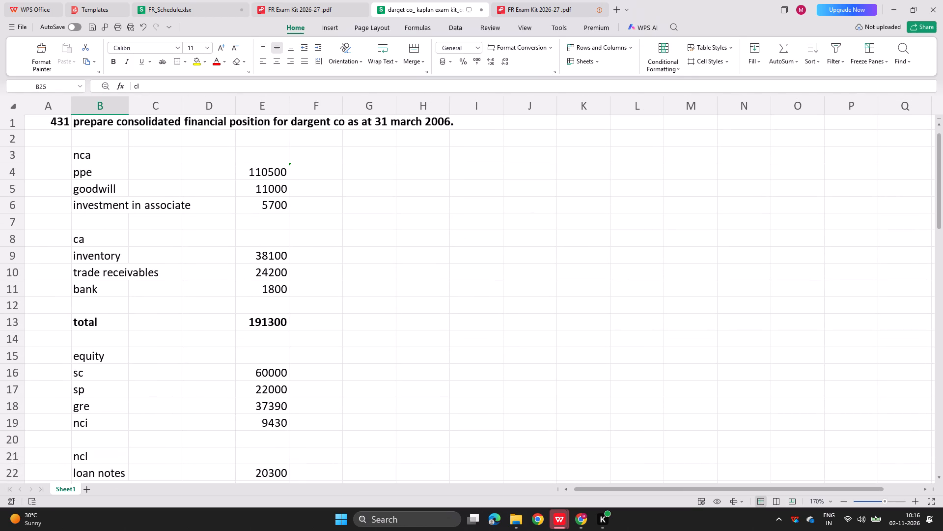
pyautogui.click(306, 168)
pyautogui.click(281, 172)
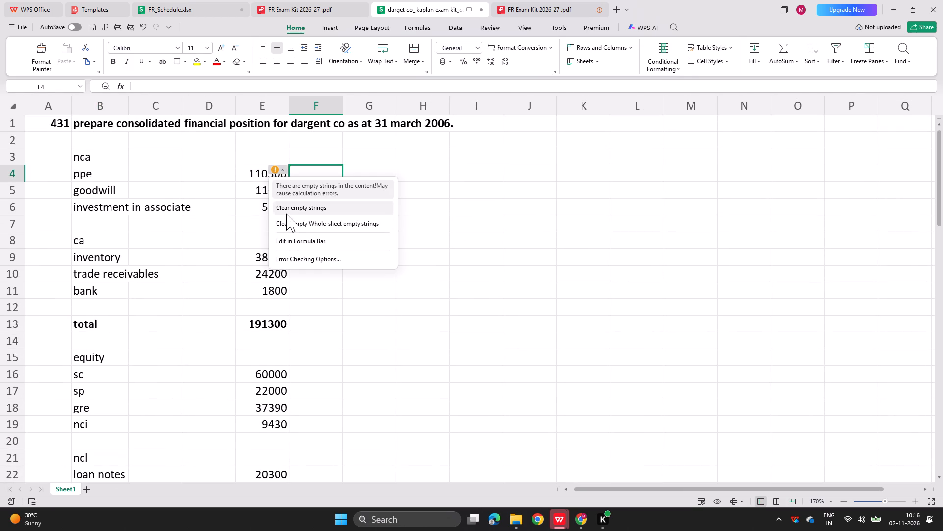
pyautogui.click(286, 213)
# Review the rest of the statement and the workings down to the gre calculation in wn 5.
pyautogui.scroll(-4, 215, 197)
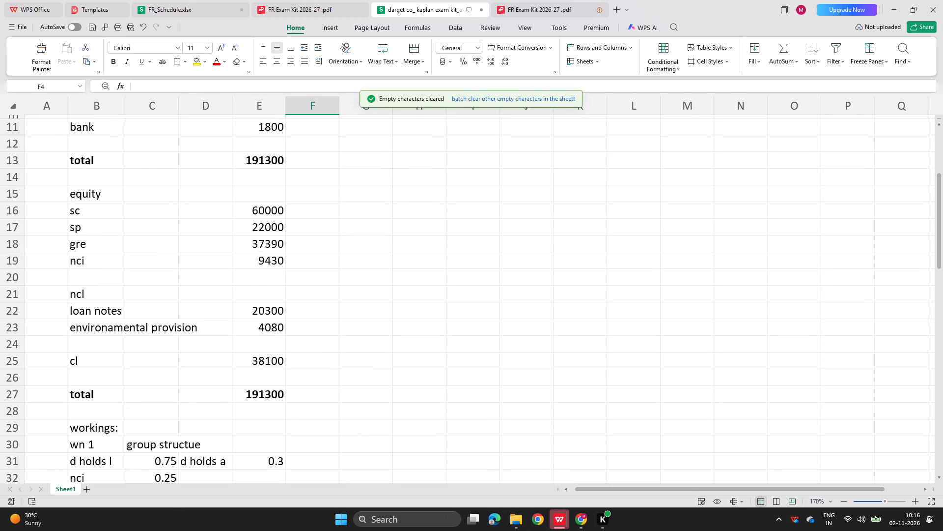
pyautogui.scroll(-9, 215, 197)
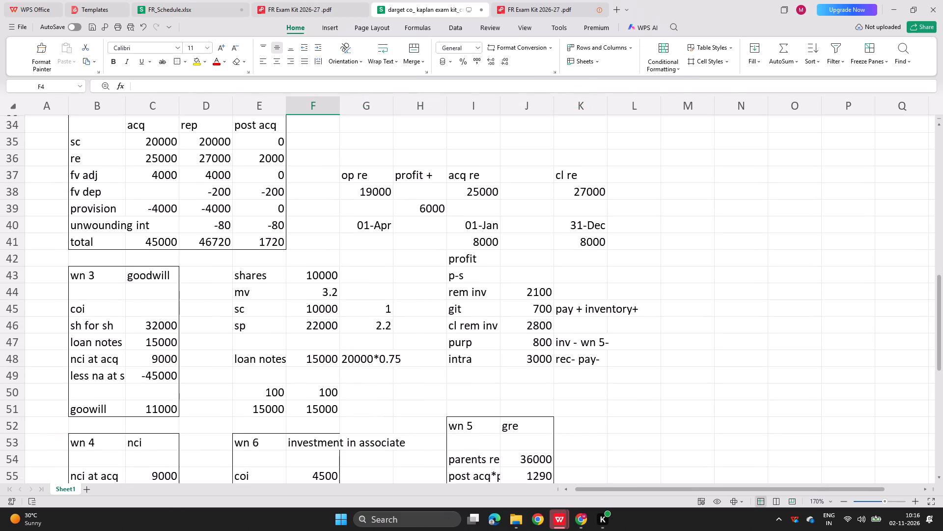
pyautogui.scroll(-5, 215, 197)
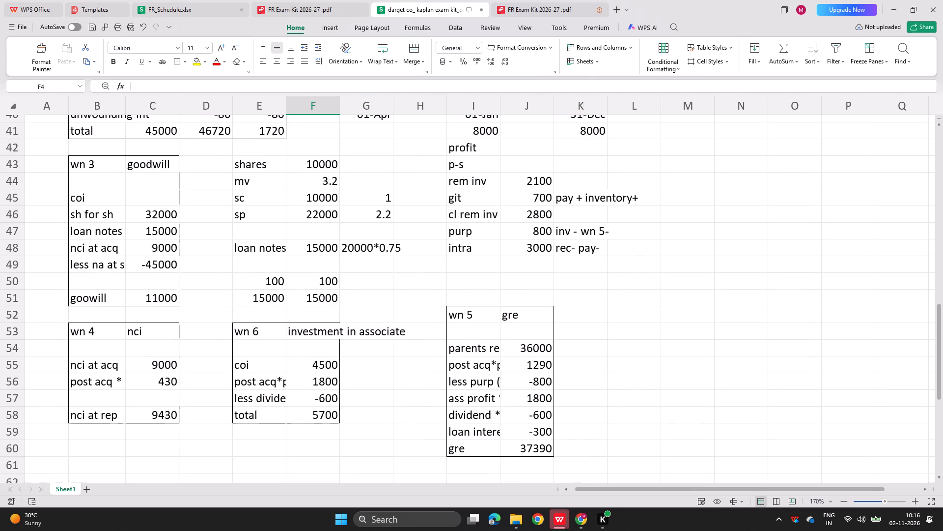
pyautogui.scroll(-2, 215, 197)
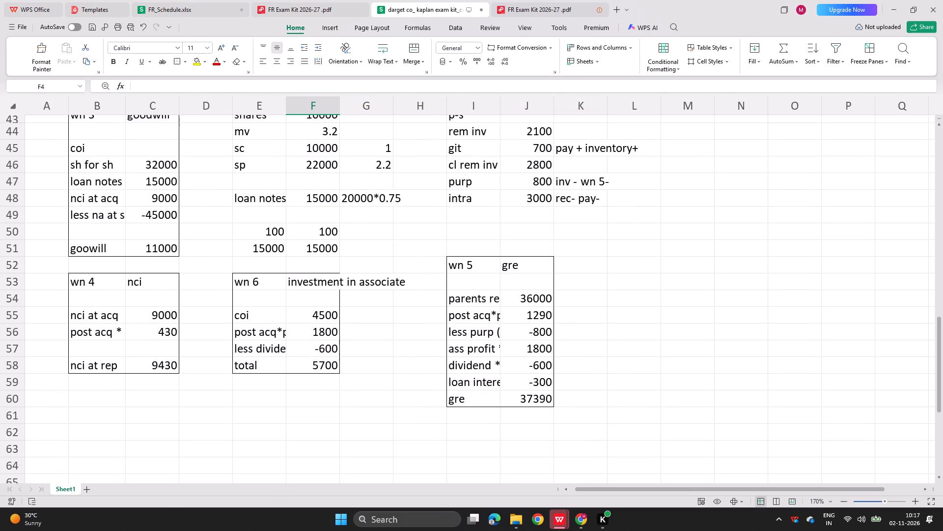
pyautogui.scroll(5, 263, 122)
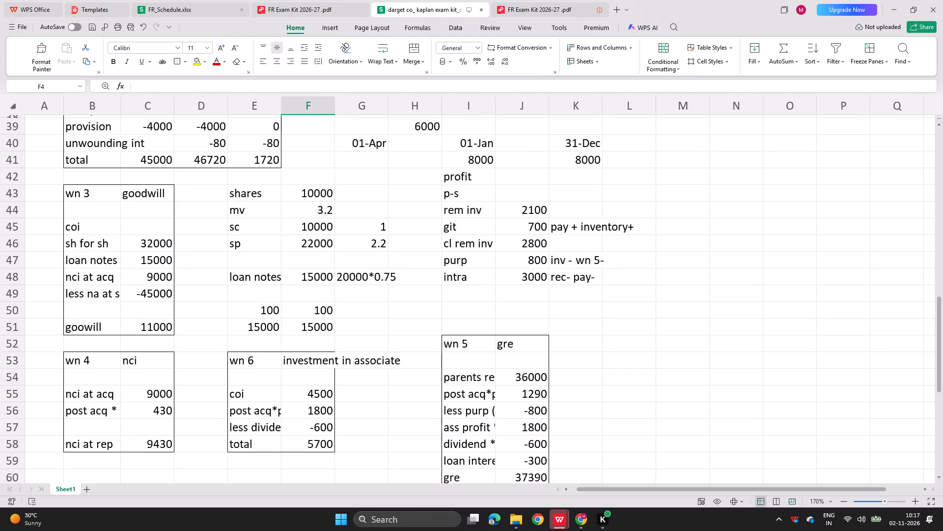
pyautogui.scroll(9, 263, 122)
pyautogui.hscroll(2, 263, 122)
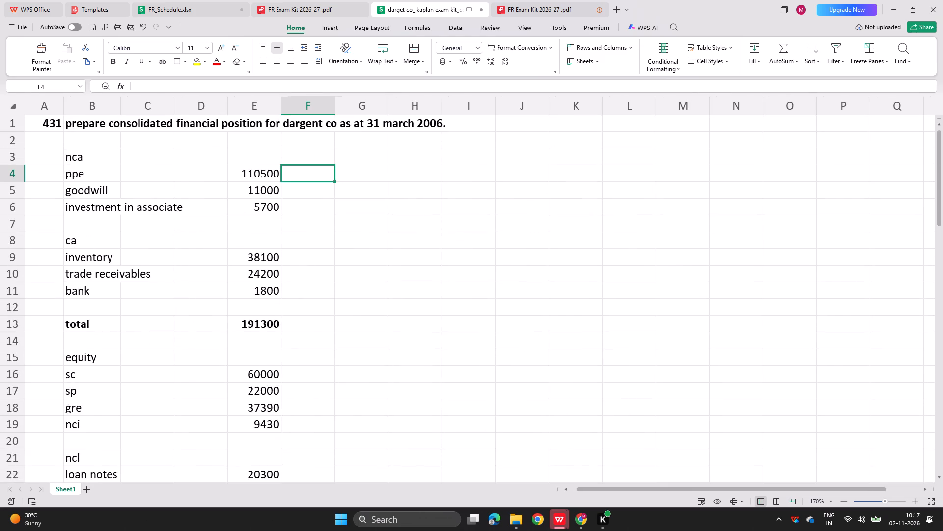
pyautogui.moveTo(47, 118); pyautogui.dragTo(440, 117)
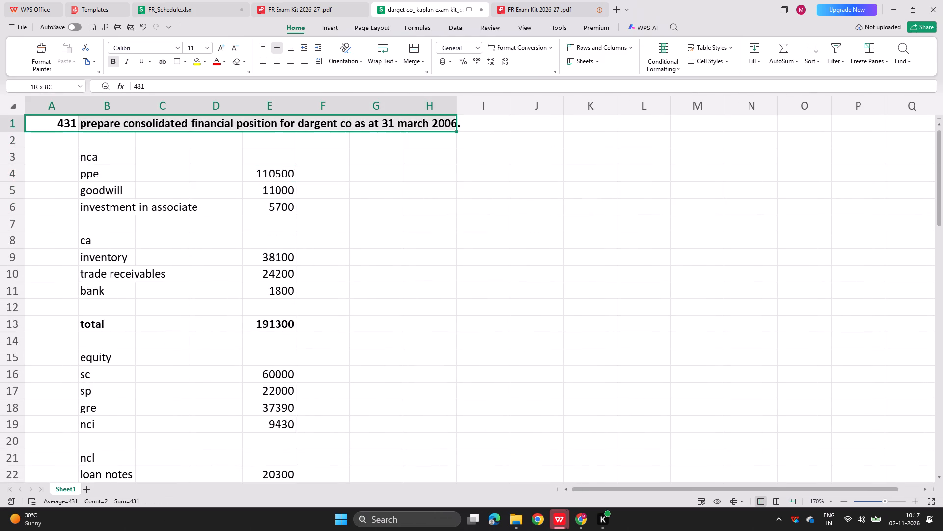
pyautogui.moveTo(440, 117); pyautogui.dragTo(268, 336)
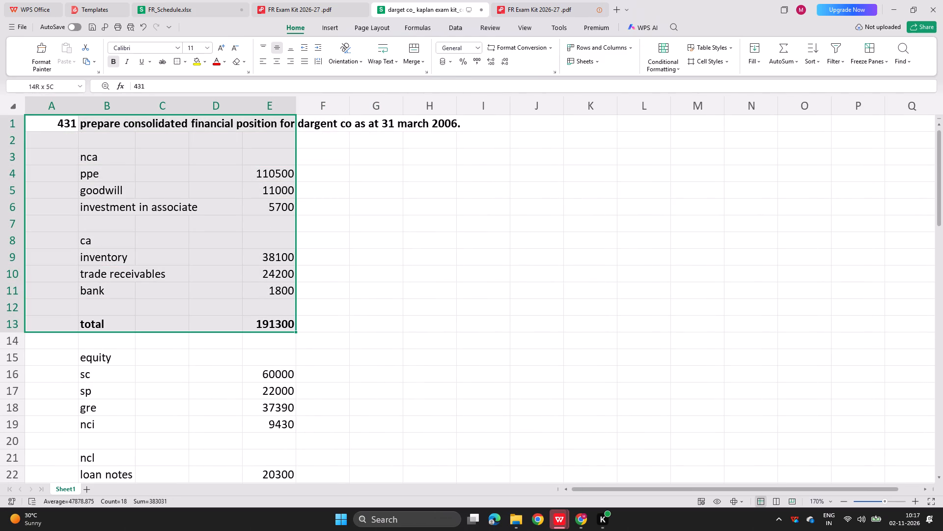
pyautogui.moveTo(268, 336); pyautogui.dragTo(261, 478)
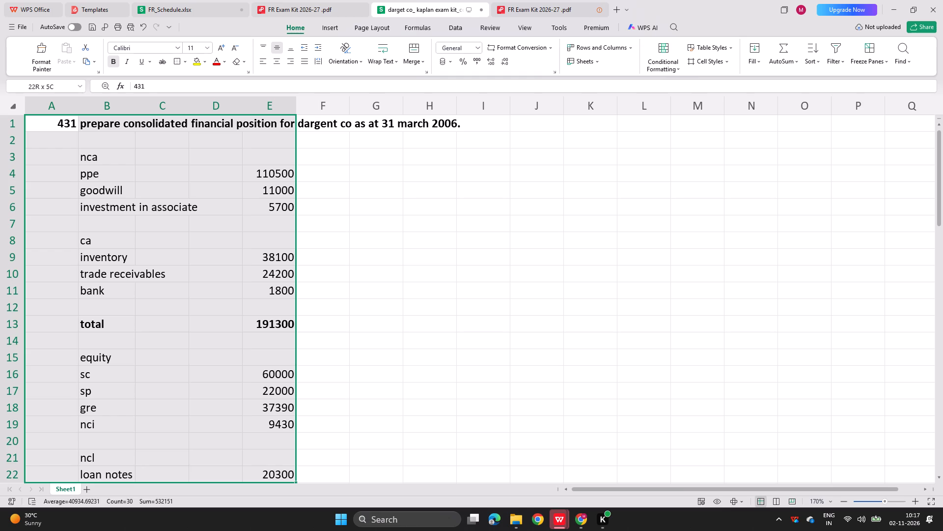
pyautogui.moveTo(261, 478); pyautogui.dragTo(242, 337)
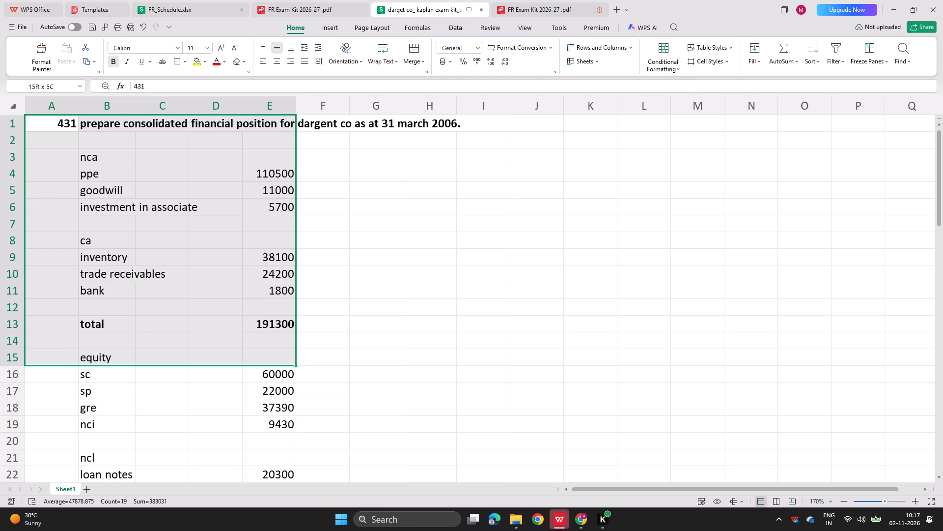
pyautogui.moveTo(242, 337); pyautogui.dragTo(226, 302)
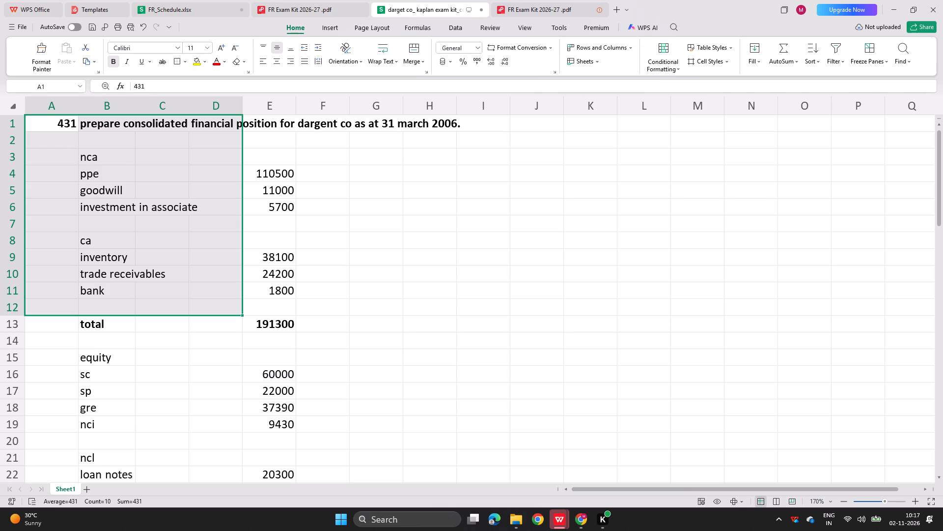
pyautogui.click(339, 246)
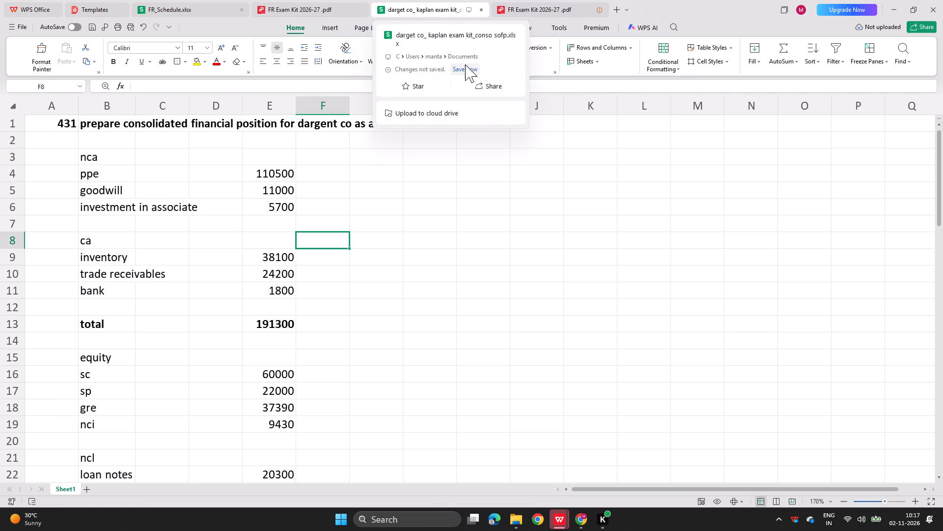
# Save the pending changes to the consolidated statement of financial position workbook, darget co_ kaplan exam kit_conso sofp.xlsx.
pyautogui.click(465, 64)
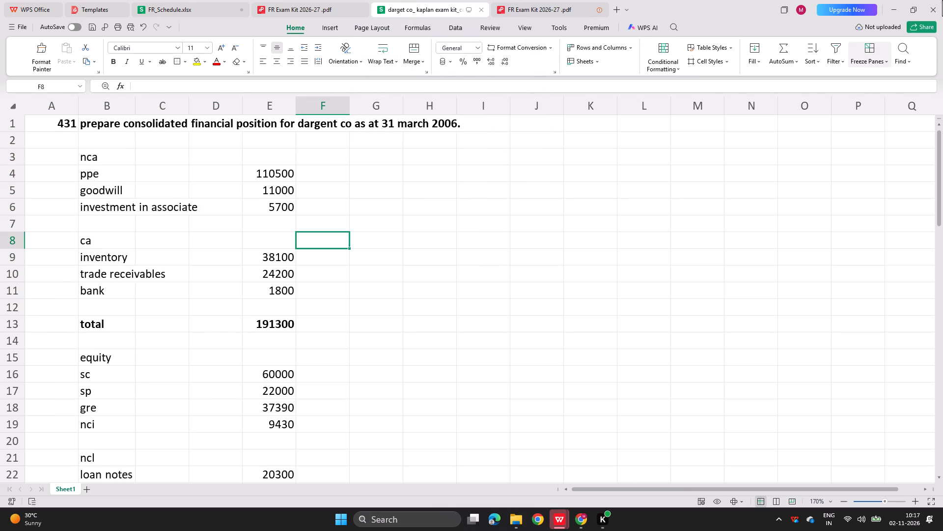
# Close the whole WPS Office window with all its open files, saving the changes to FR_Schedule.xlsx.
pyautogui.click(926, 4)
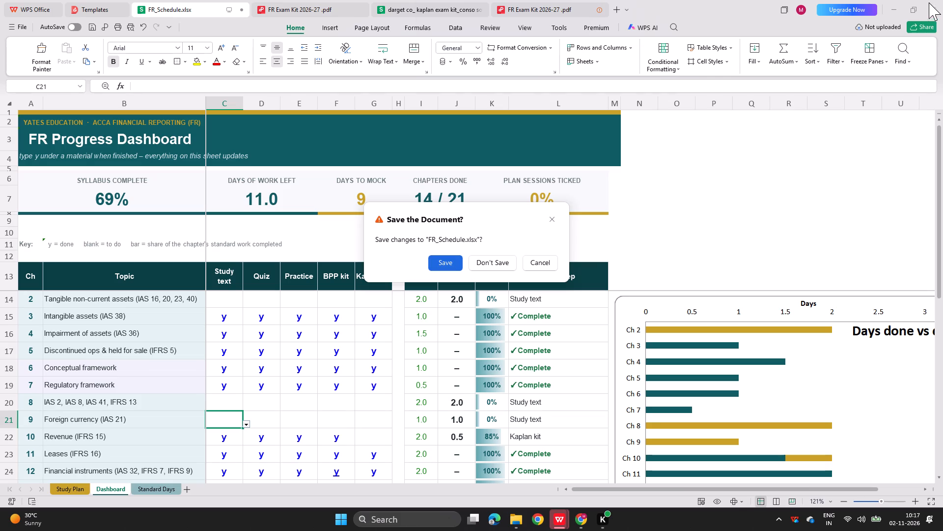
pyautogui.click(438, 257)
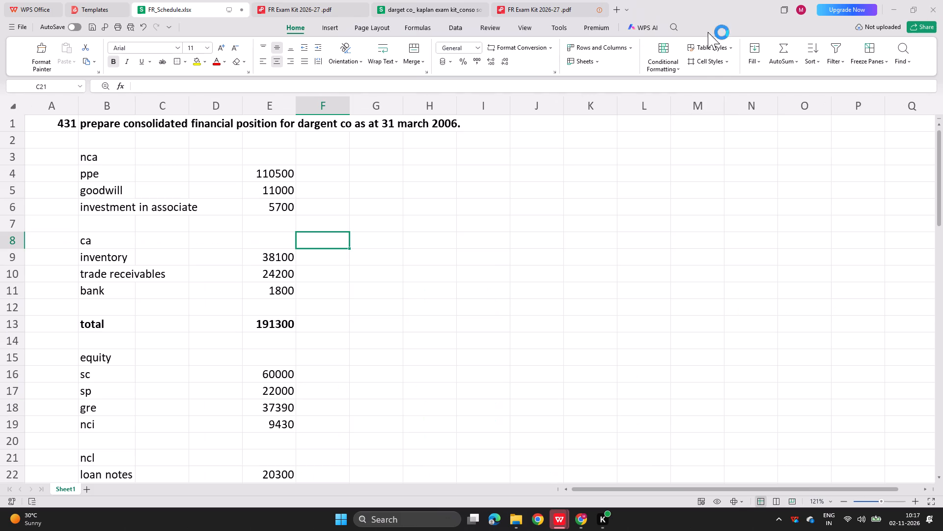
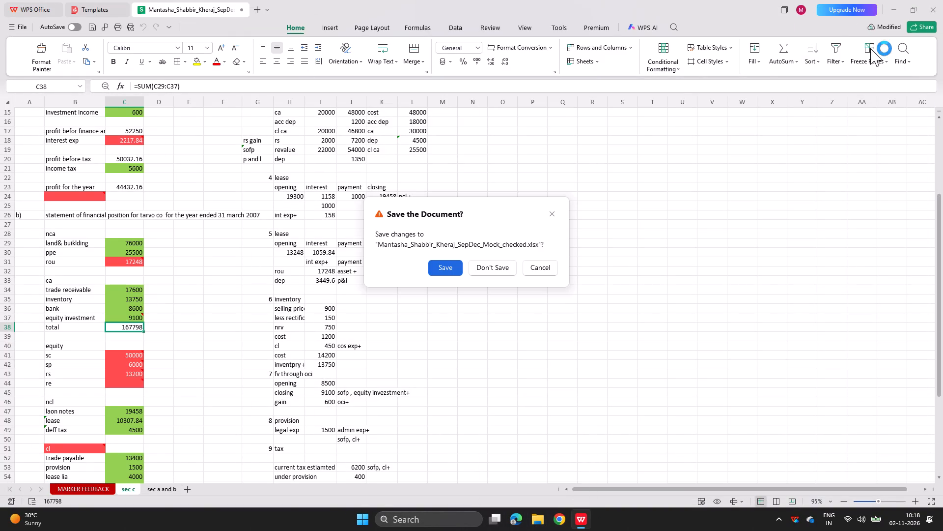
# Save the changes to the checked SepDec mock workbook as it closes.
pyautogui.click(451, 268)
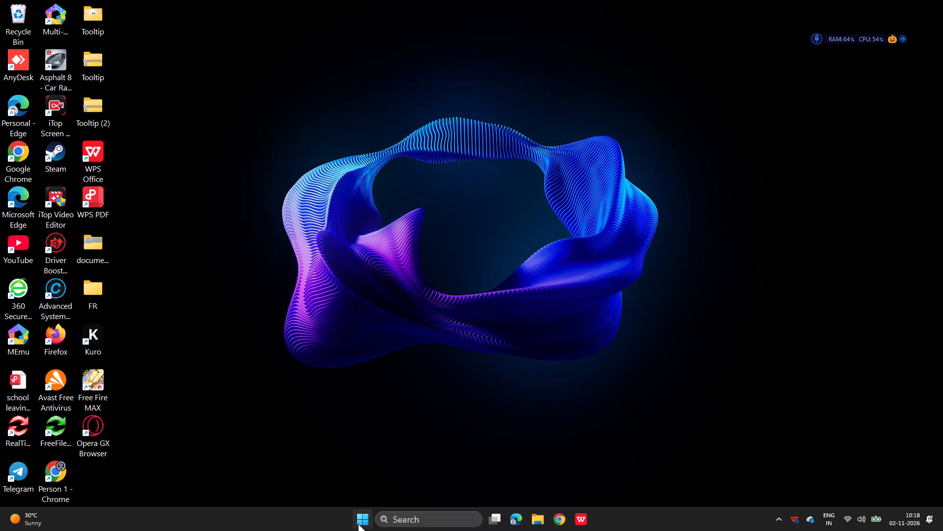
# Shut down the PC from the Windows desktop.
pyautogui.click(358, 524)
pyautogui.click(649, 483)
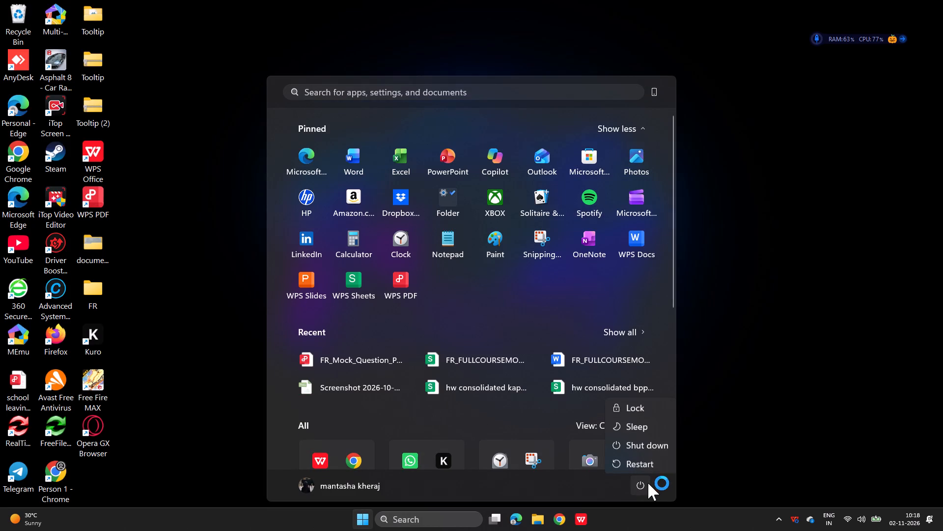
pyautogui.click(615, 443)
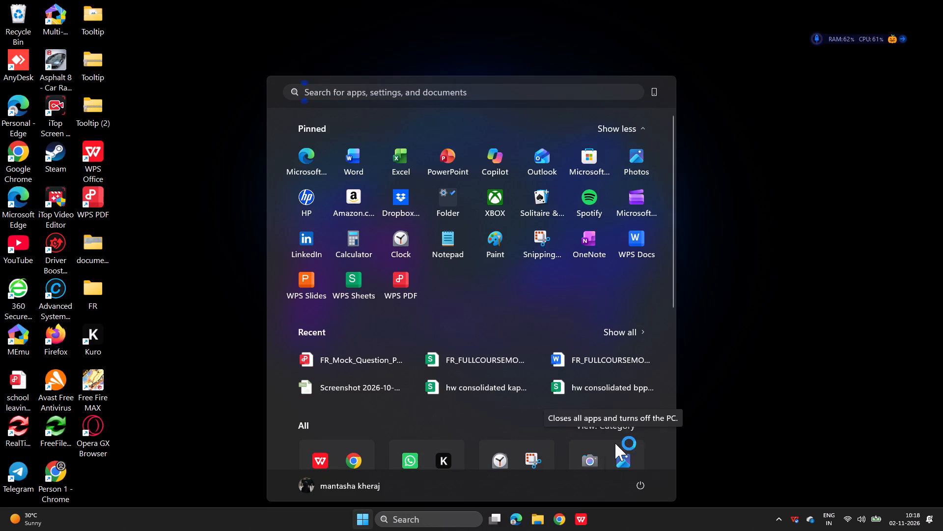